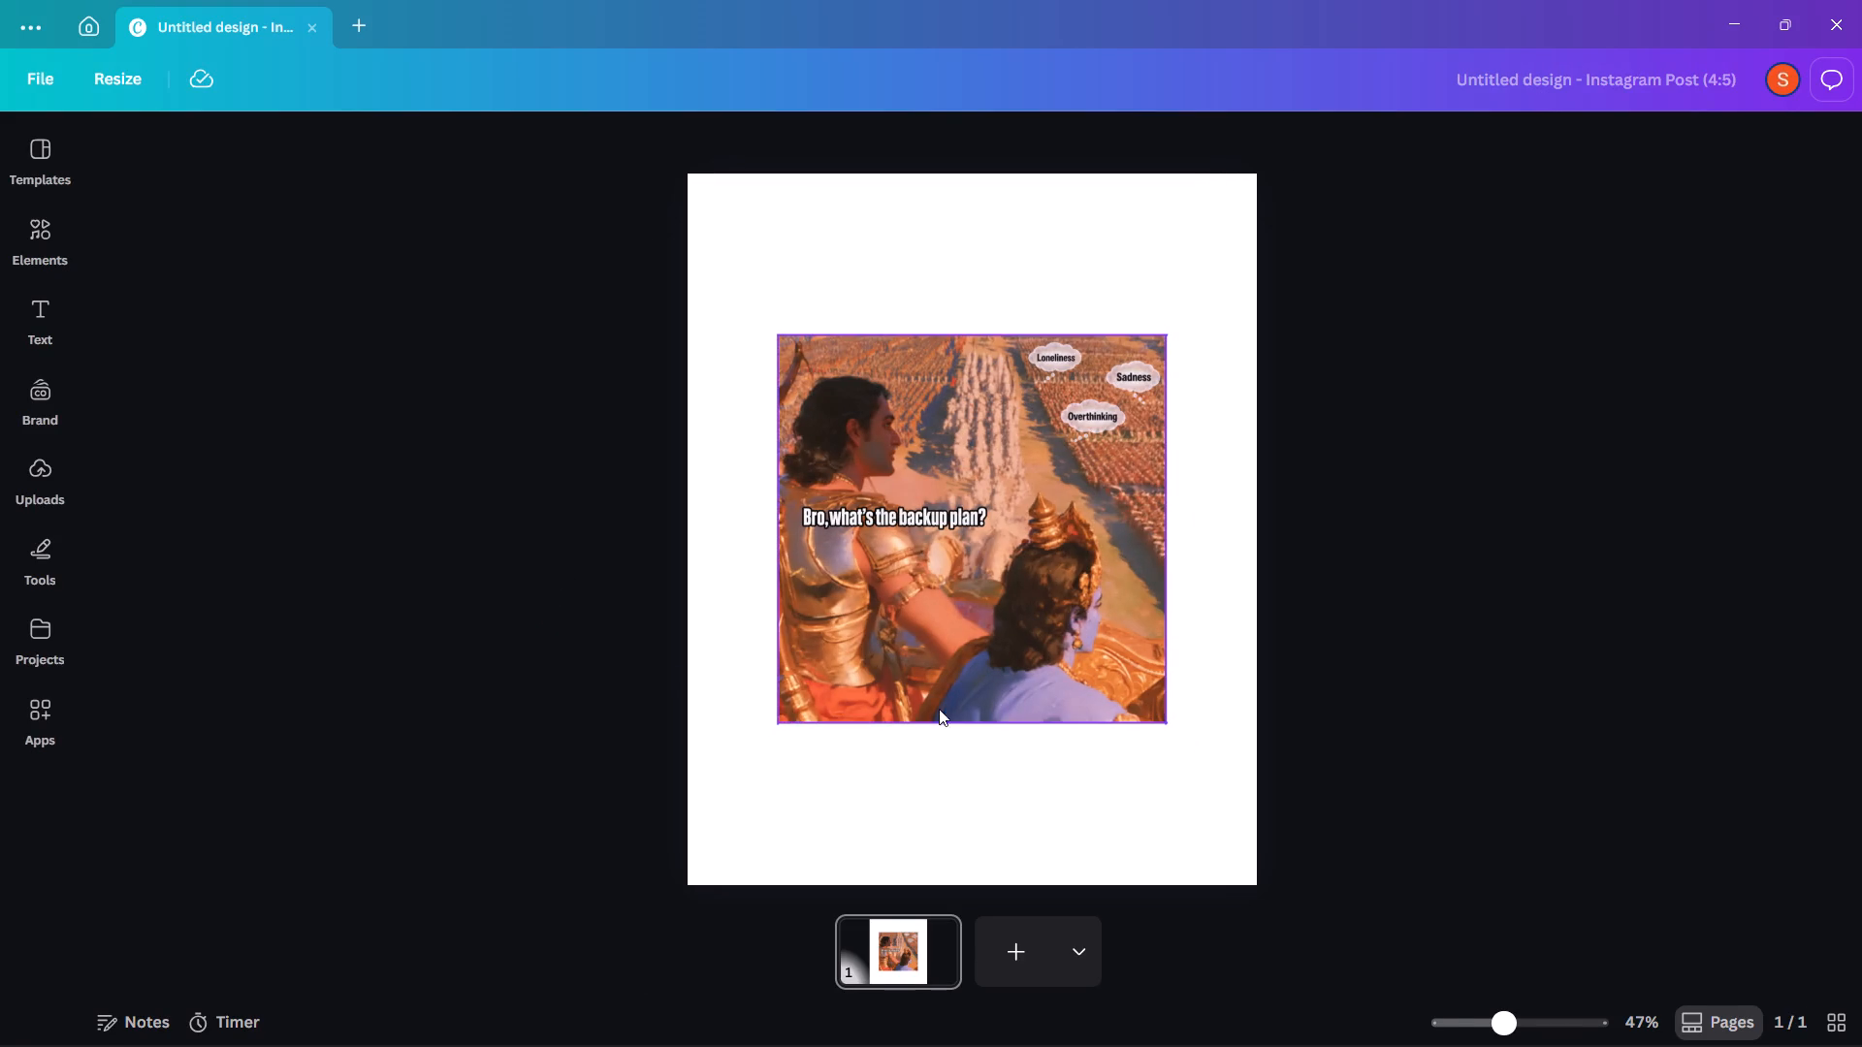
pyautogui.click(1028, 960)
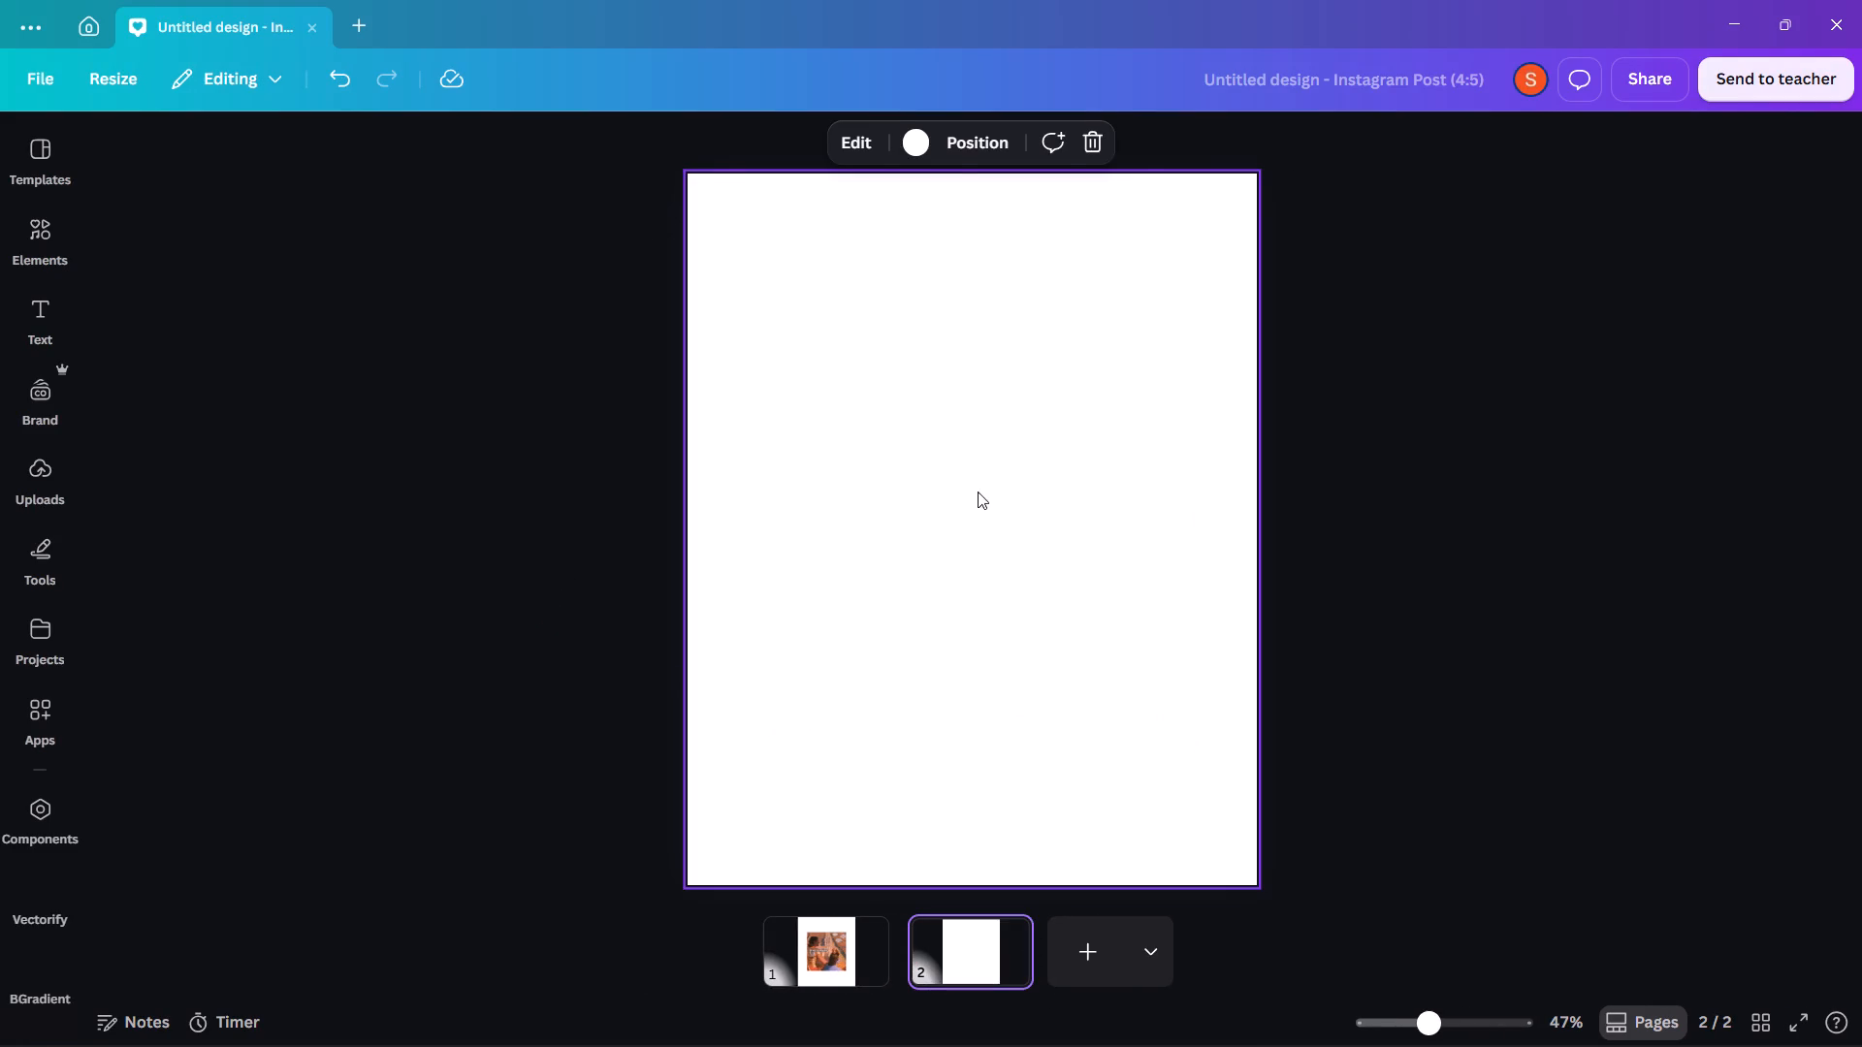
# Paste the copied image onto page 2 and enlarge it from its corners until it fills the whole page.
pyautogui.rightClick(978, 492)
pyautogui.click(1042, 621)
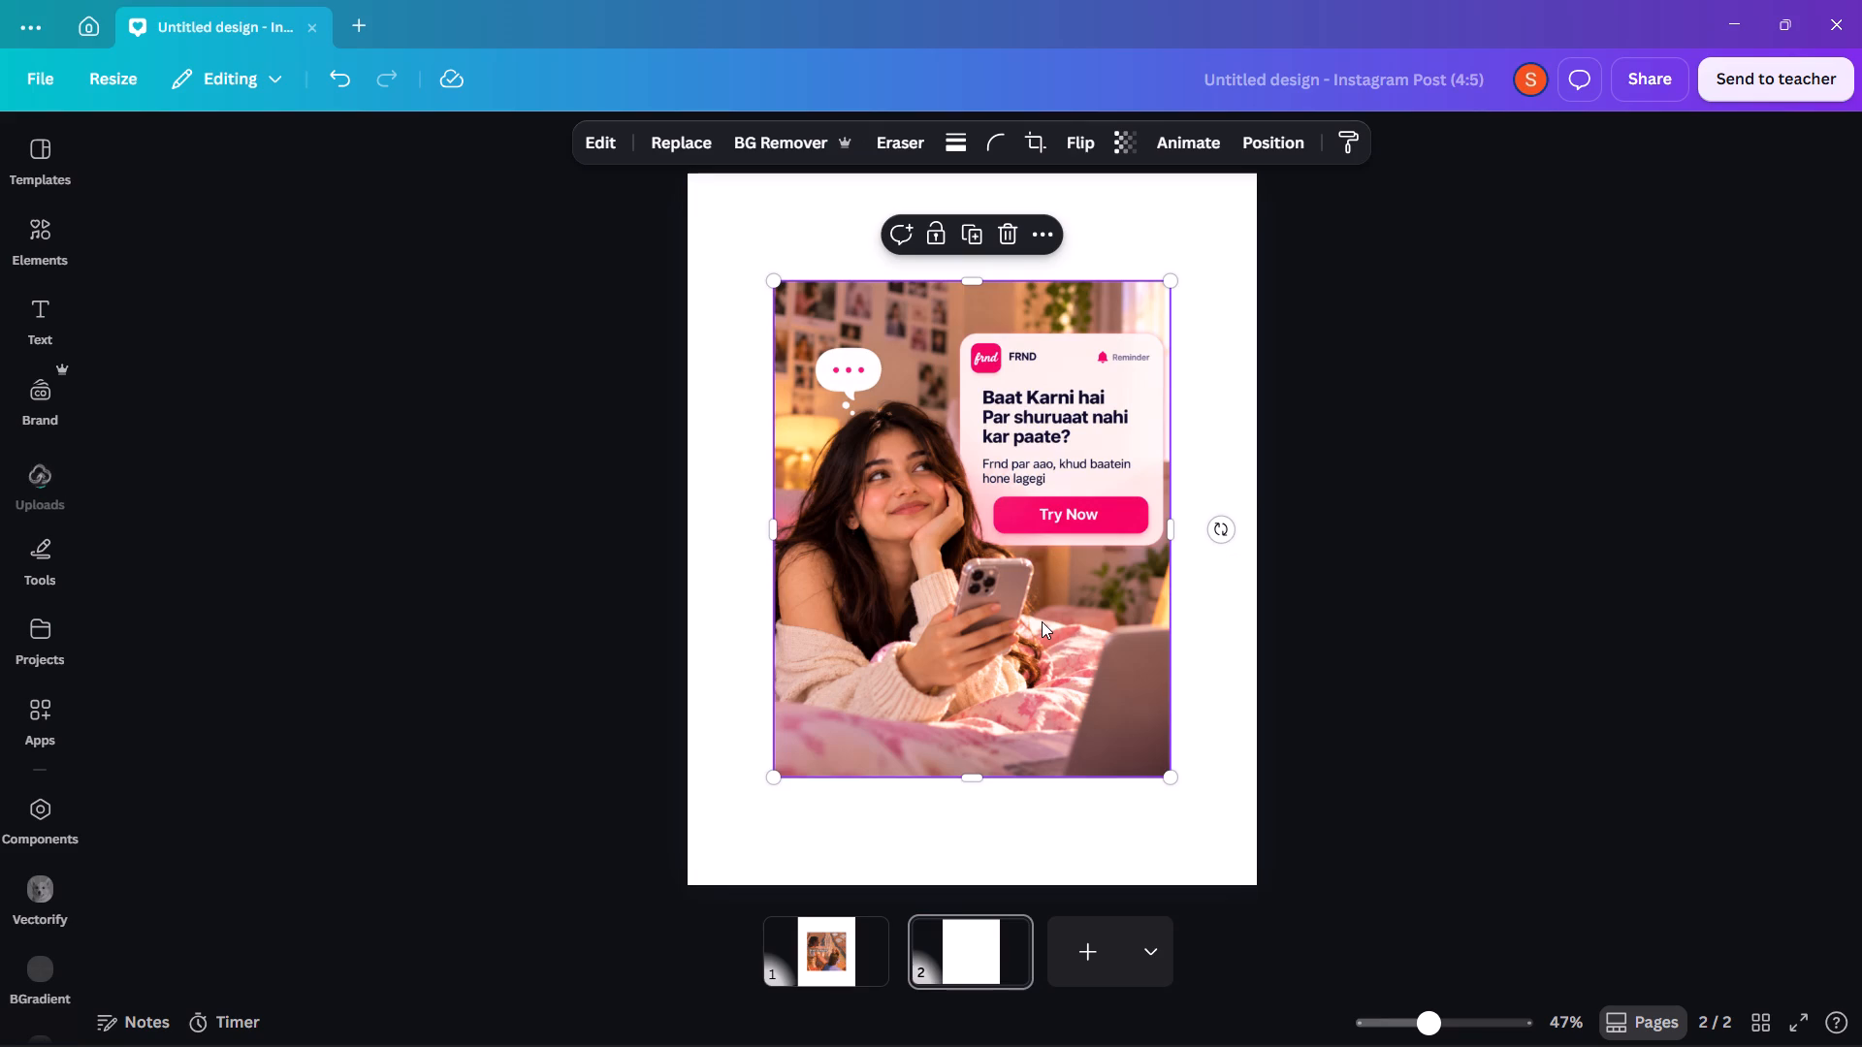
pyautogui.moveTo(1166, 782); pyautogui.dragTo(1239, 883)
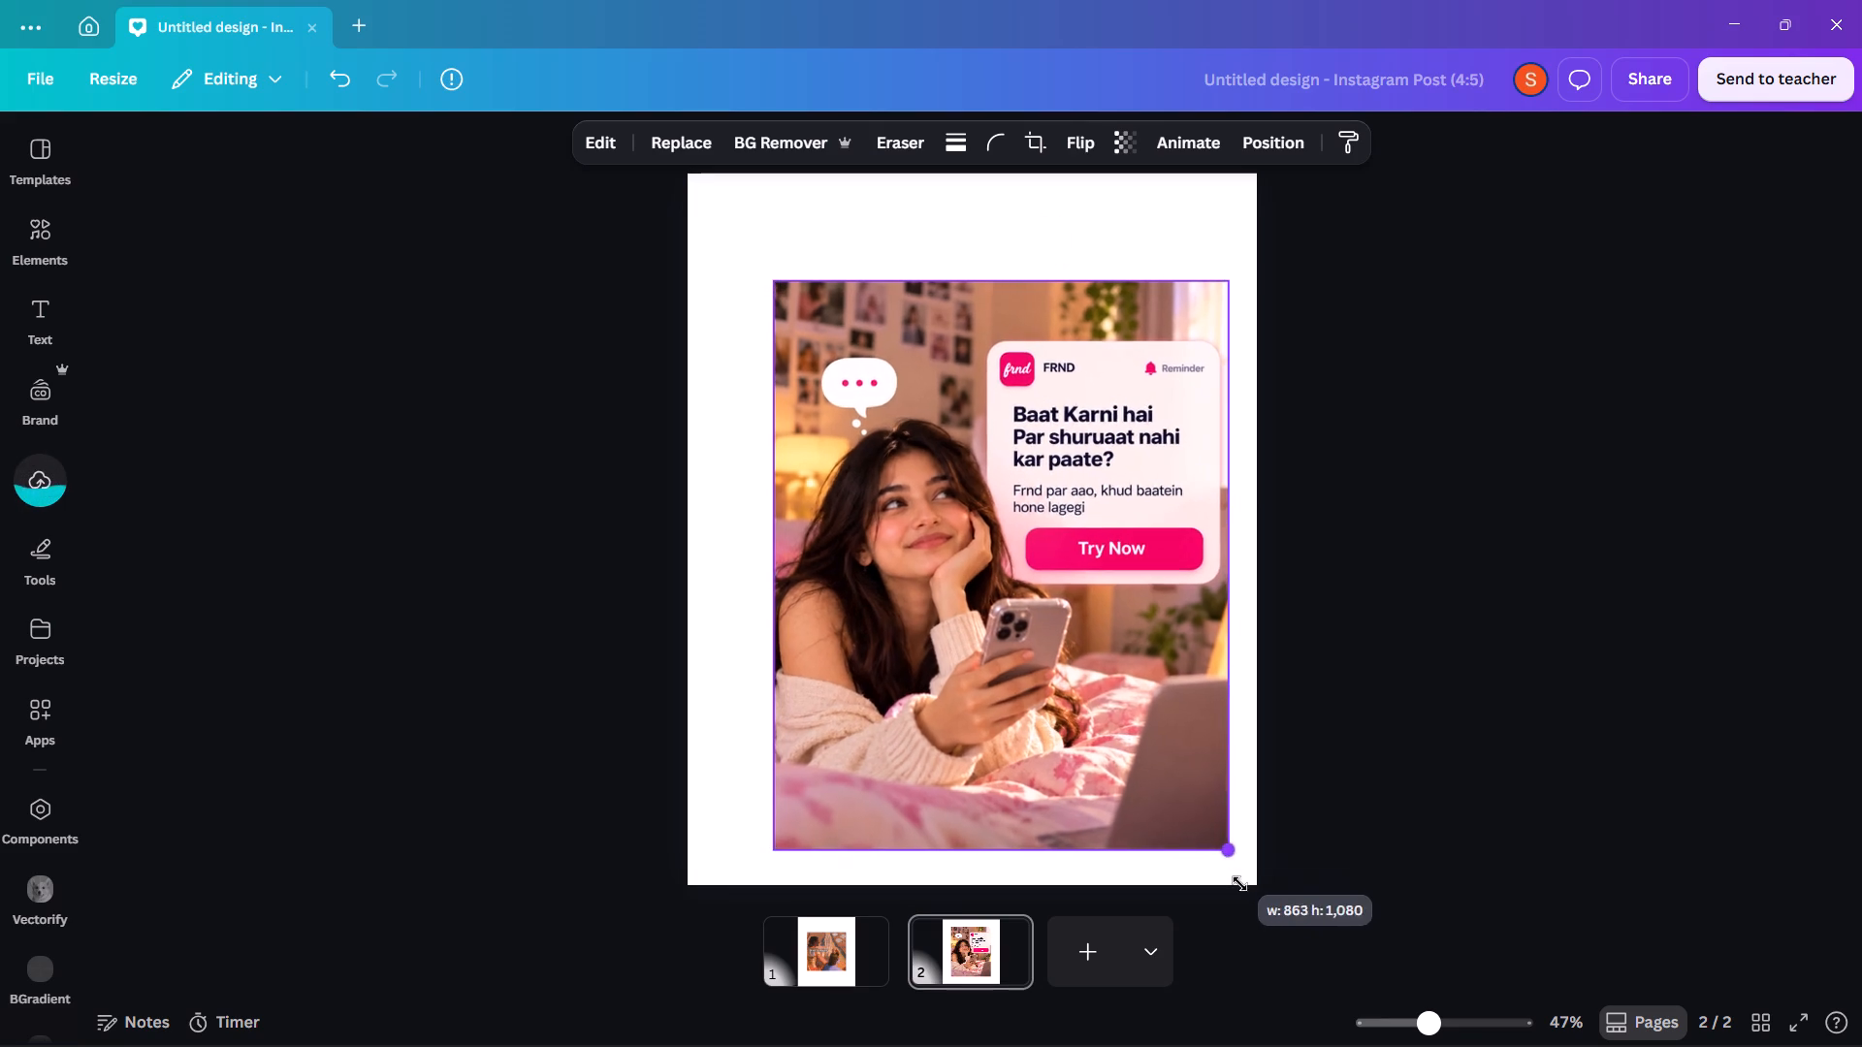
pyautogui.moveTo(1239, 883); pyautogui.dragTo(1248, 889)
pyautogui.moveTo(777, 278); pyautogui.dragTo(770, 277)
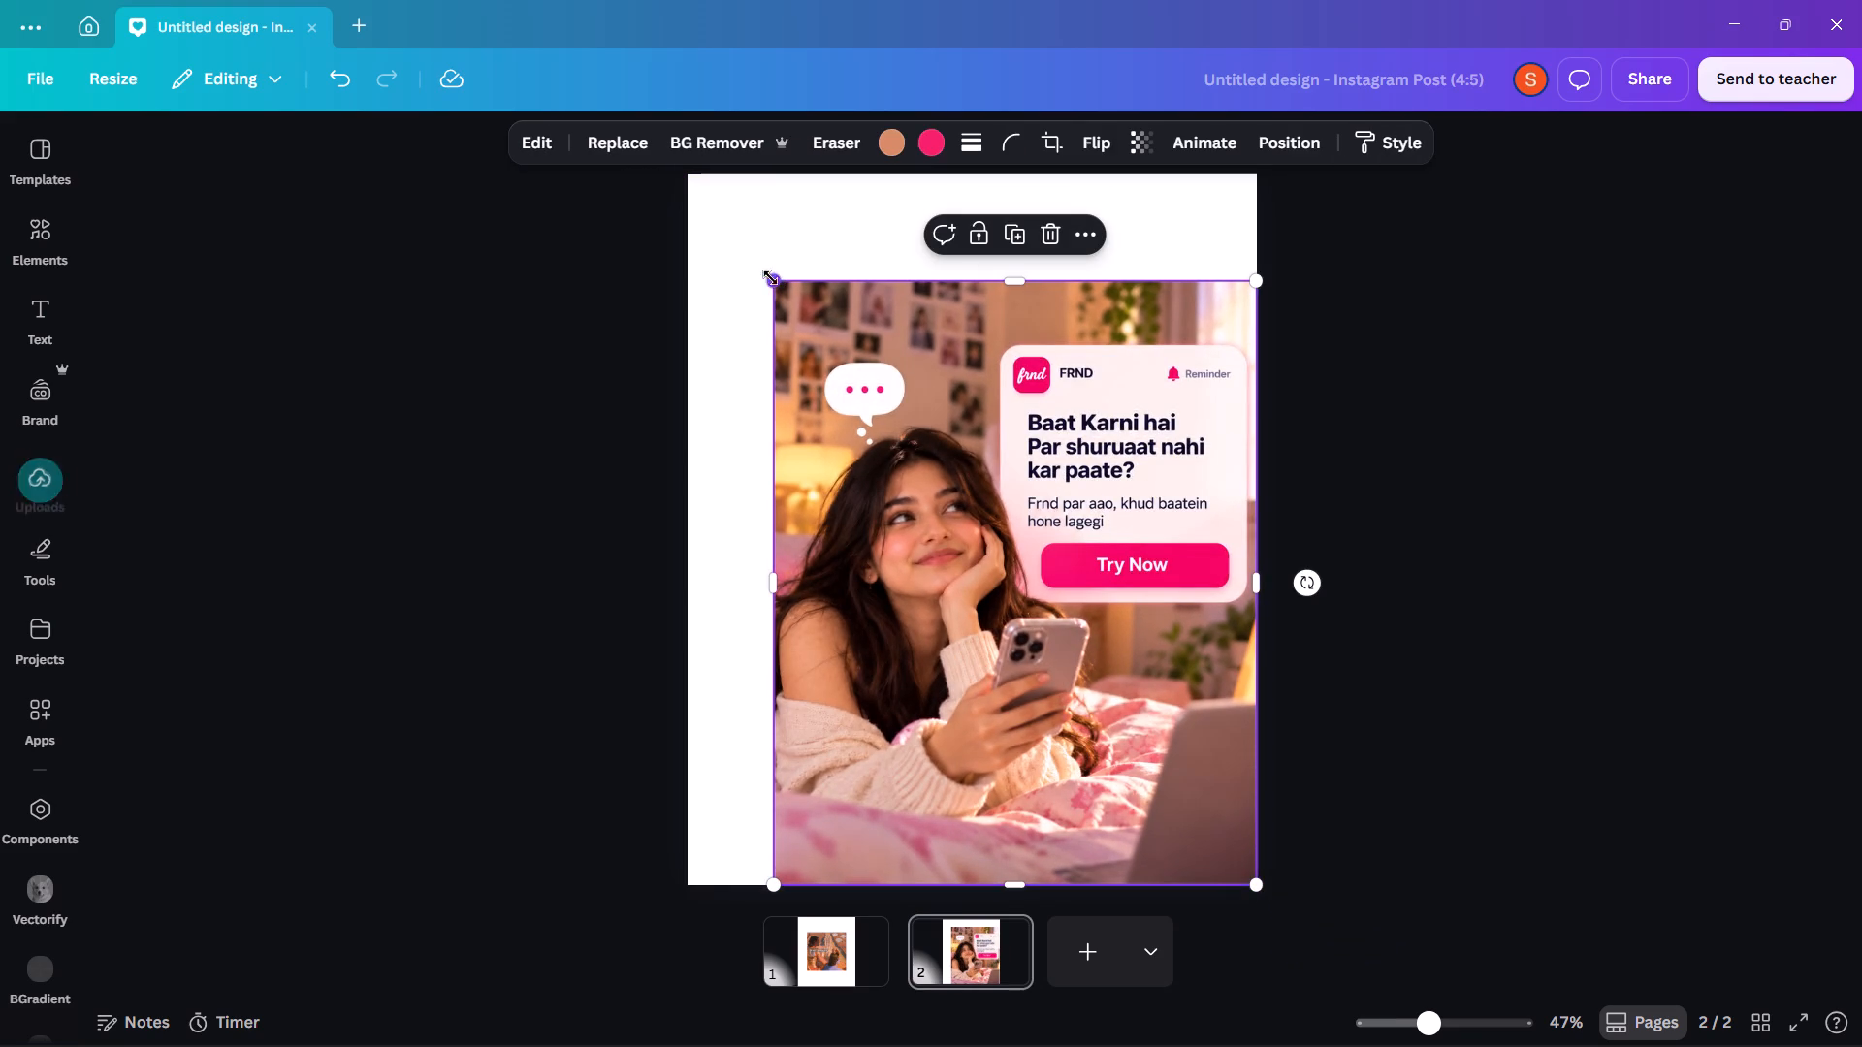
pyautogui.moveTo(770, 277); pyautogui.dragTo(698, 179)
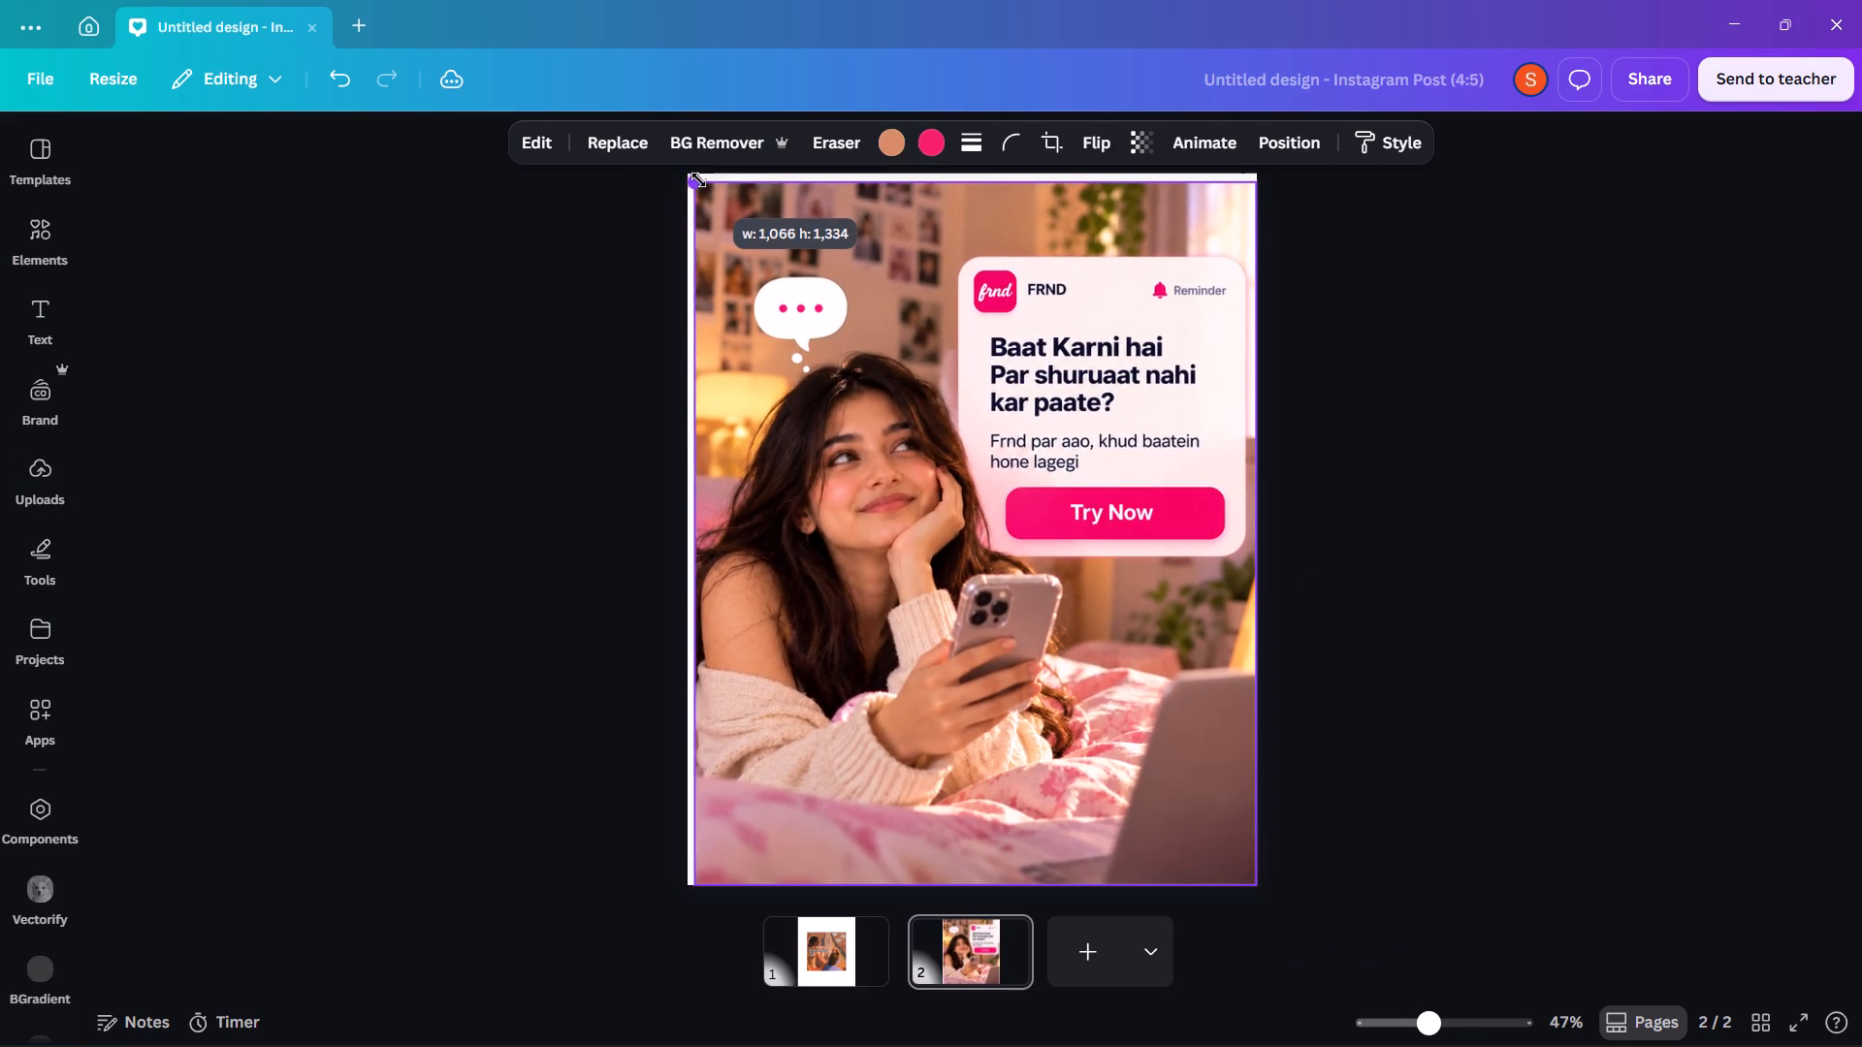
pyautogui.moveTo(698, 179); pyautogui.dragTo(702, 182)
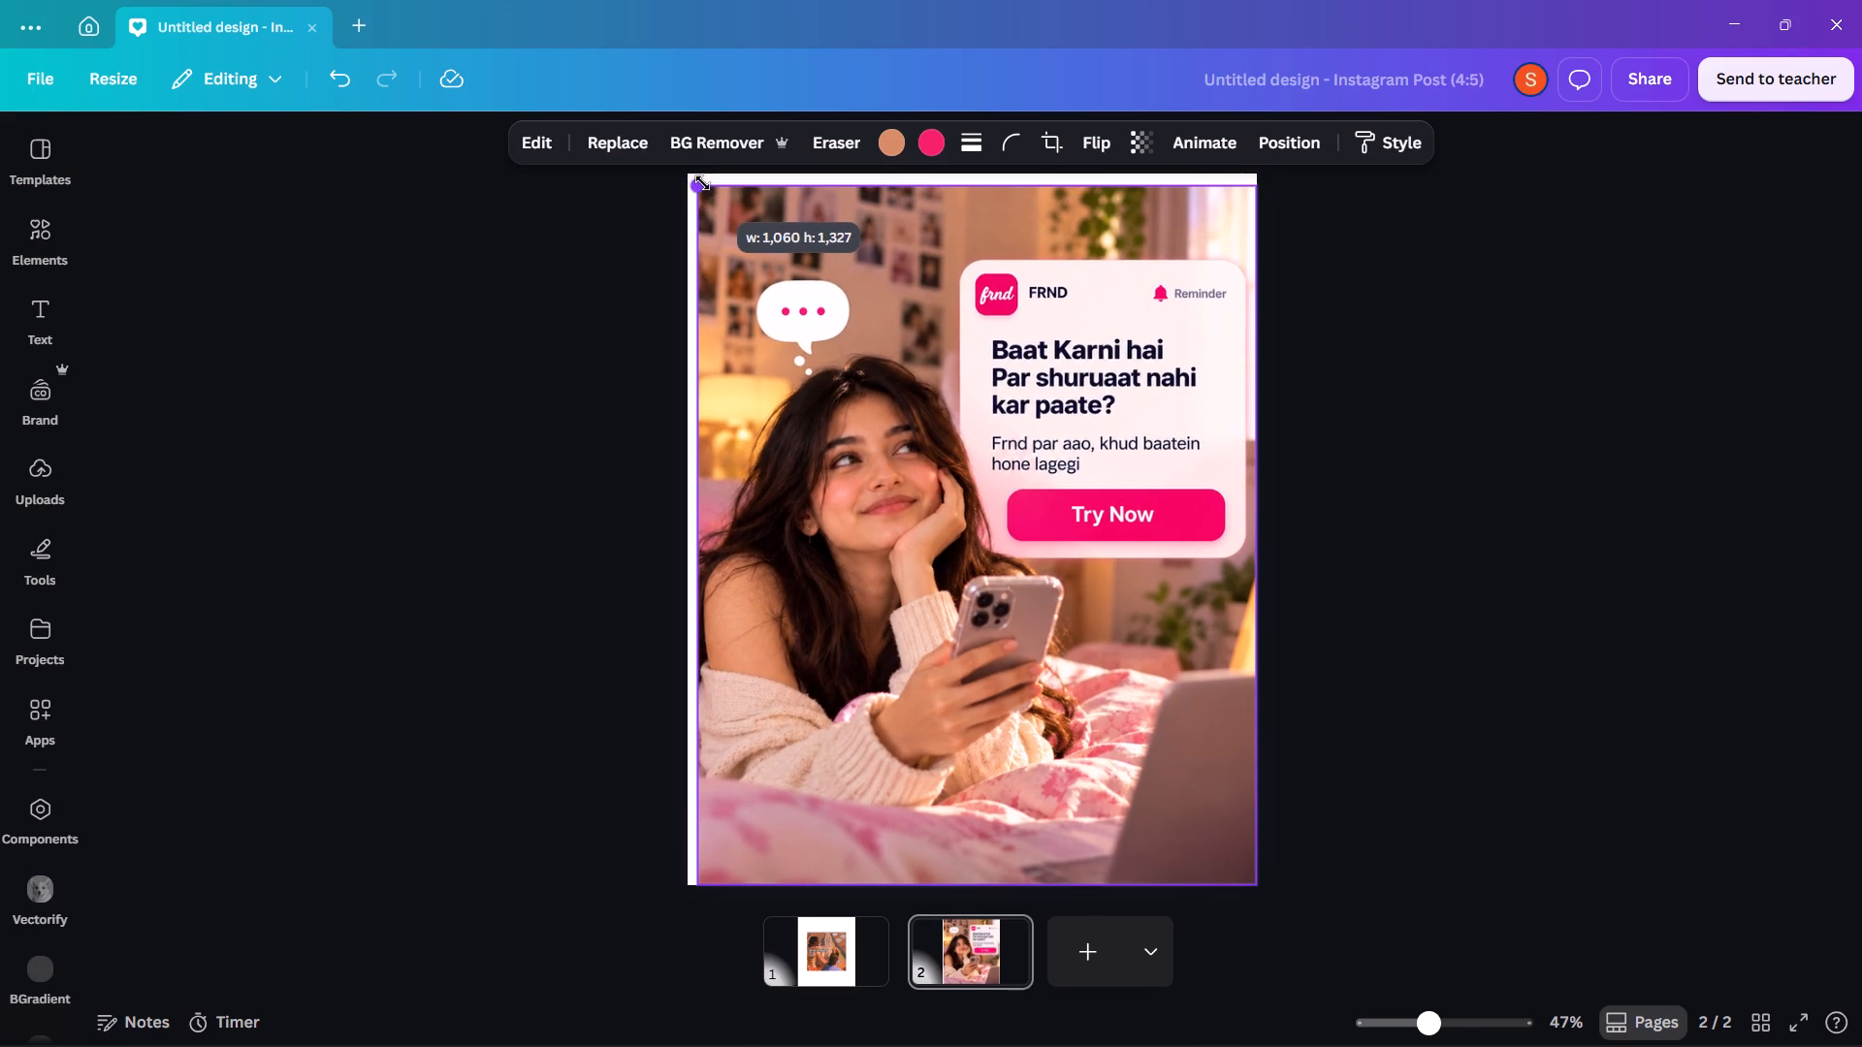
pyautogui.moveTo(702, 182); pyautogui.dragTo(694, 172)
pyautogui.click(596, 363)
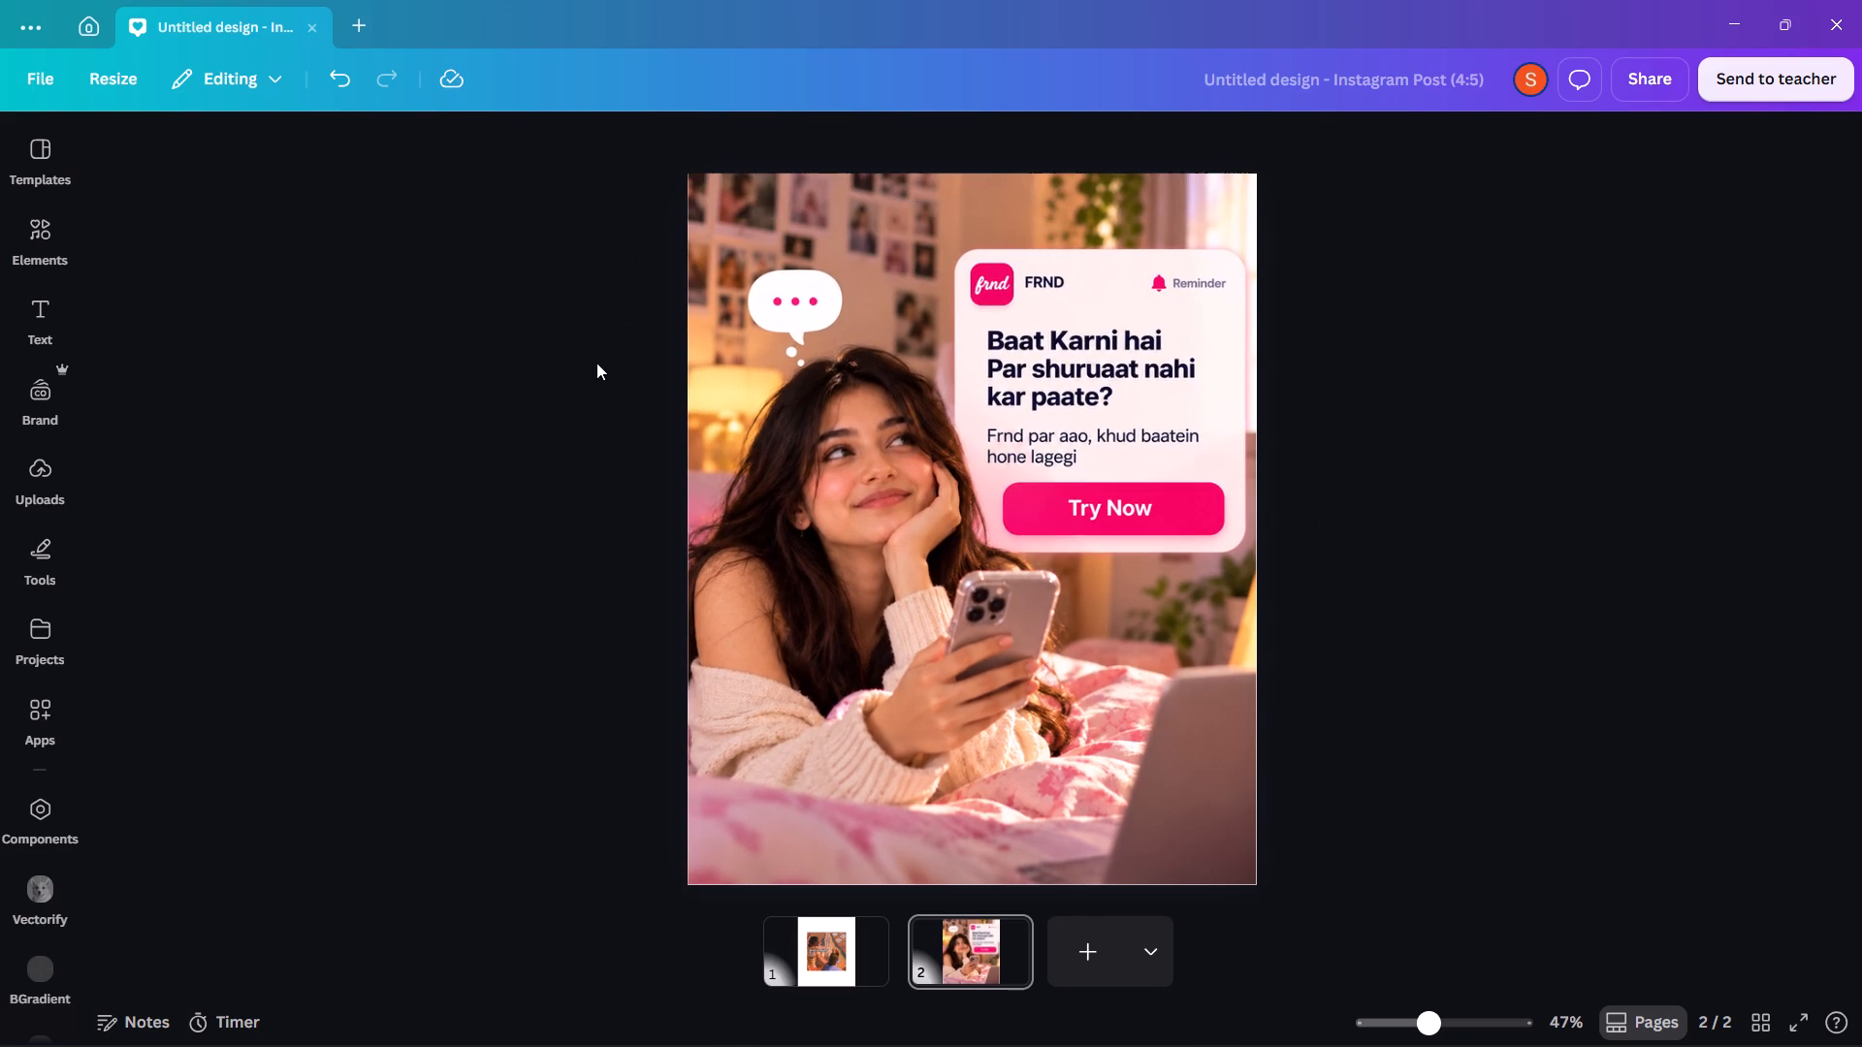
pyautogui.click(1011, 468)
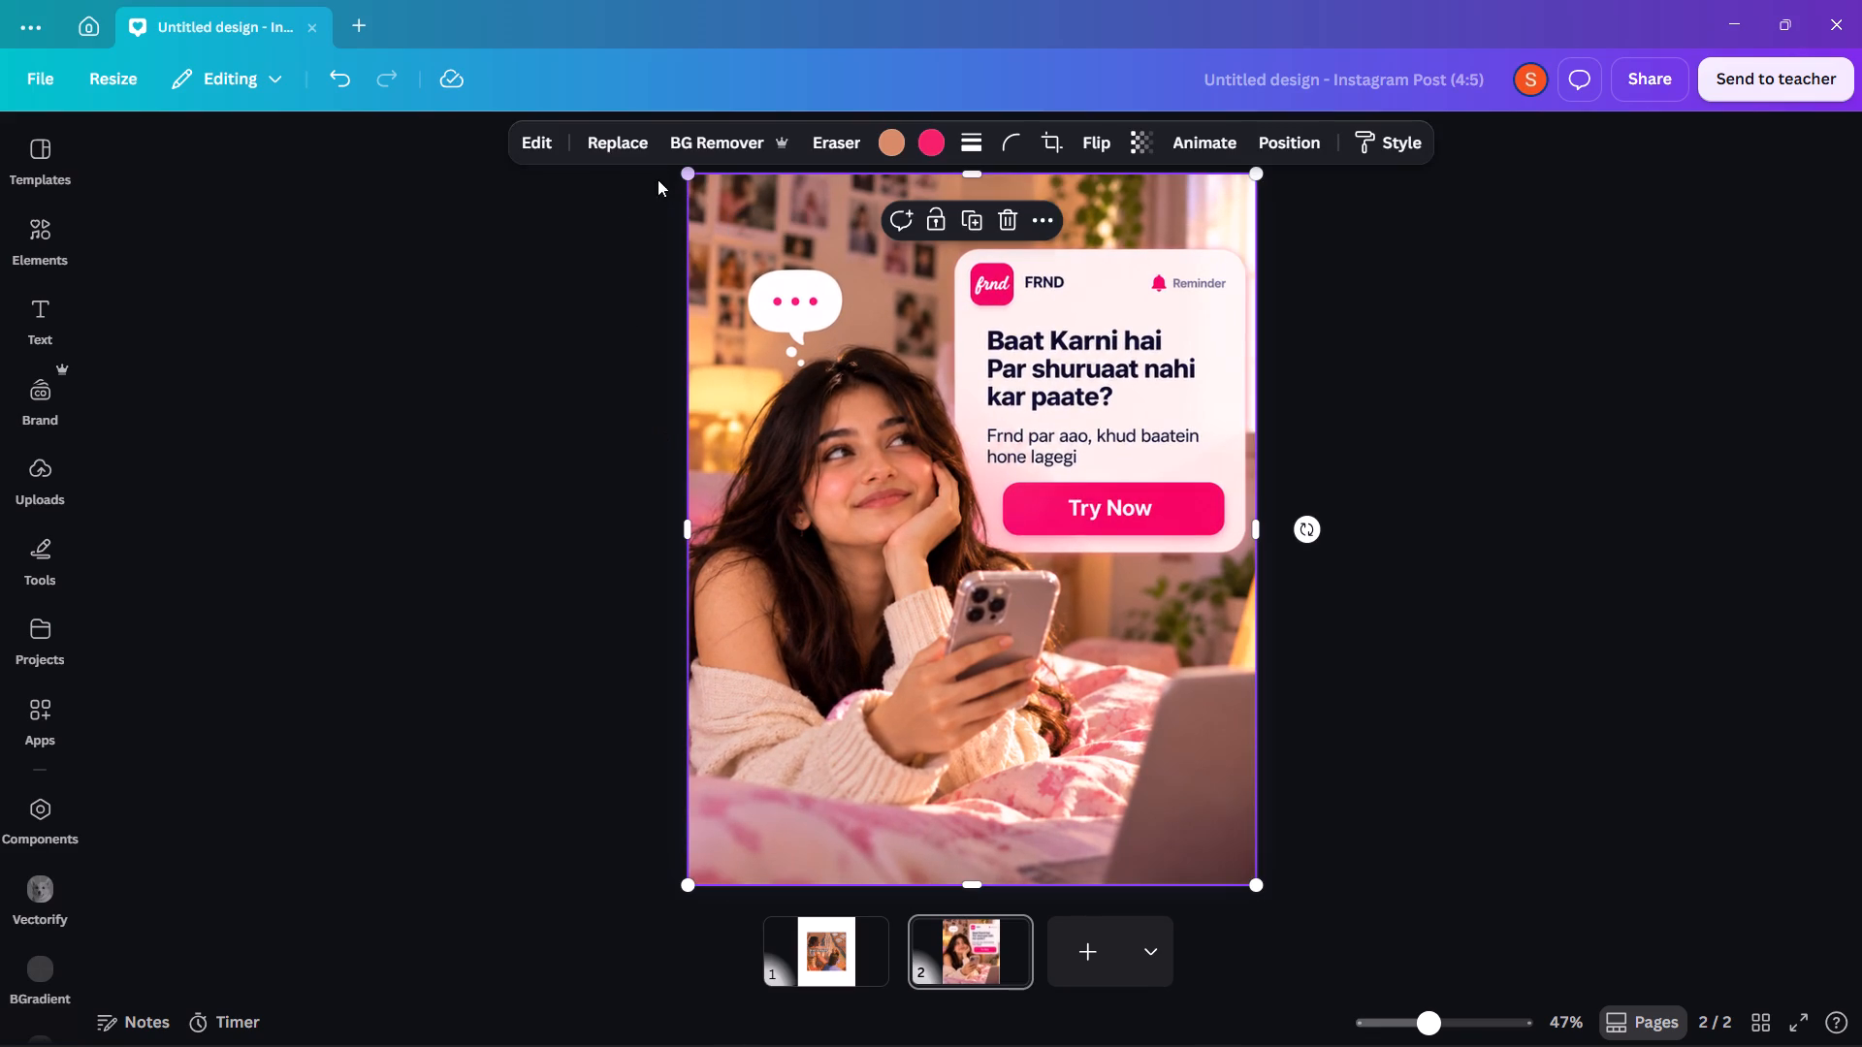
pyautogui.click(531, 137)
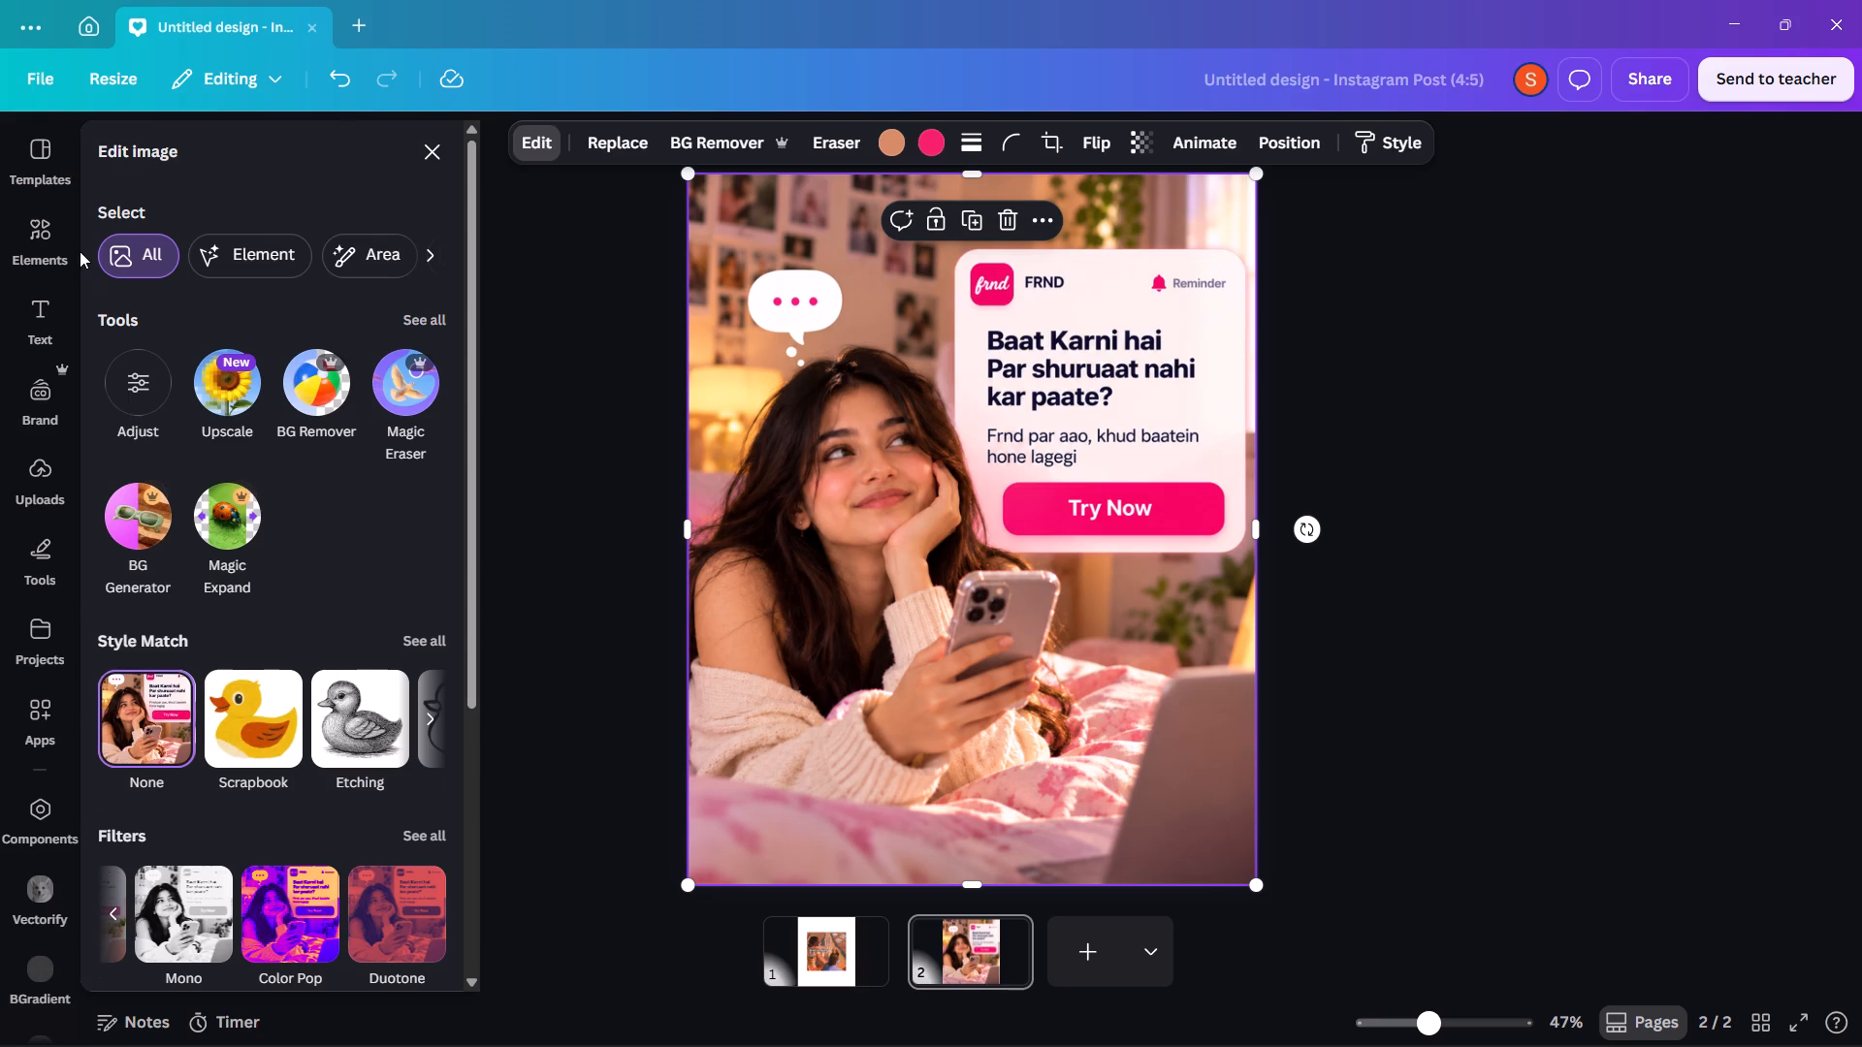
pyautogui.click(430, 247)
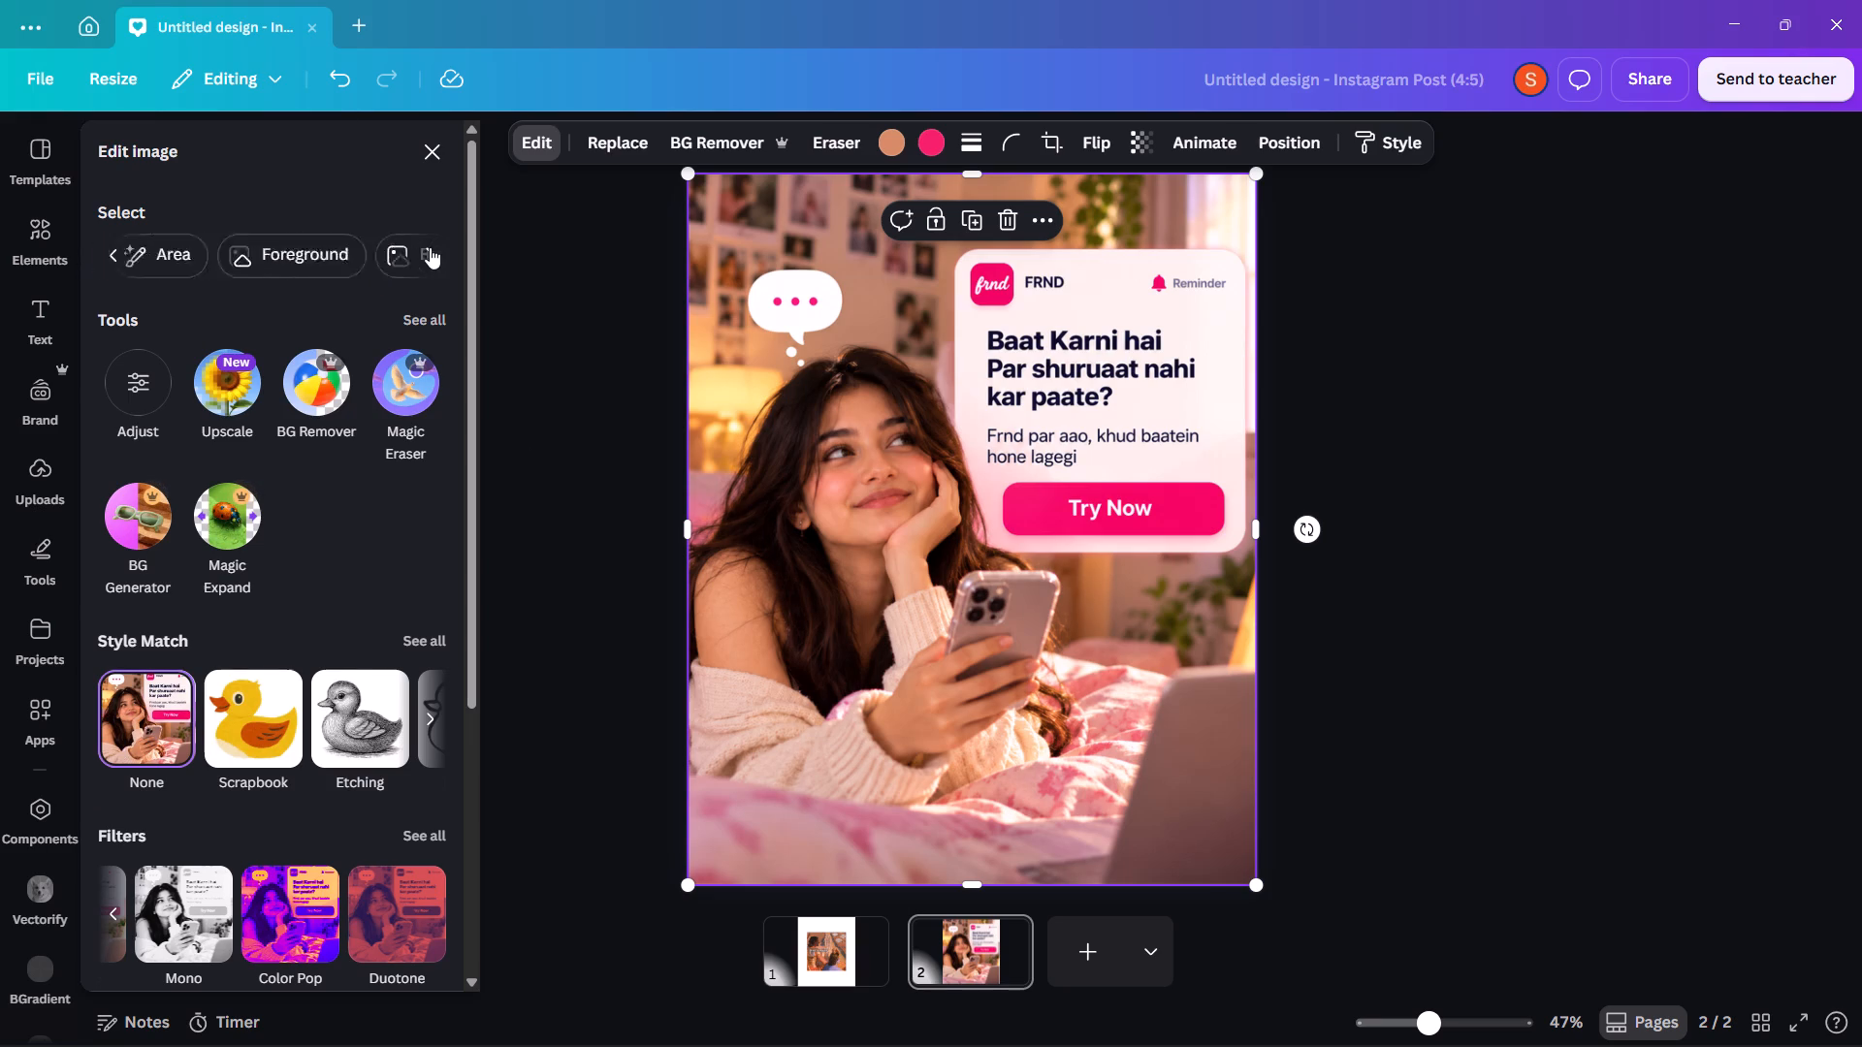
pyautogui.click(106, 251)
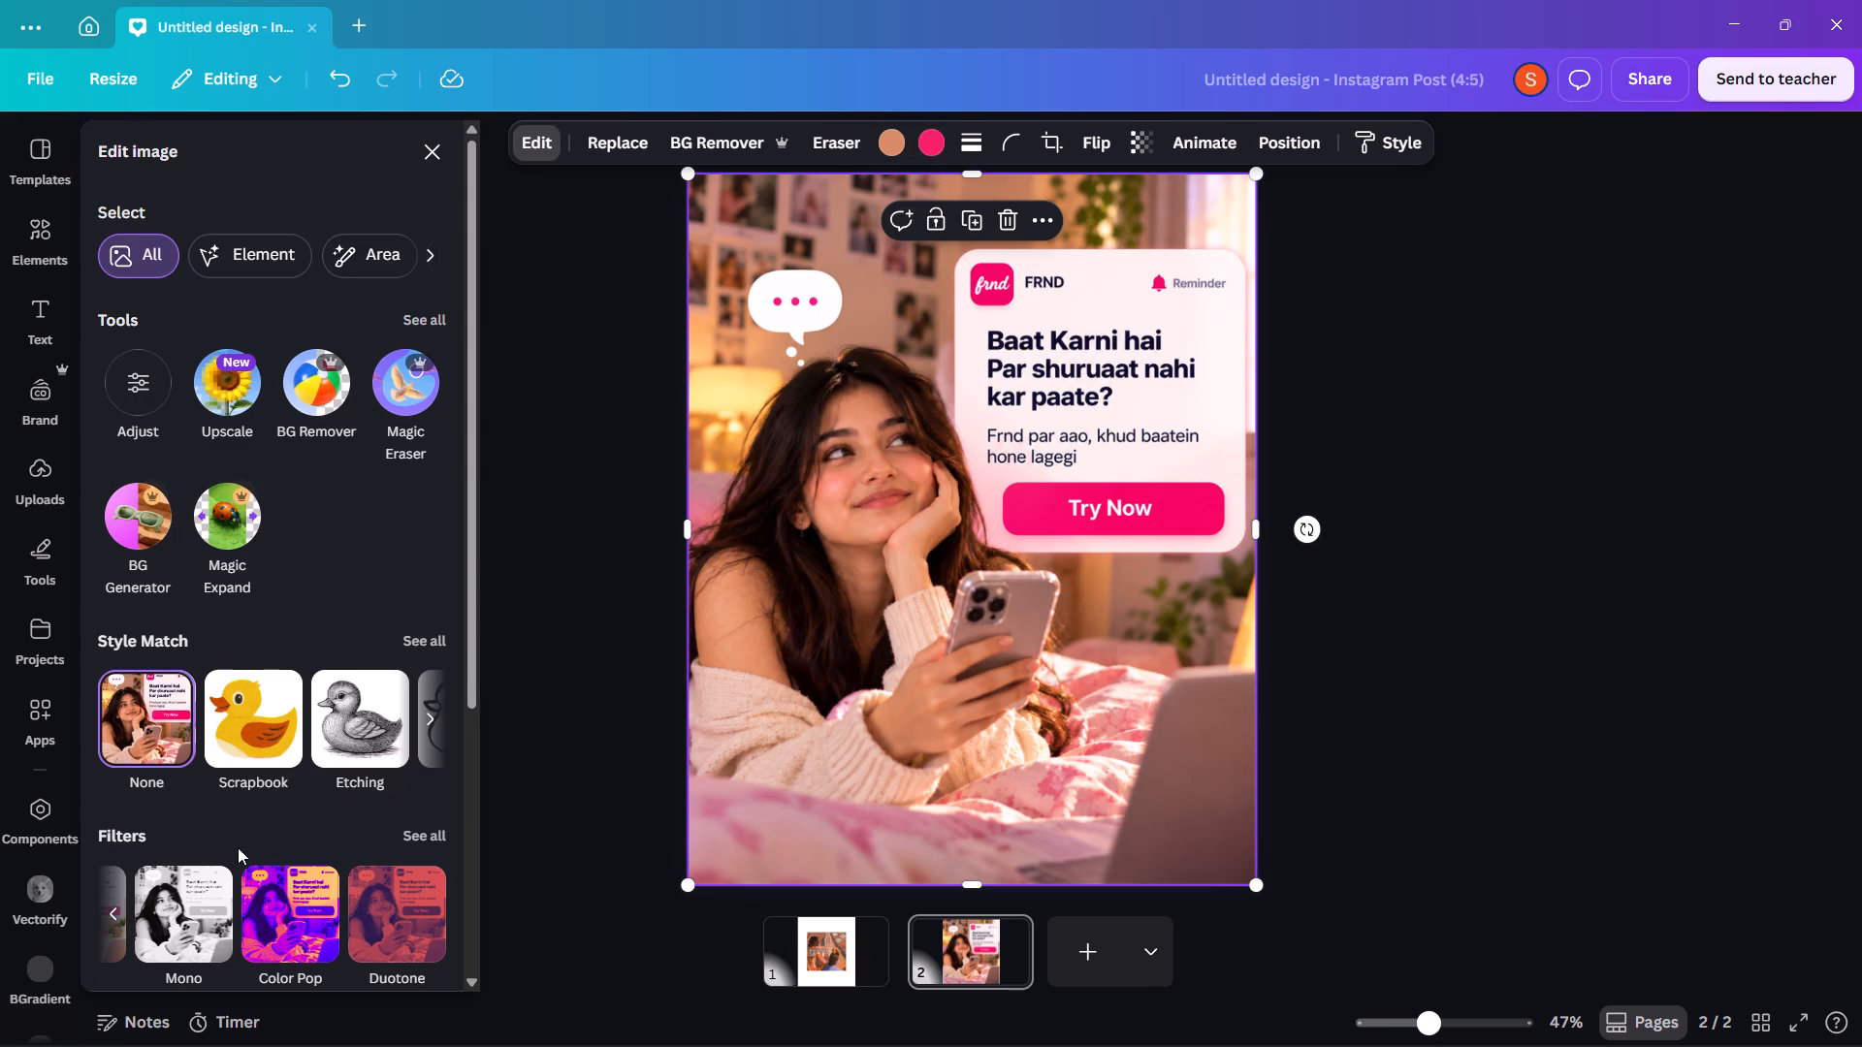
# Paint over the plain "FRND" text beside the logo with the Draw marker, using the pale pink sampled from the card background.
pyautogui.click(41, 568)
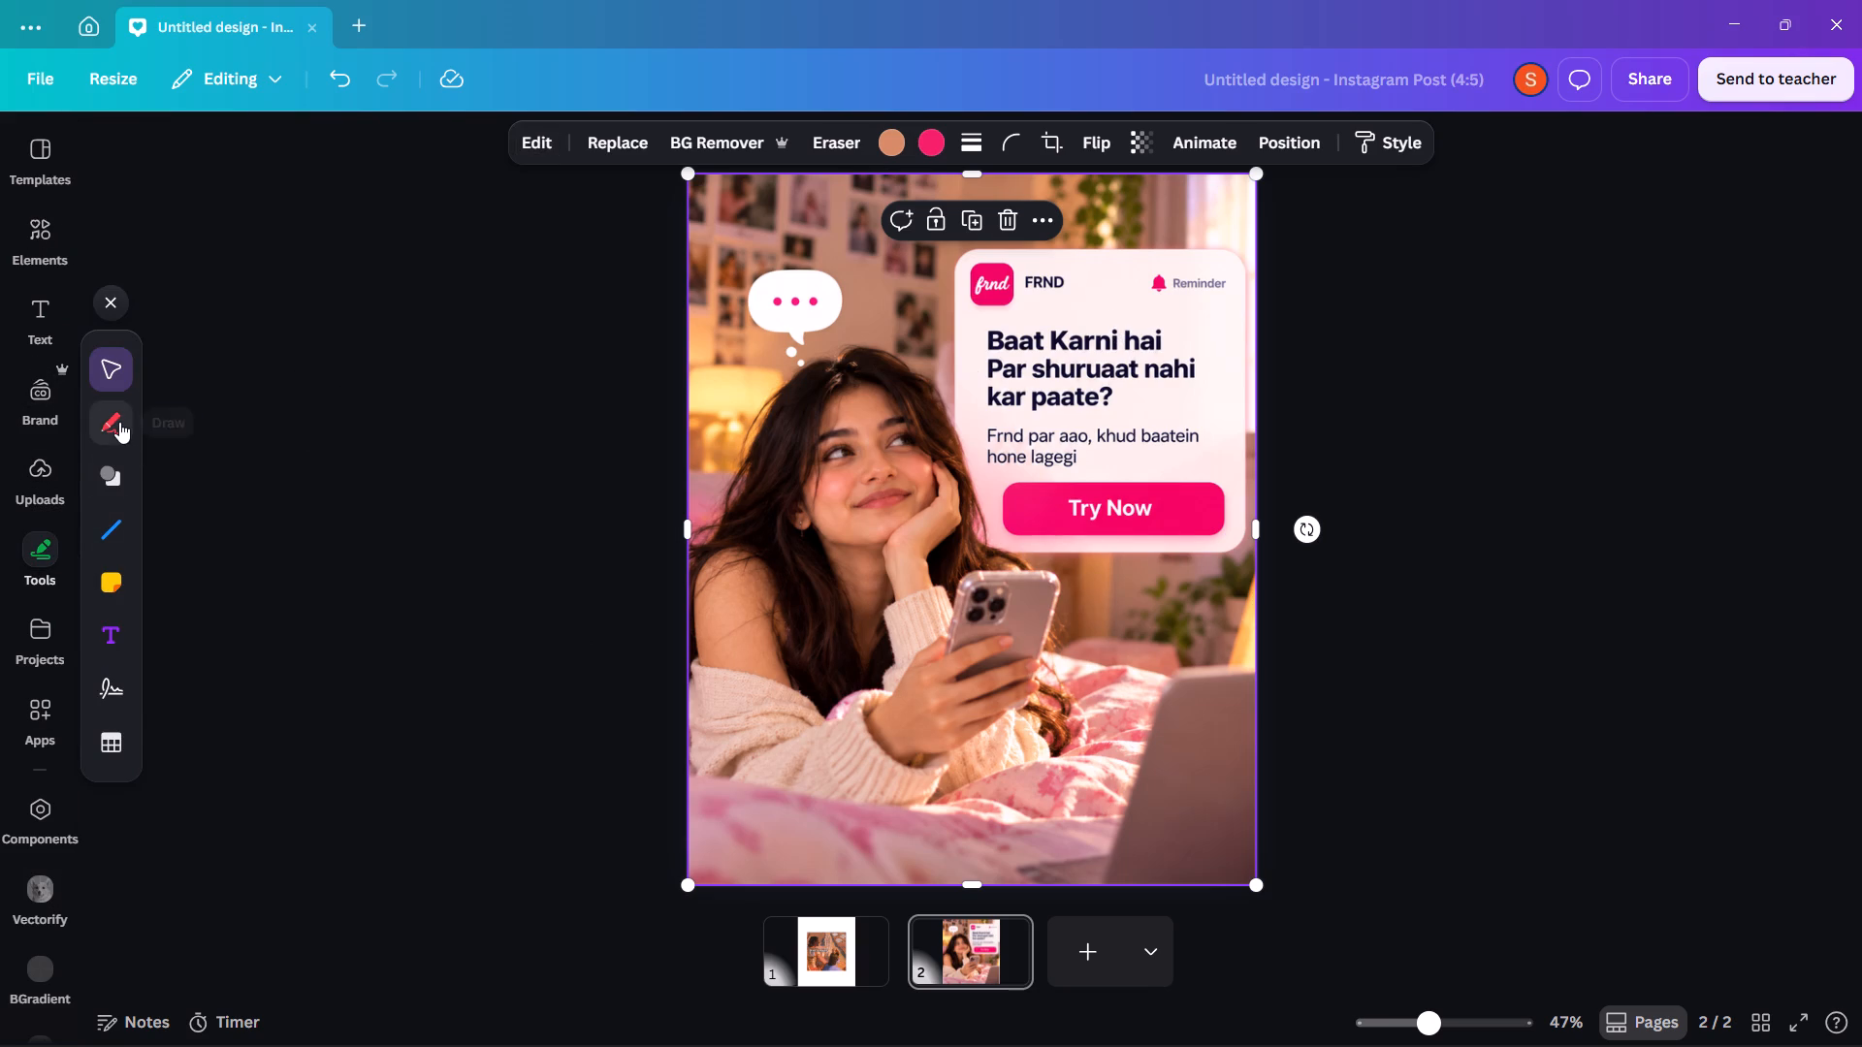
pyautogui.click(118, 422)
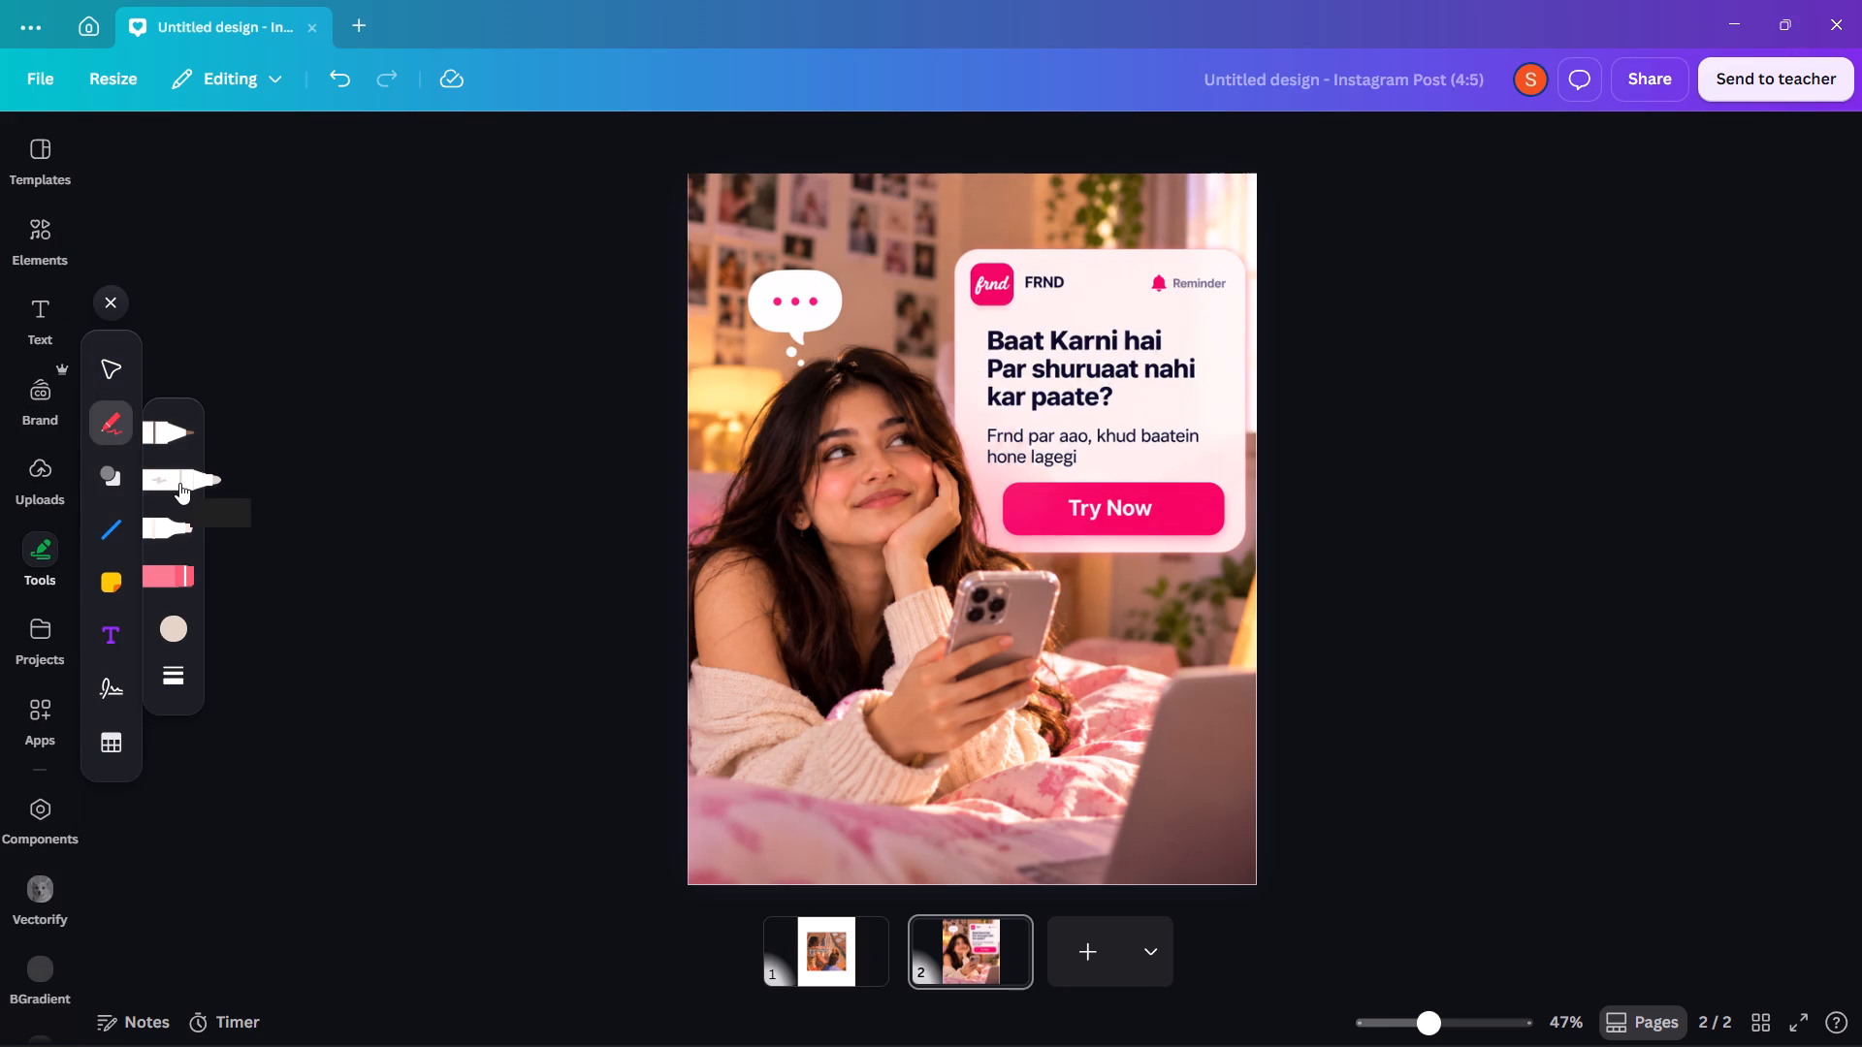
pyautogui.click(177, 620)
pyautogui.click(305, 742)
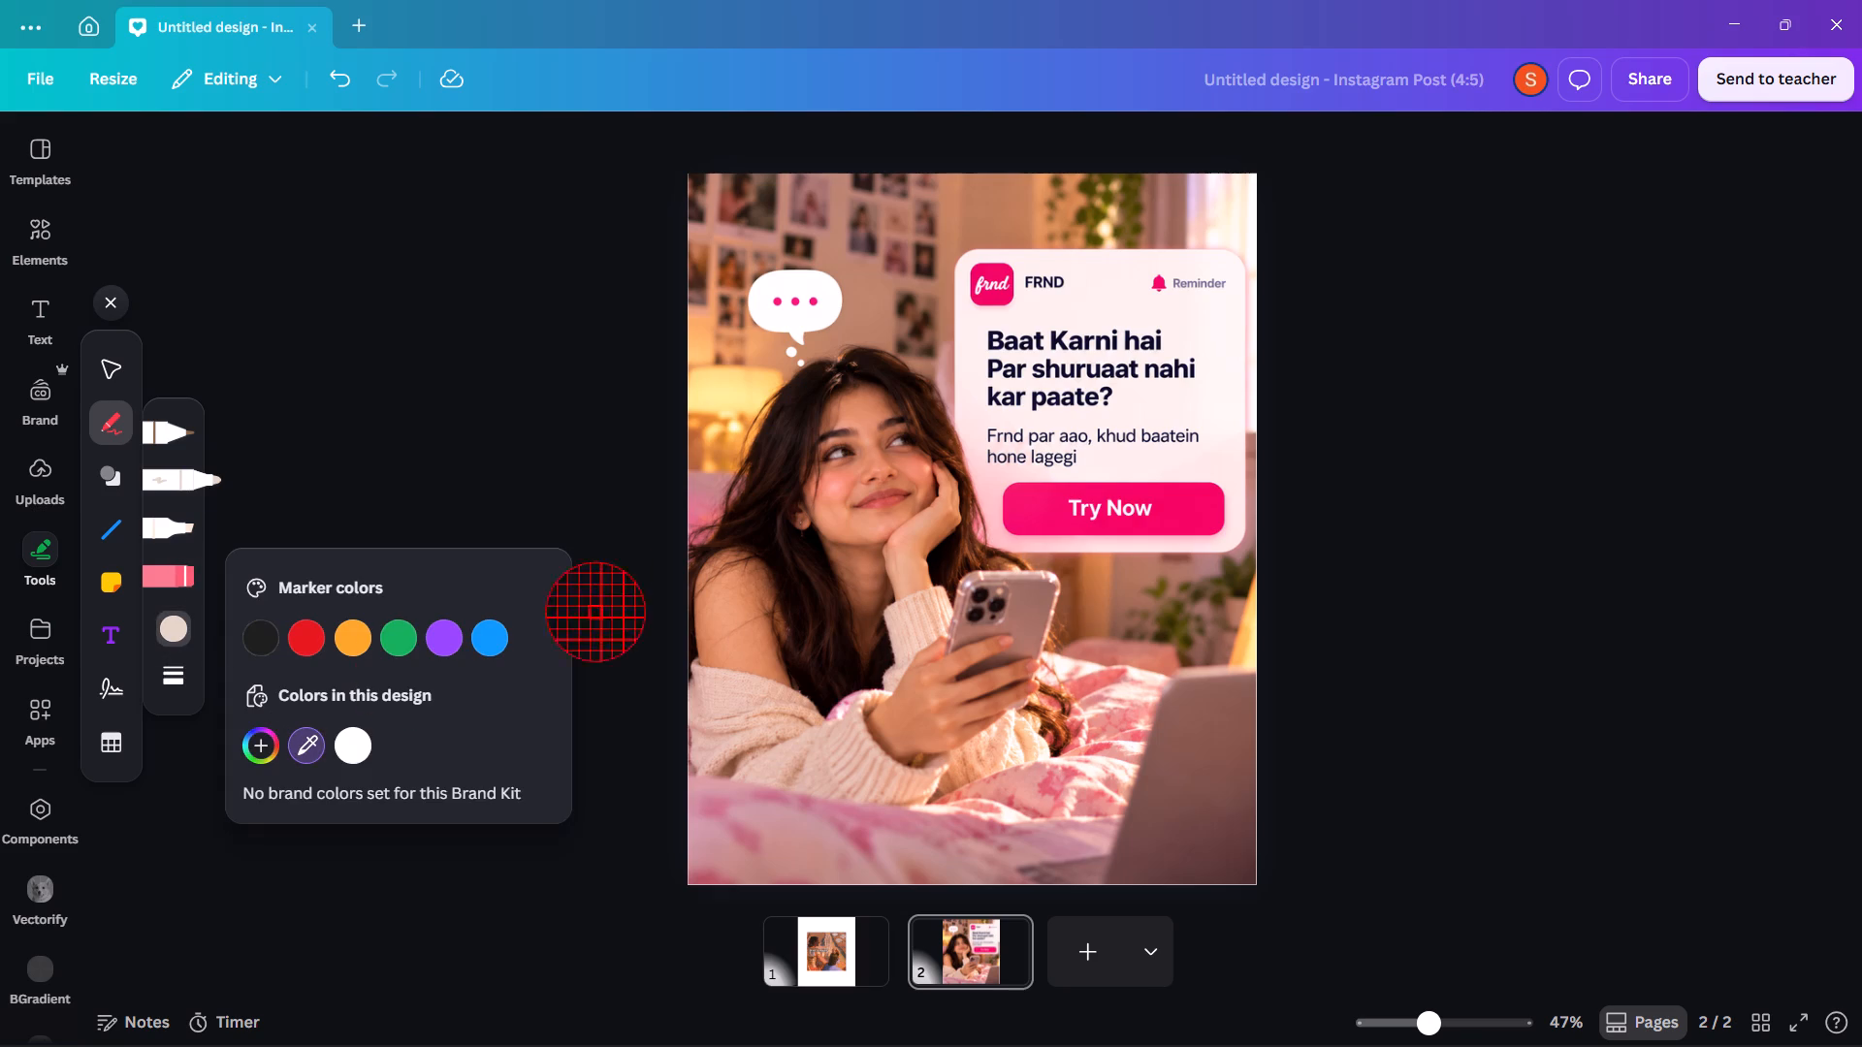
pyautogui.click(1109, 298)
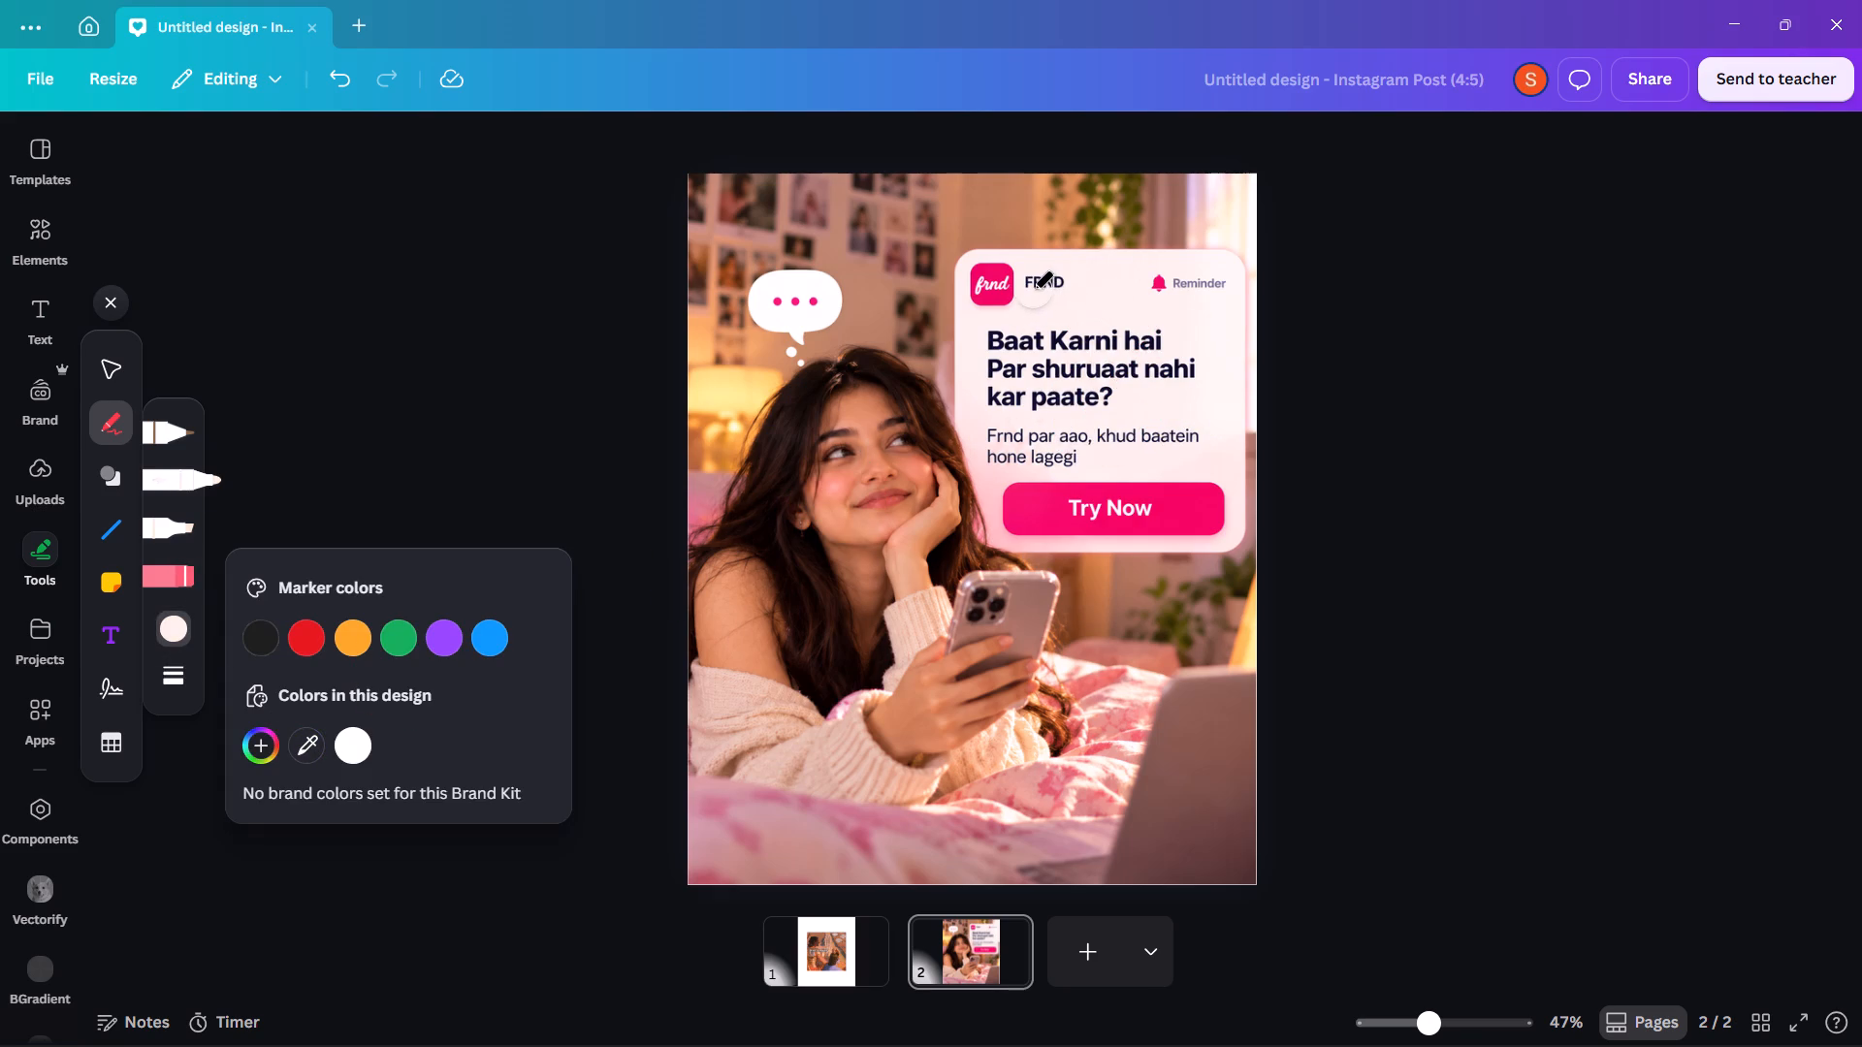
pyautogui.click(1029, 277)
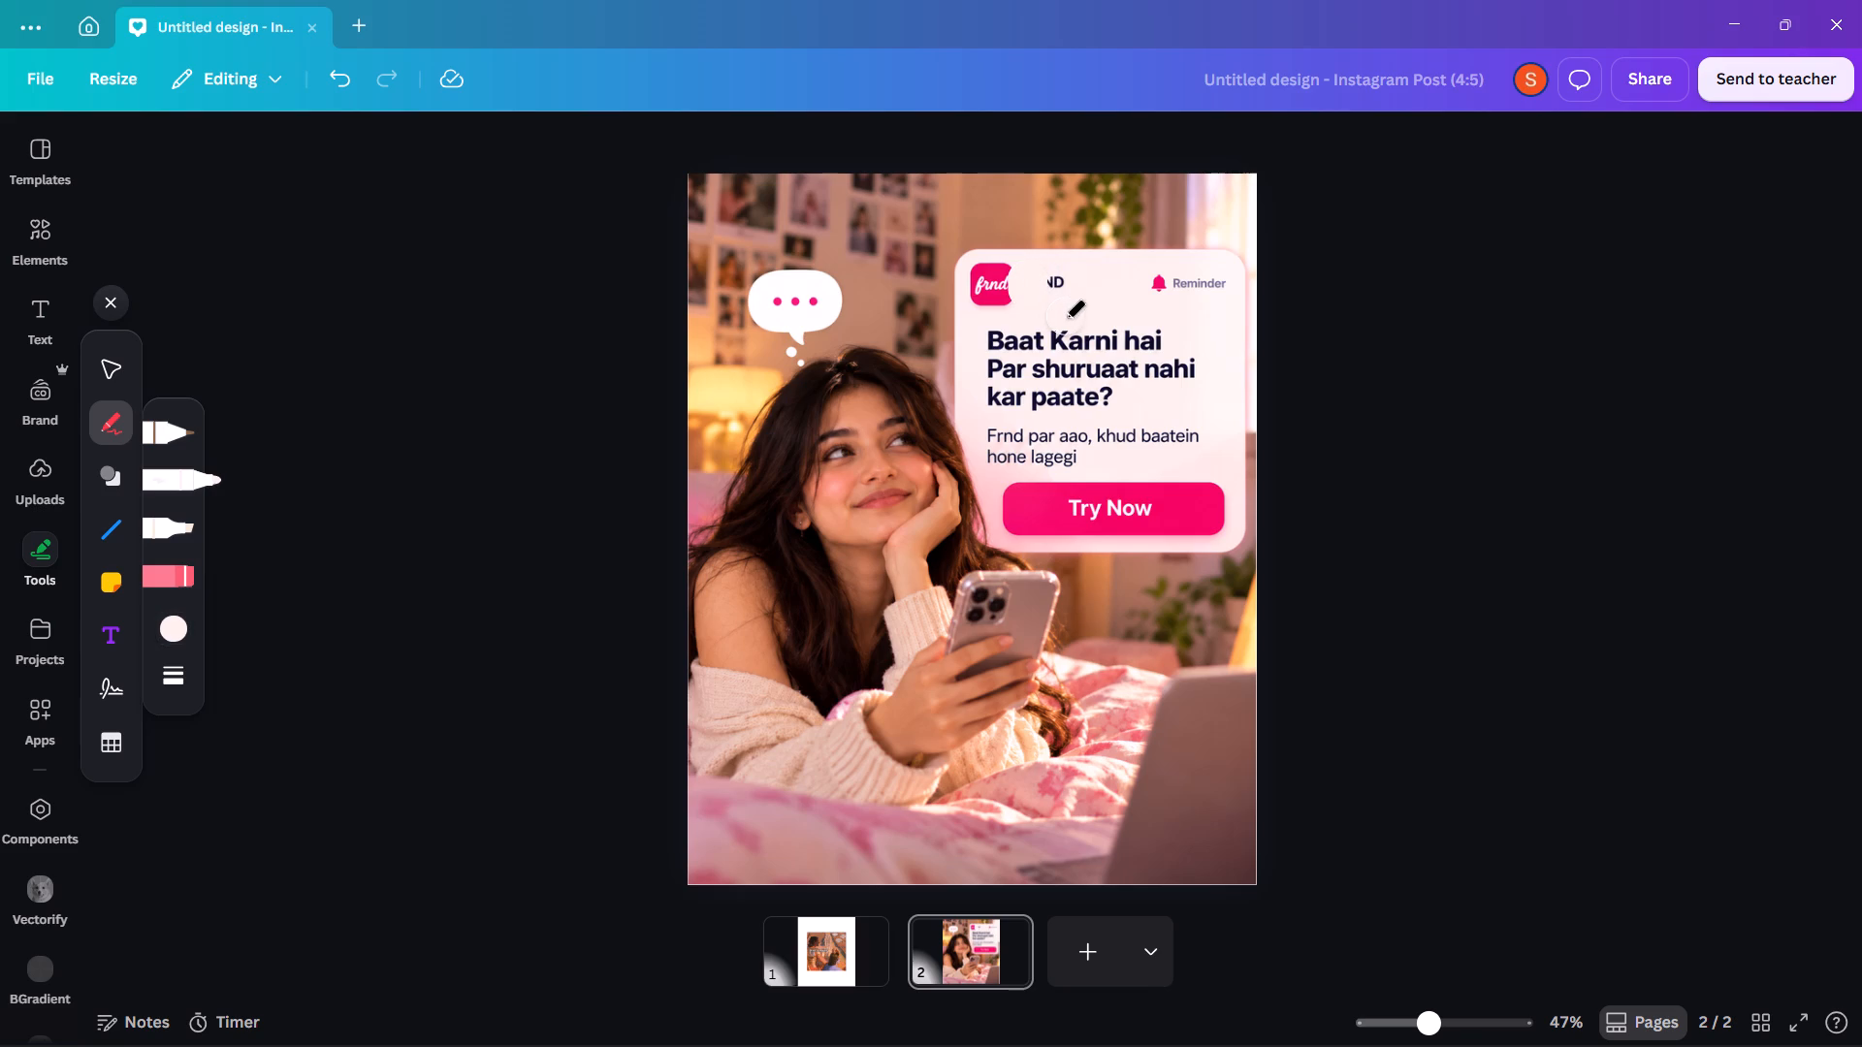
pyautogui.hotkey('ctrl', 'z')
pyautogui.moveTo(1065, 280); pyautogui.dragTo(1043, 281)
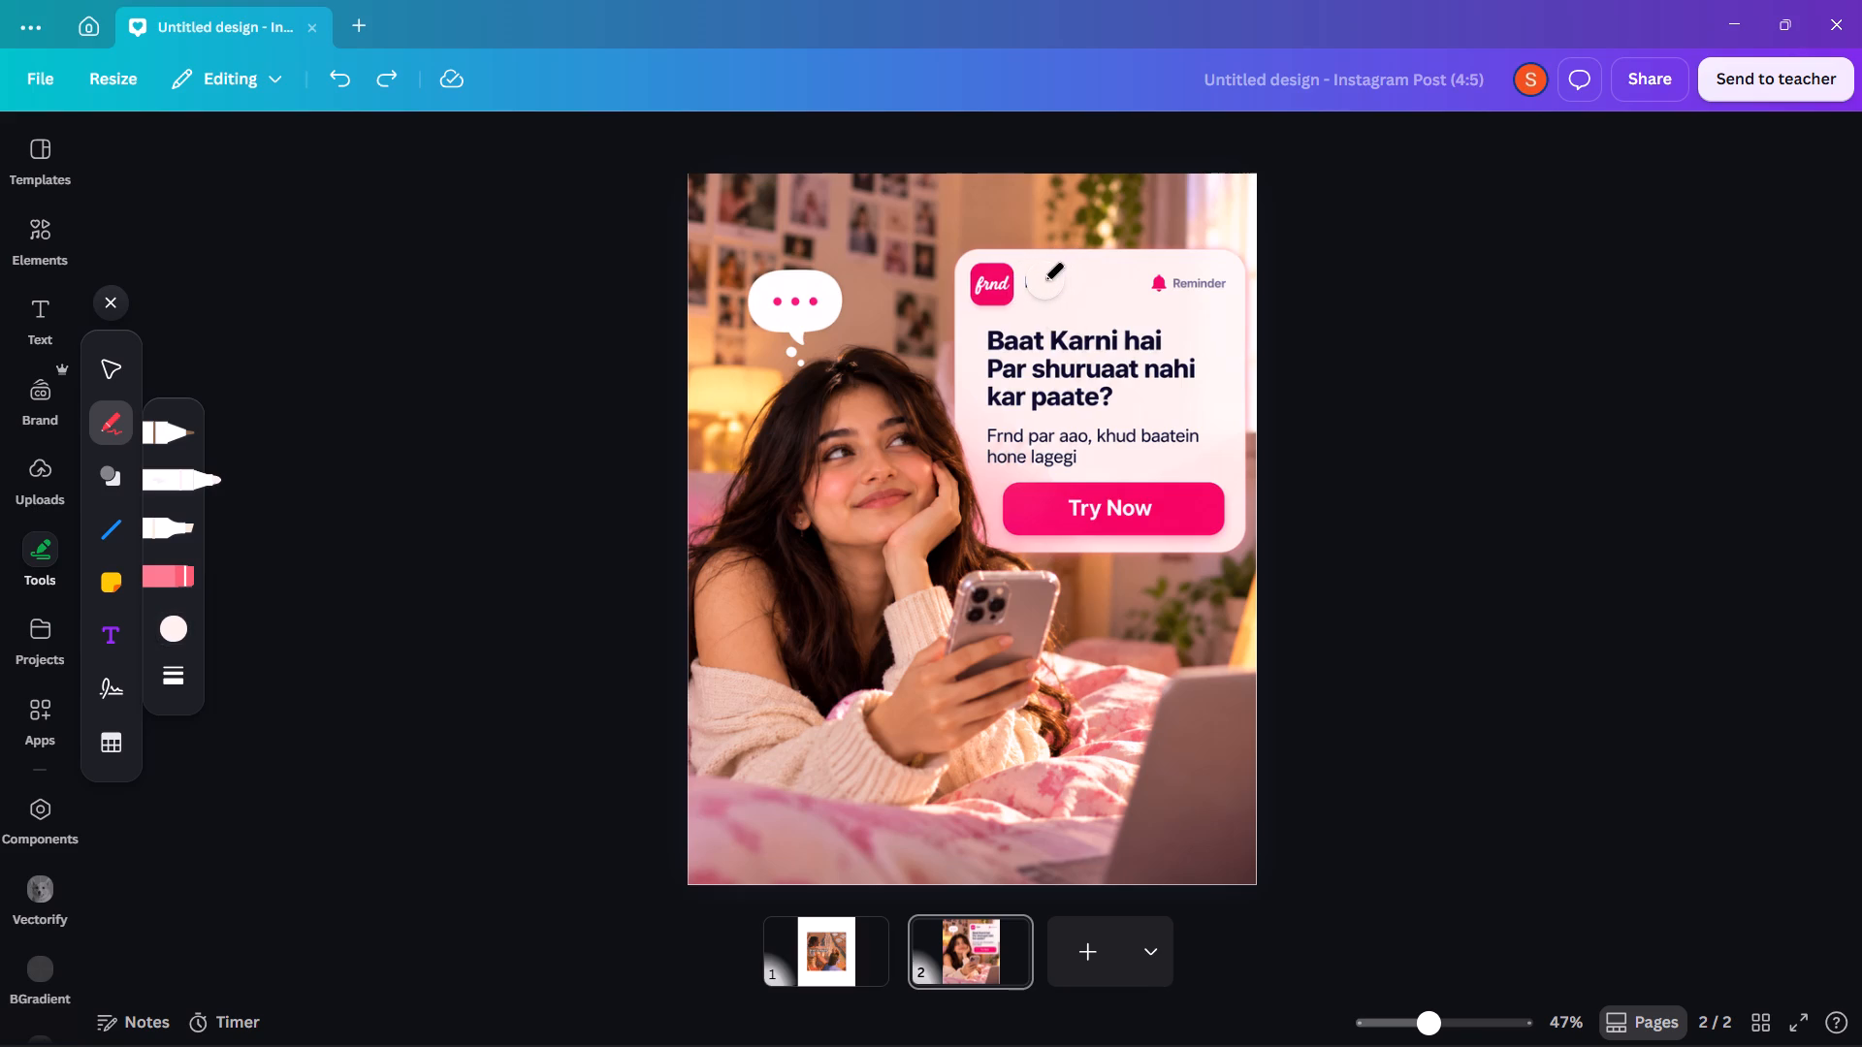
pyautogui.moveTo(1043, 281); pyautogui.dragTo(1038, 285)
# Download only page 2 as a PNG and save it as "Untitled Design.png" in "New folder" on the Desktop.
pyautogui.click(1648, 77)
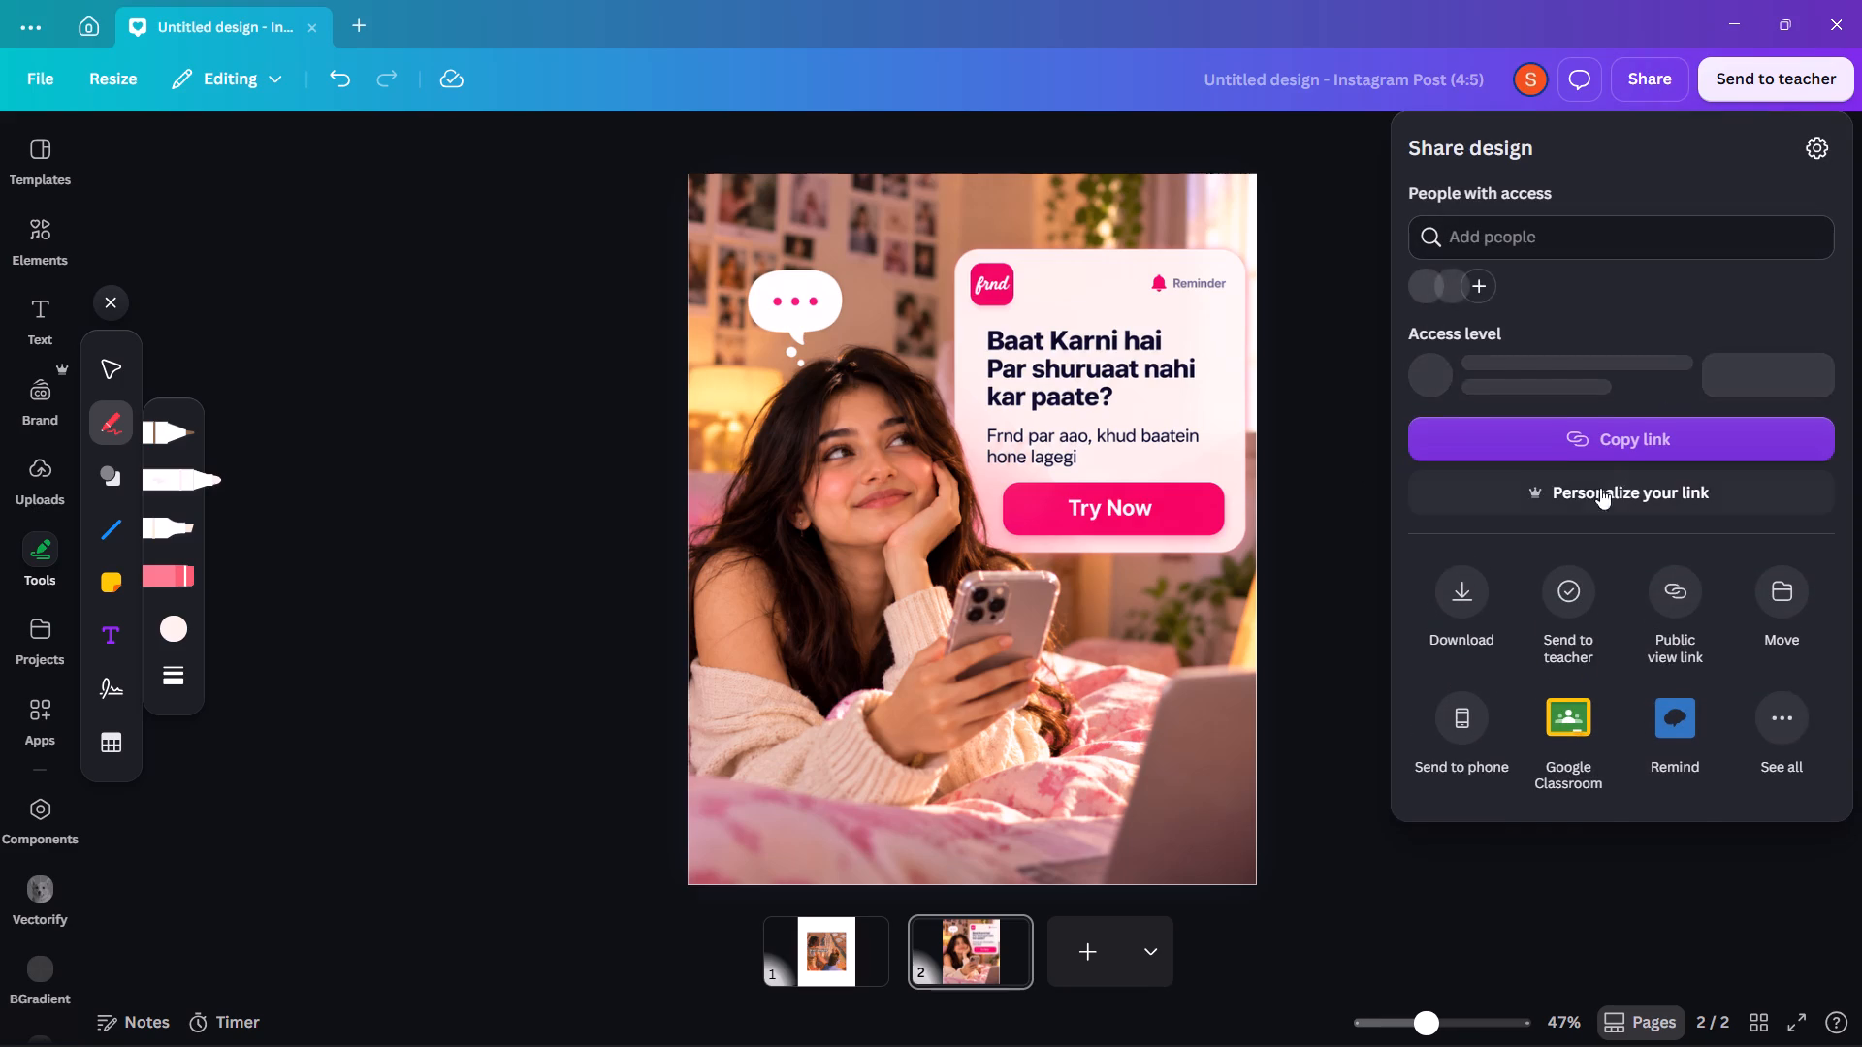
pyautogui.click(1458, 609)
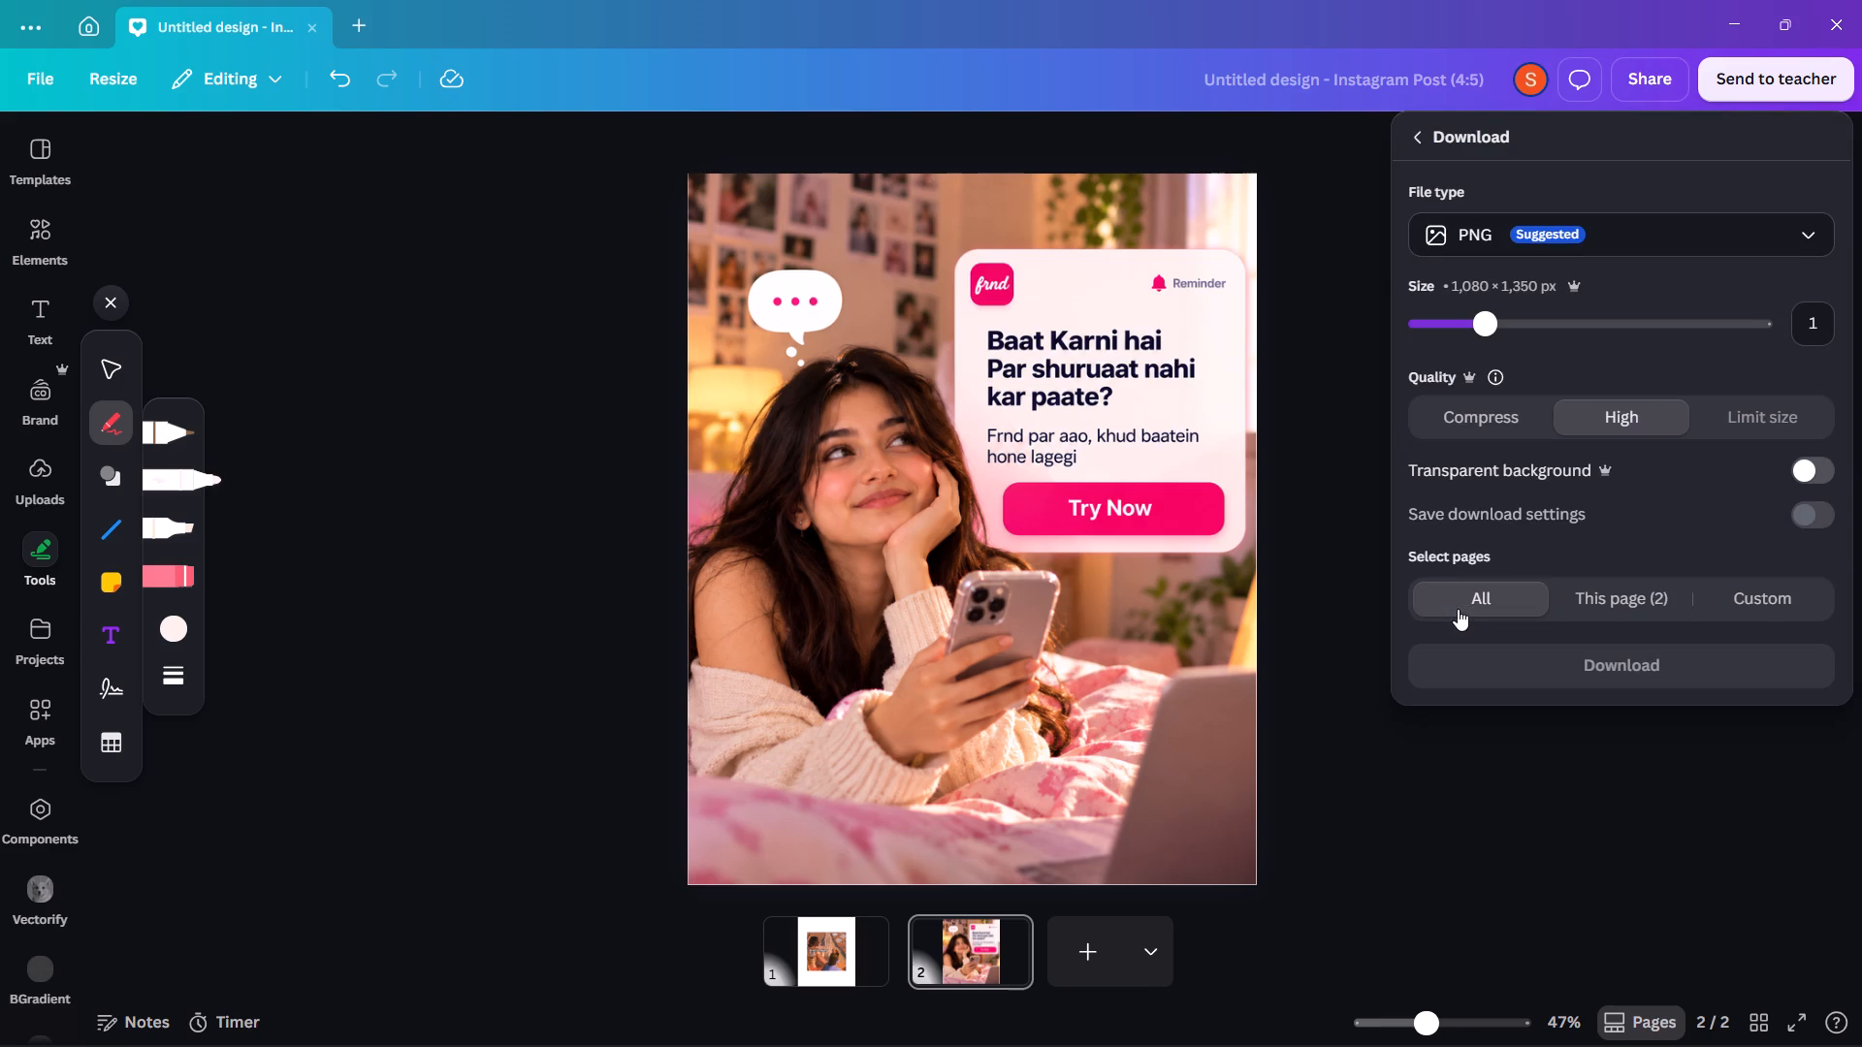
pyautogui.click(1619, 596)
pyautogui.click(1621, 664)
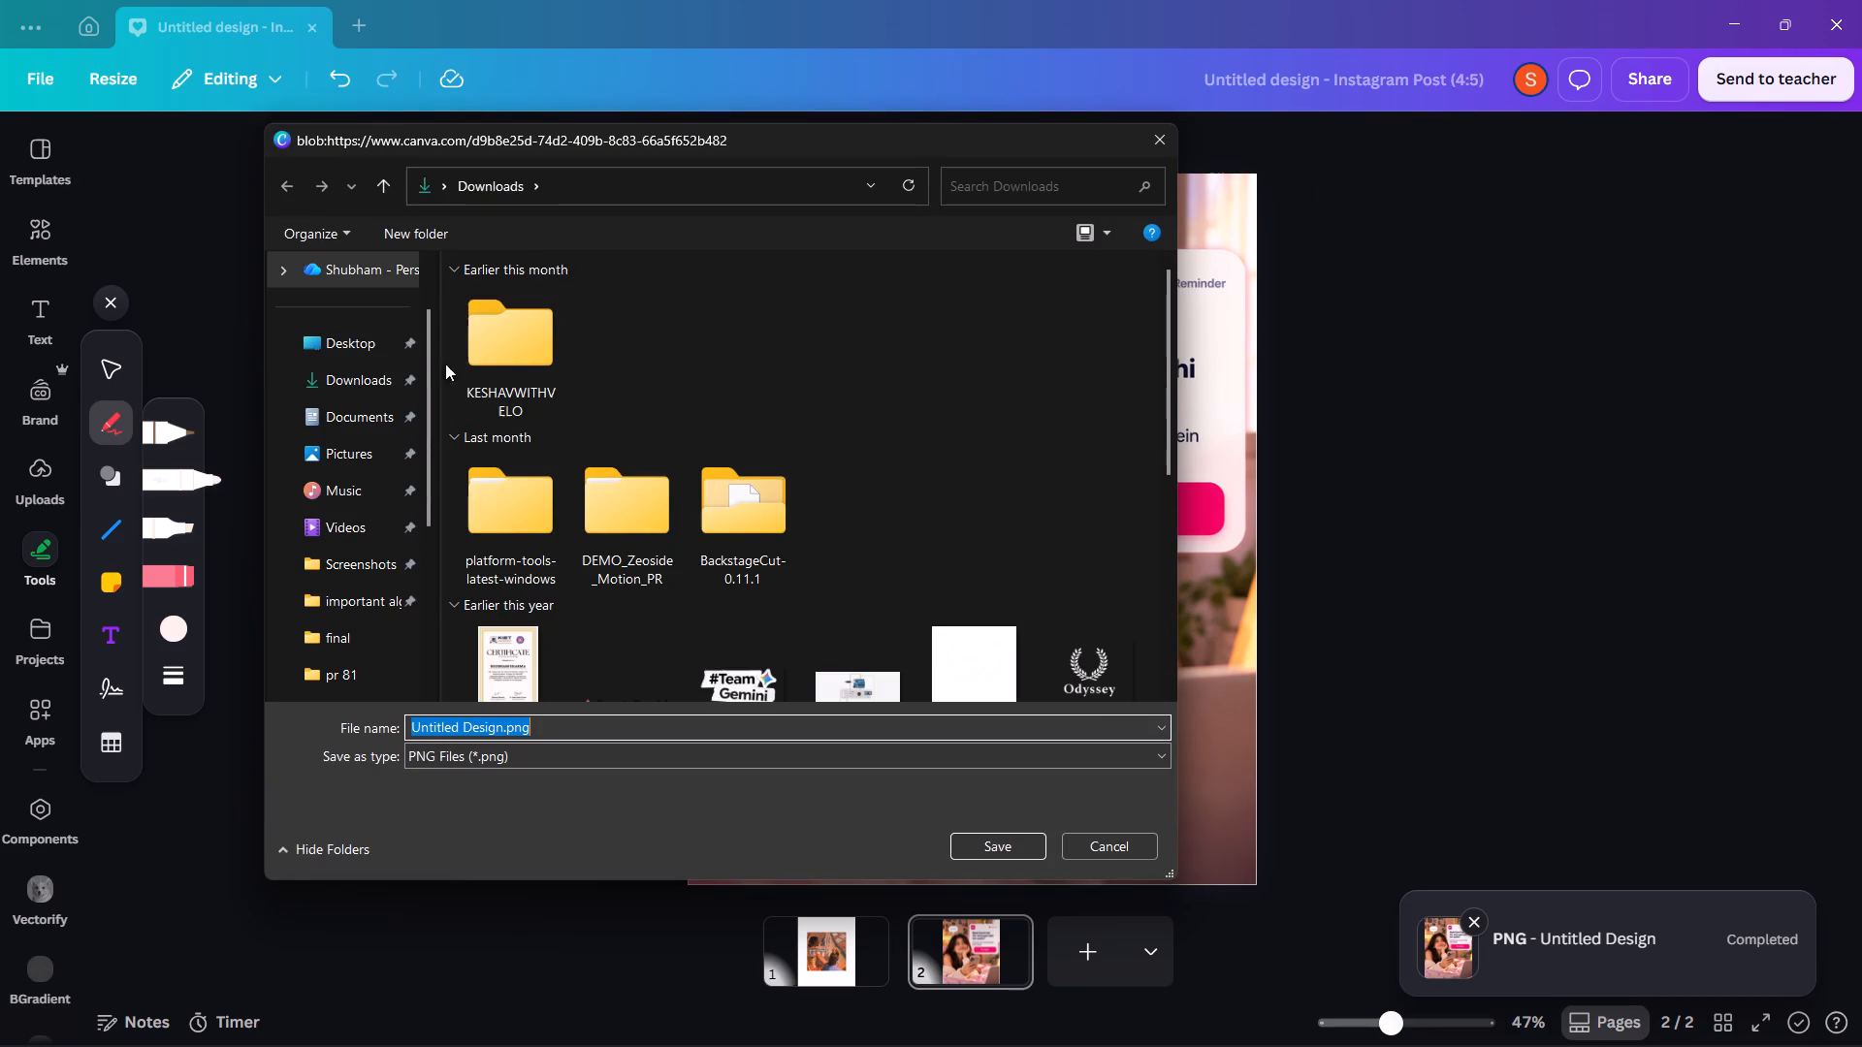
pyautogui.click(336, 353)
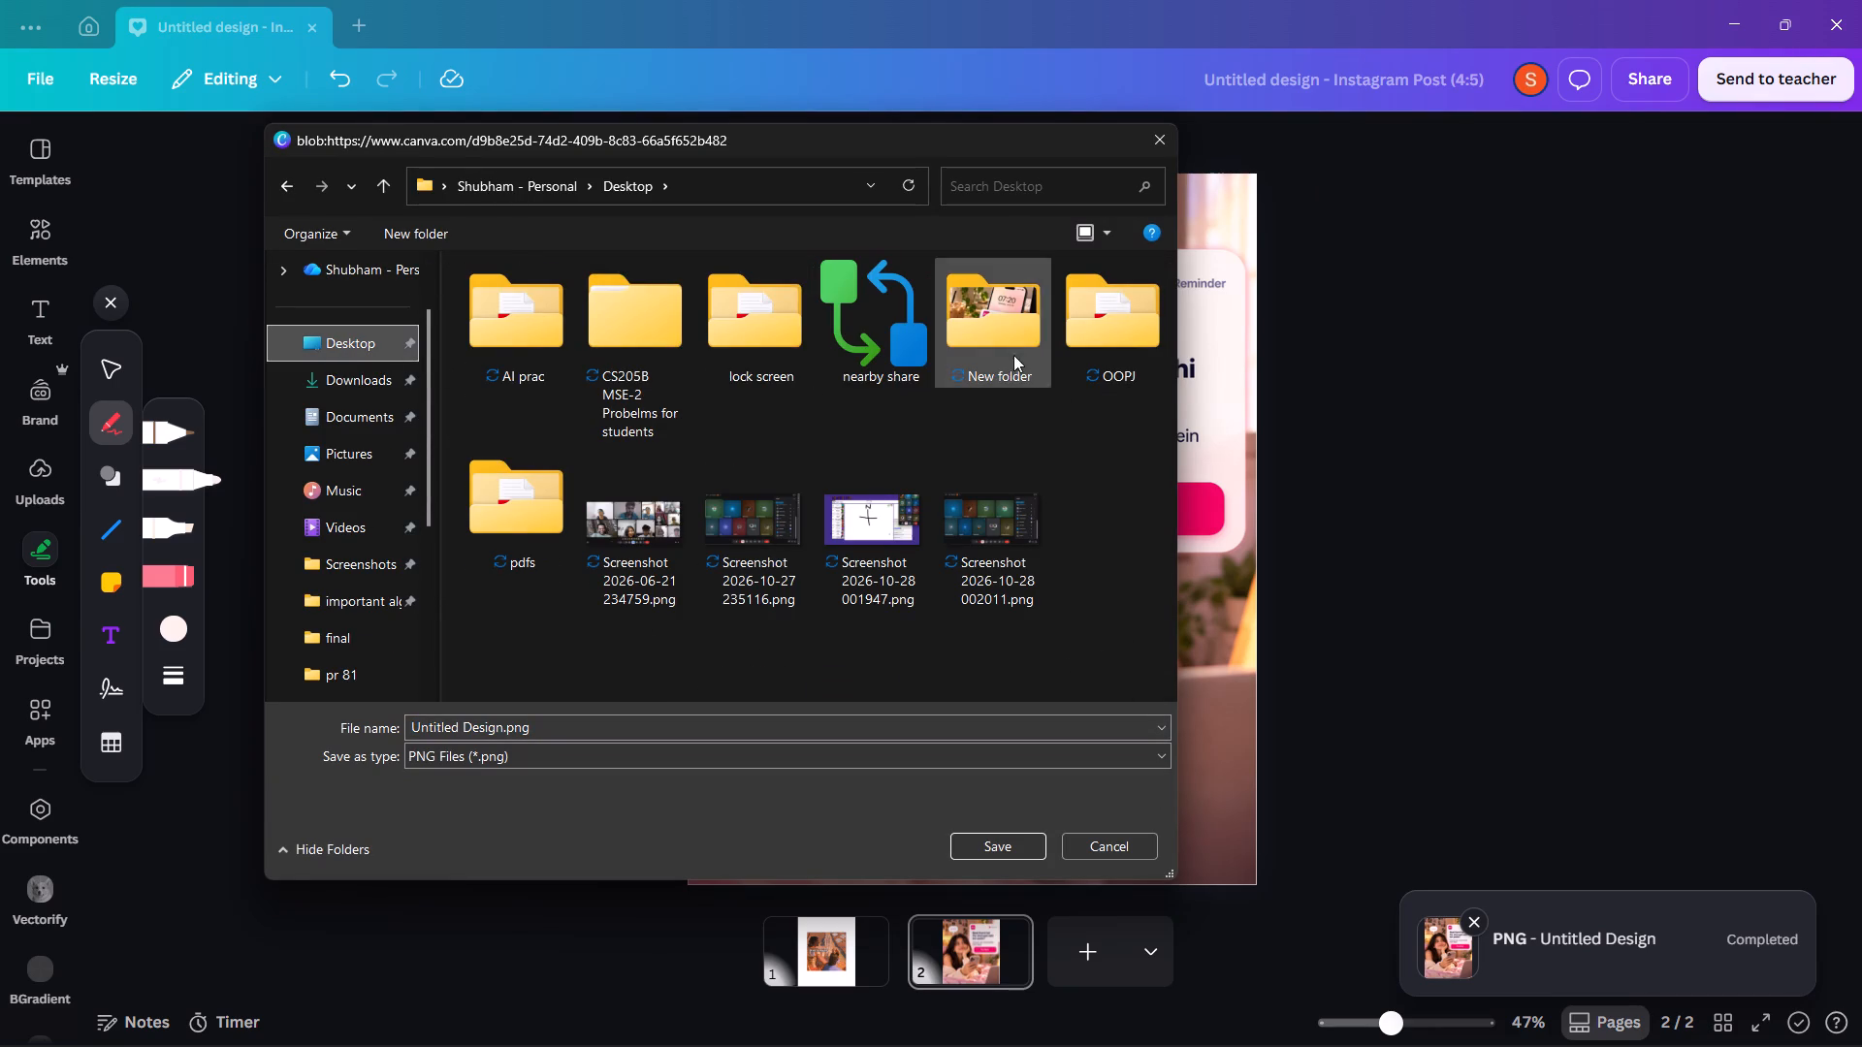
pyautogui.doubleClick(1011, 348)
pyautogui.click(1013, 850)
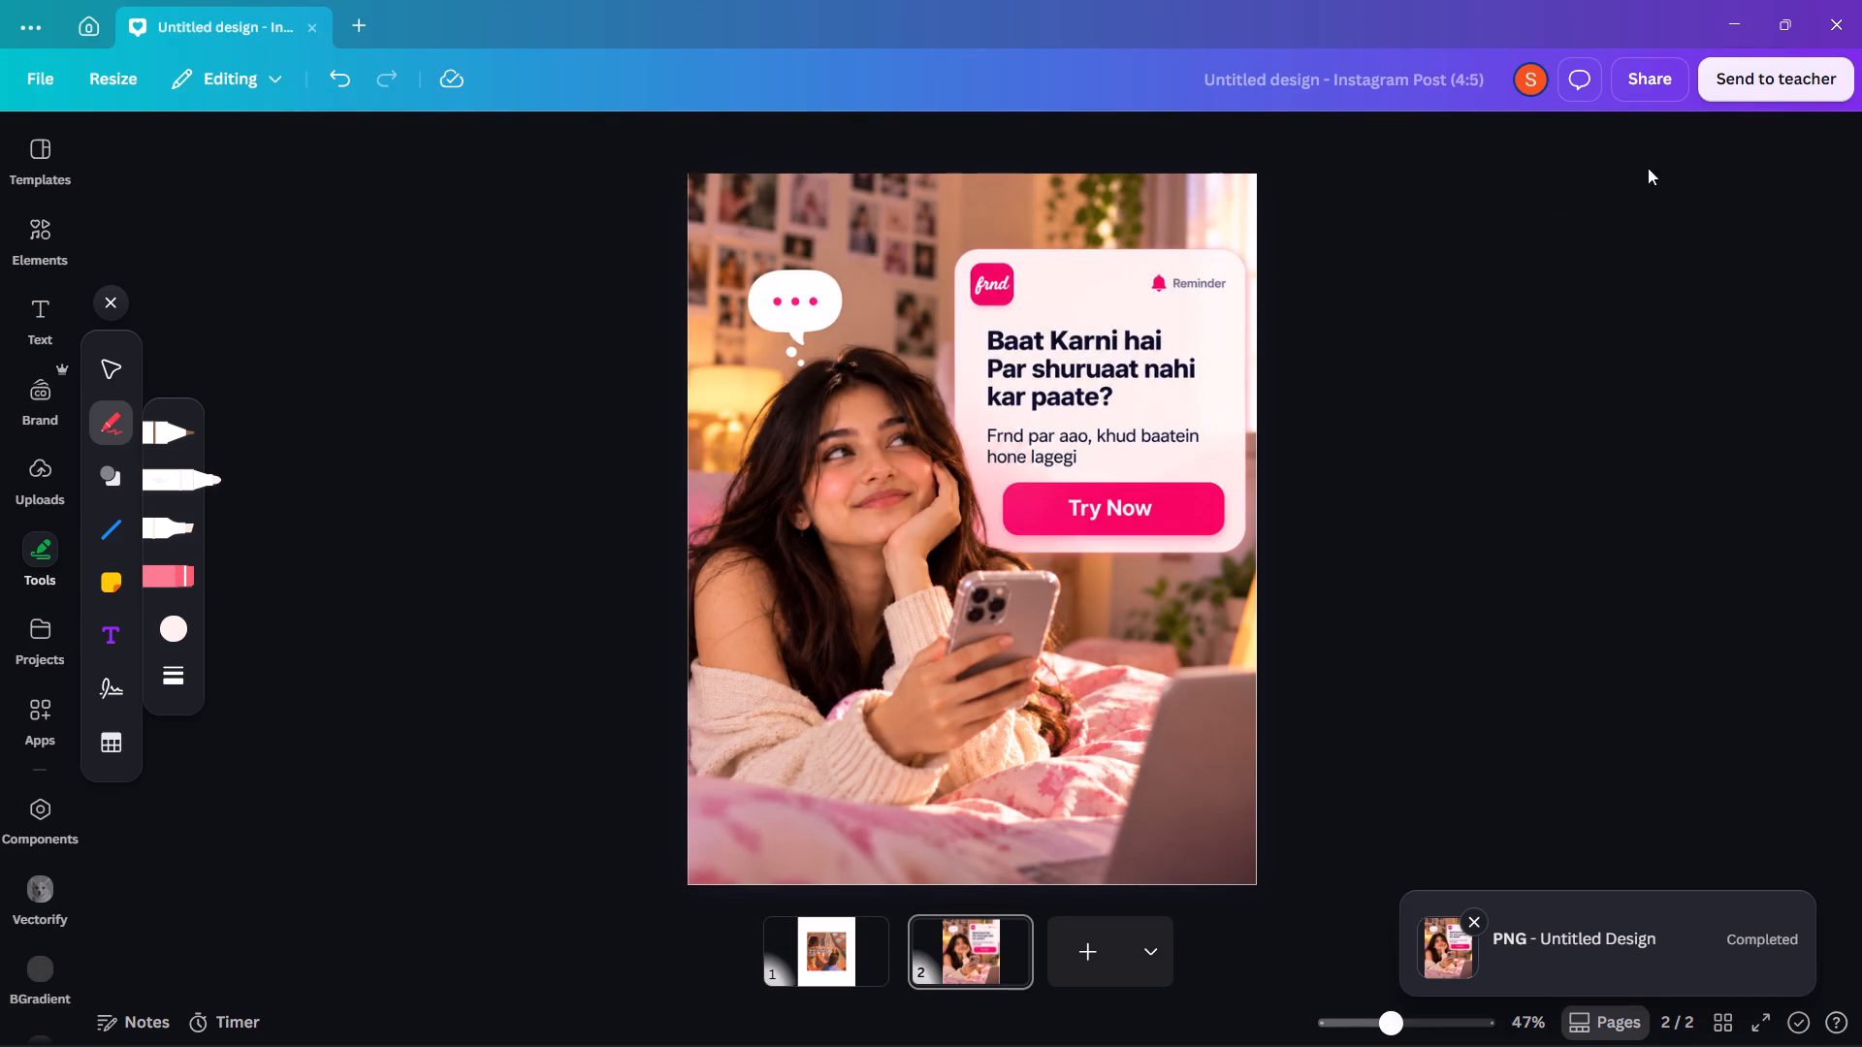
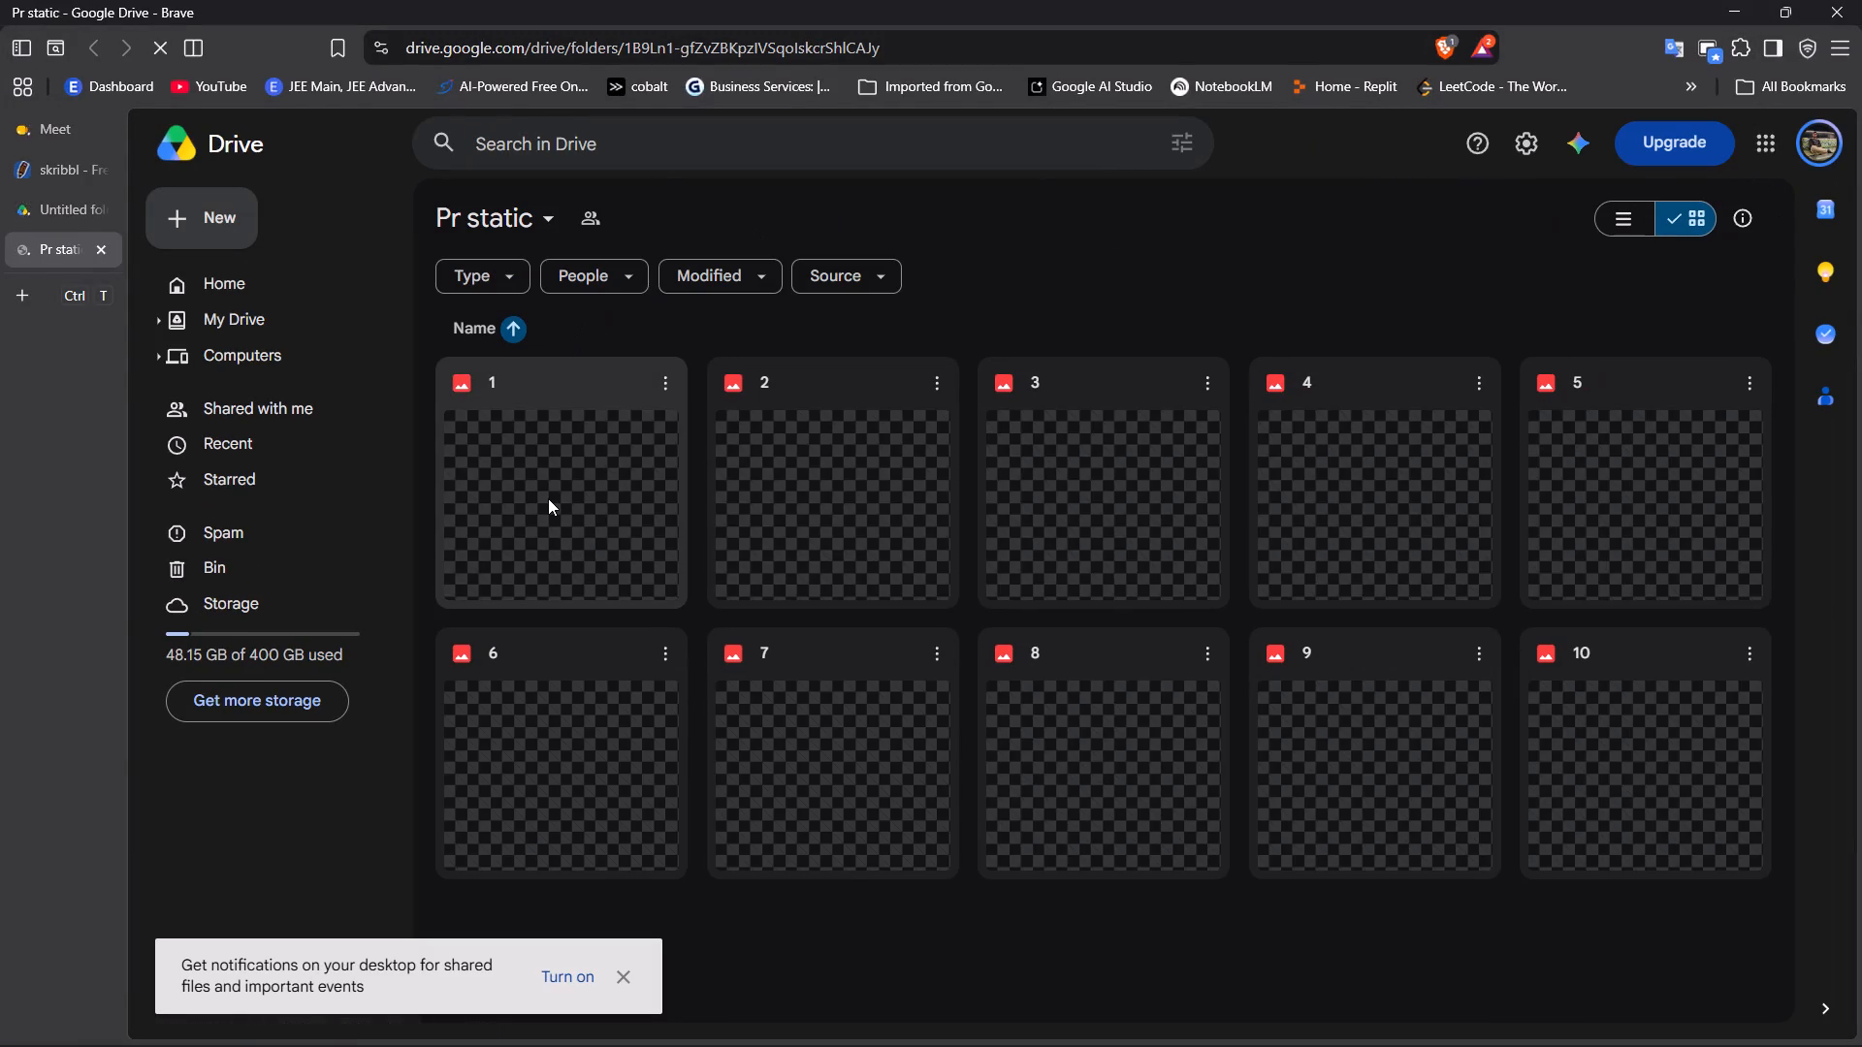
# Select all ten images in the "Pr static" Drive folder, decline the Gemini plan offer, and start downloading the selection.
pyautogui.click(548, 498)
pyautogui.hotkey('ctrl', 'a')
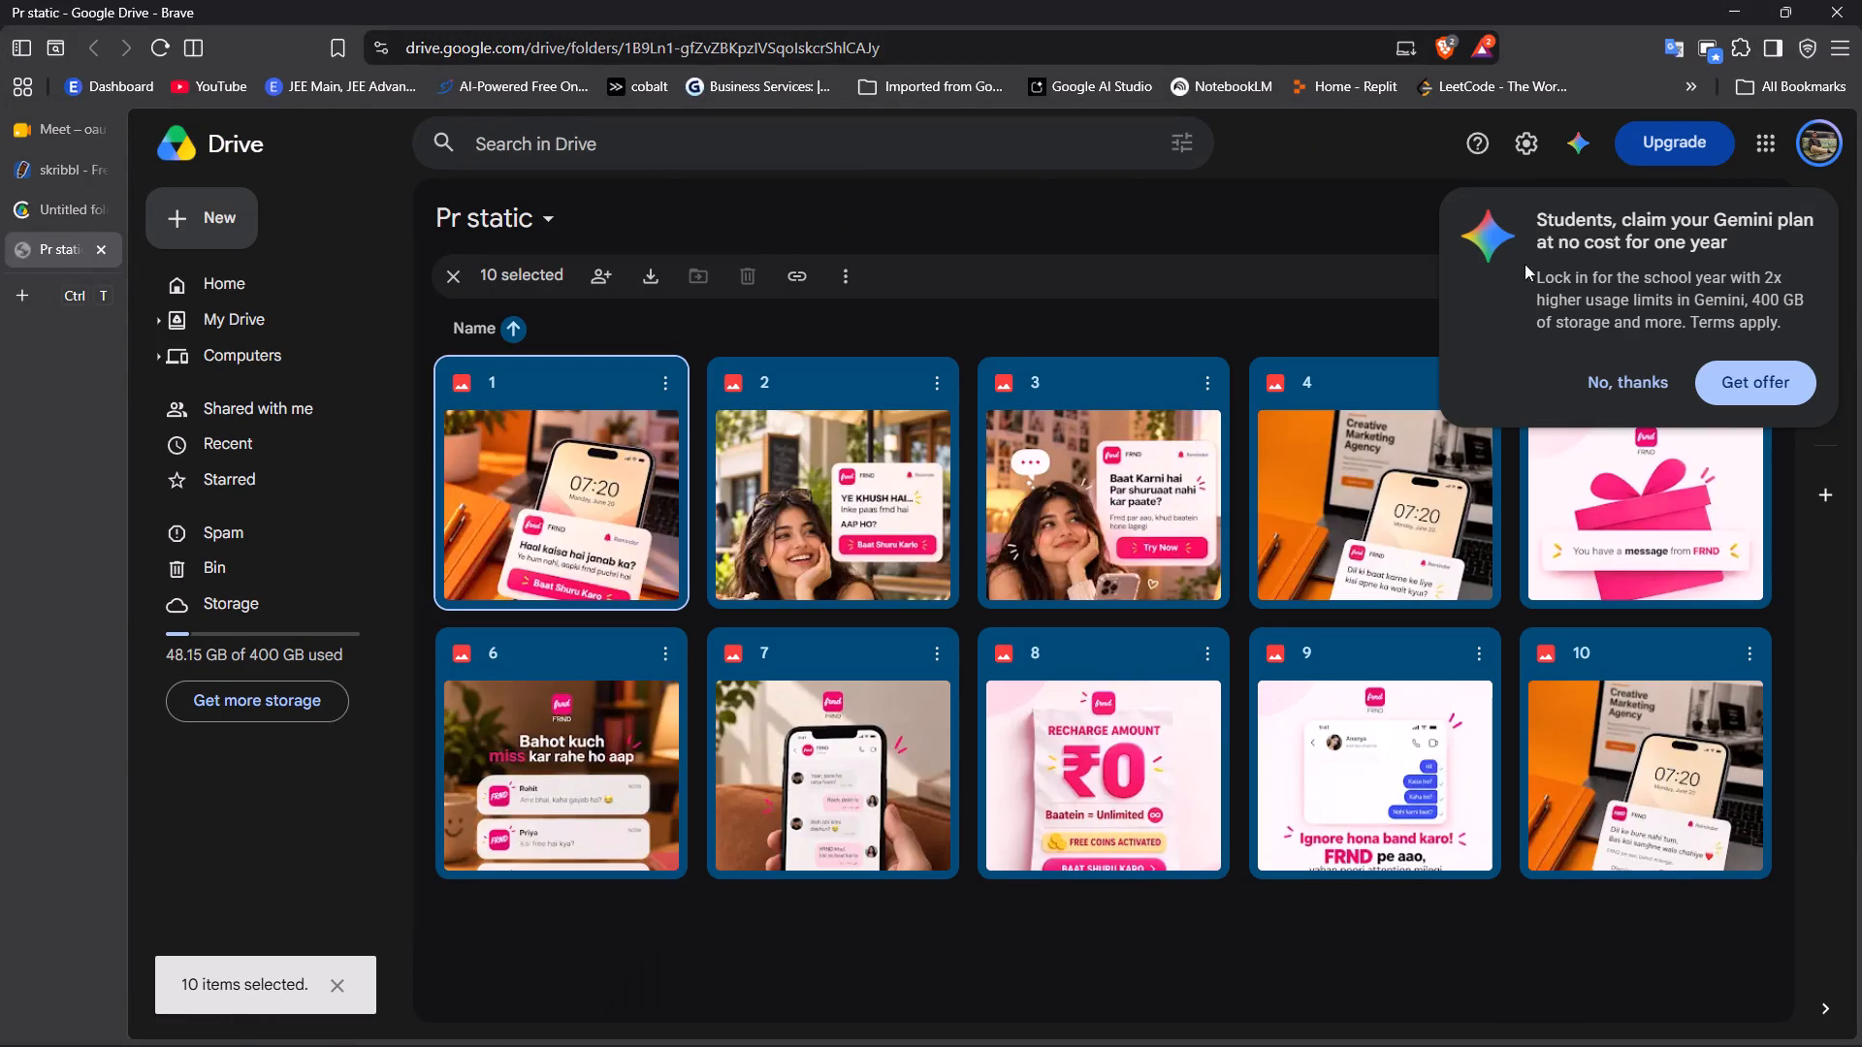
pyautogui.click(1644, 378)
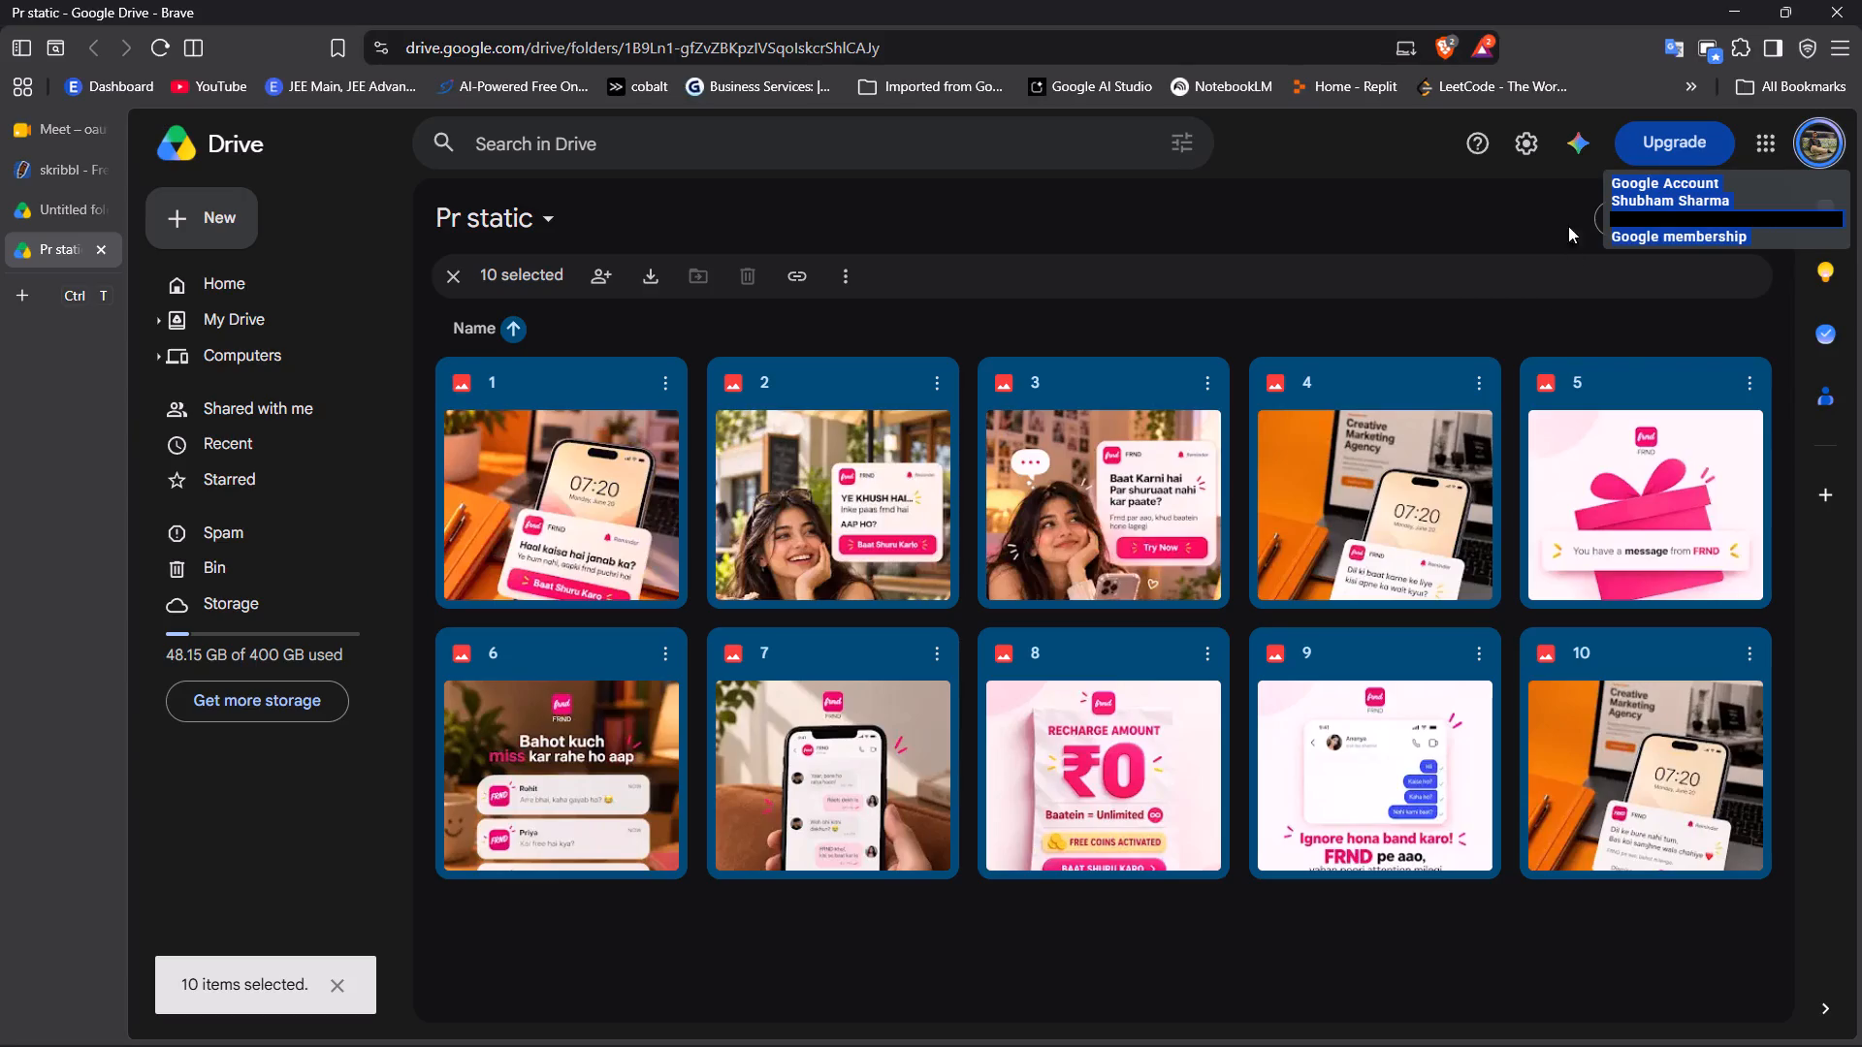
pyautogui.click(653, 271)
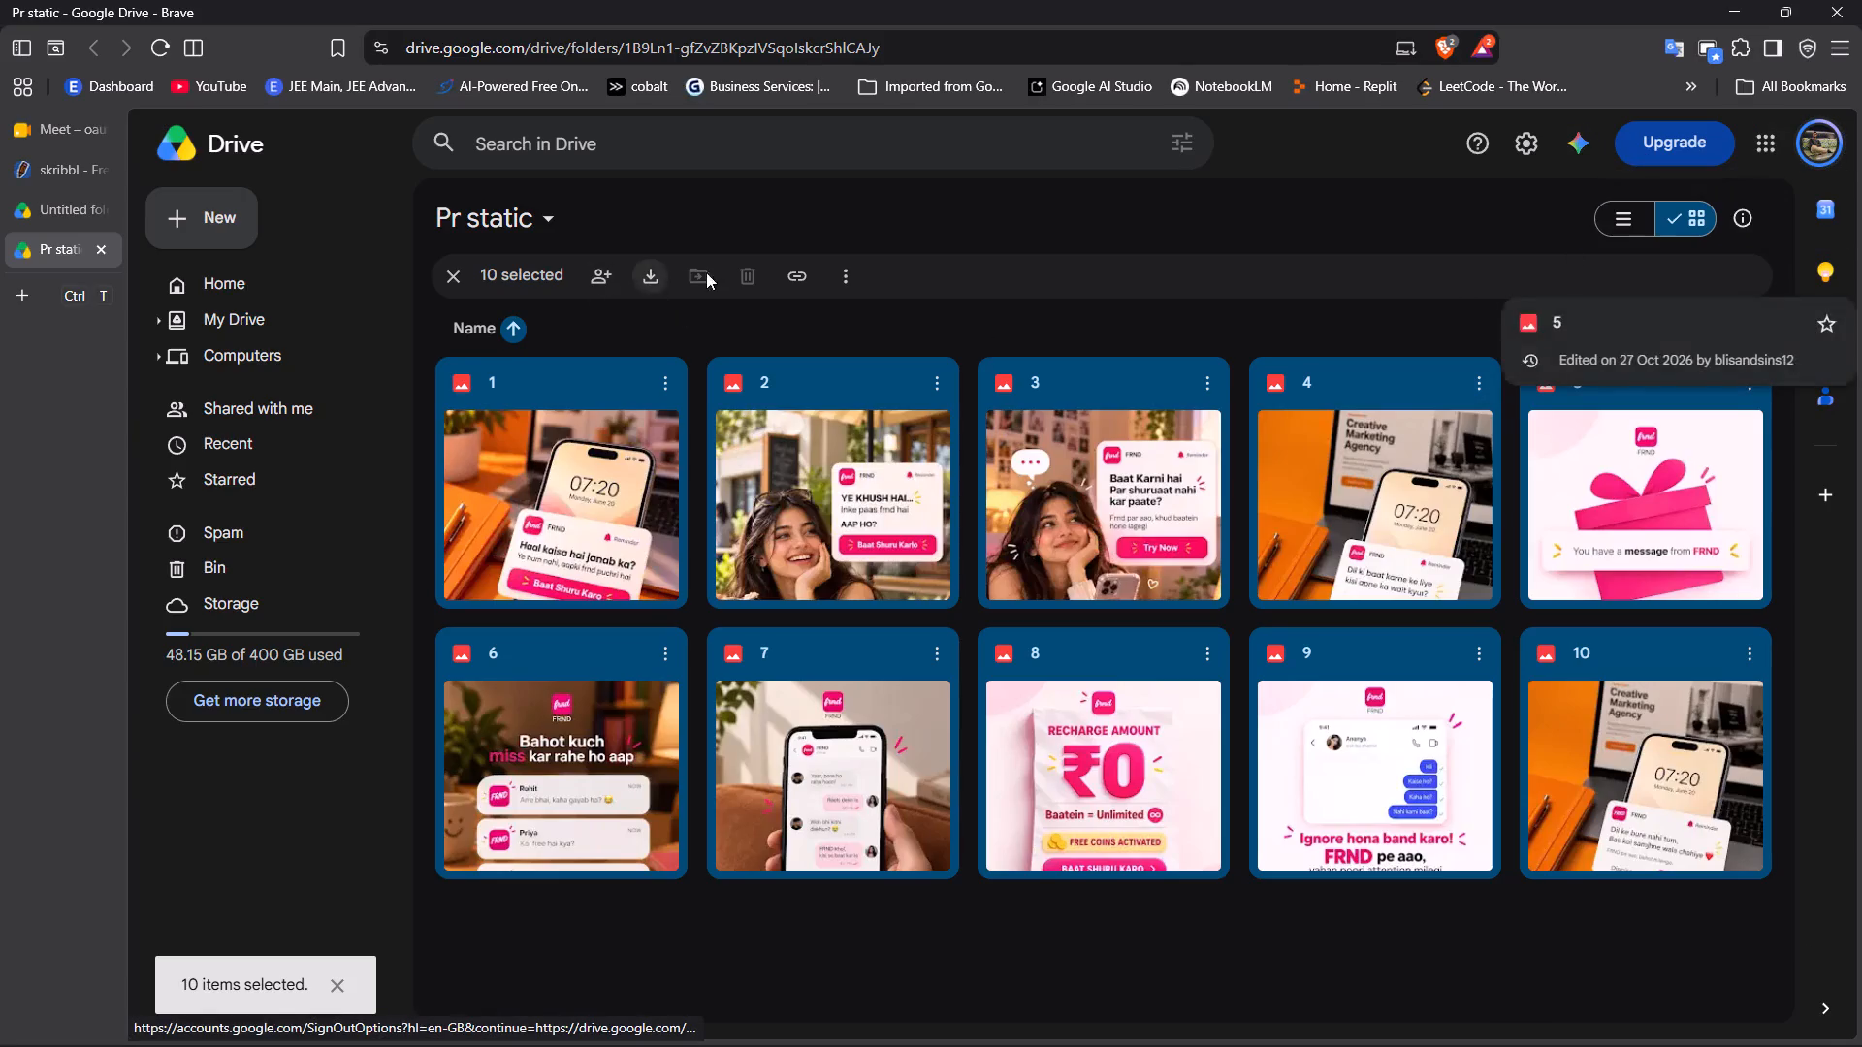
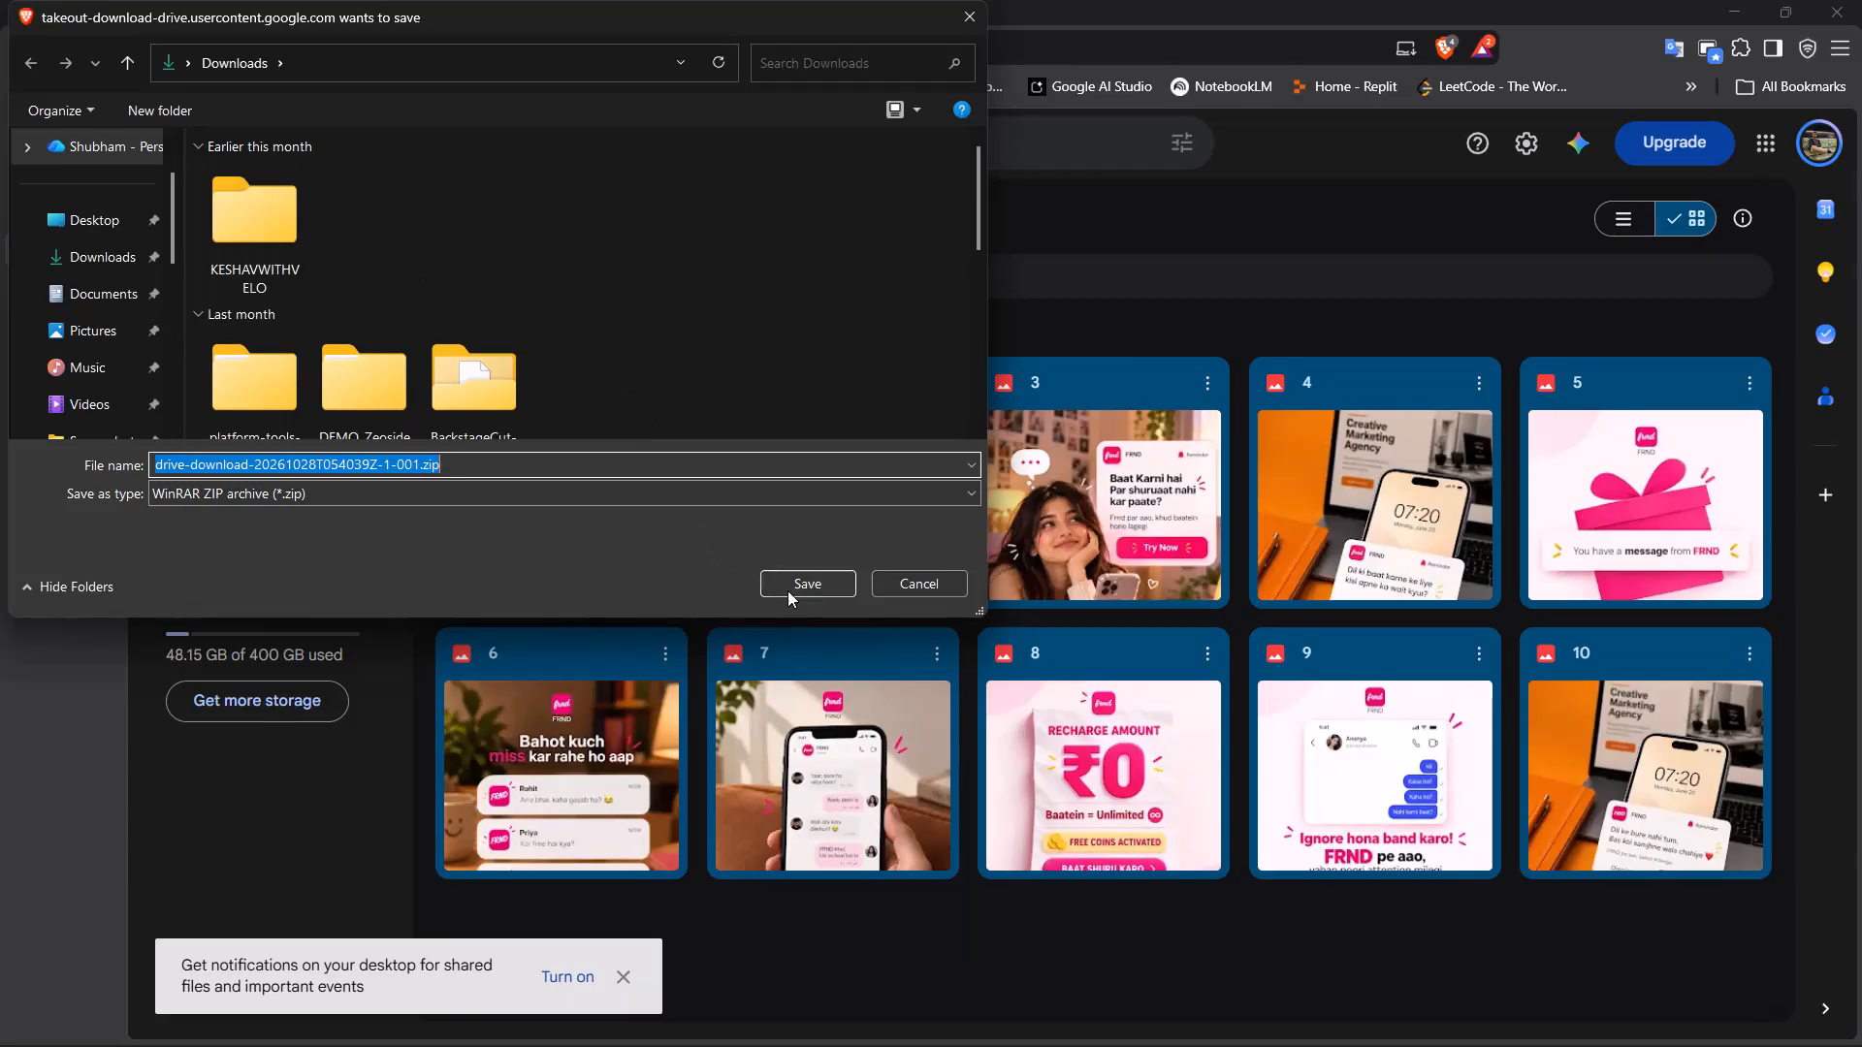
# Save the zip archive of the ten images to the Downloads folder under its suggested file name.
pyautogui.click(797, 596)
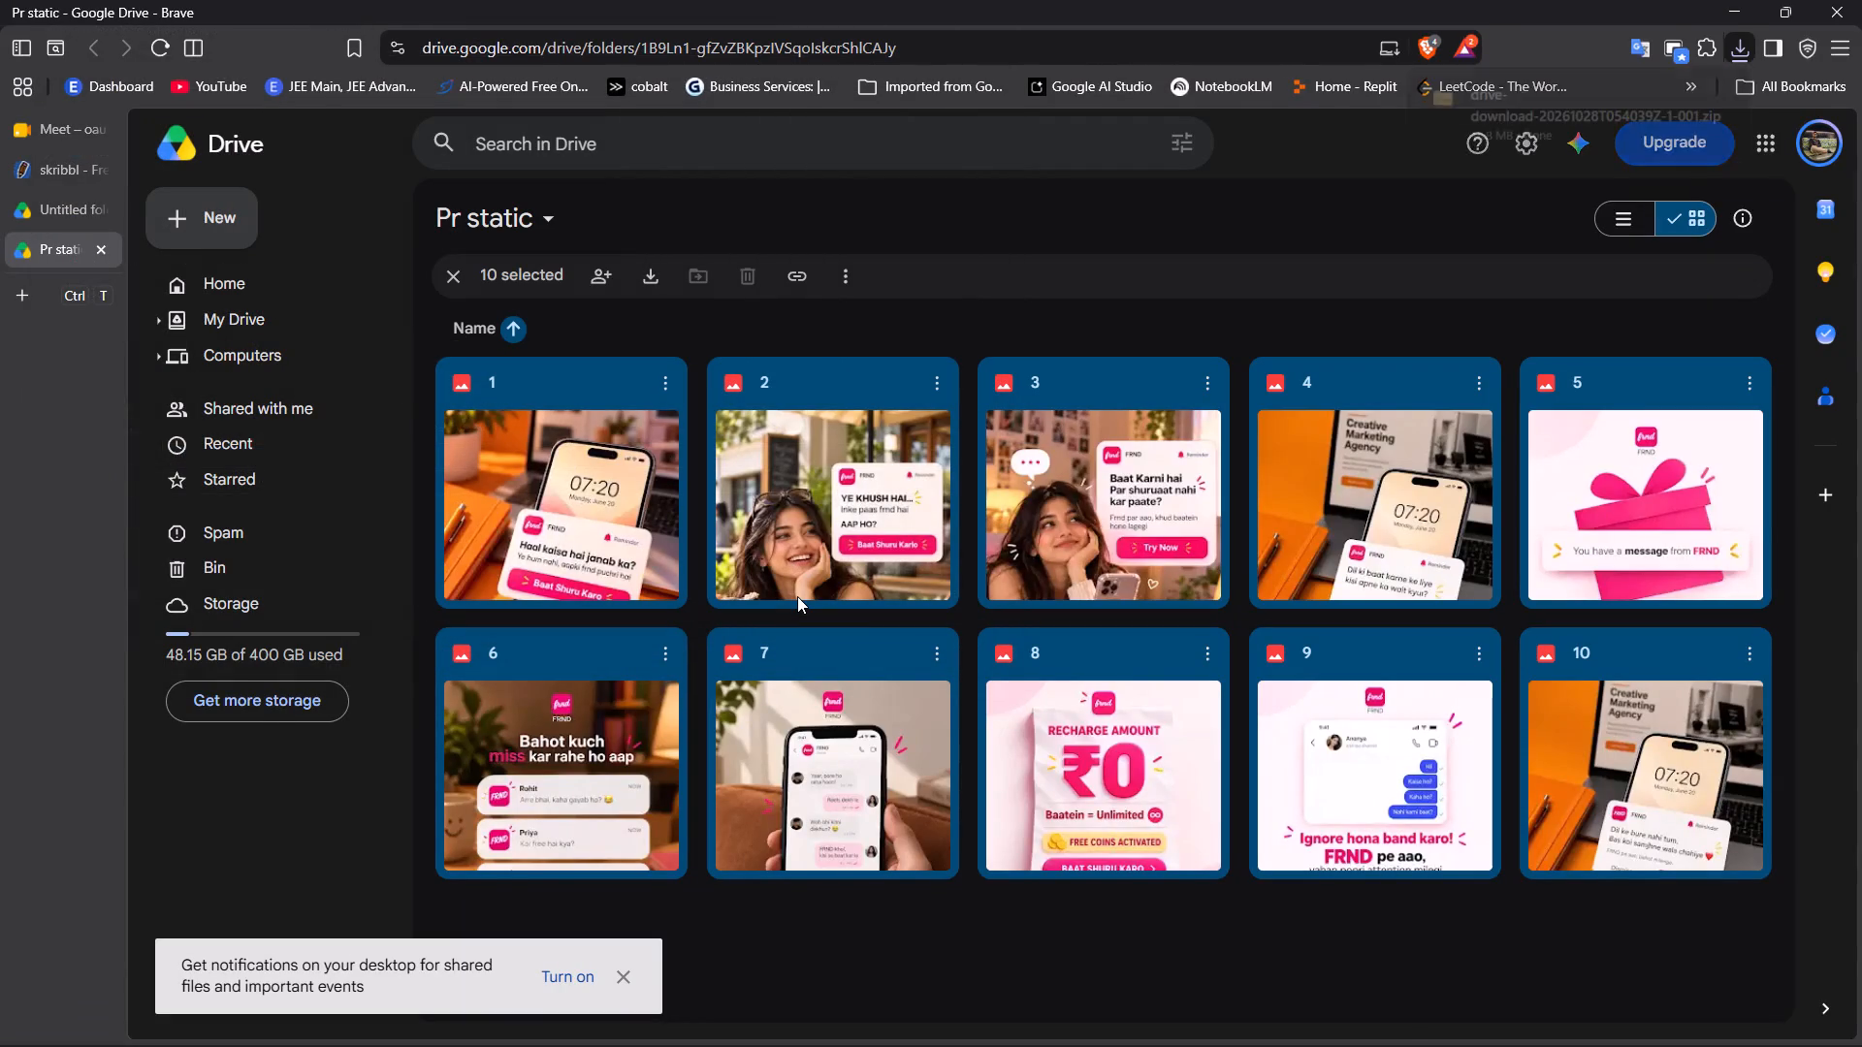
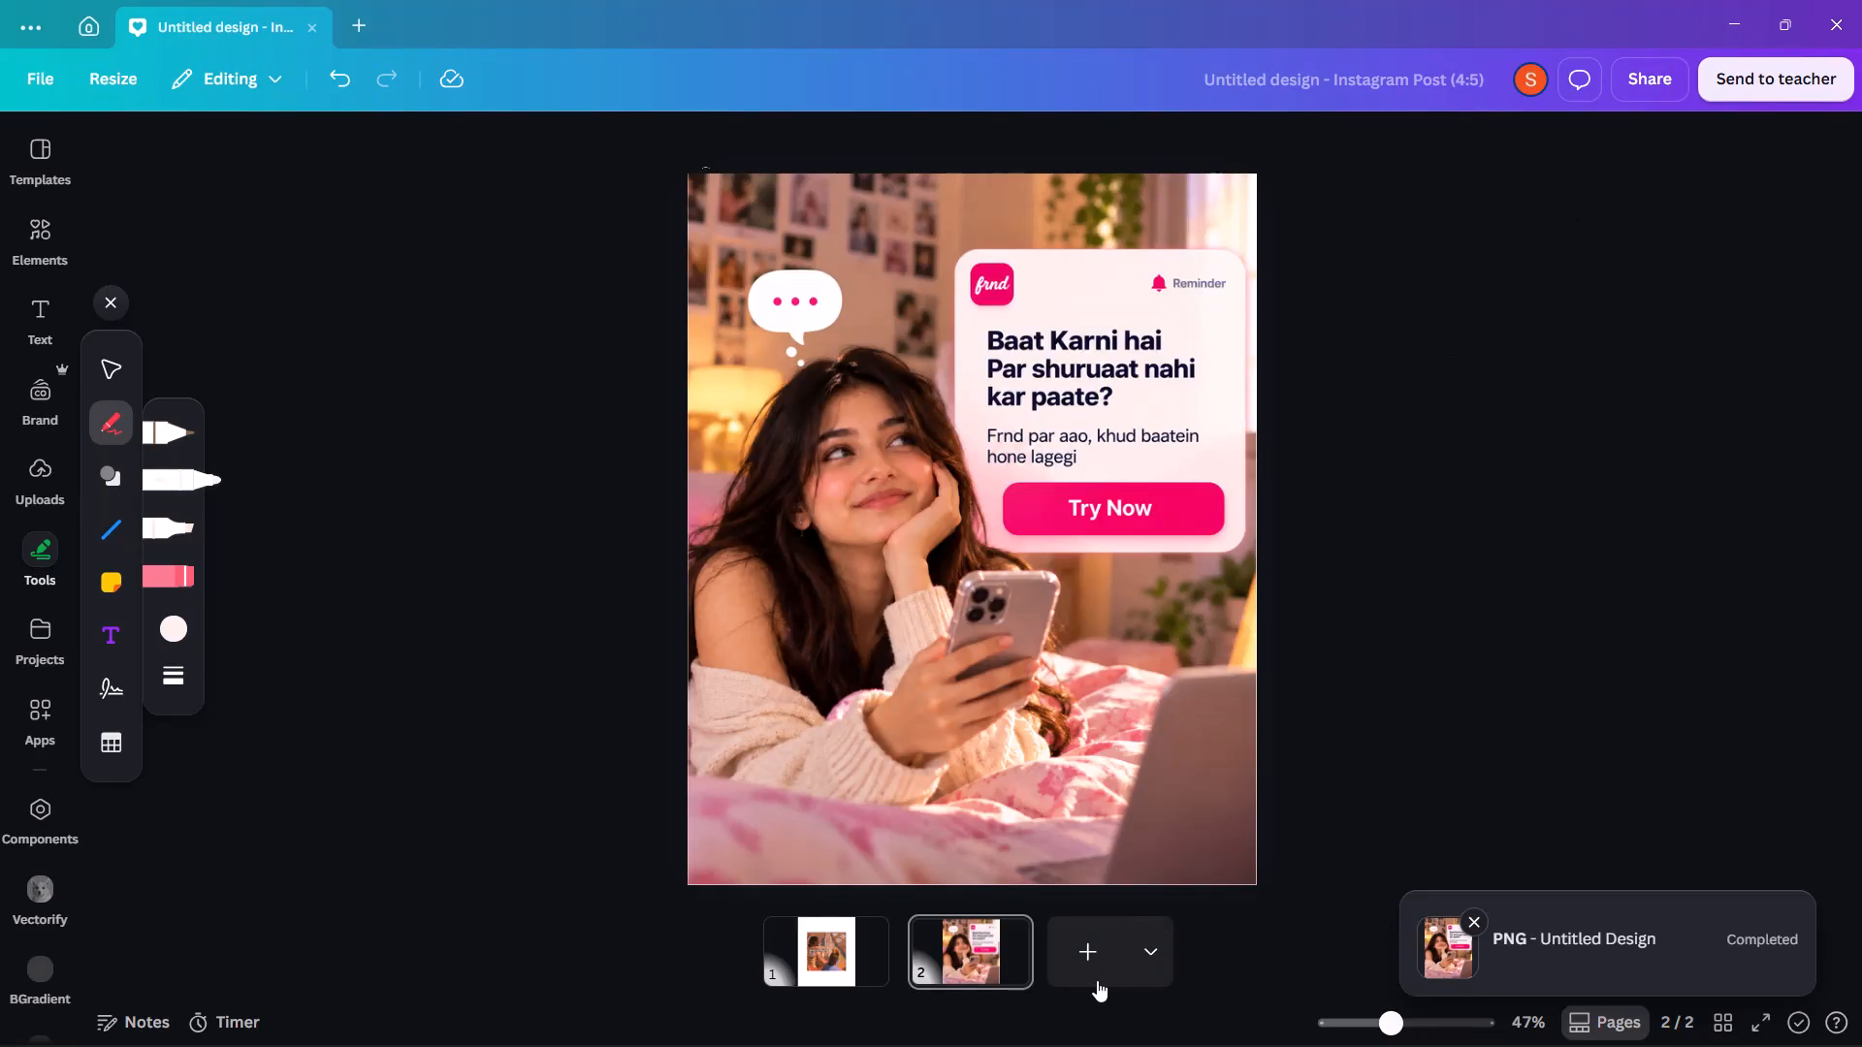
# Add a blank third page to the design.
pyautogui.click(1094, 964)
pyautogui.click(1743, 1)
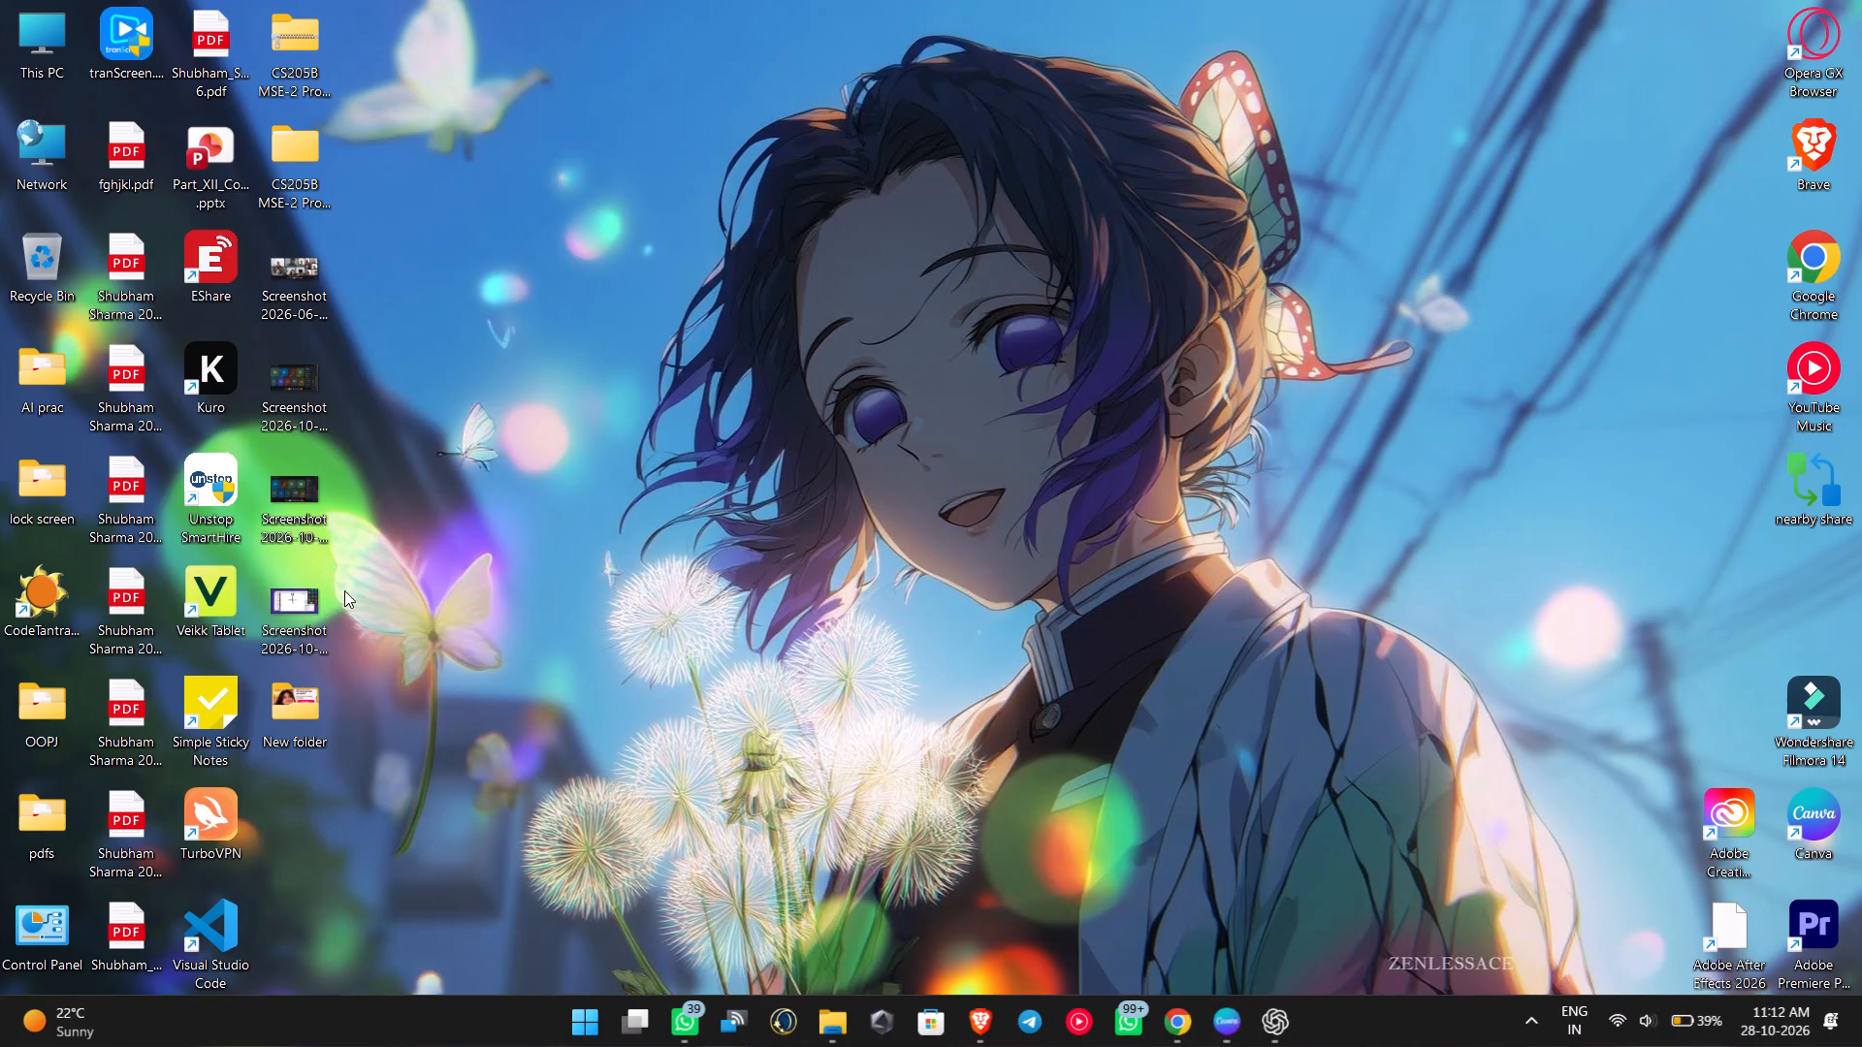
# Extract the drive-download zip archive from the Downloads folder to its suggested destination and close the folder windows.
pyautogui.doubleClick(41, 45)
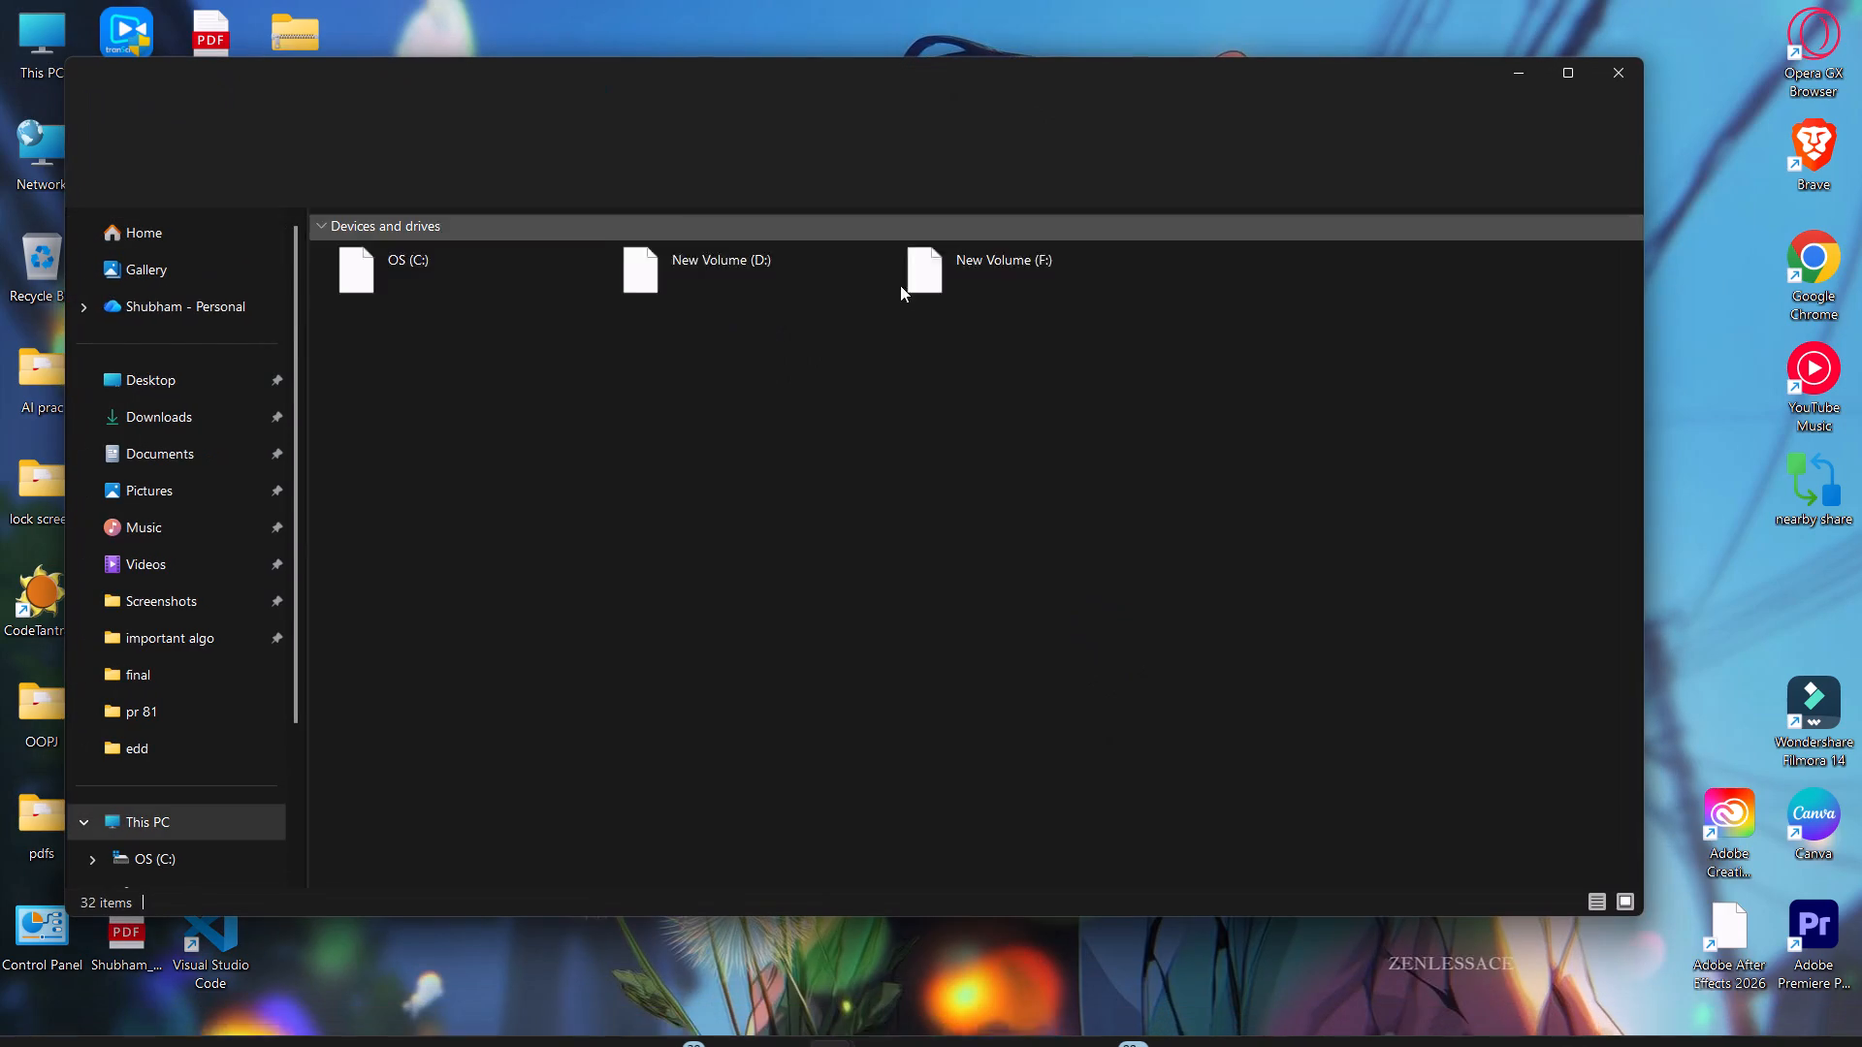
pyautogui.click(211, 407)
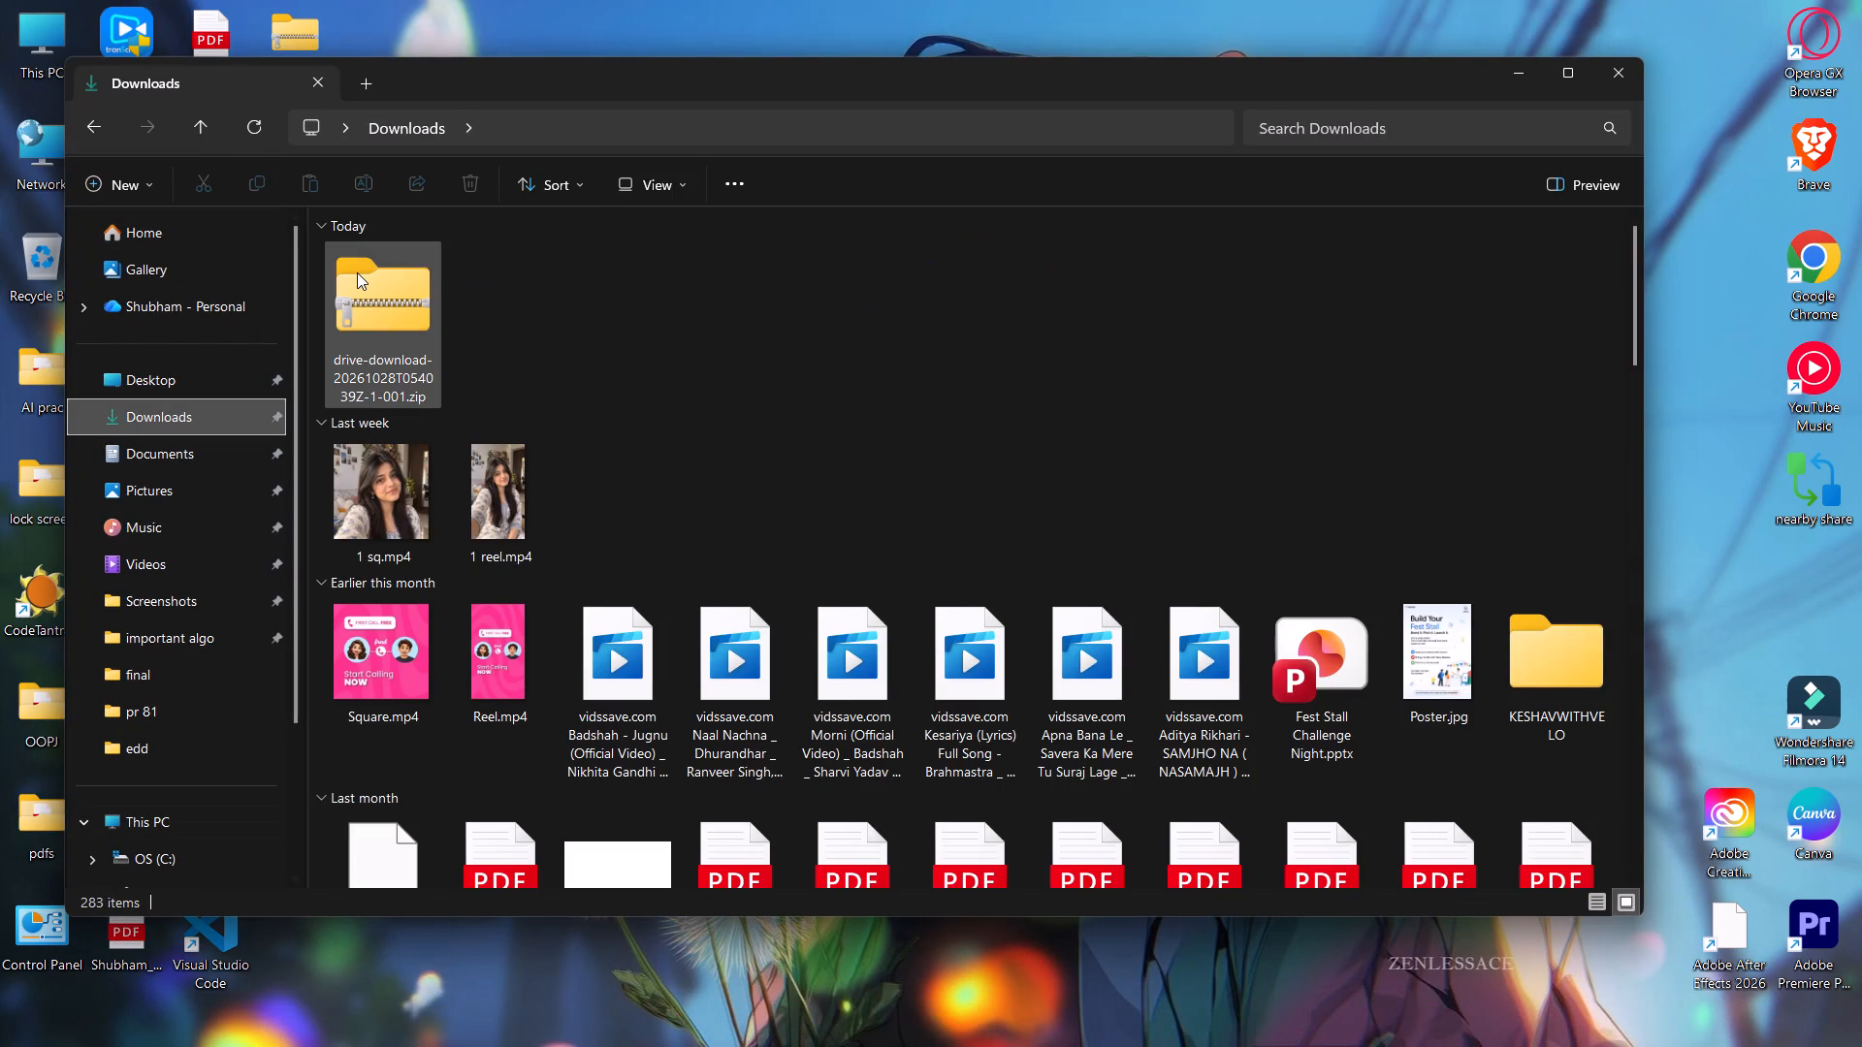
pyautogui.rightClick(357, 272)
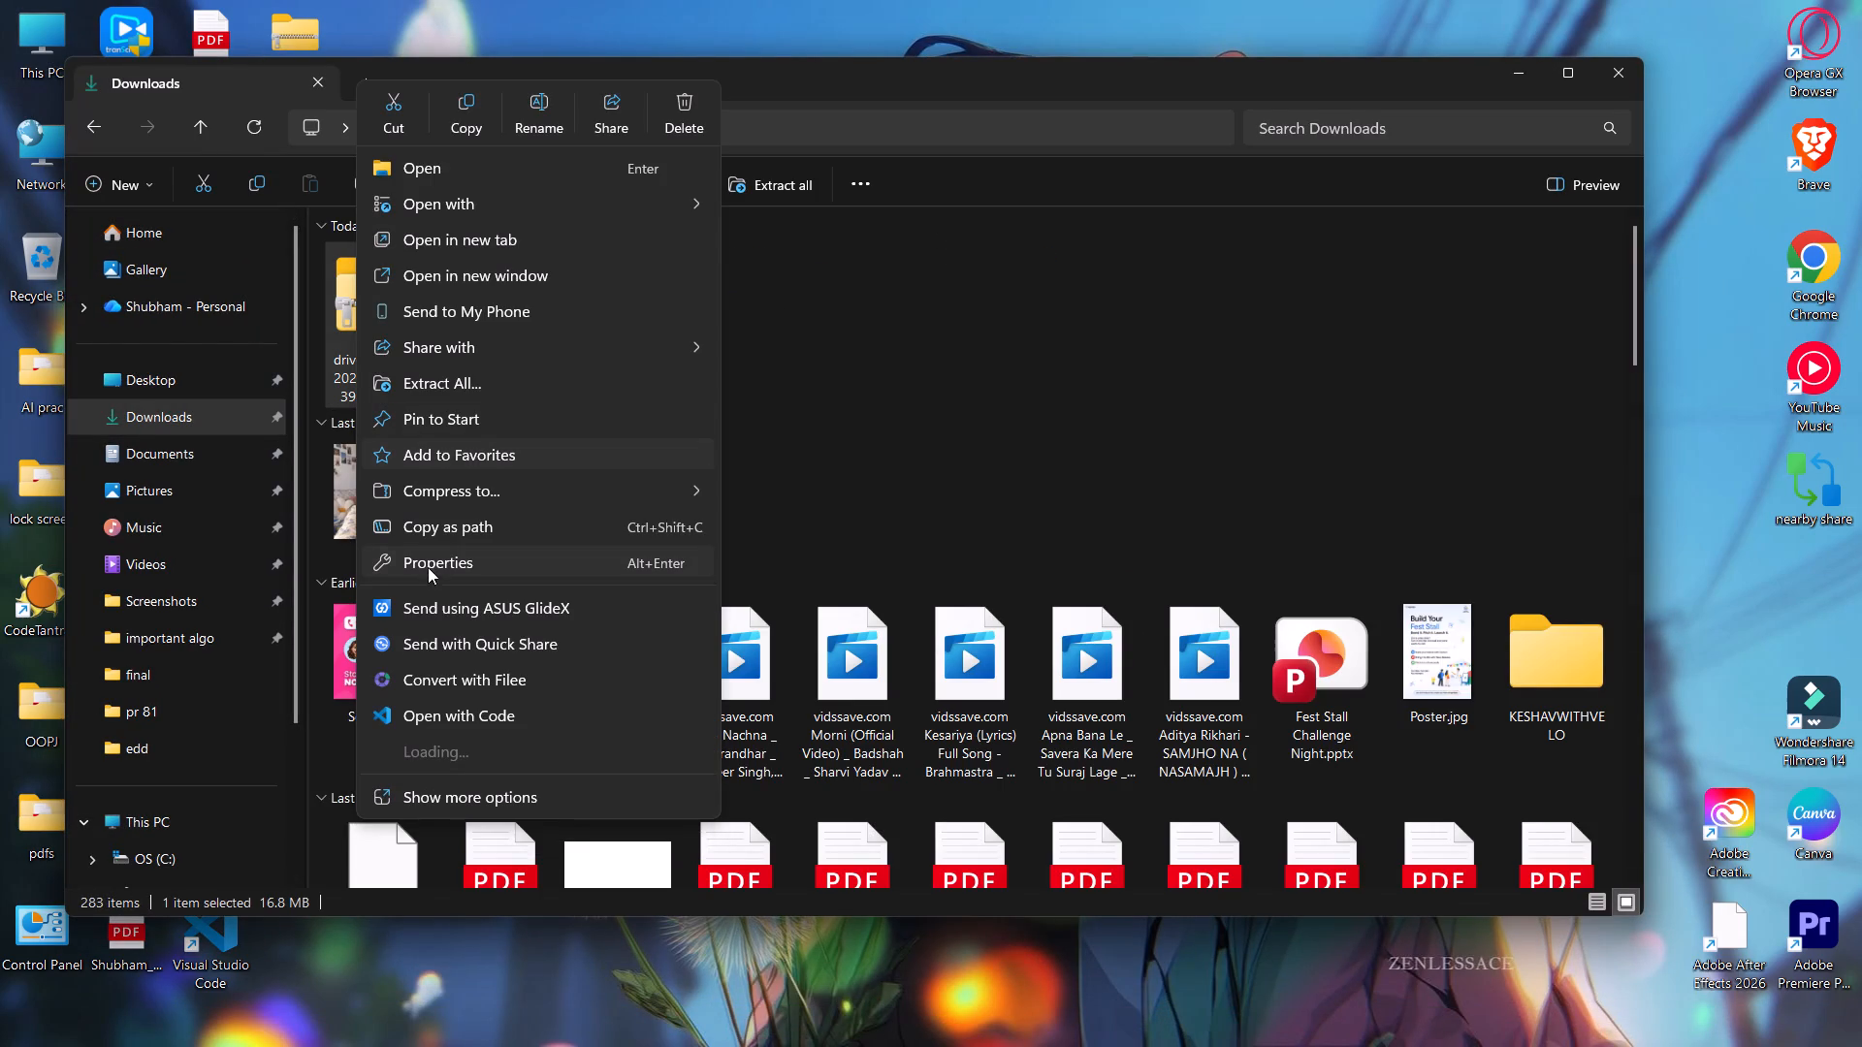
pyautogui.click(481, 386)
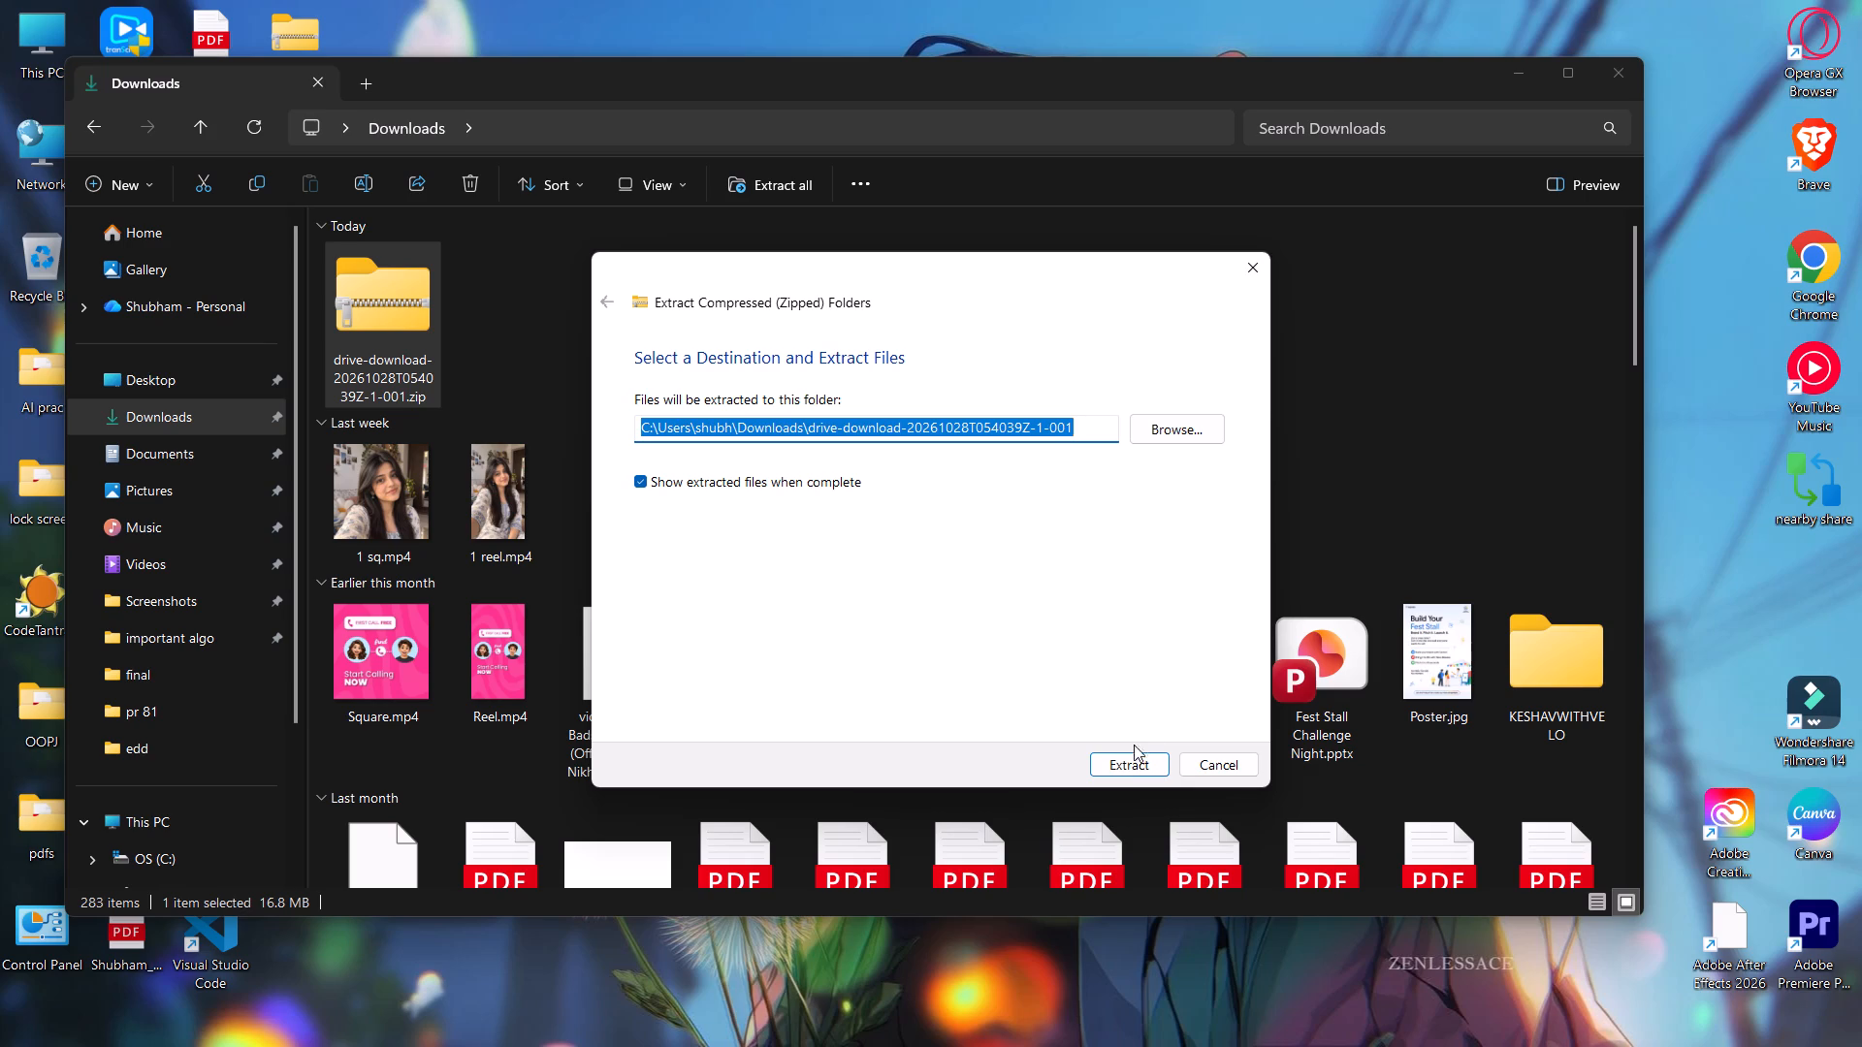
pyautogui.click(1132, 764)
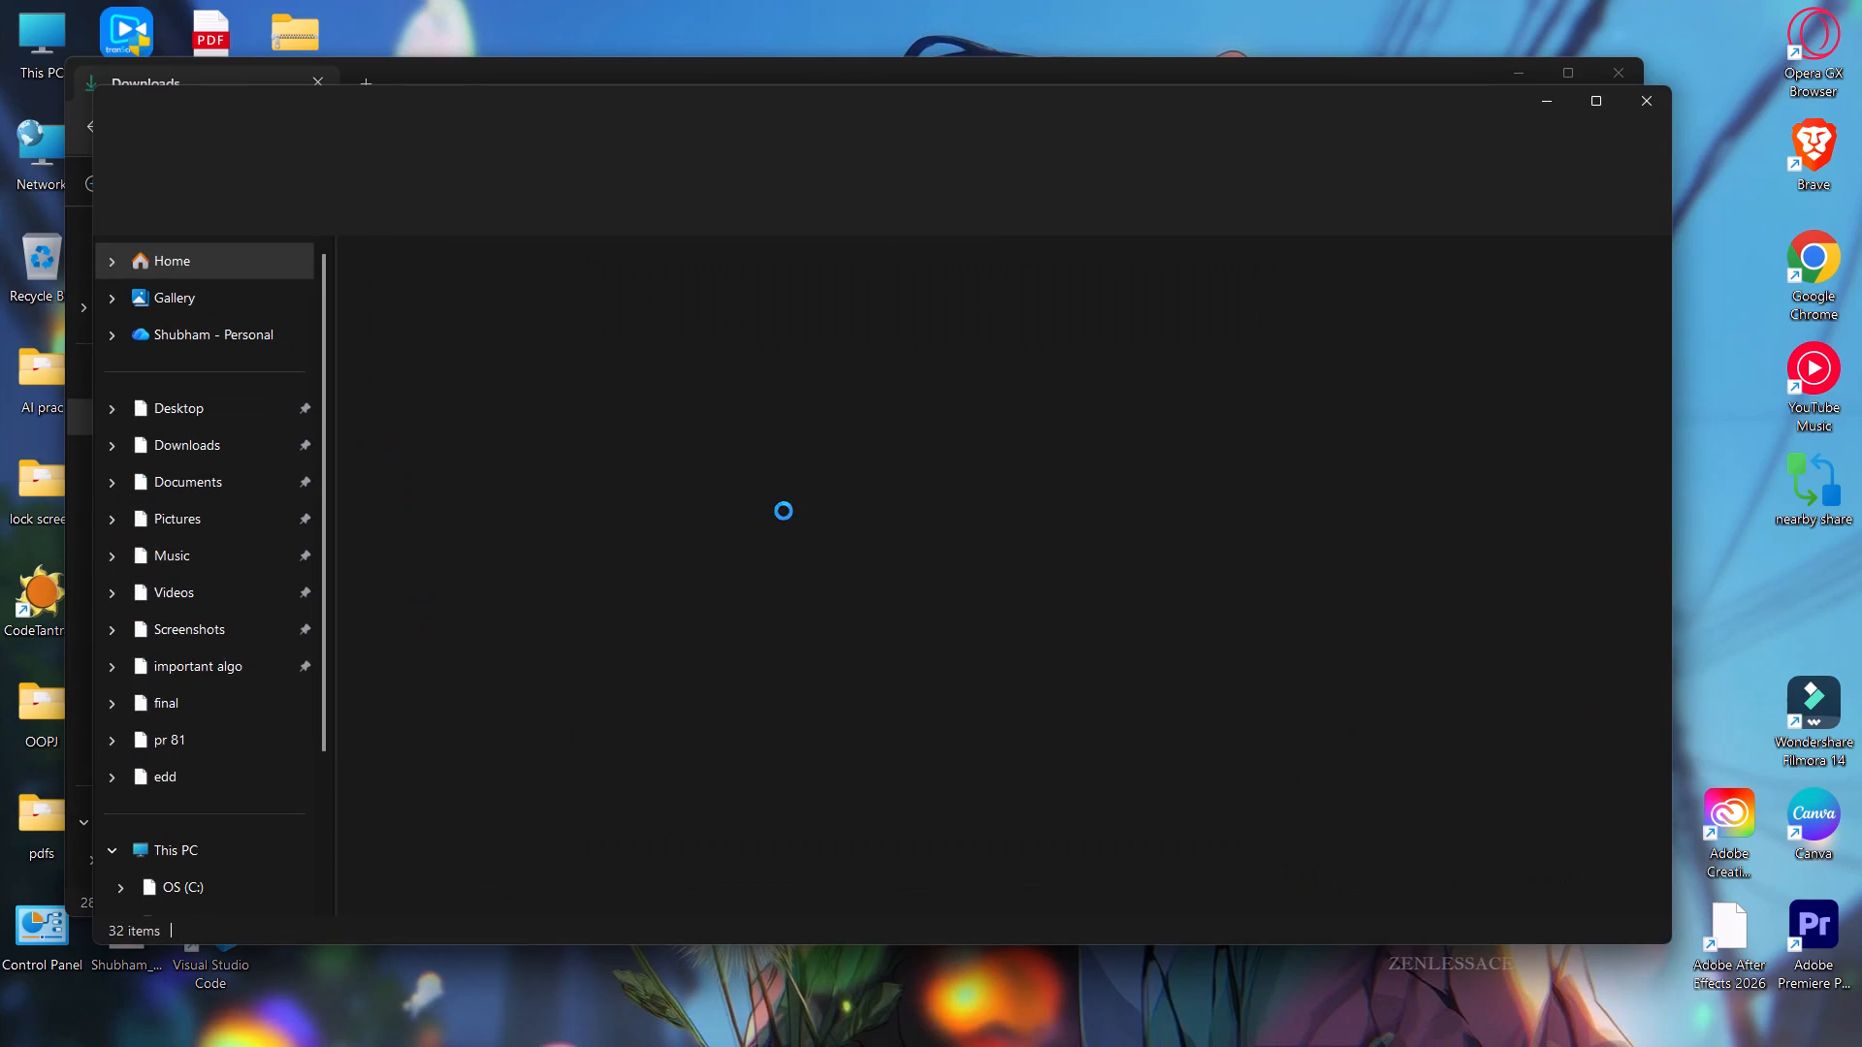
pyautogui.click(1644, 108)
pyautogui.click(1605, 68)
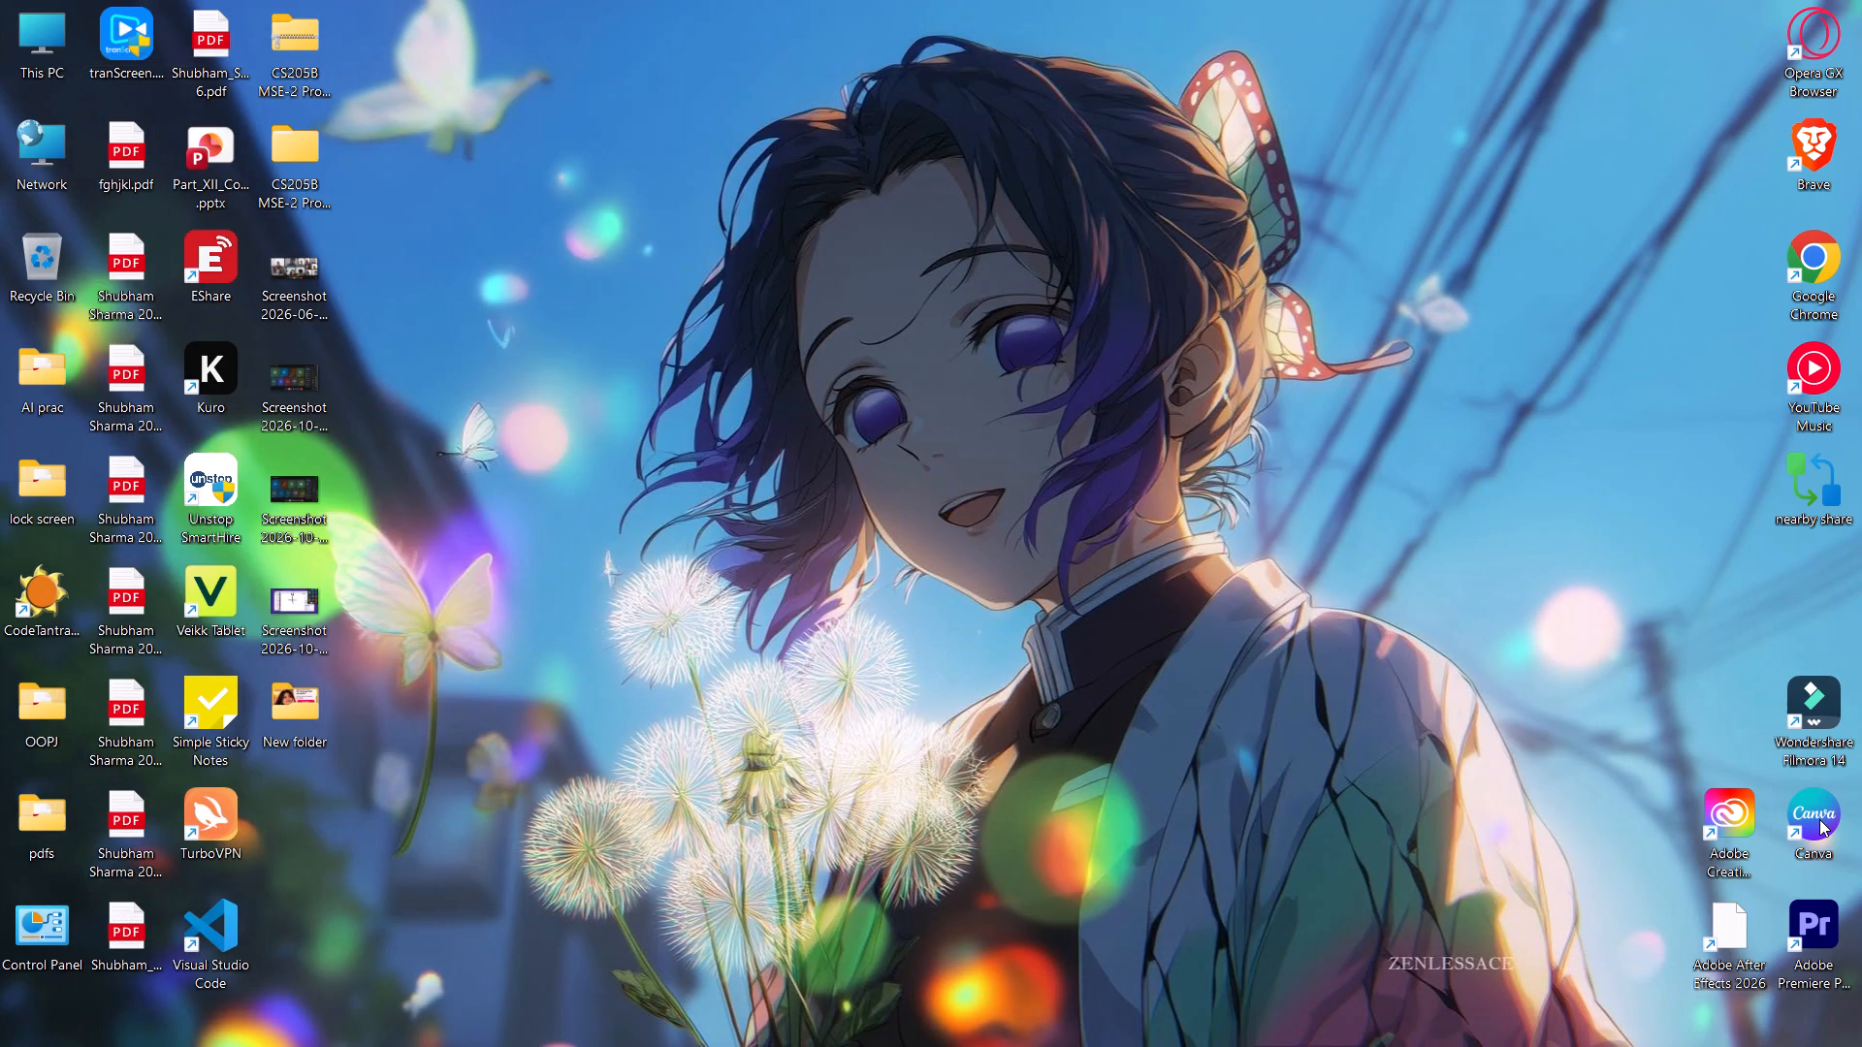
# Switch from the desktop to Canva, returning to the blank third page of the Instagram post design.
pyautogui.doubleClick(1819, 819)
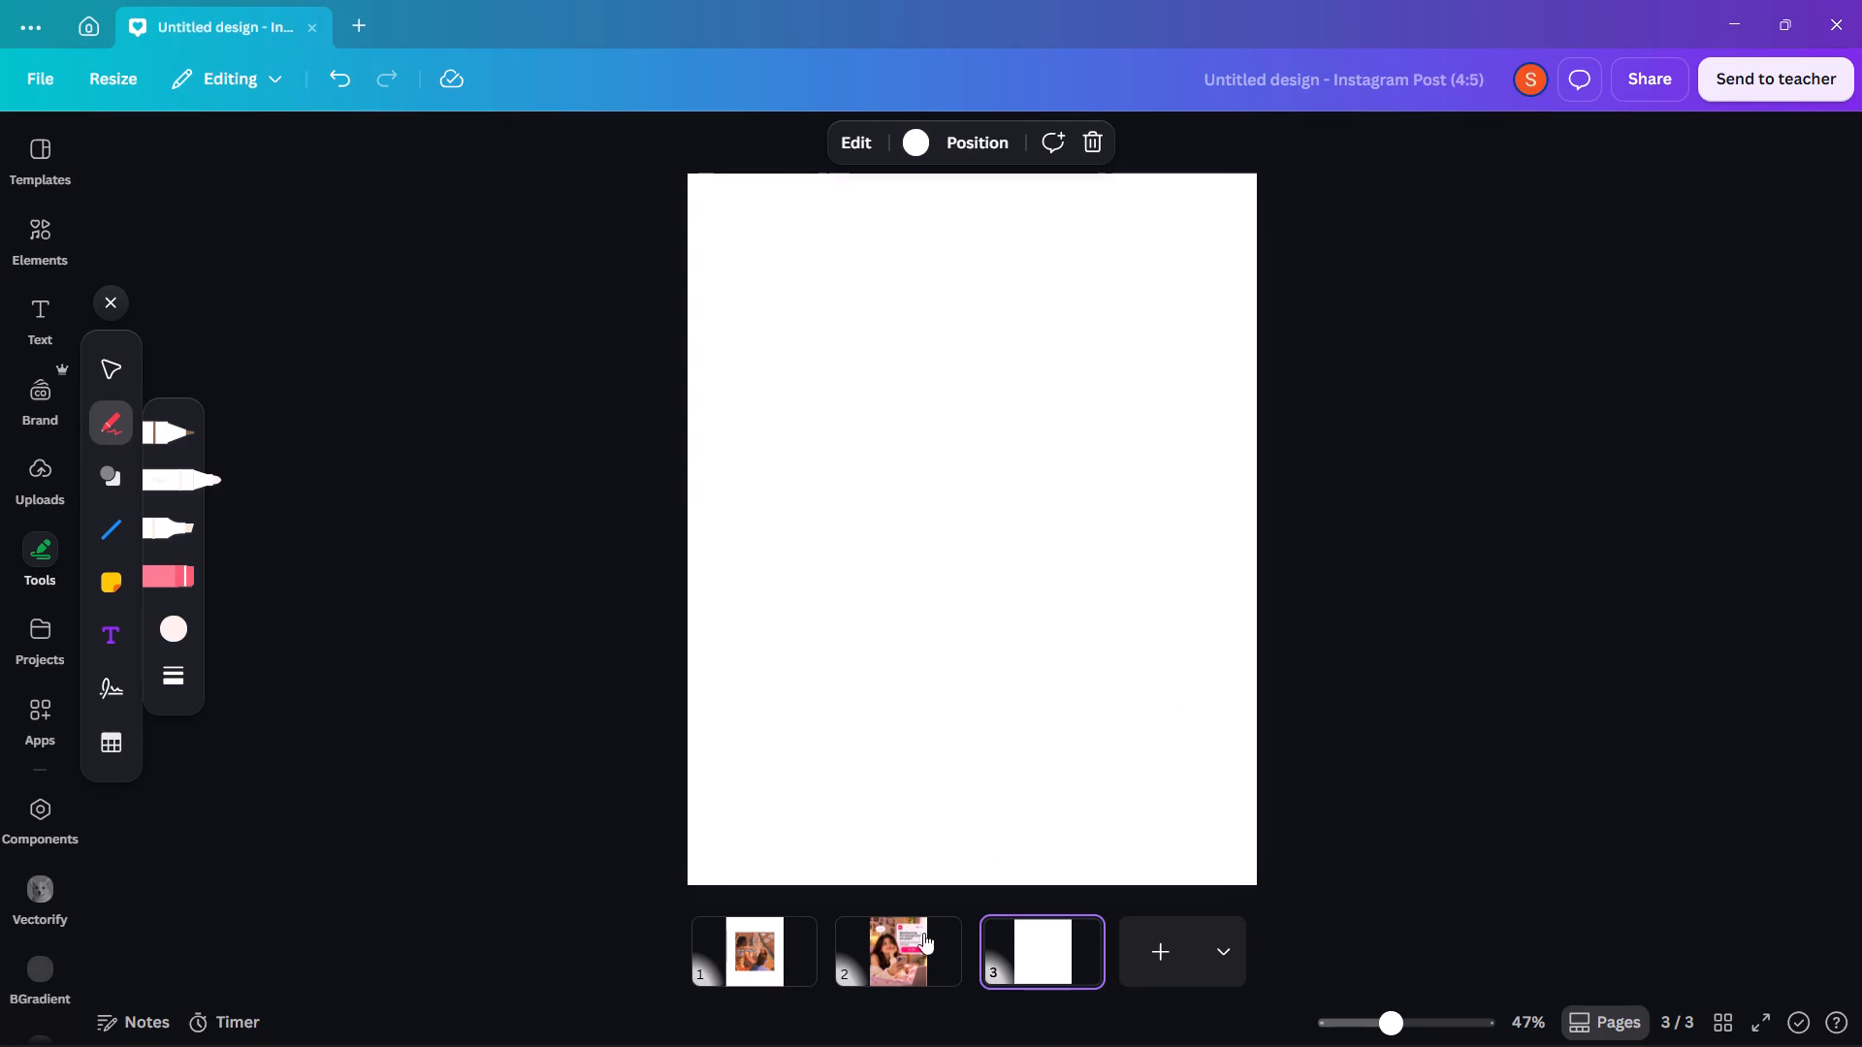
pyautogui.click(1721, 6)
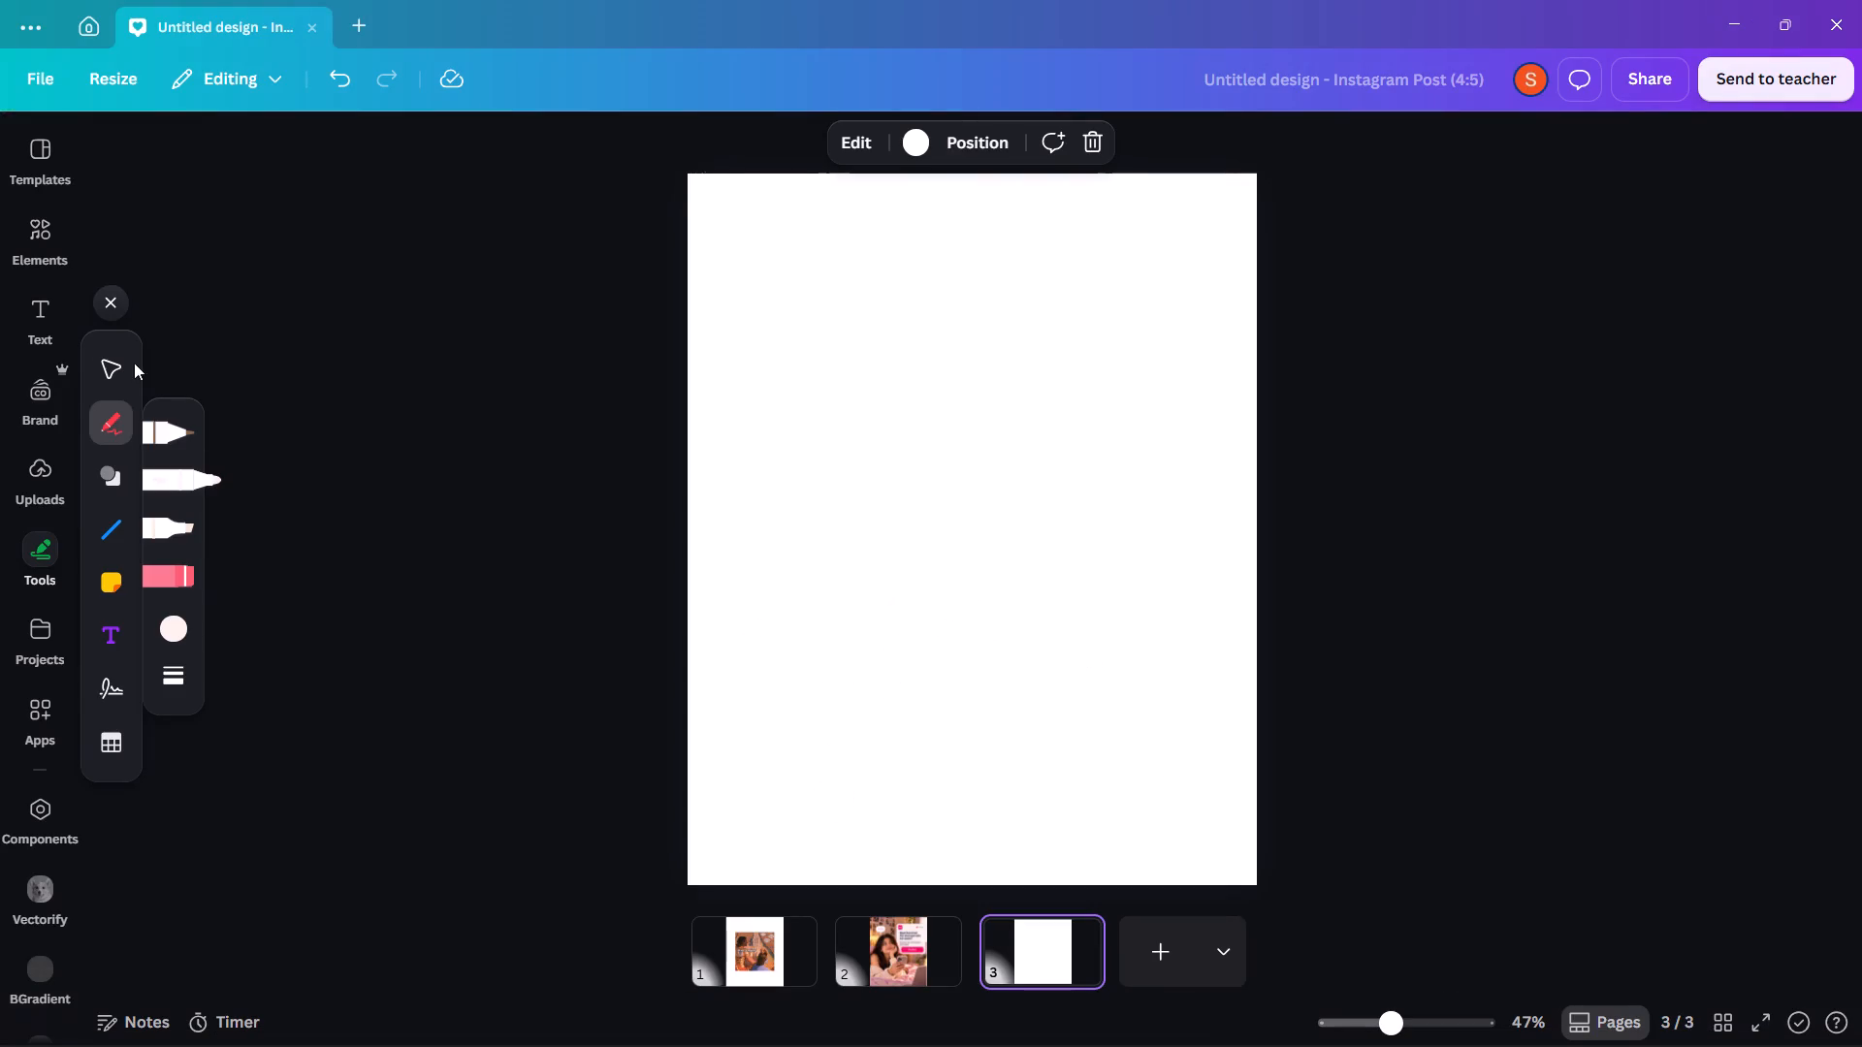
# Move the extracted drive-download folder from Downloads to the desktop, with the Canva window reduced, and minimize the file window.
pyautogui.click(115, 310)
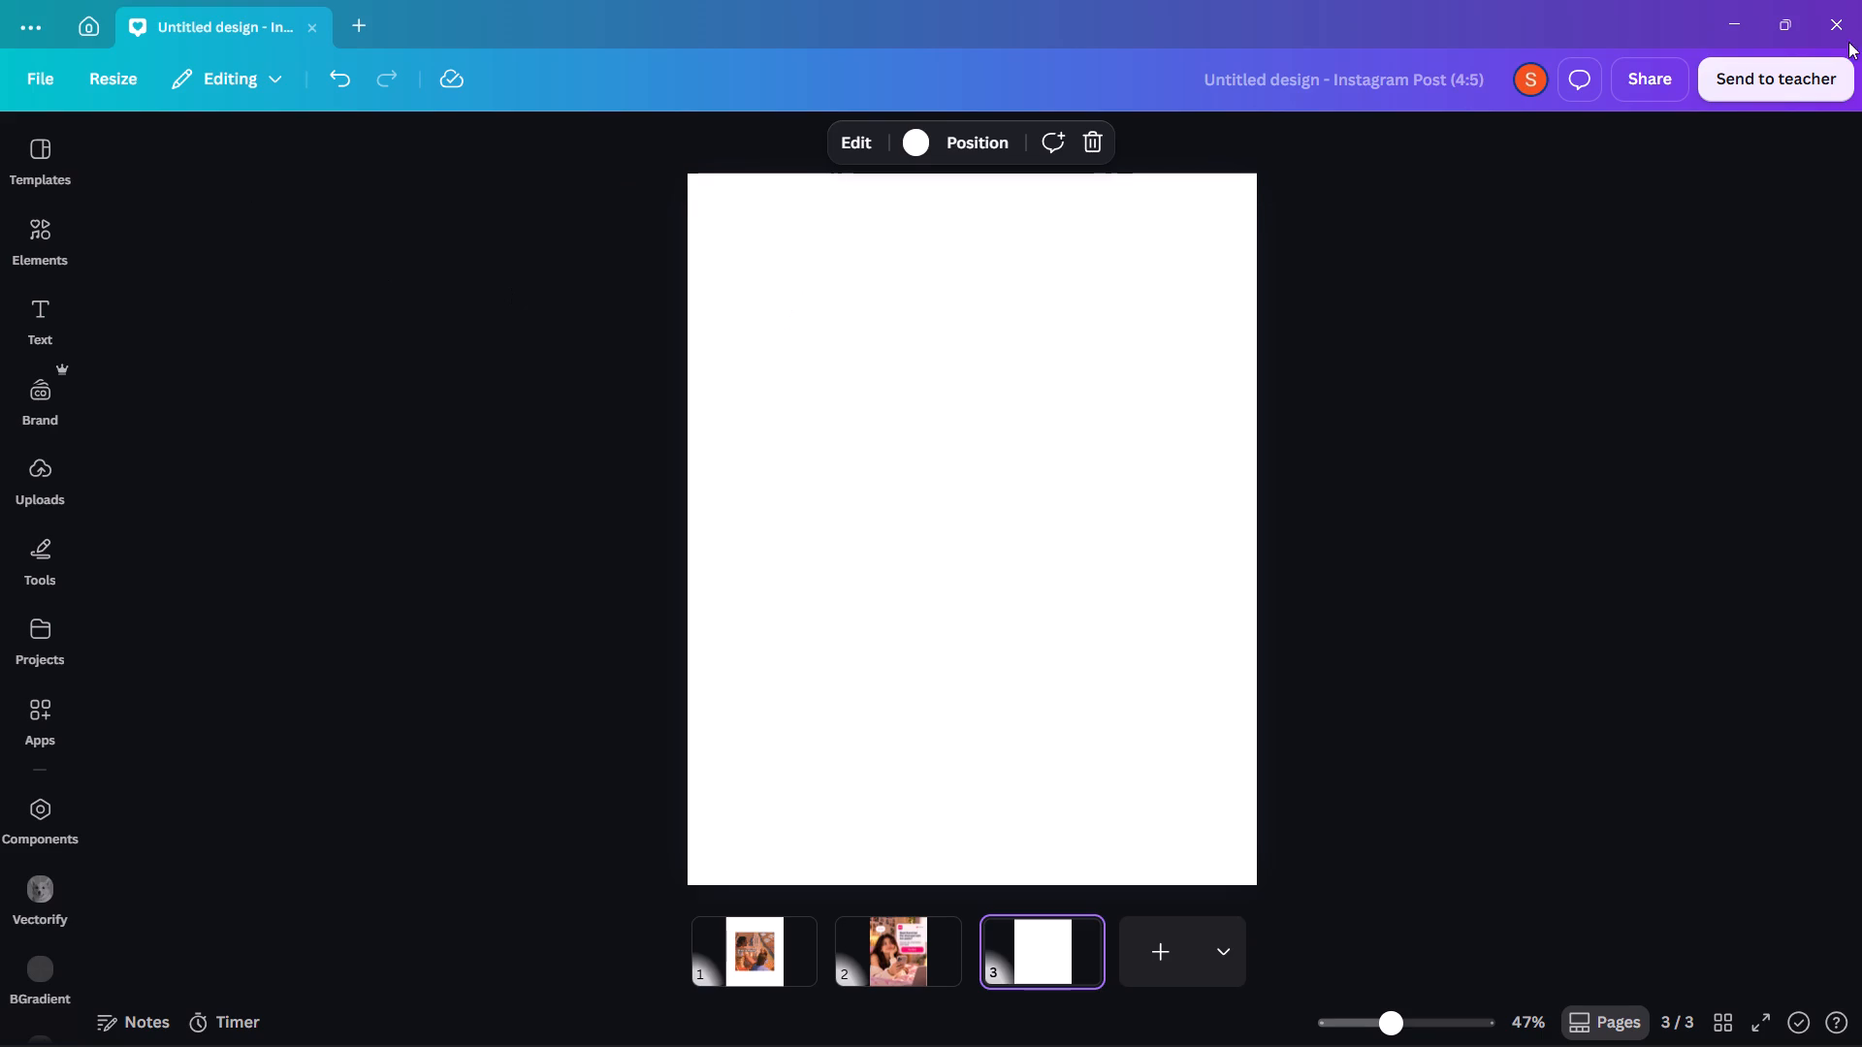
pyautogui.click(1796, 7)
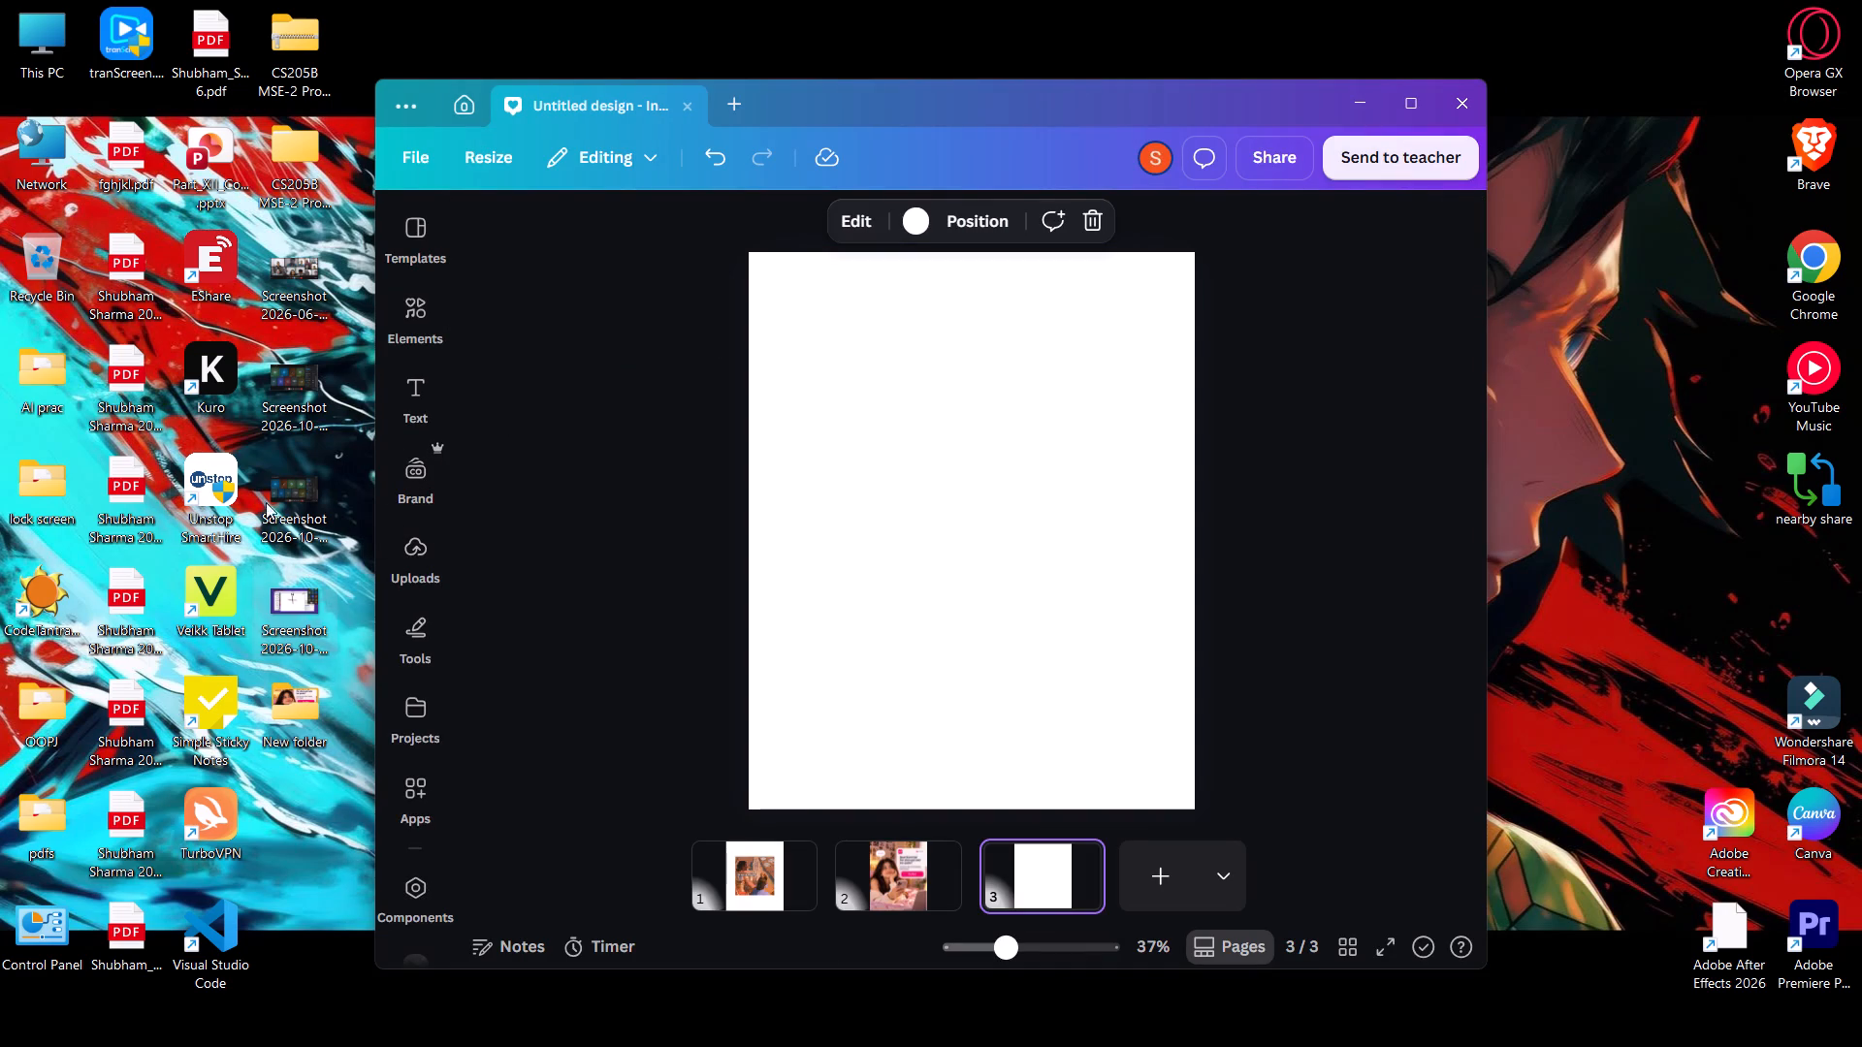
pyautogui.doubleClick(26, 43)
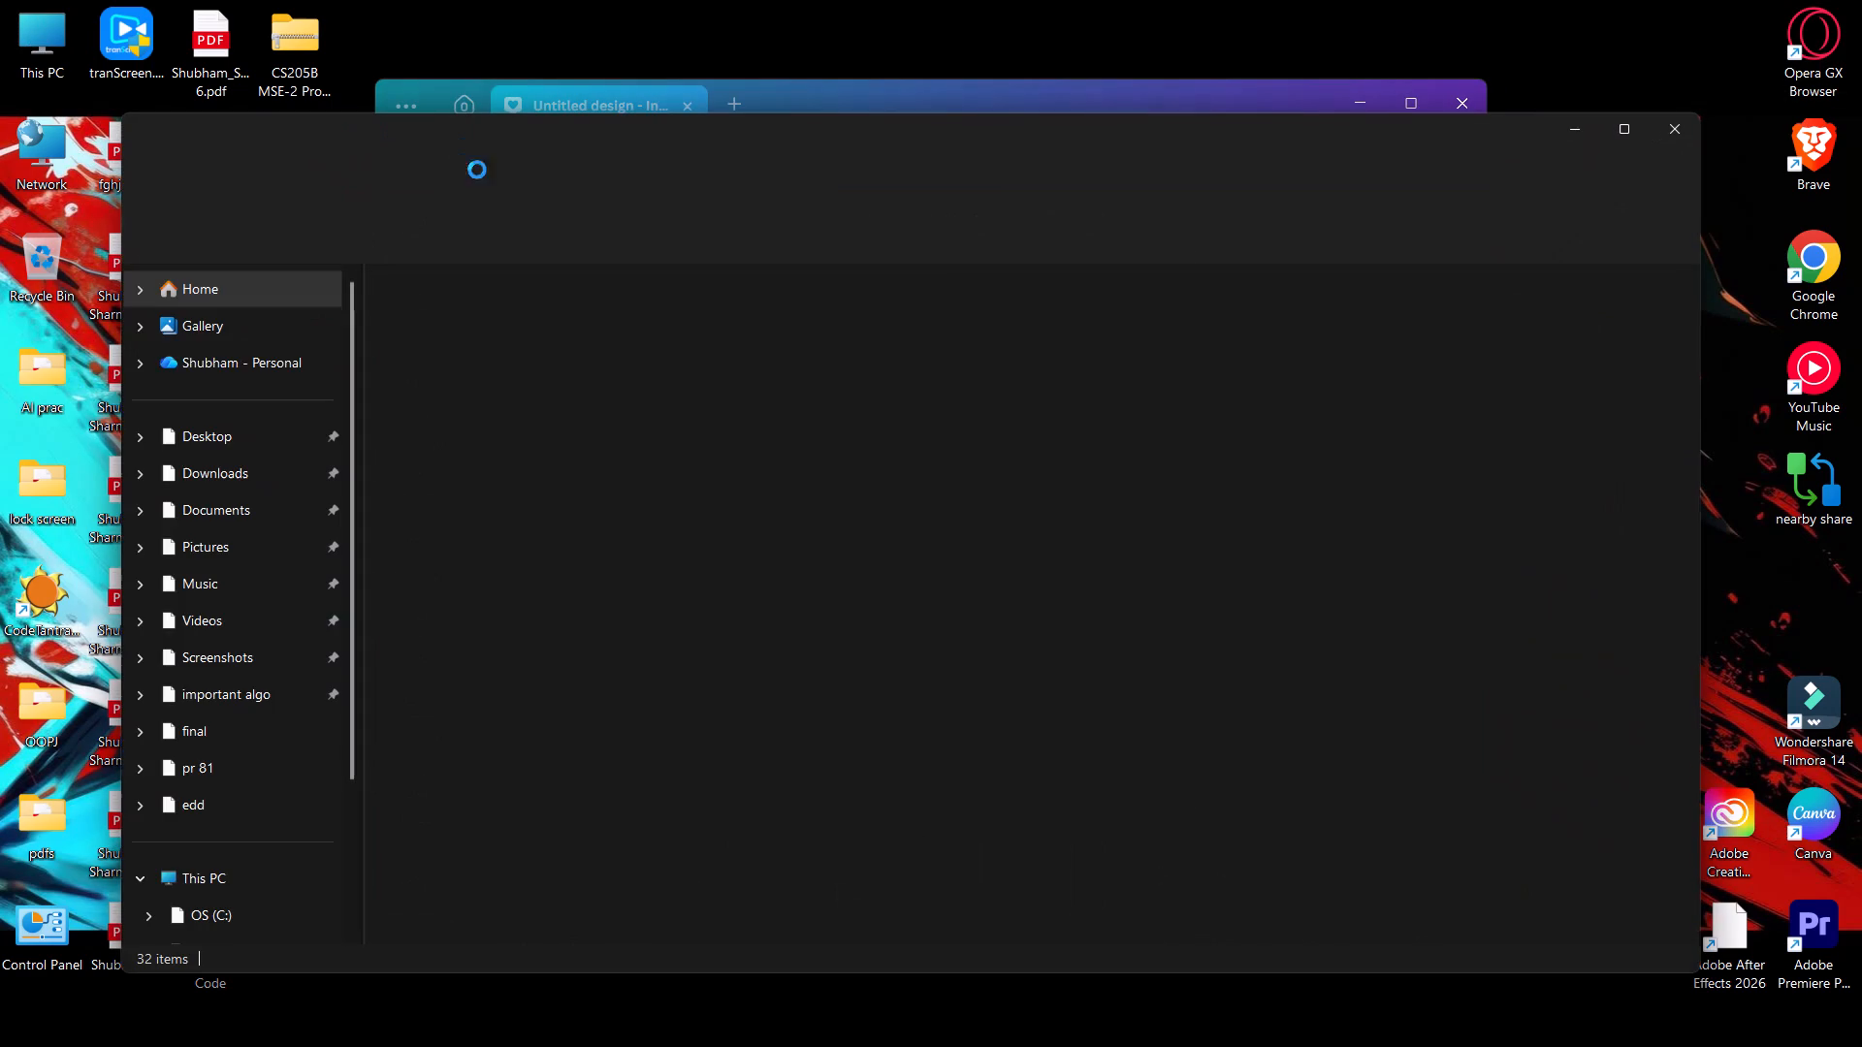
pyautogui.click(241, 465)
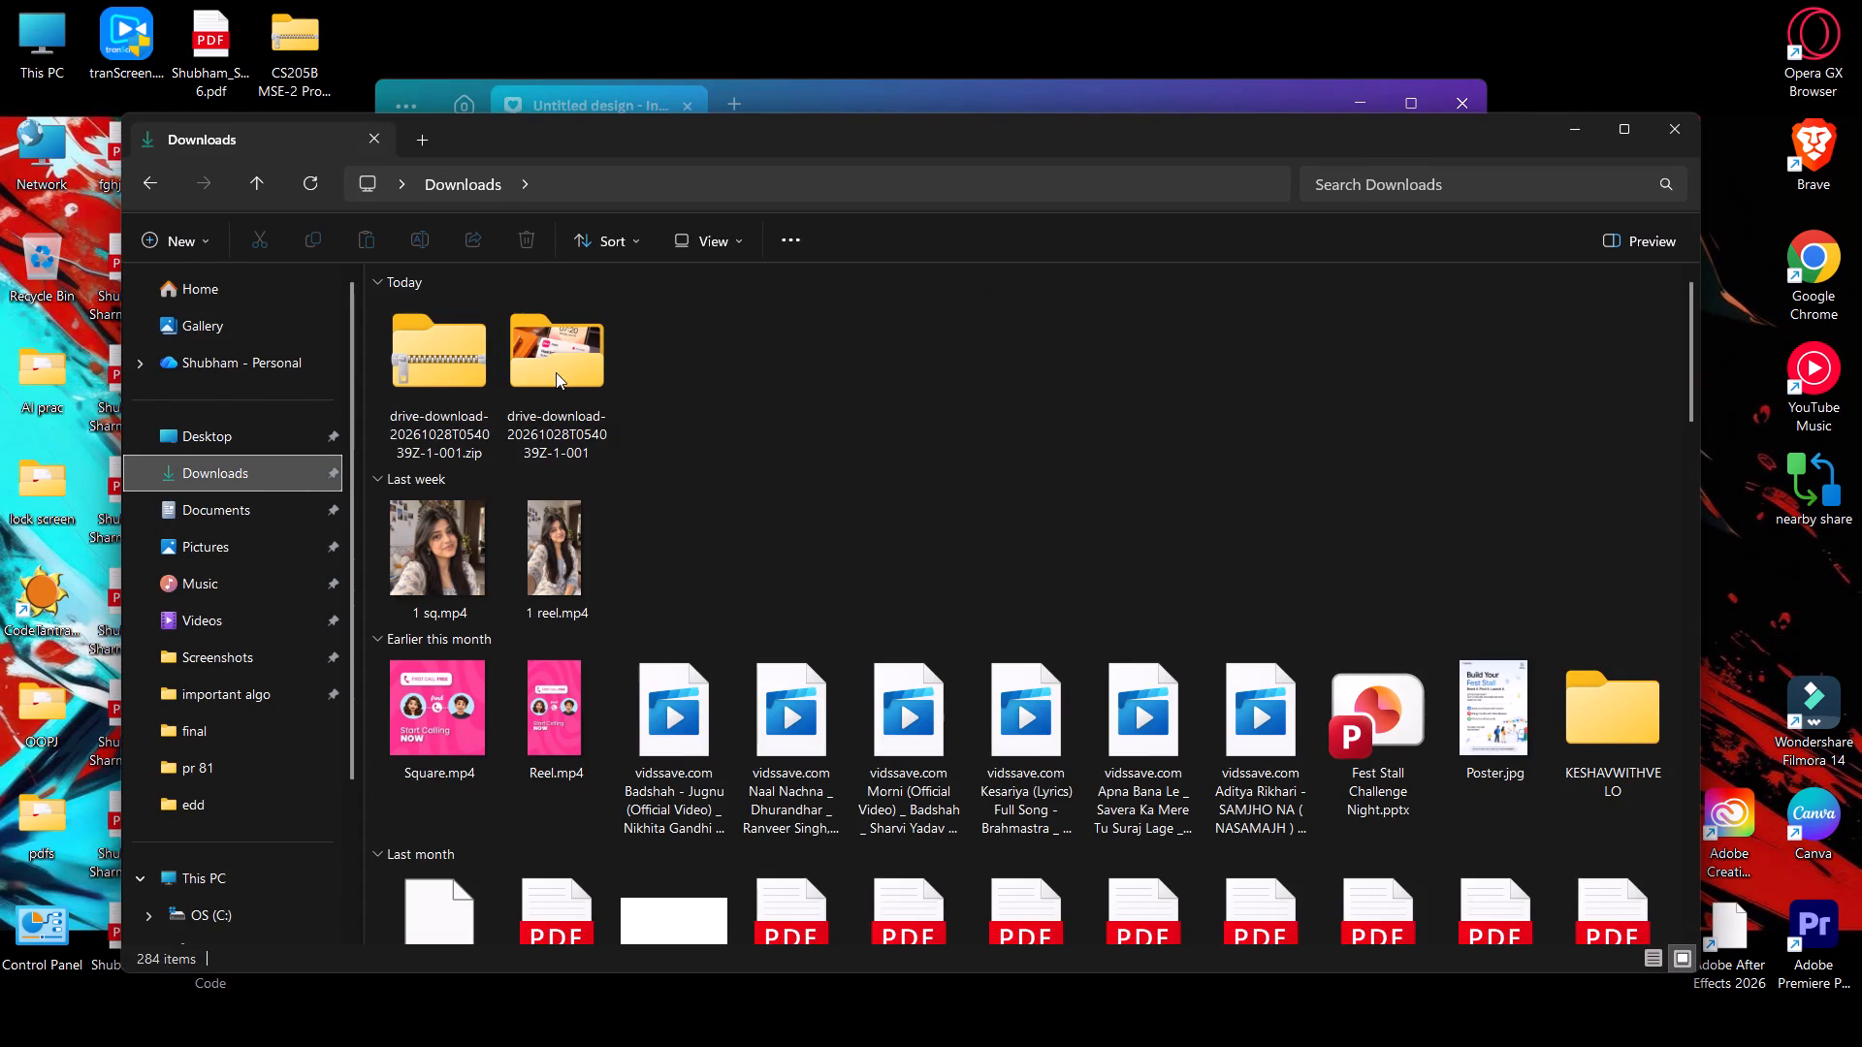
pyautogui.moveTo(556, 372); pyautogui.dragTo(565, 62)
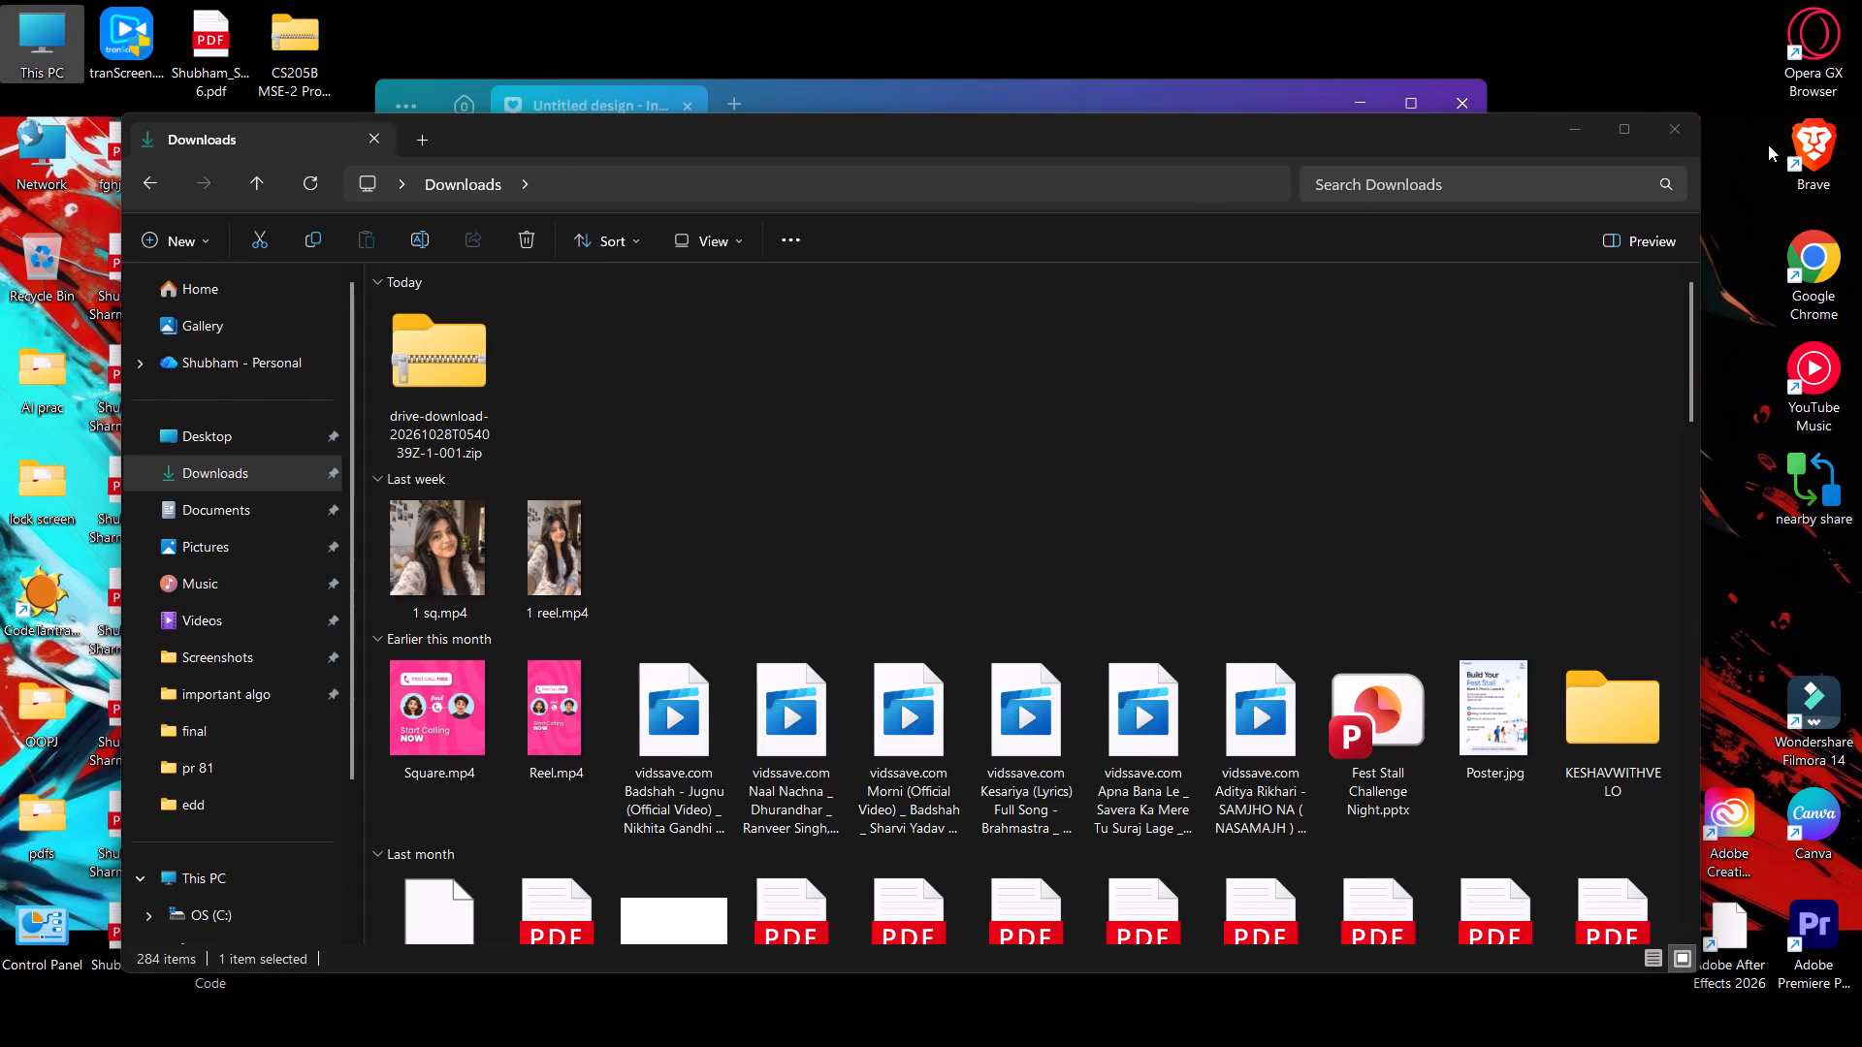
pyautogui.click(1564, 134)
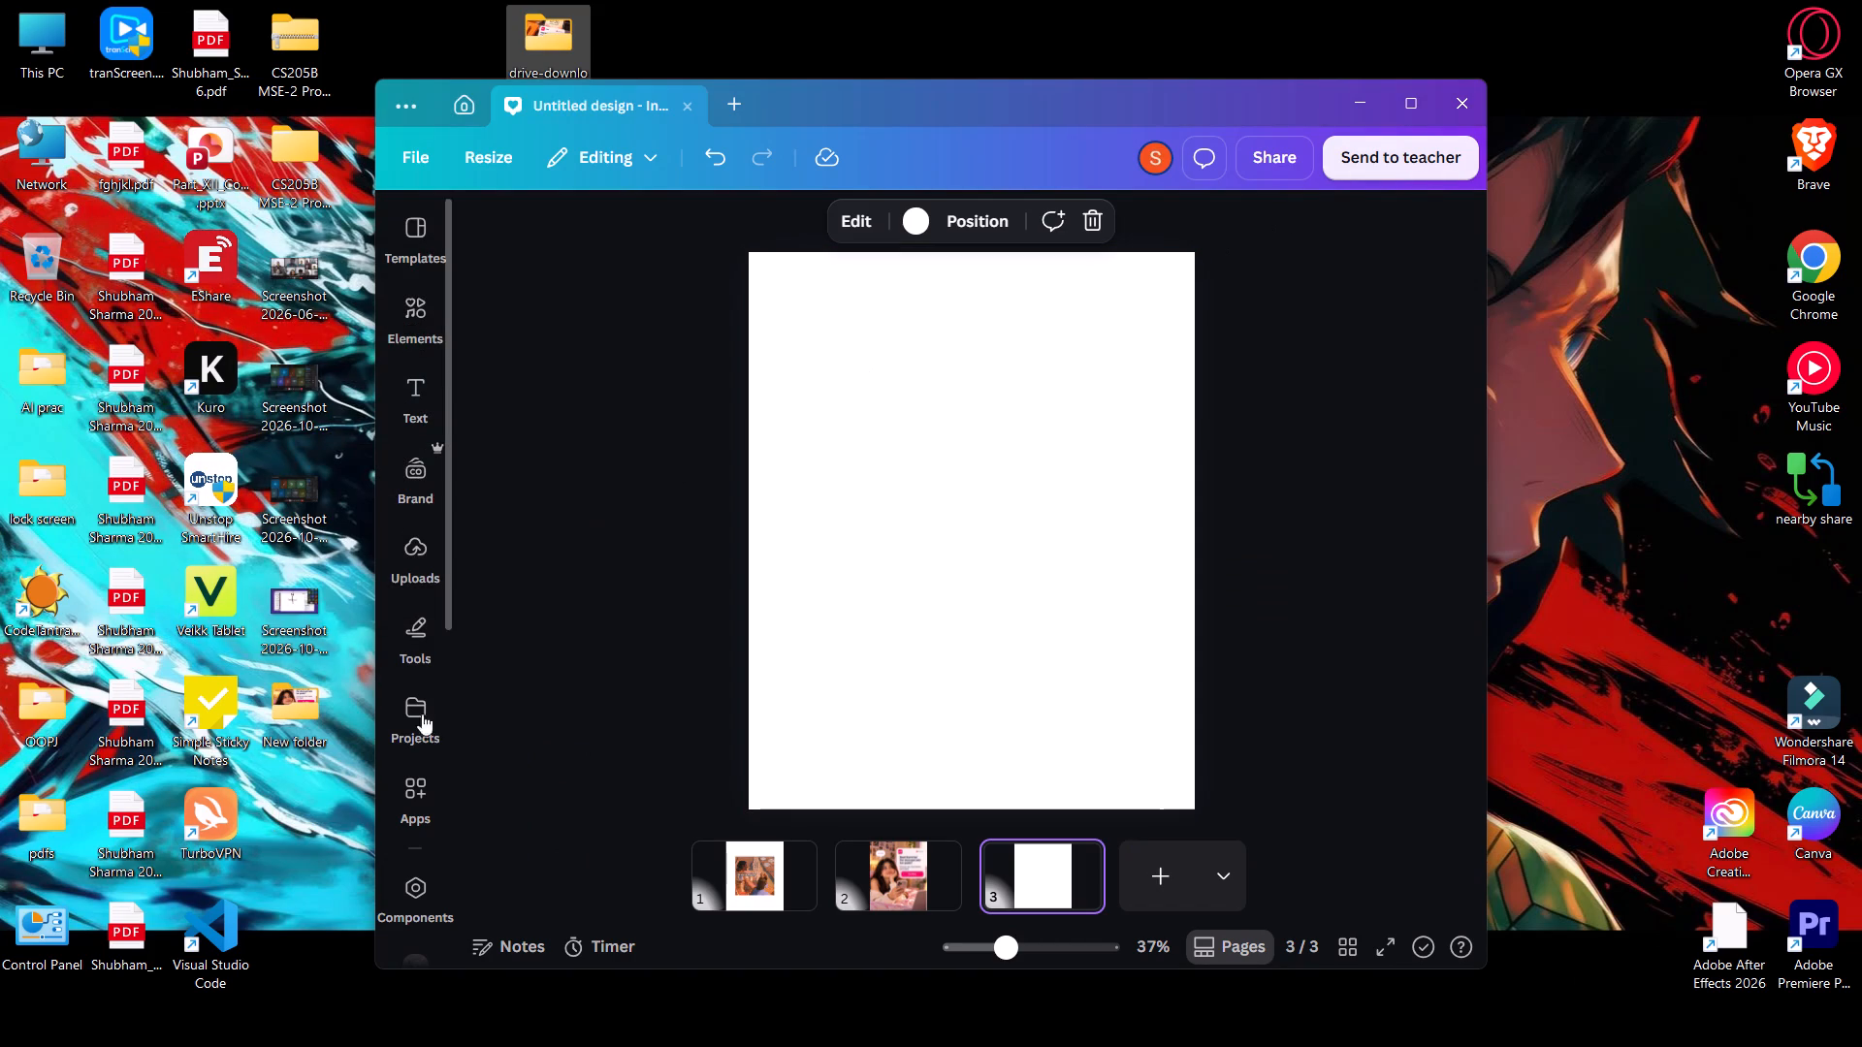
# Place the extracted drive-download folder beside the Desktop's New folder and compare Cozy Workspace Reminder Notification.png with 1.png.
pyautogui.doubleClick(545, 58)
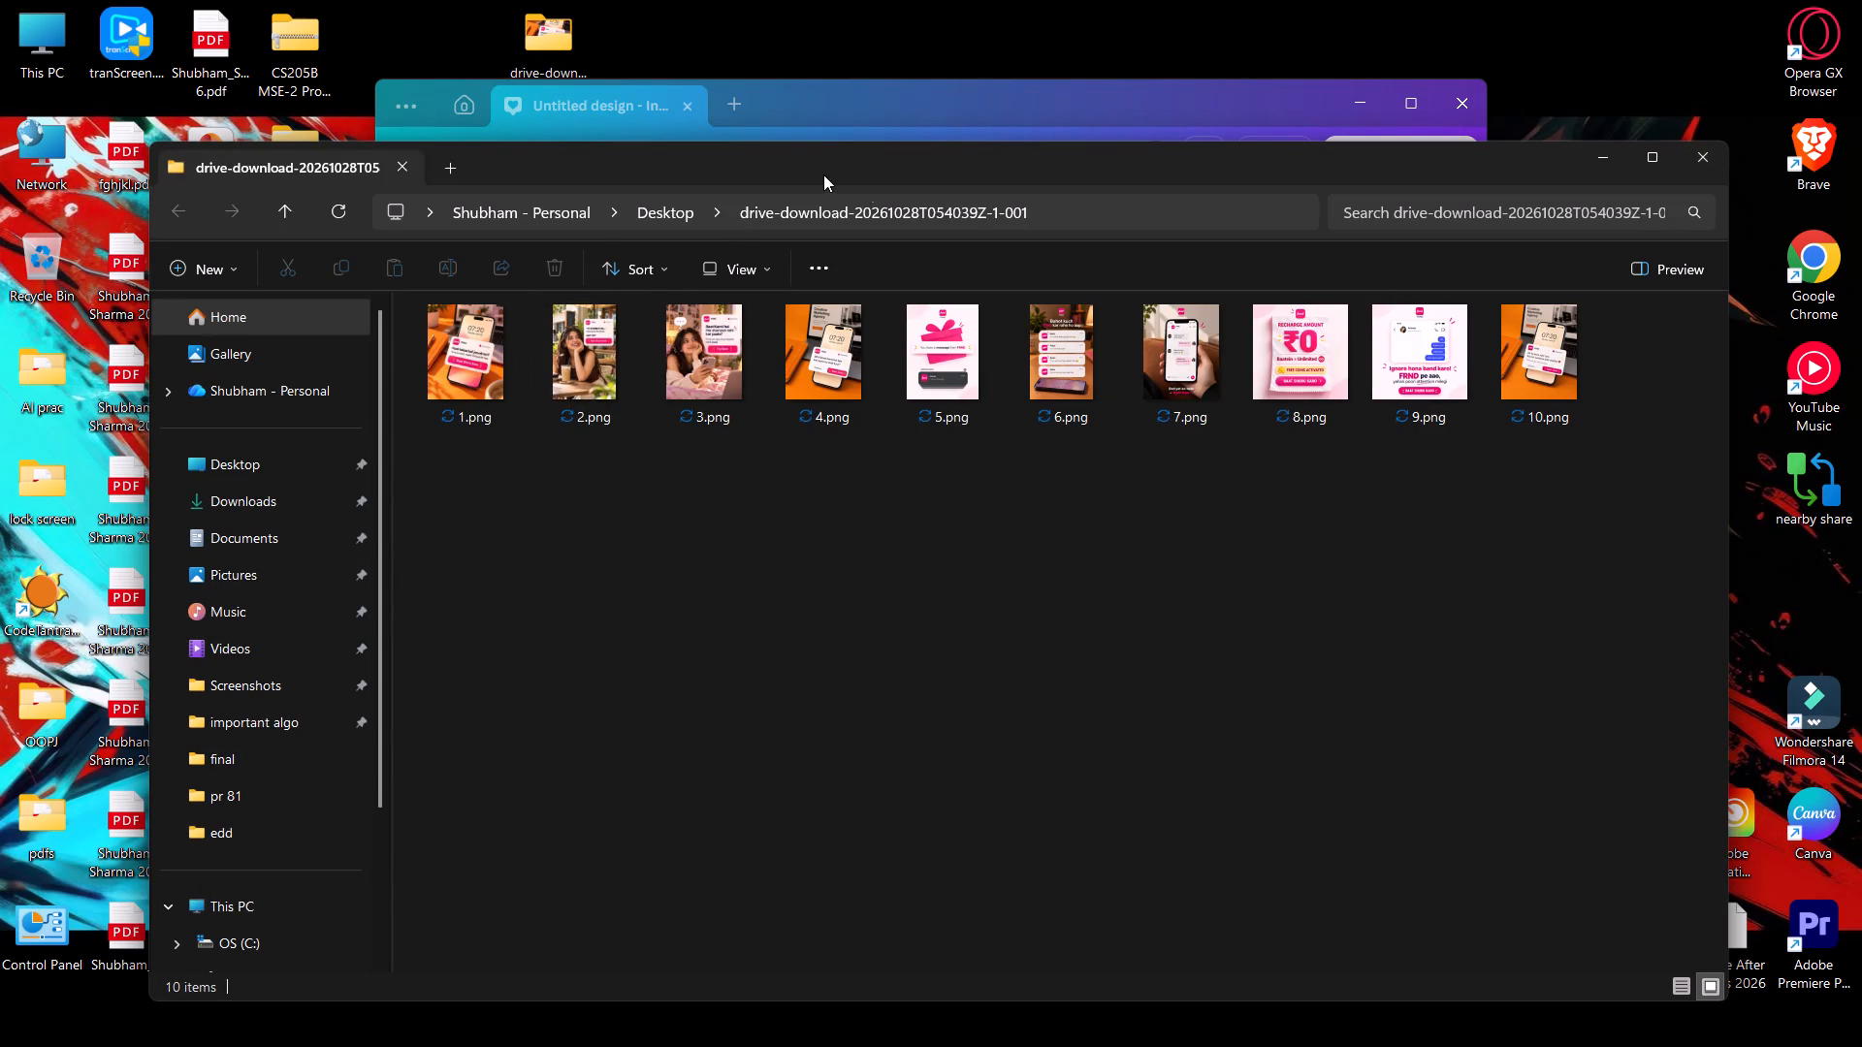
pyautogui.press('super+Right')
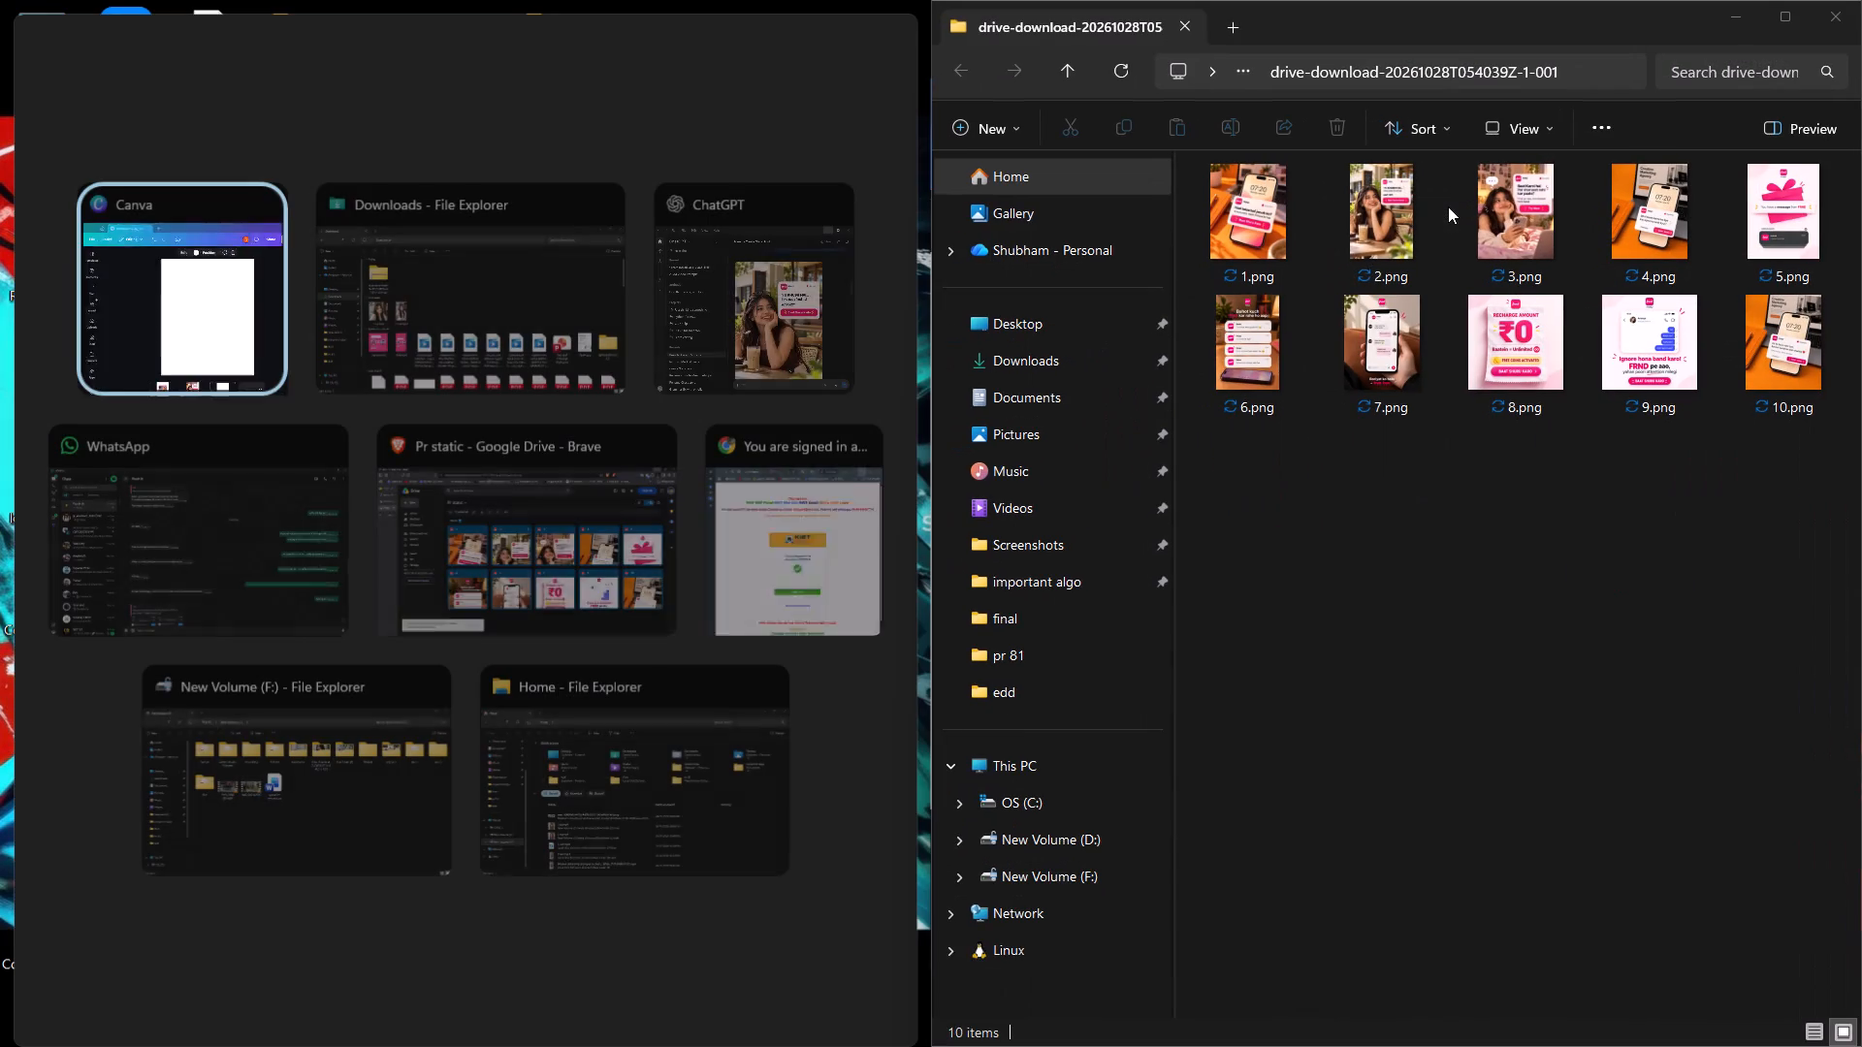
pyautogui.scroll(1, 1448, 206)
pyautogui.click(553, 311)
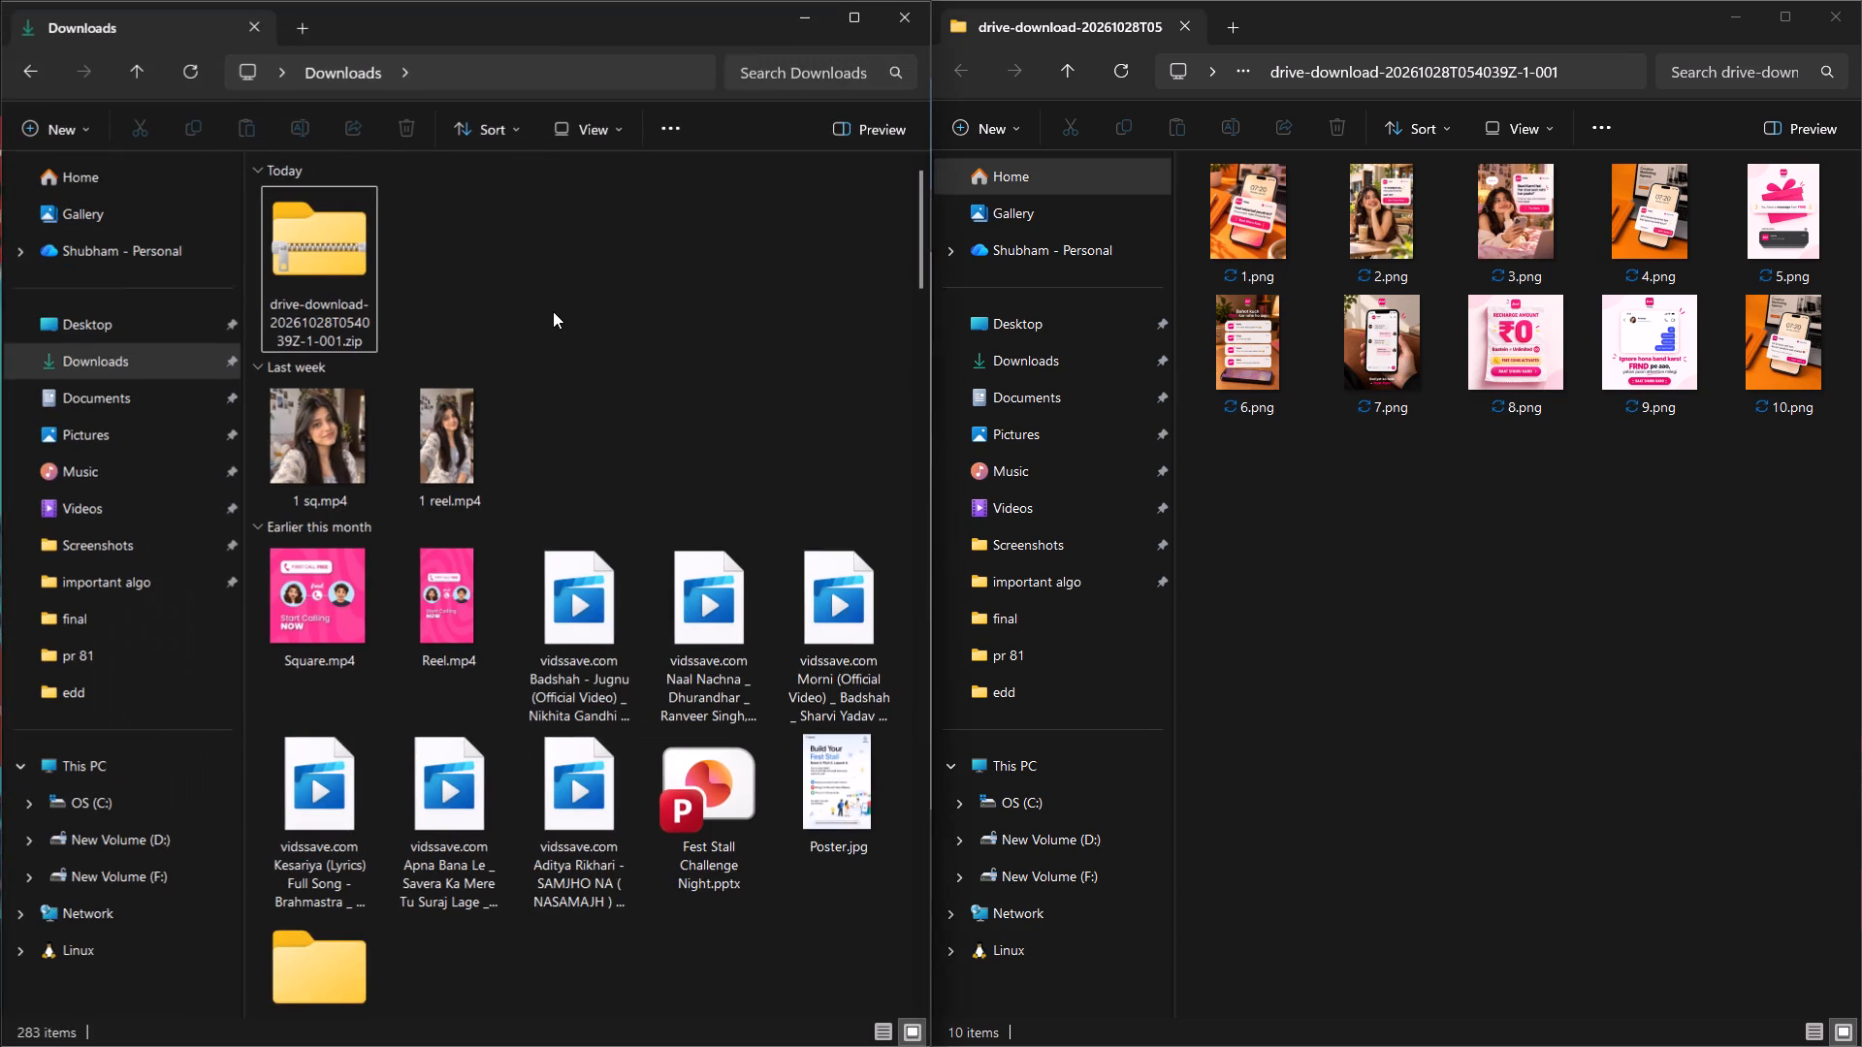
pyautogui.click(146, 333)
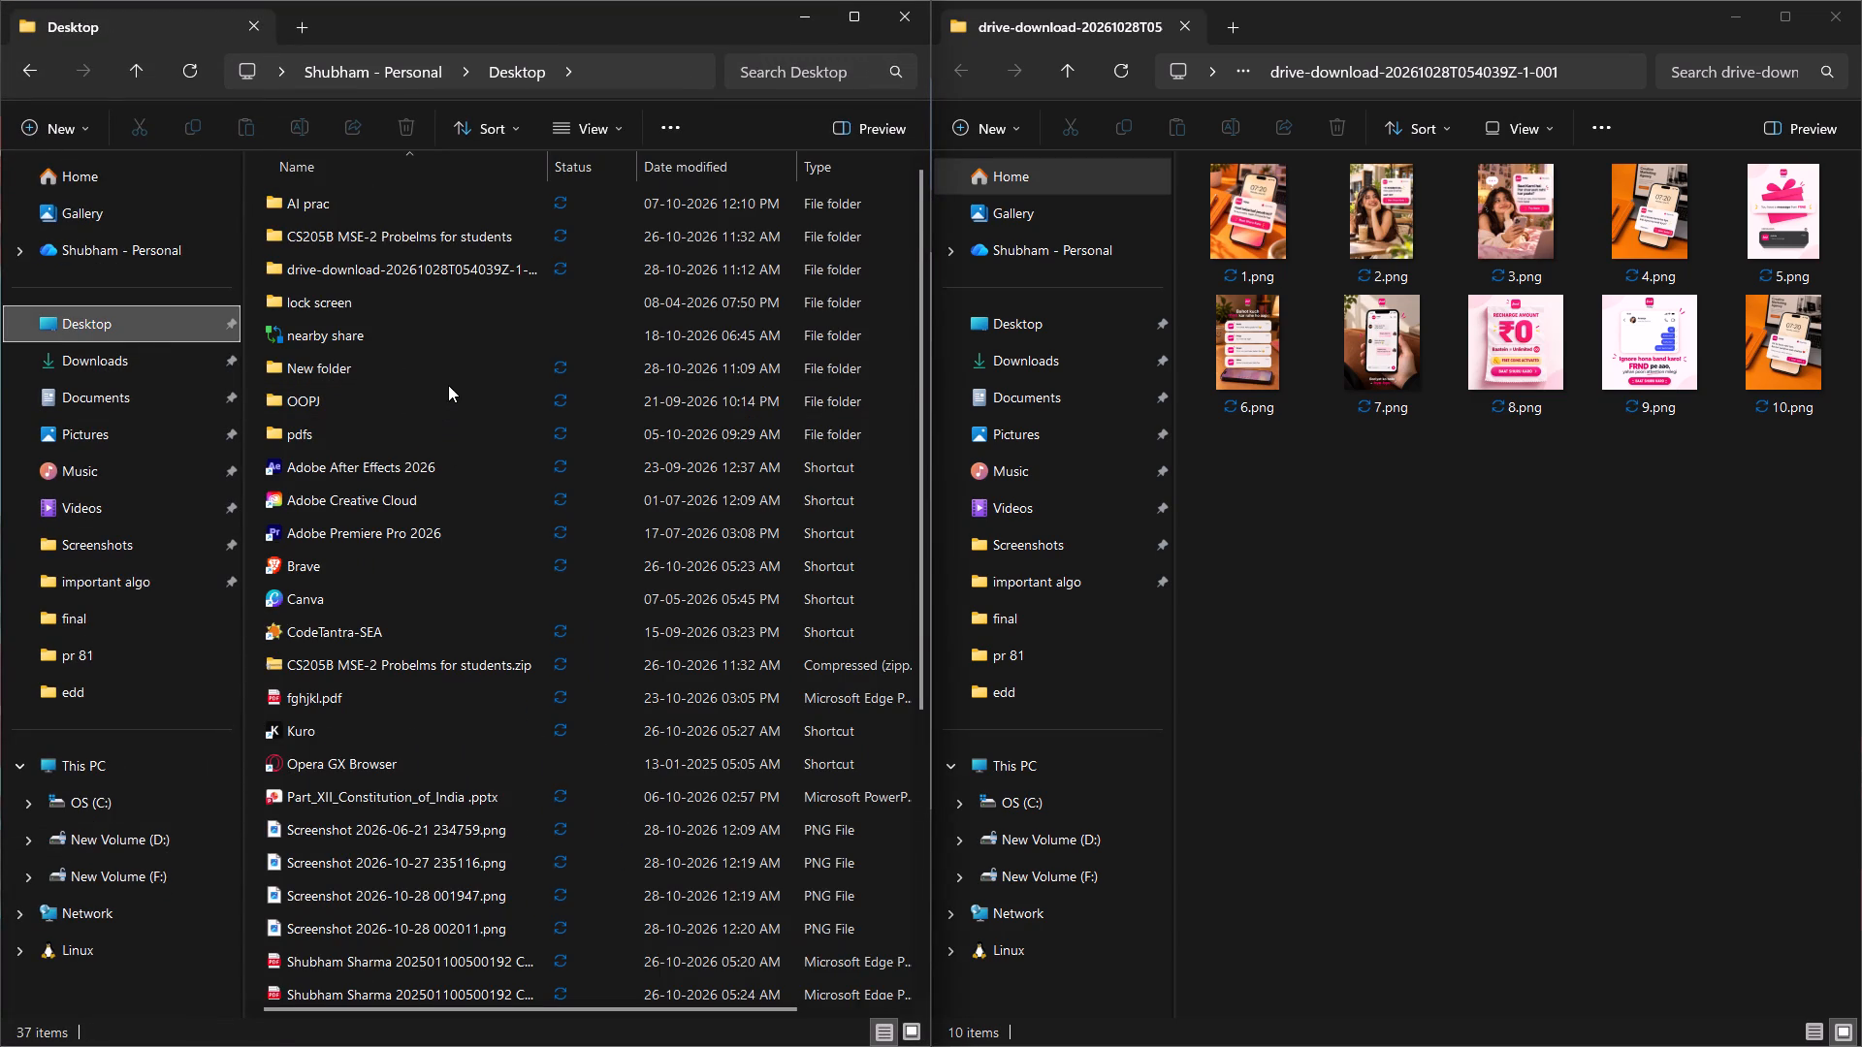
pyautogui.doubleClick(446, 374)
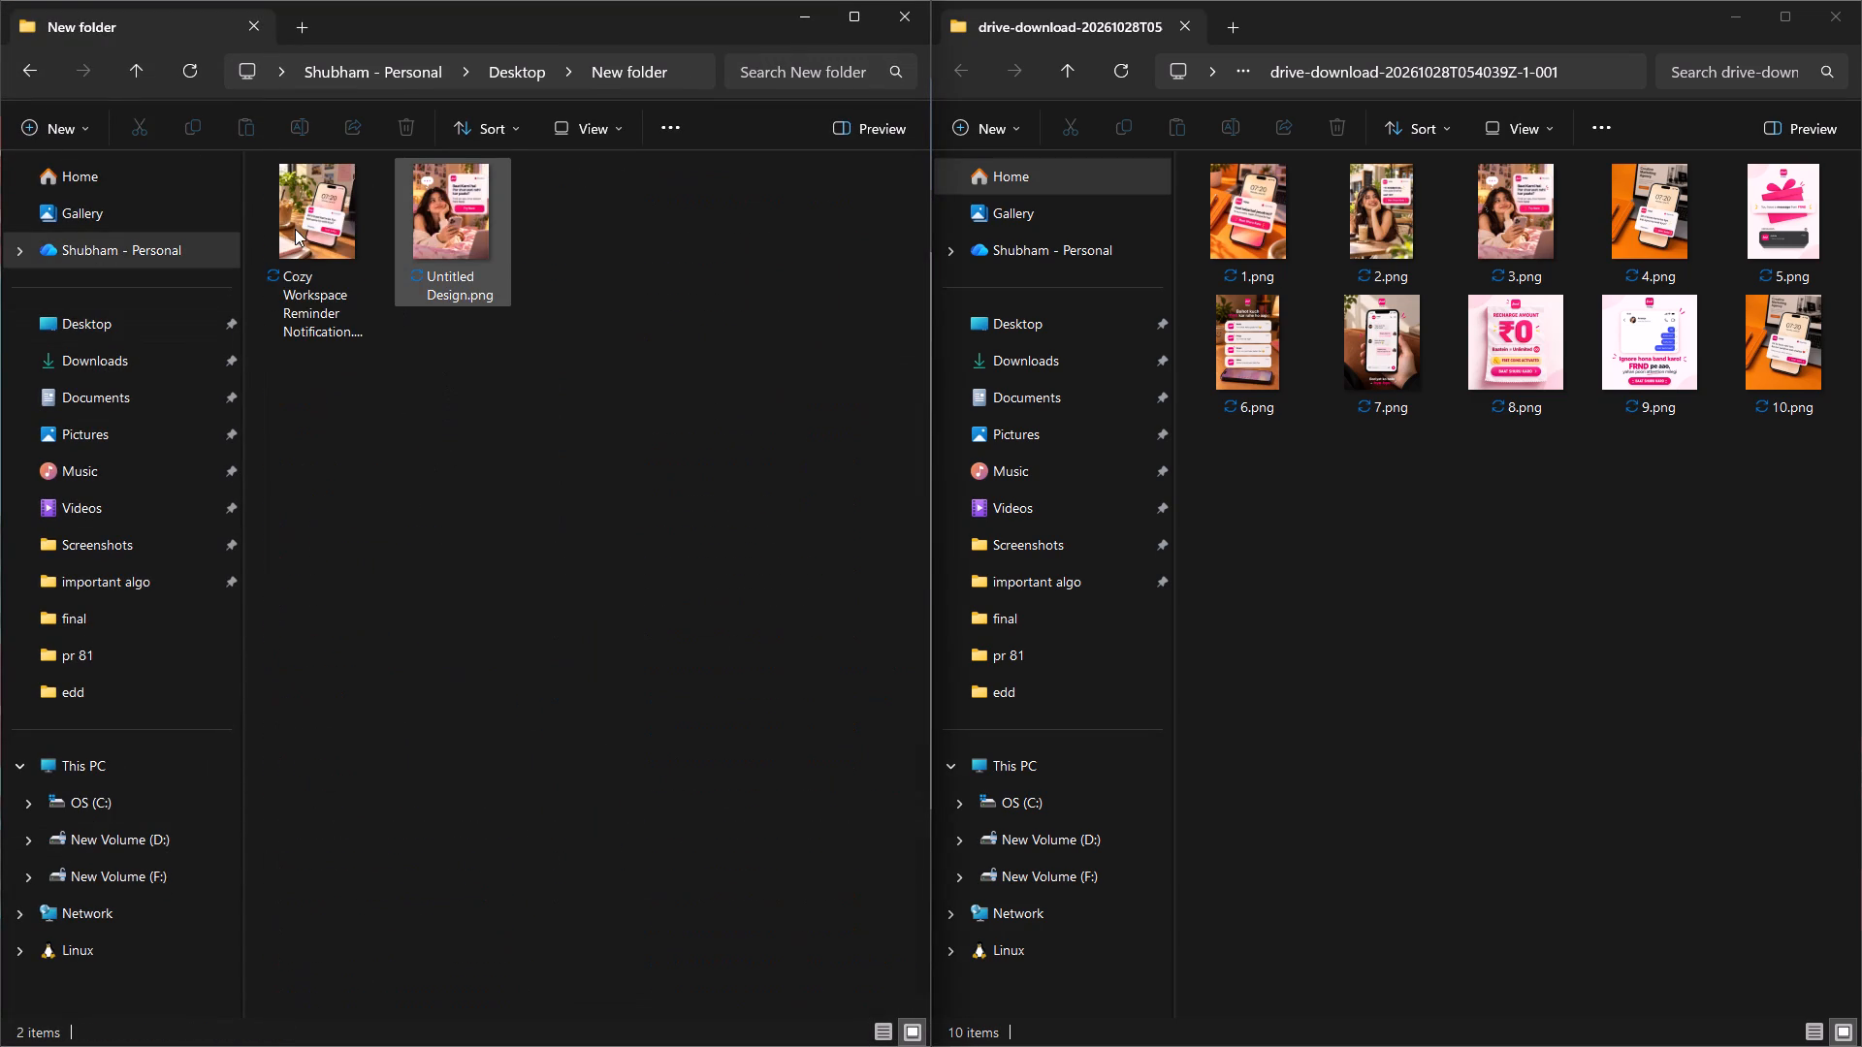
pyautogui.doubleClick(337, 260)
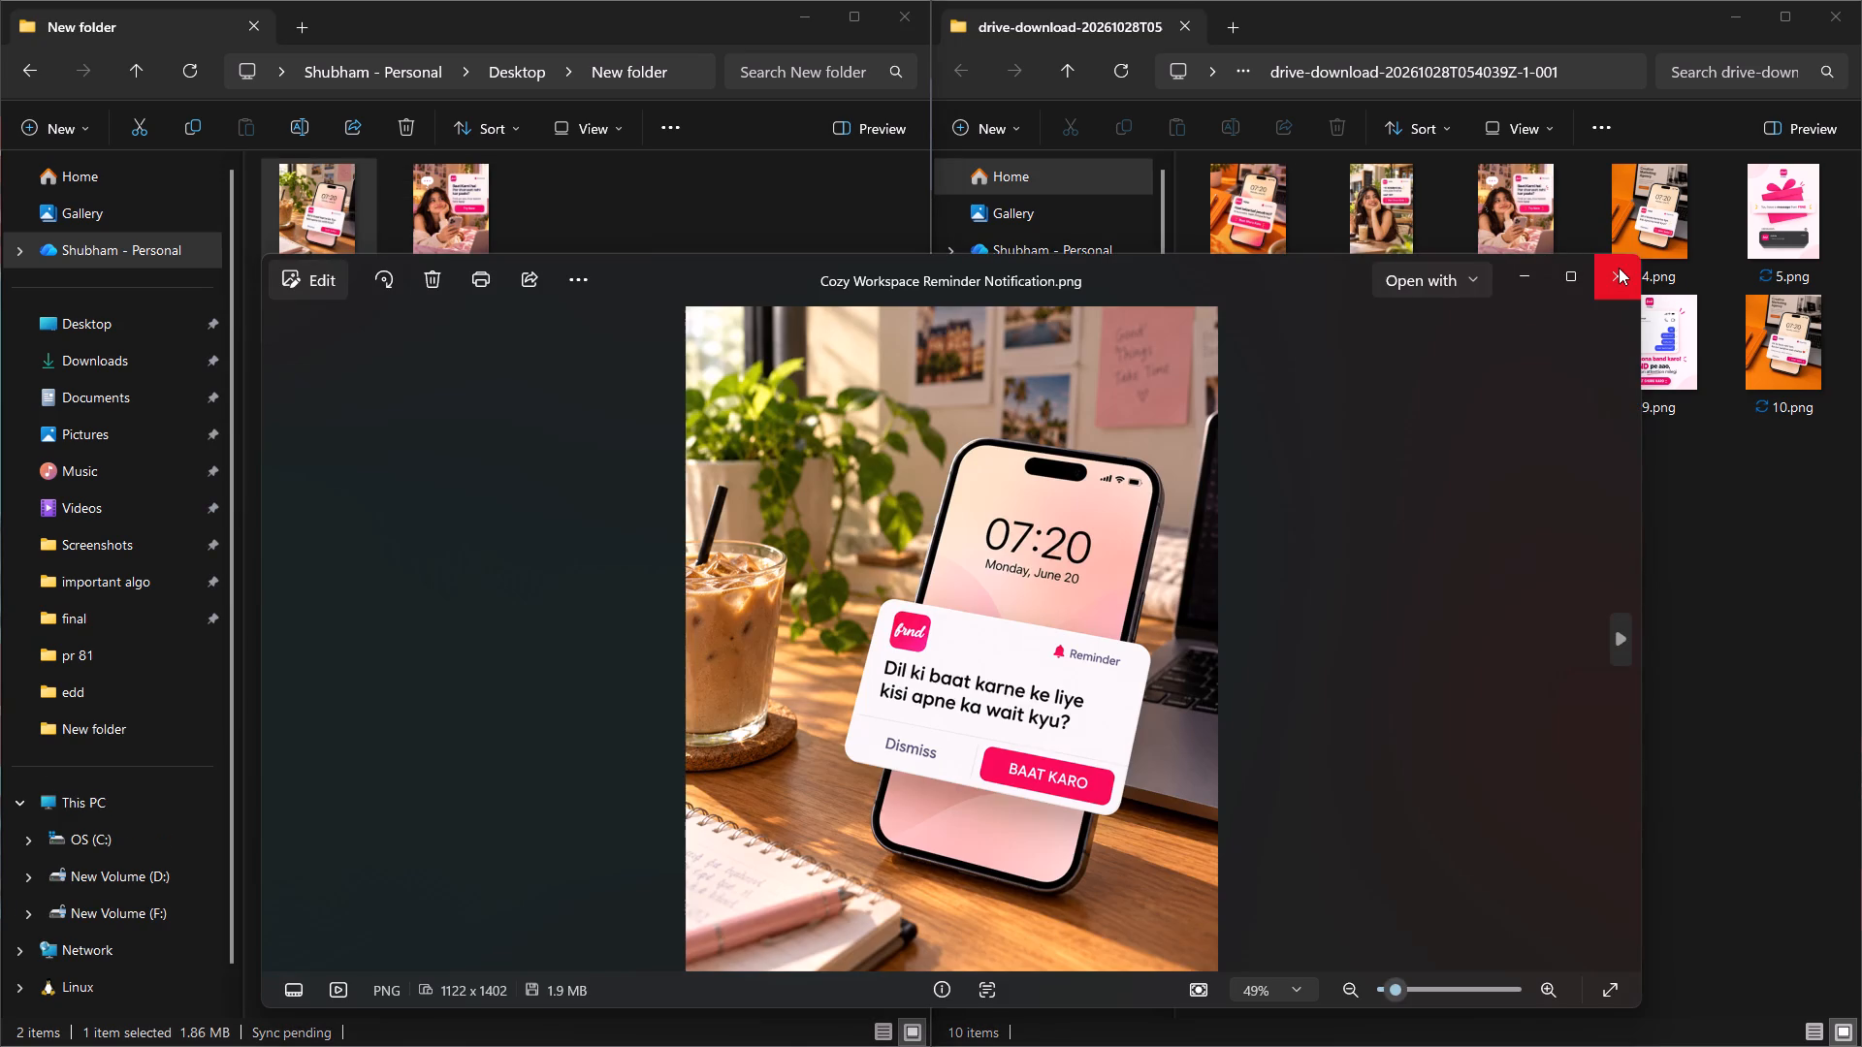
pyautogui.click(1619, 268)
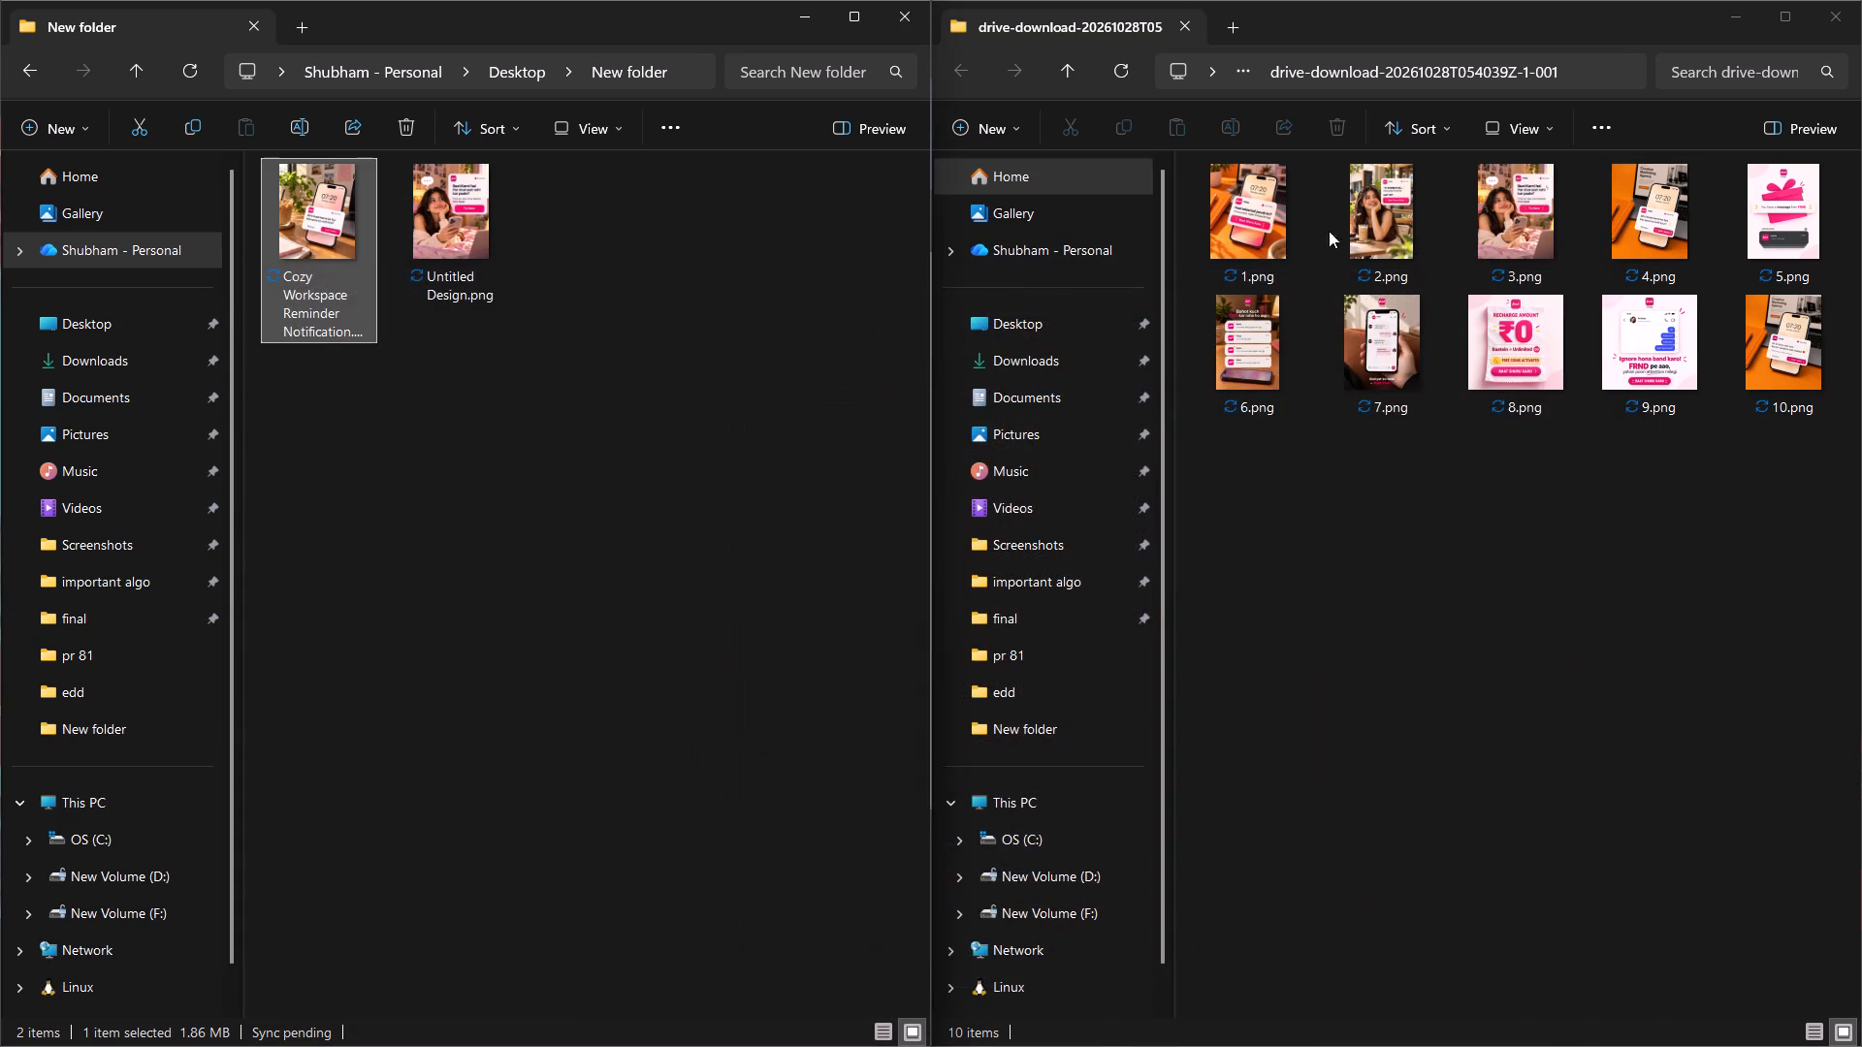
pyautogui.doubleClick(1268, 252)
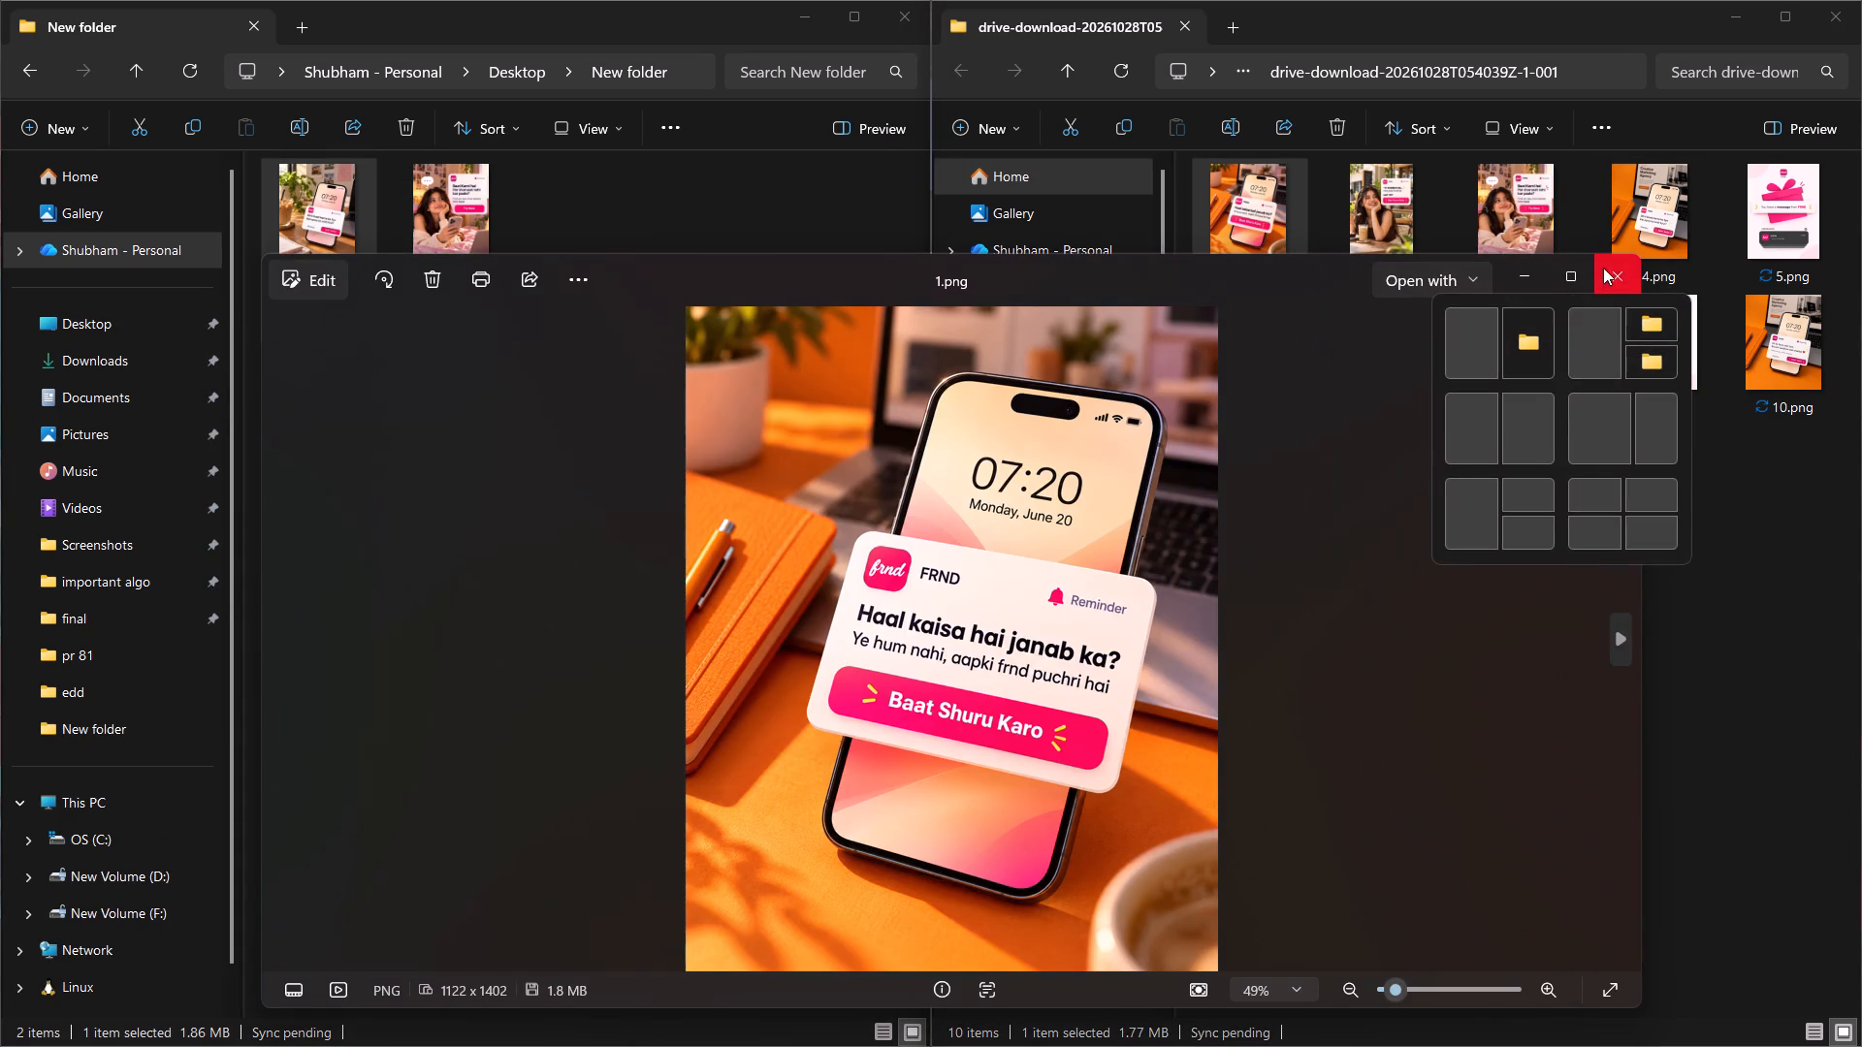
pyautogui.click(1626, 280)
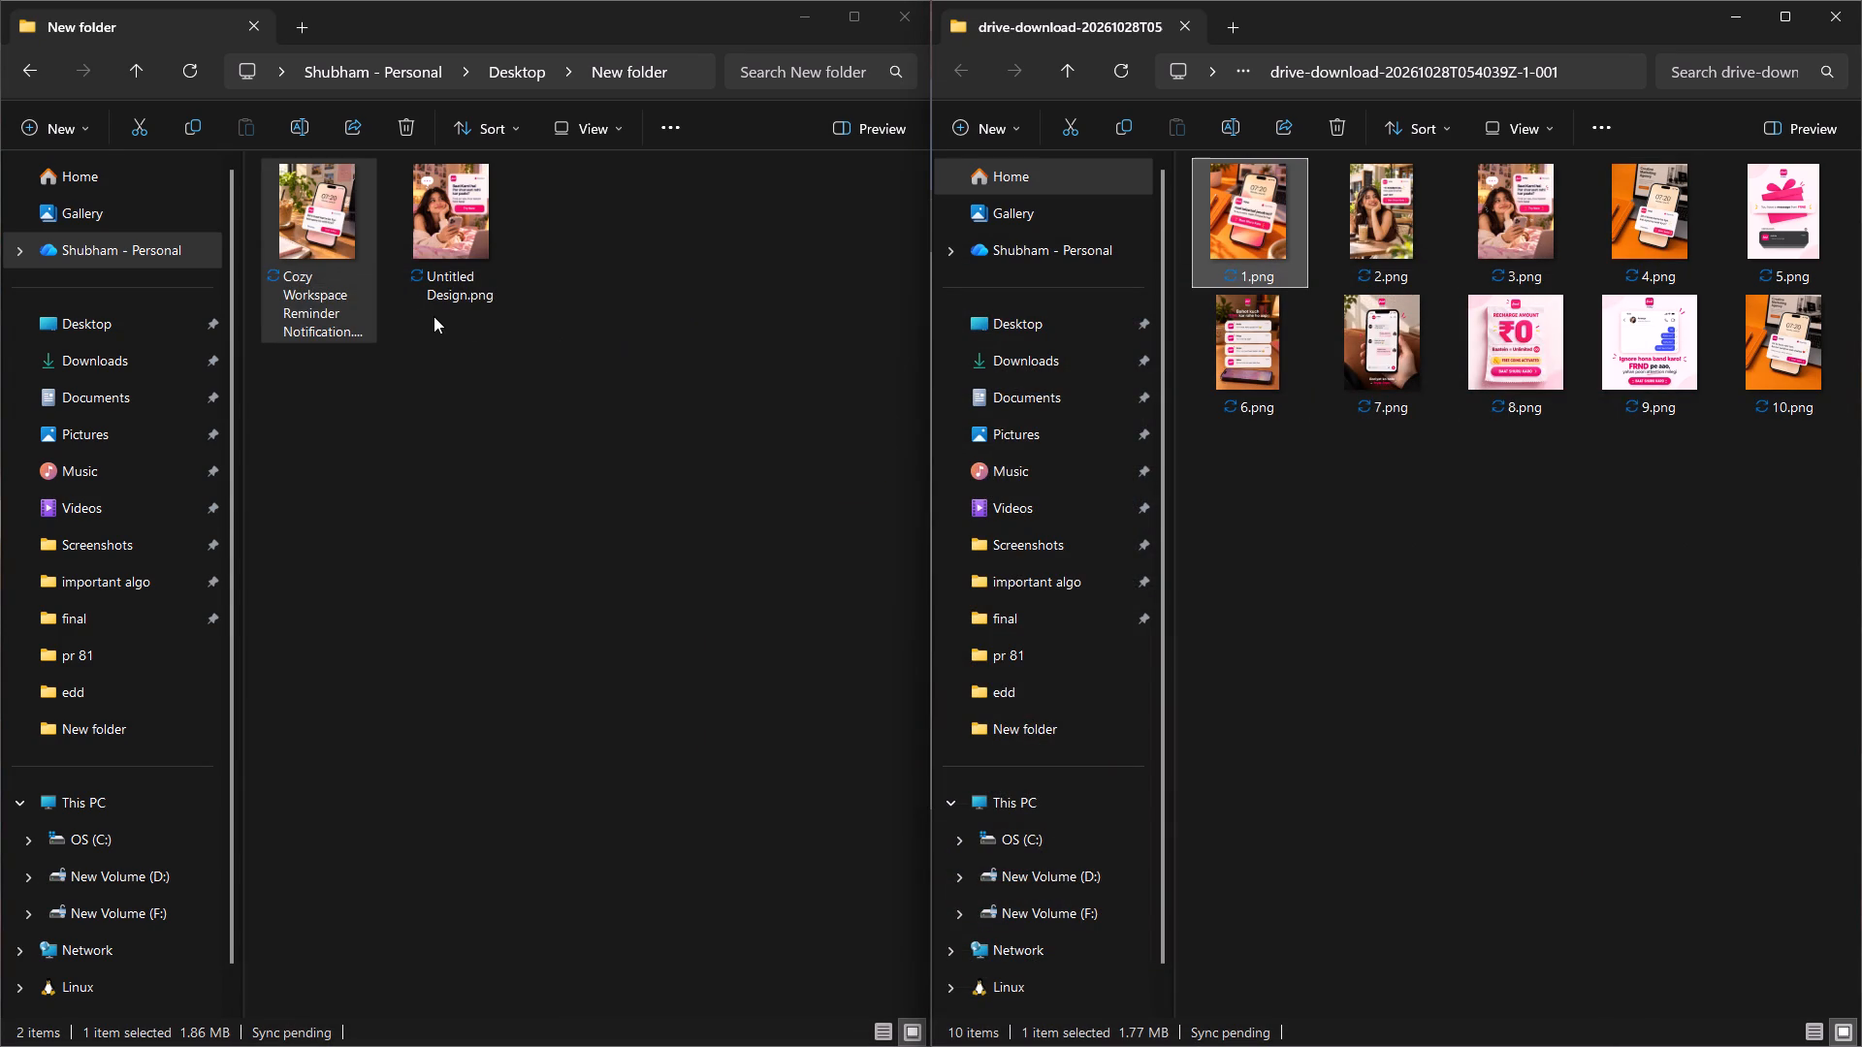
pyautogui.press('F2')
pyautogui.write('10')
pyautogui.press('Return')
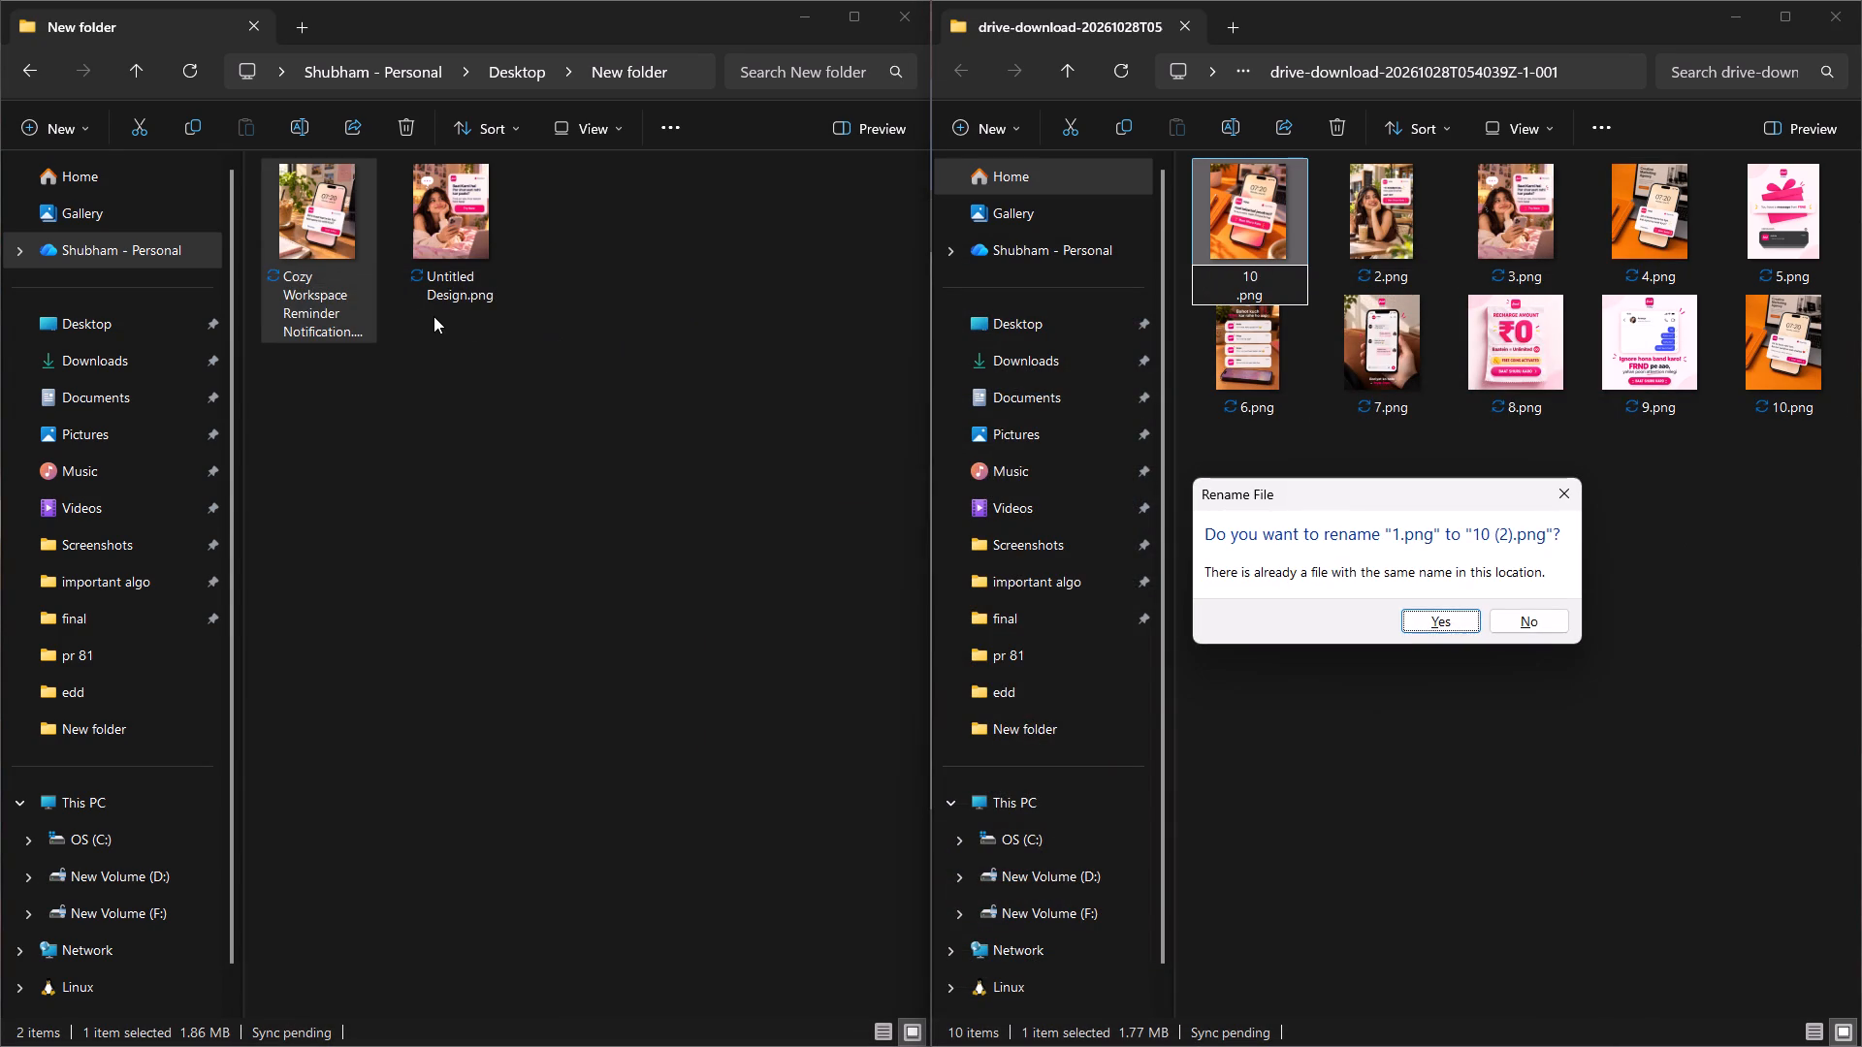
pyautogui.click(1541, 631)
# Rename Cozy Workspace Reminder Notification.png in New folder as 10.
pyautogui.click(498, 568)
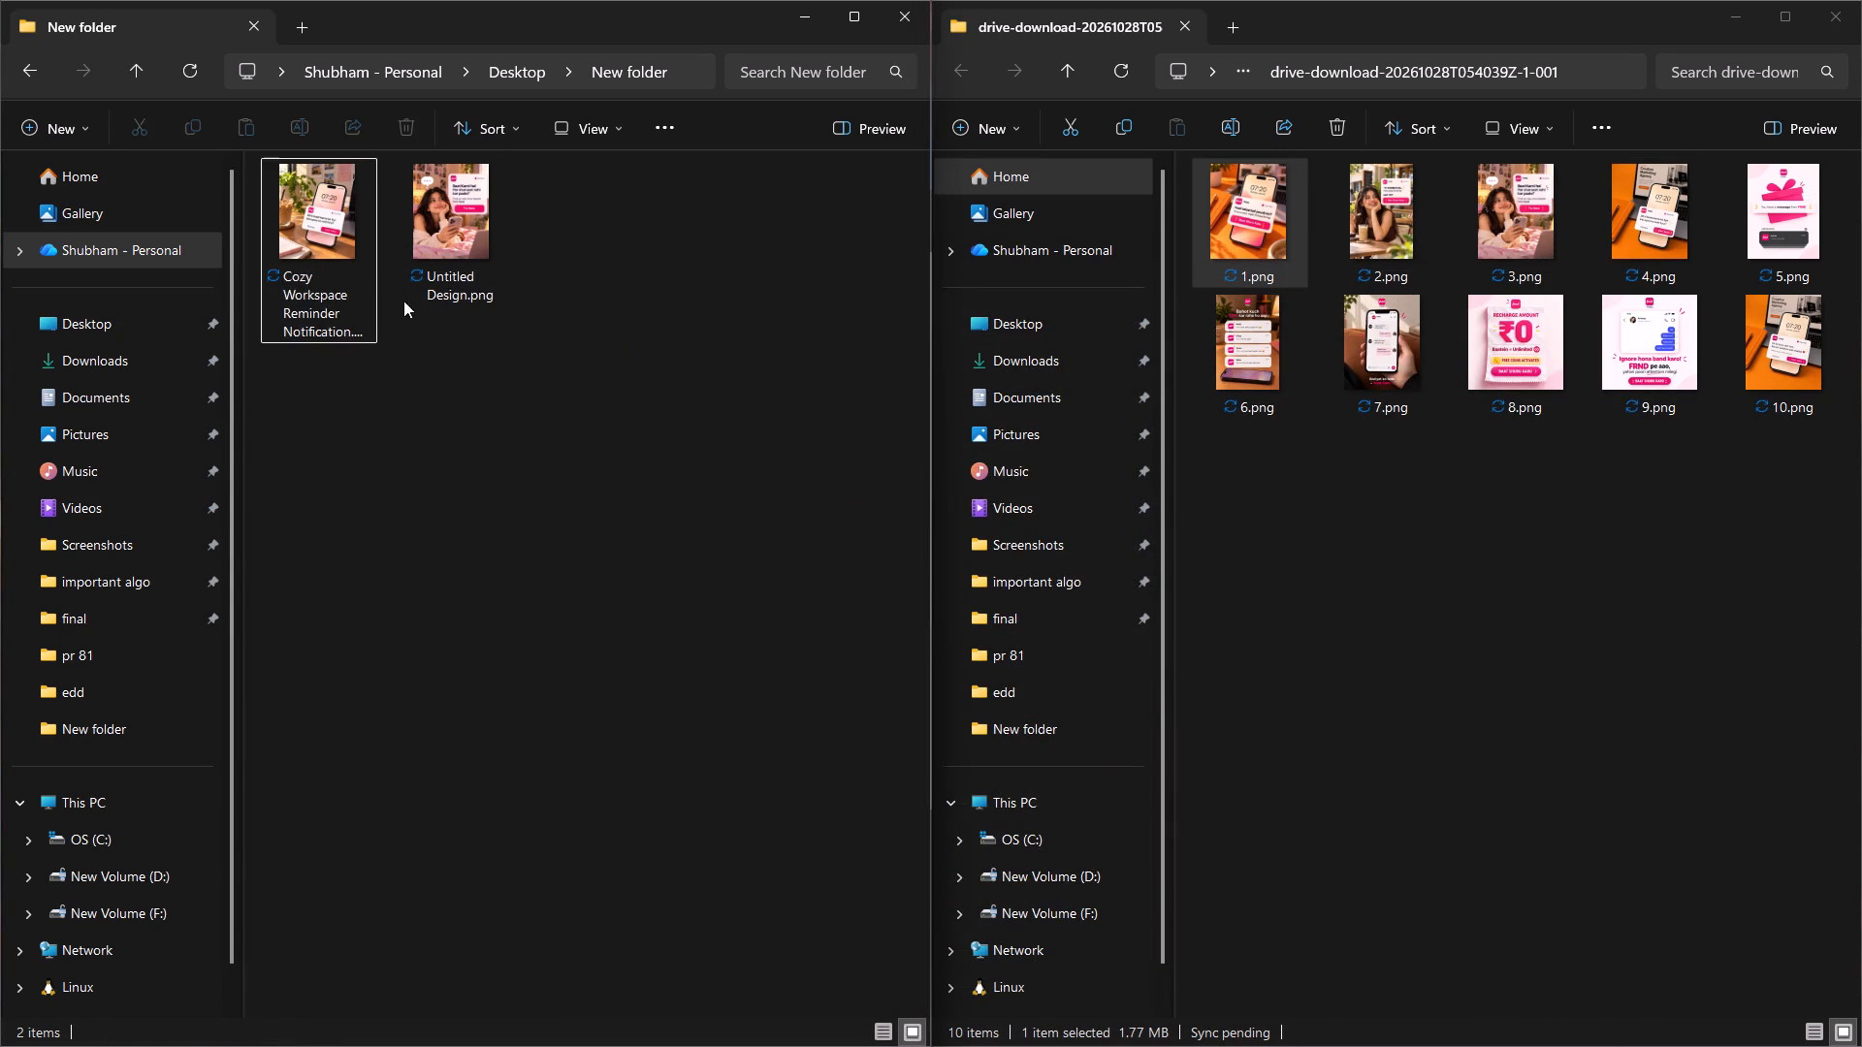
pyautogui.click(305, 287)
pyautogui.press('F2')
pyautogui.write('10')
pyautogui.press('Return')
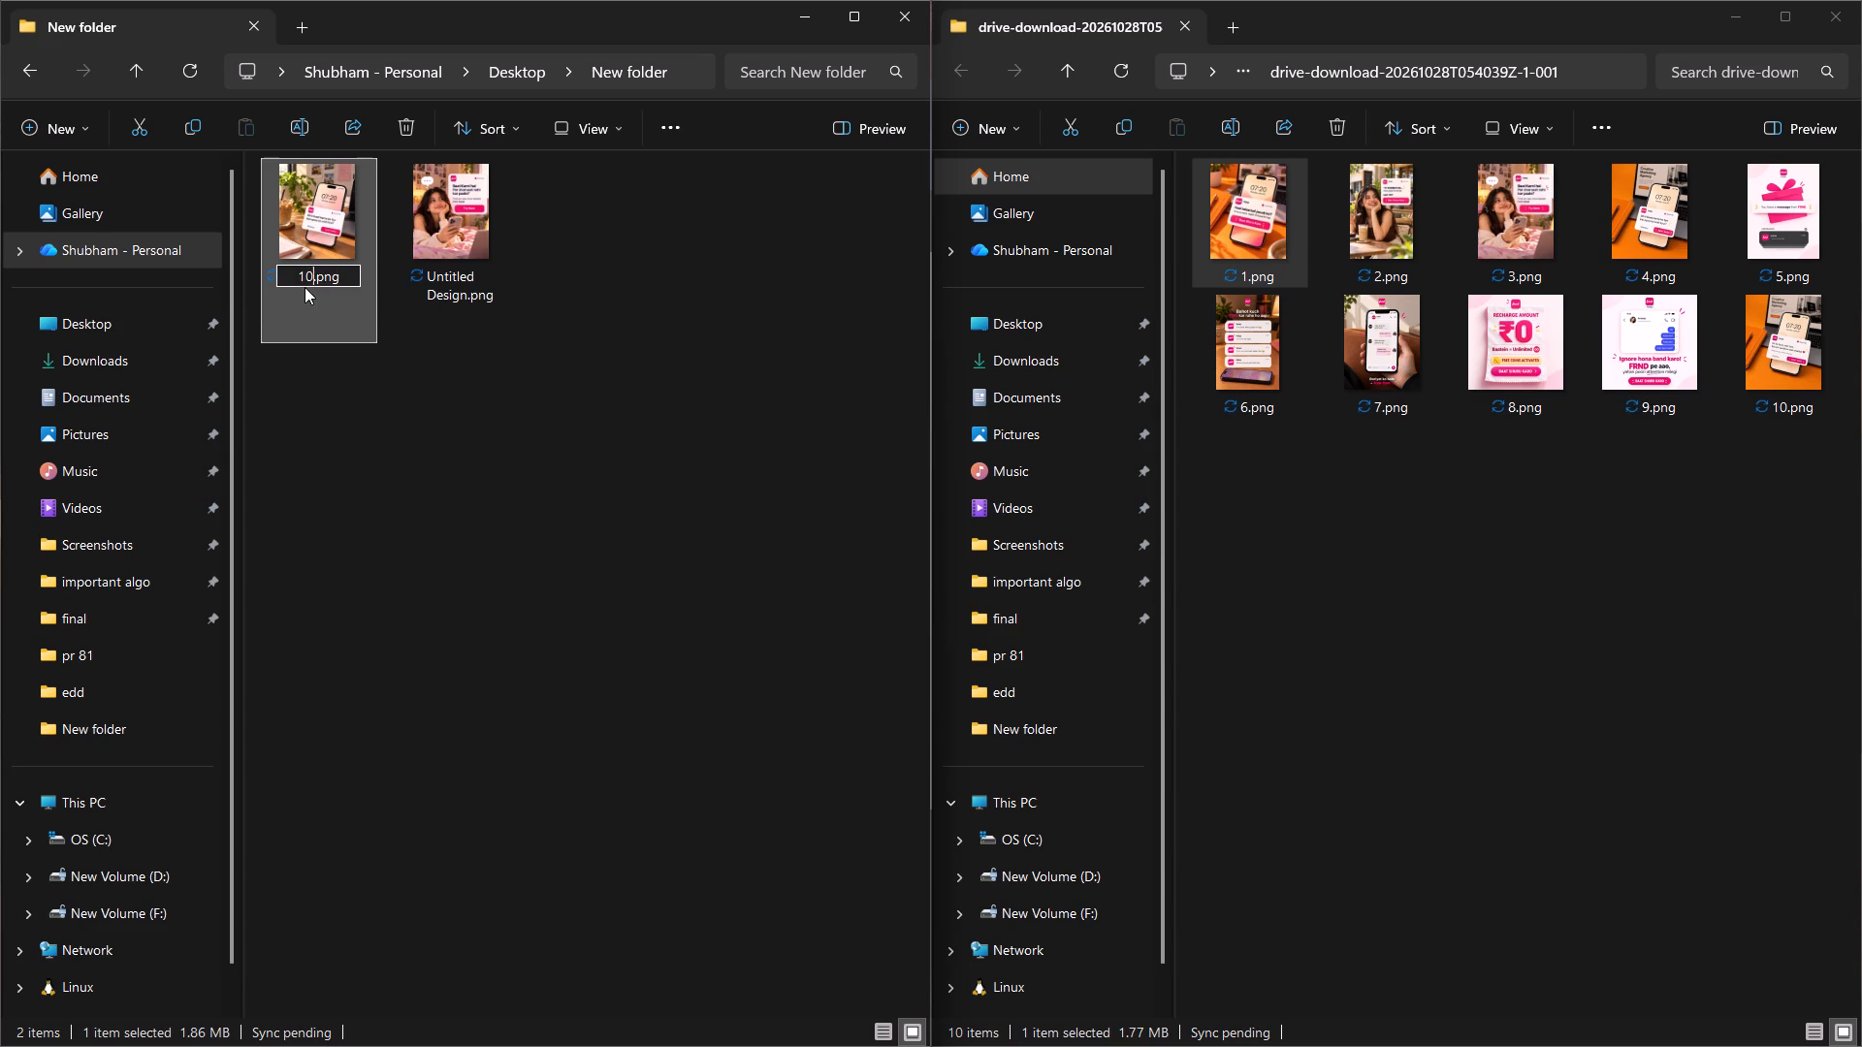
pyautogui.click(542, 384)
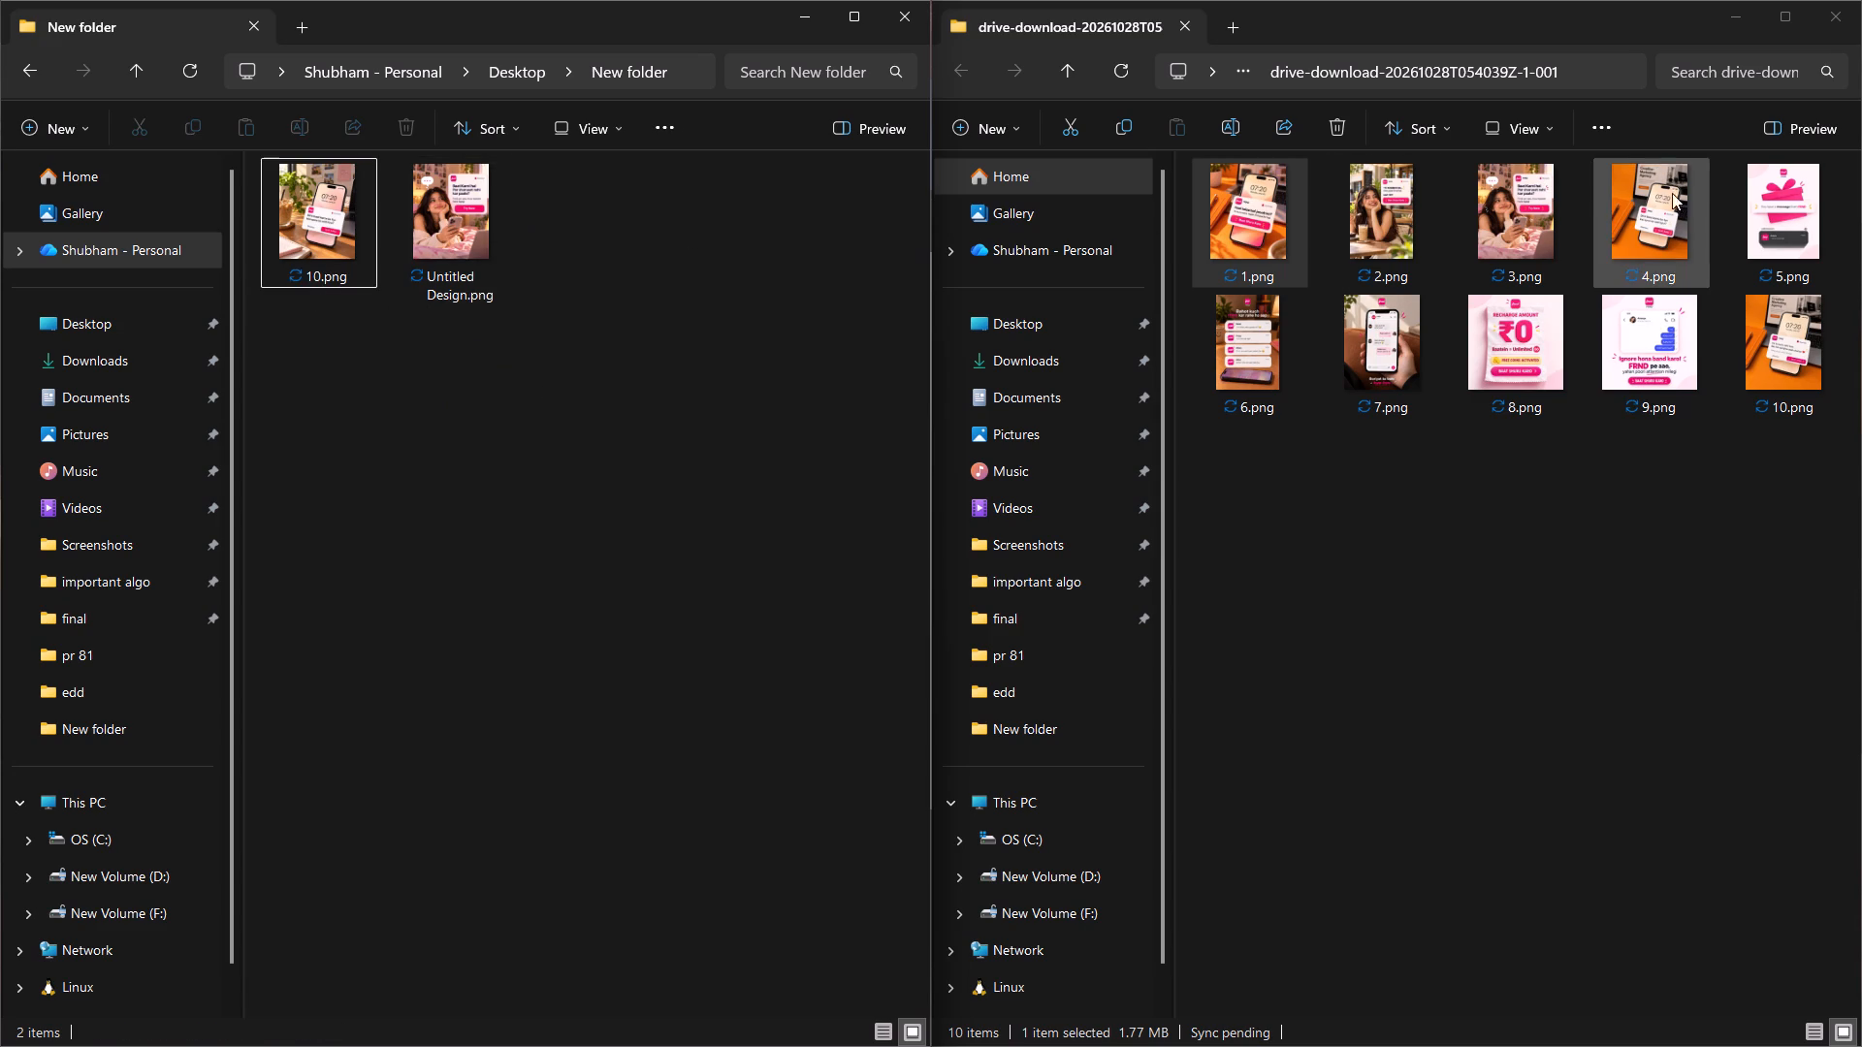
# Rename Untitled Design.png in New folder as 3.
pyautogui.click(457, 220)
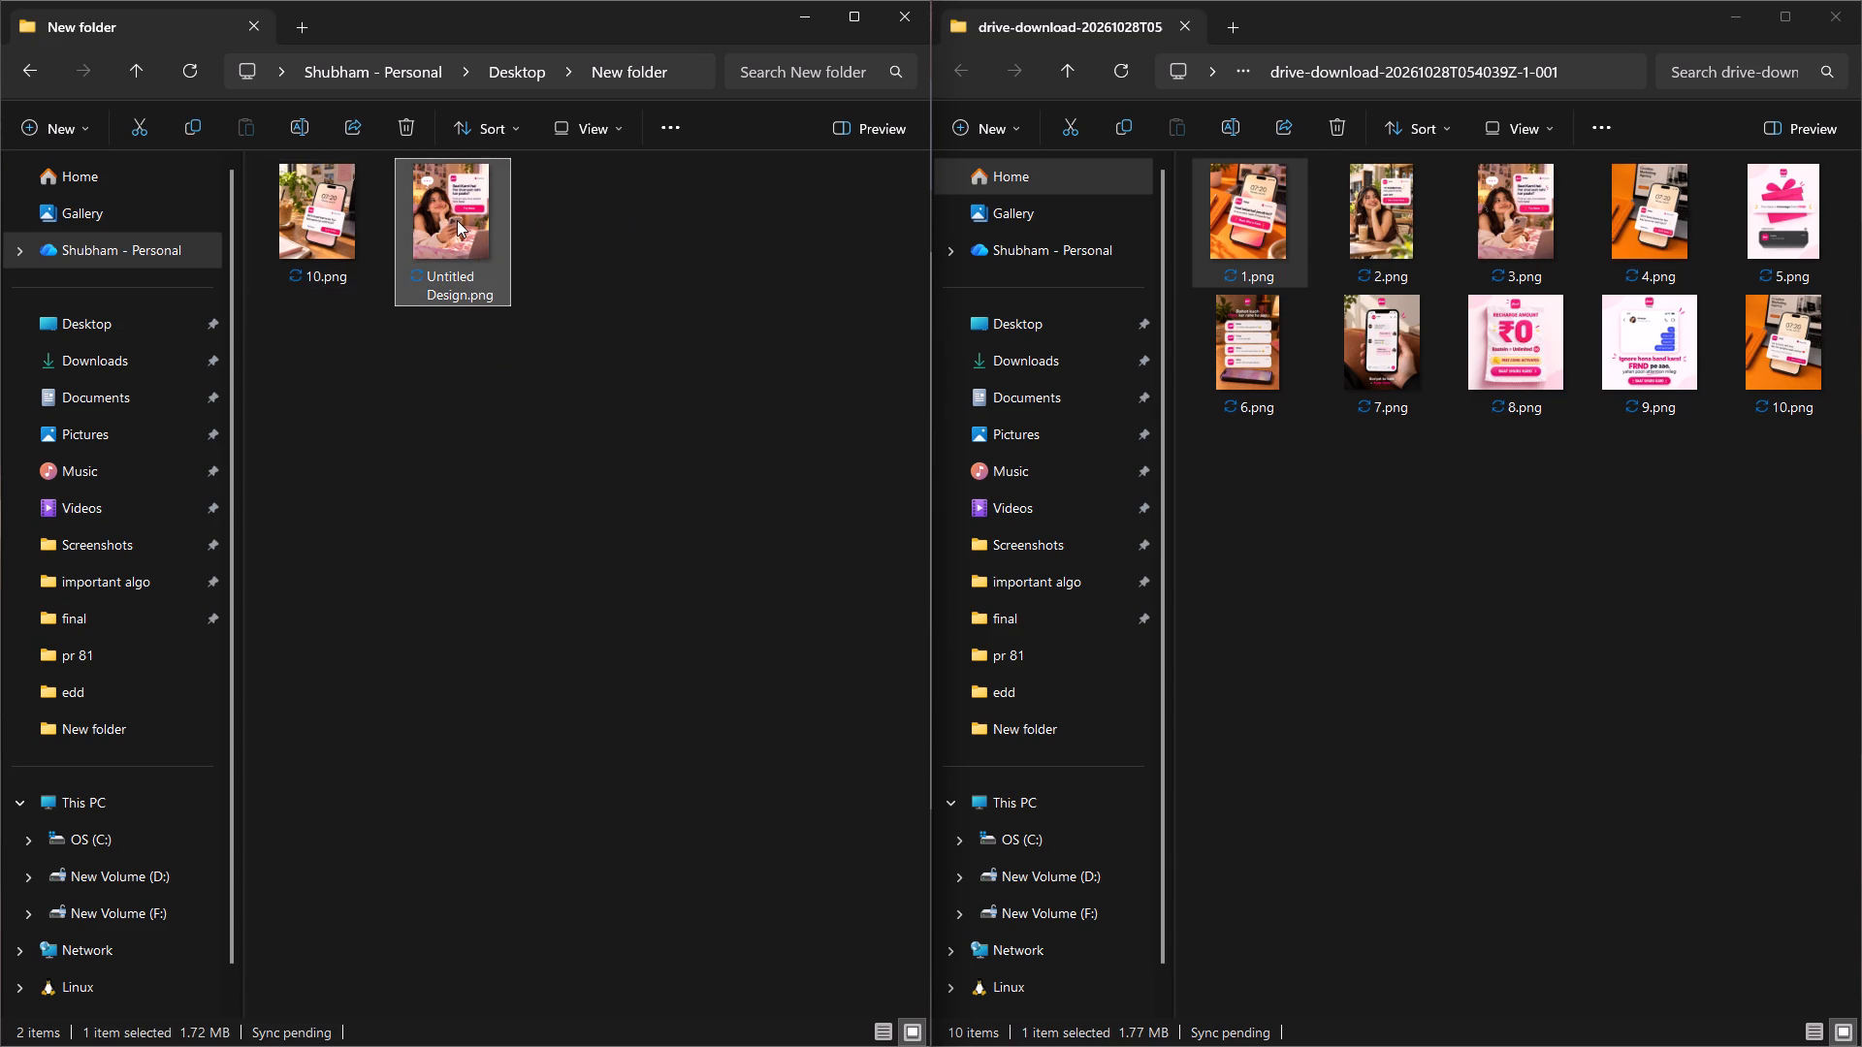
pyautogui.press('F2')
pyautogui.press('3')
pyautogui.press('Return')
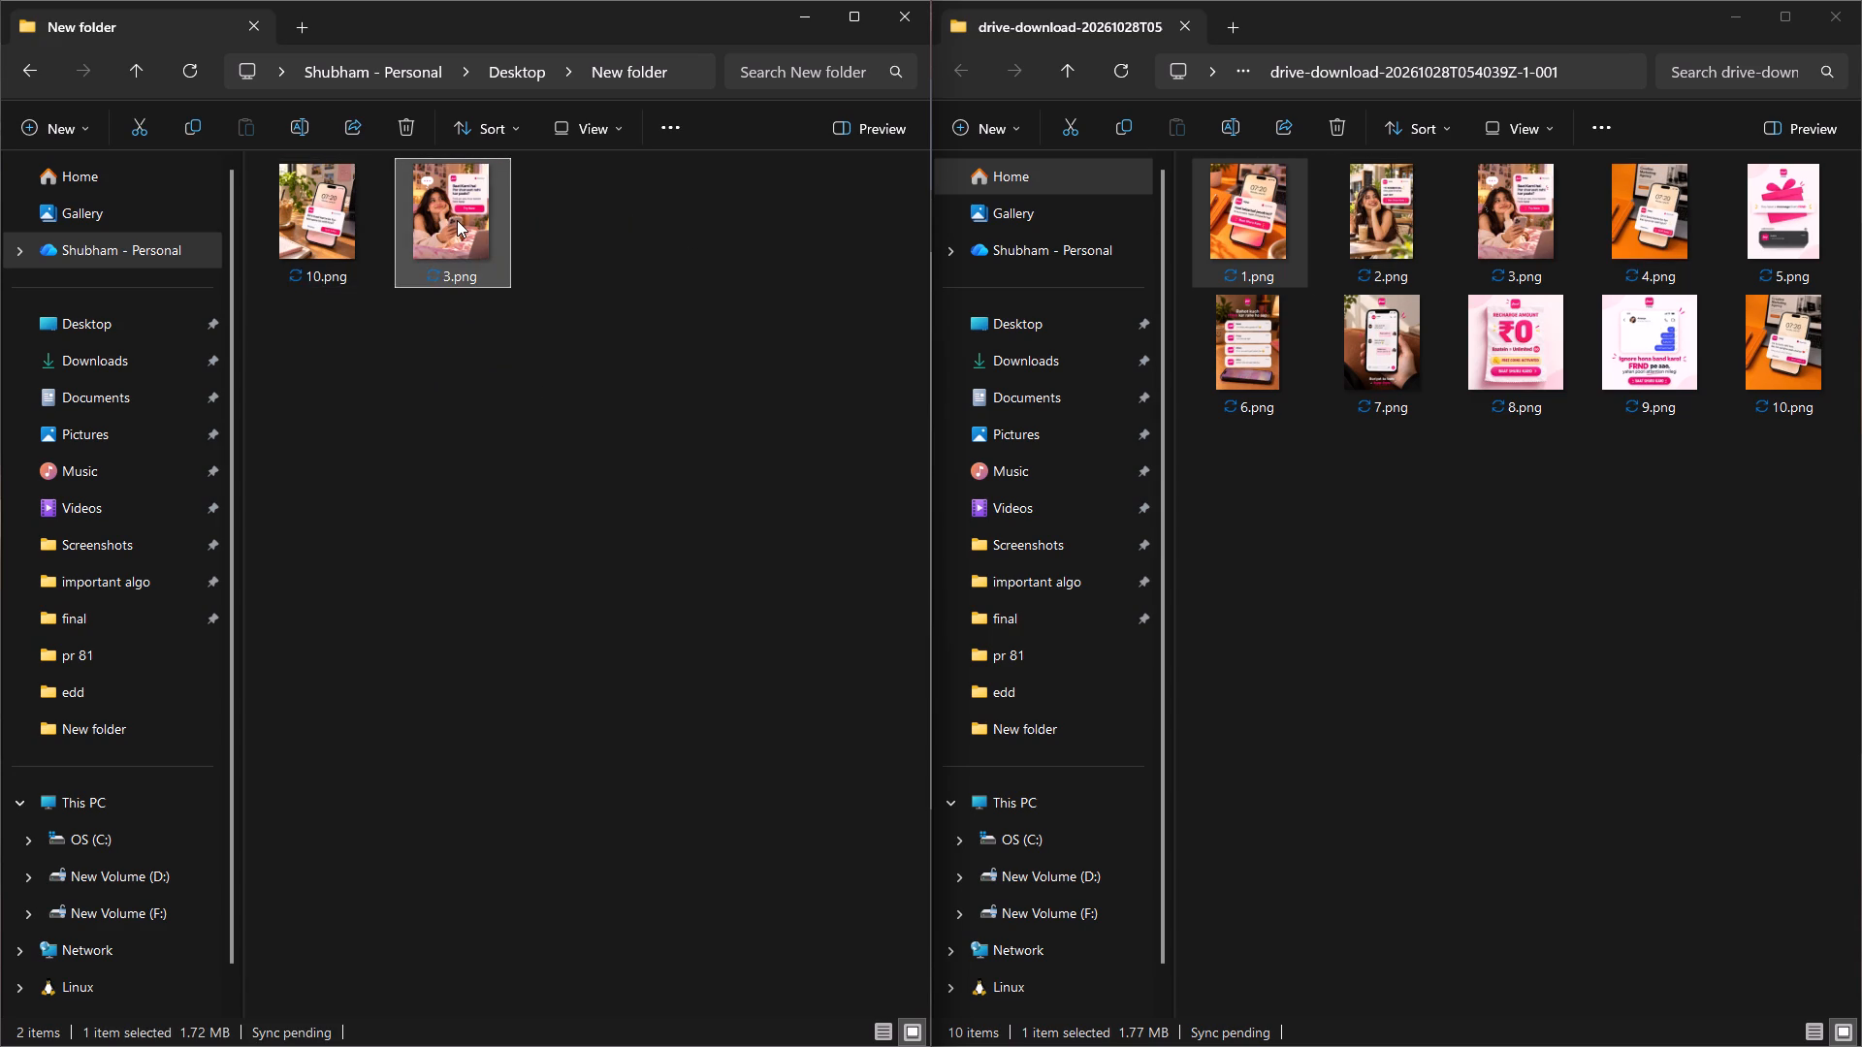
# Copy 2.png from the extracted folder and paste it onto the blank third page of the Canva design.
pyautogui.click(1346, 250)
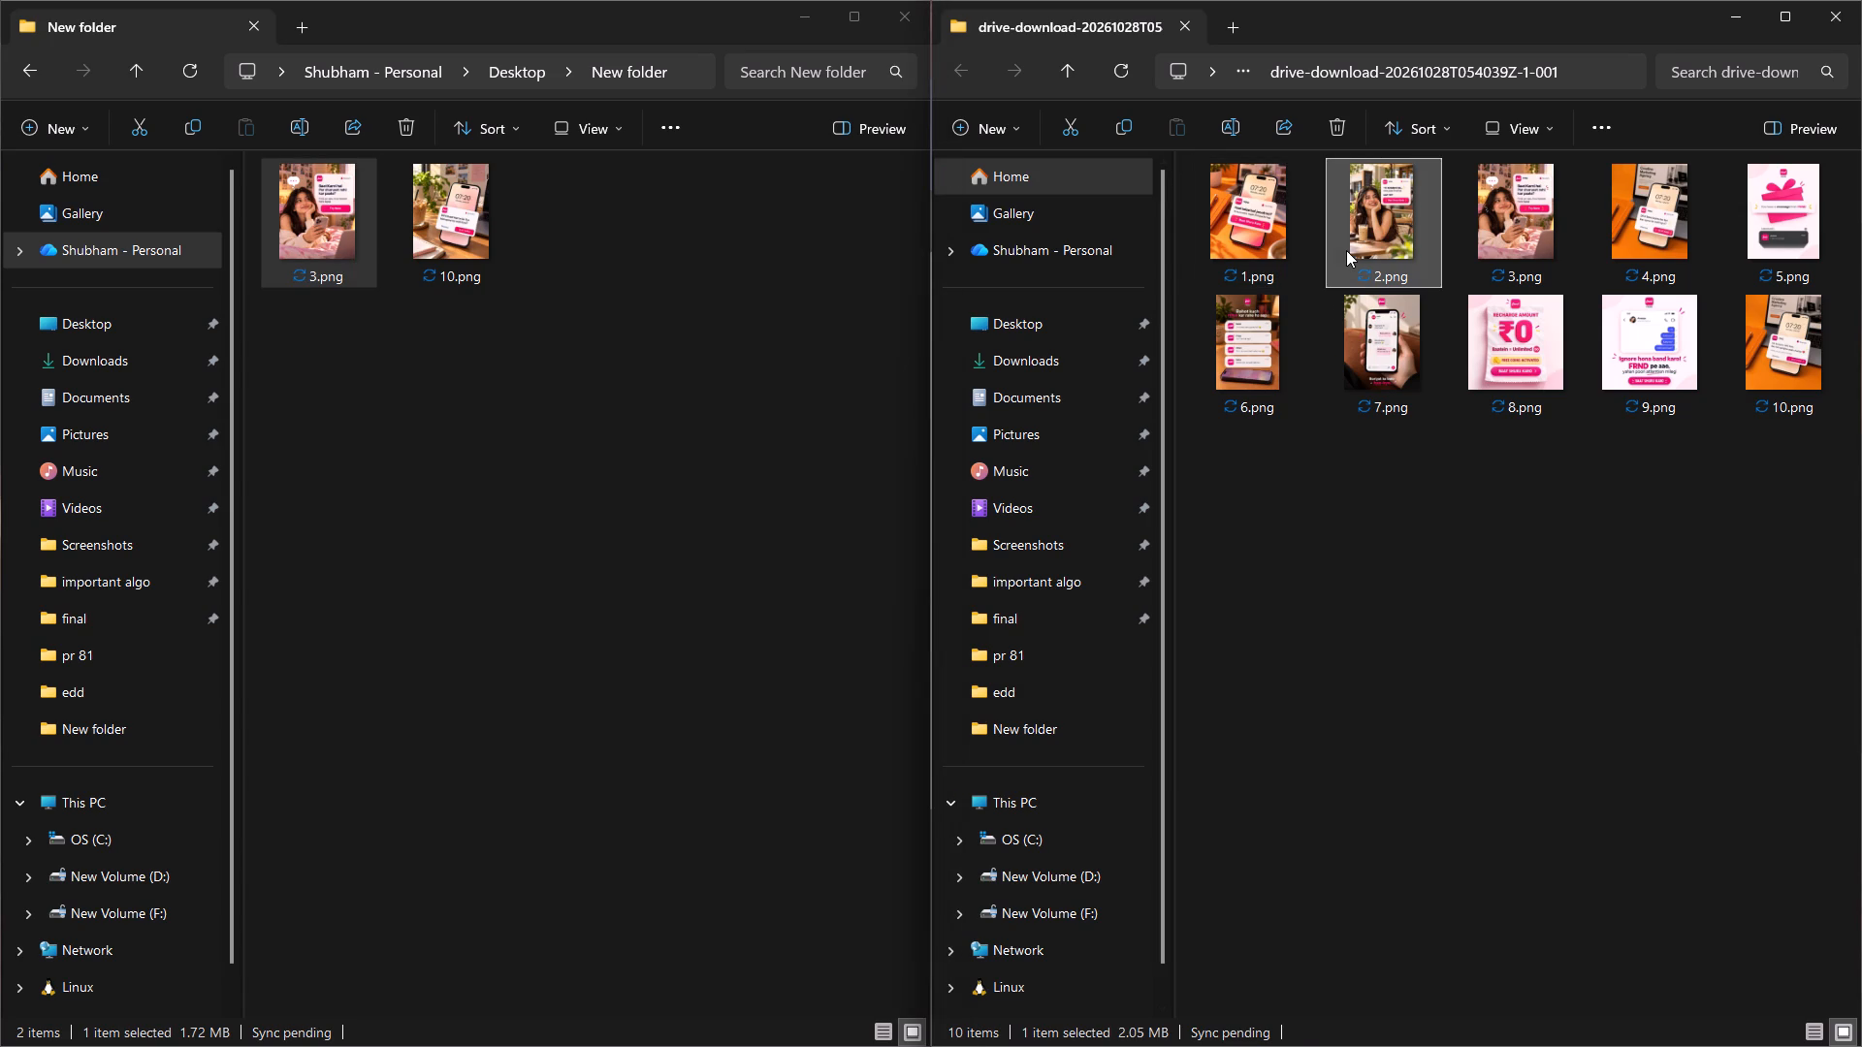
pyautogui.hotkey('ctrl', 'c')
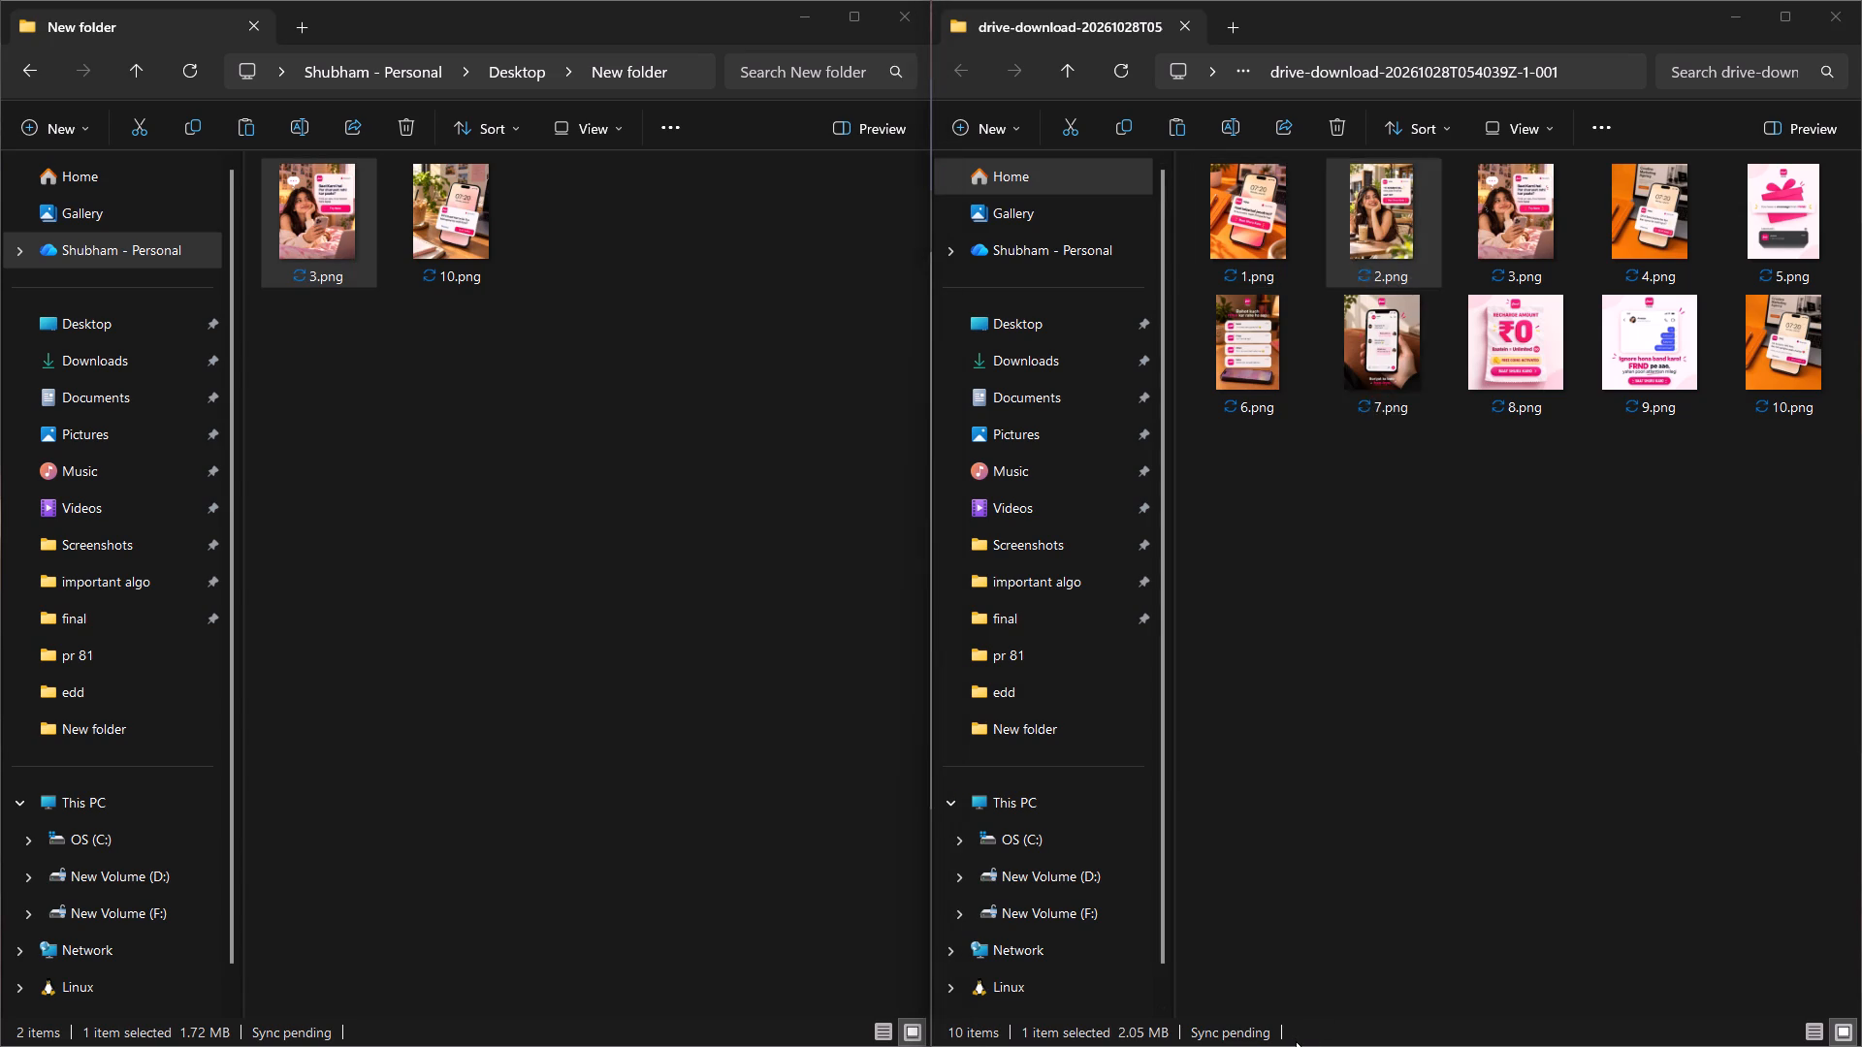
pyautogui.click(1226, 1014)
pyautogui.click(1029, 578)
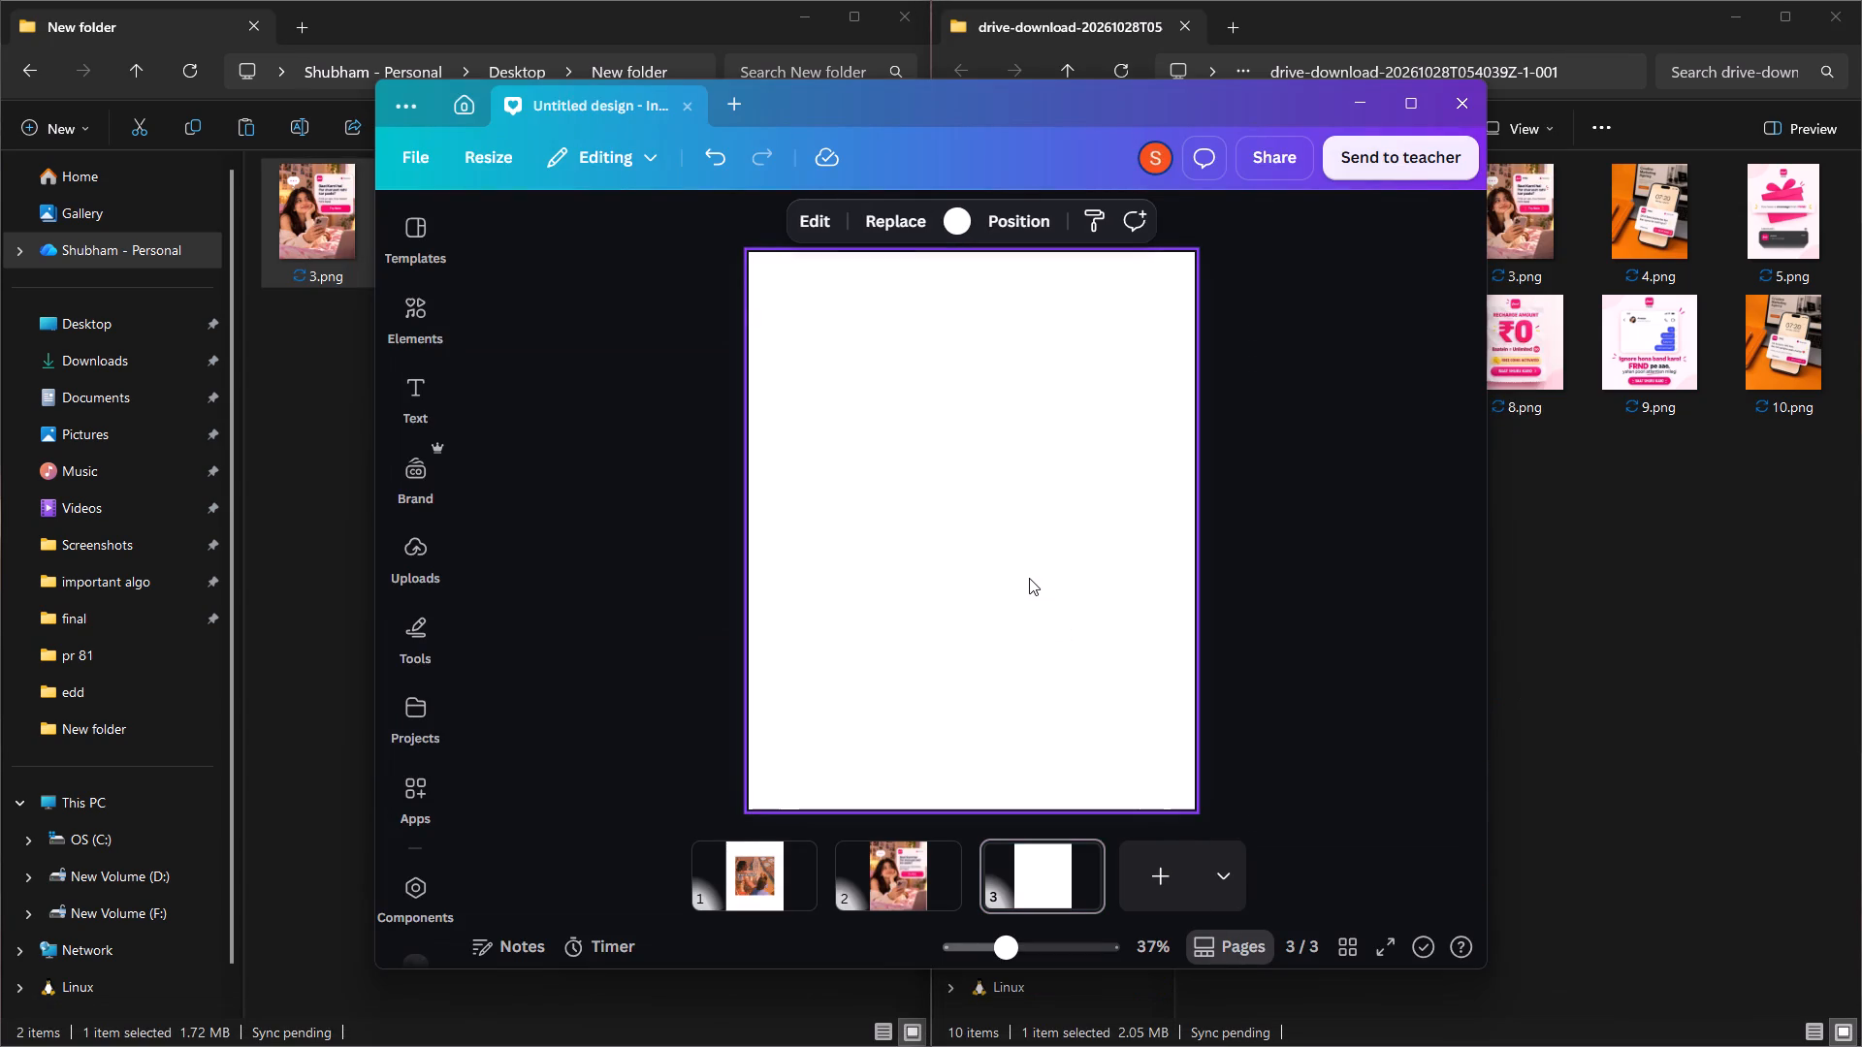
pyautogui.hotkey('ctrl', 'v')
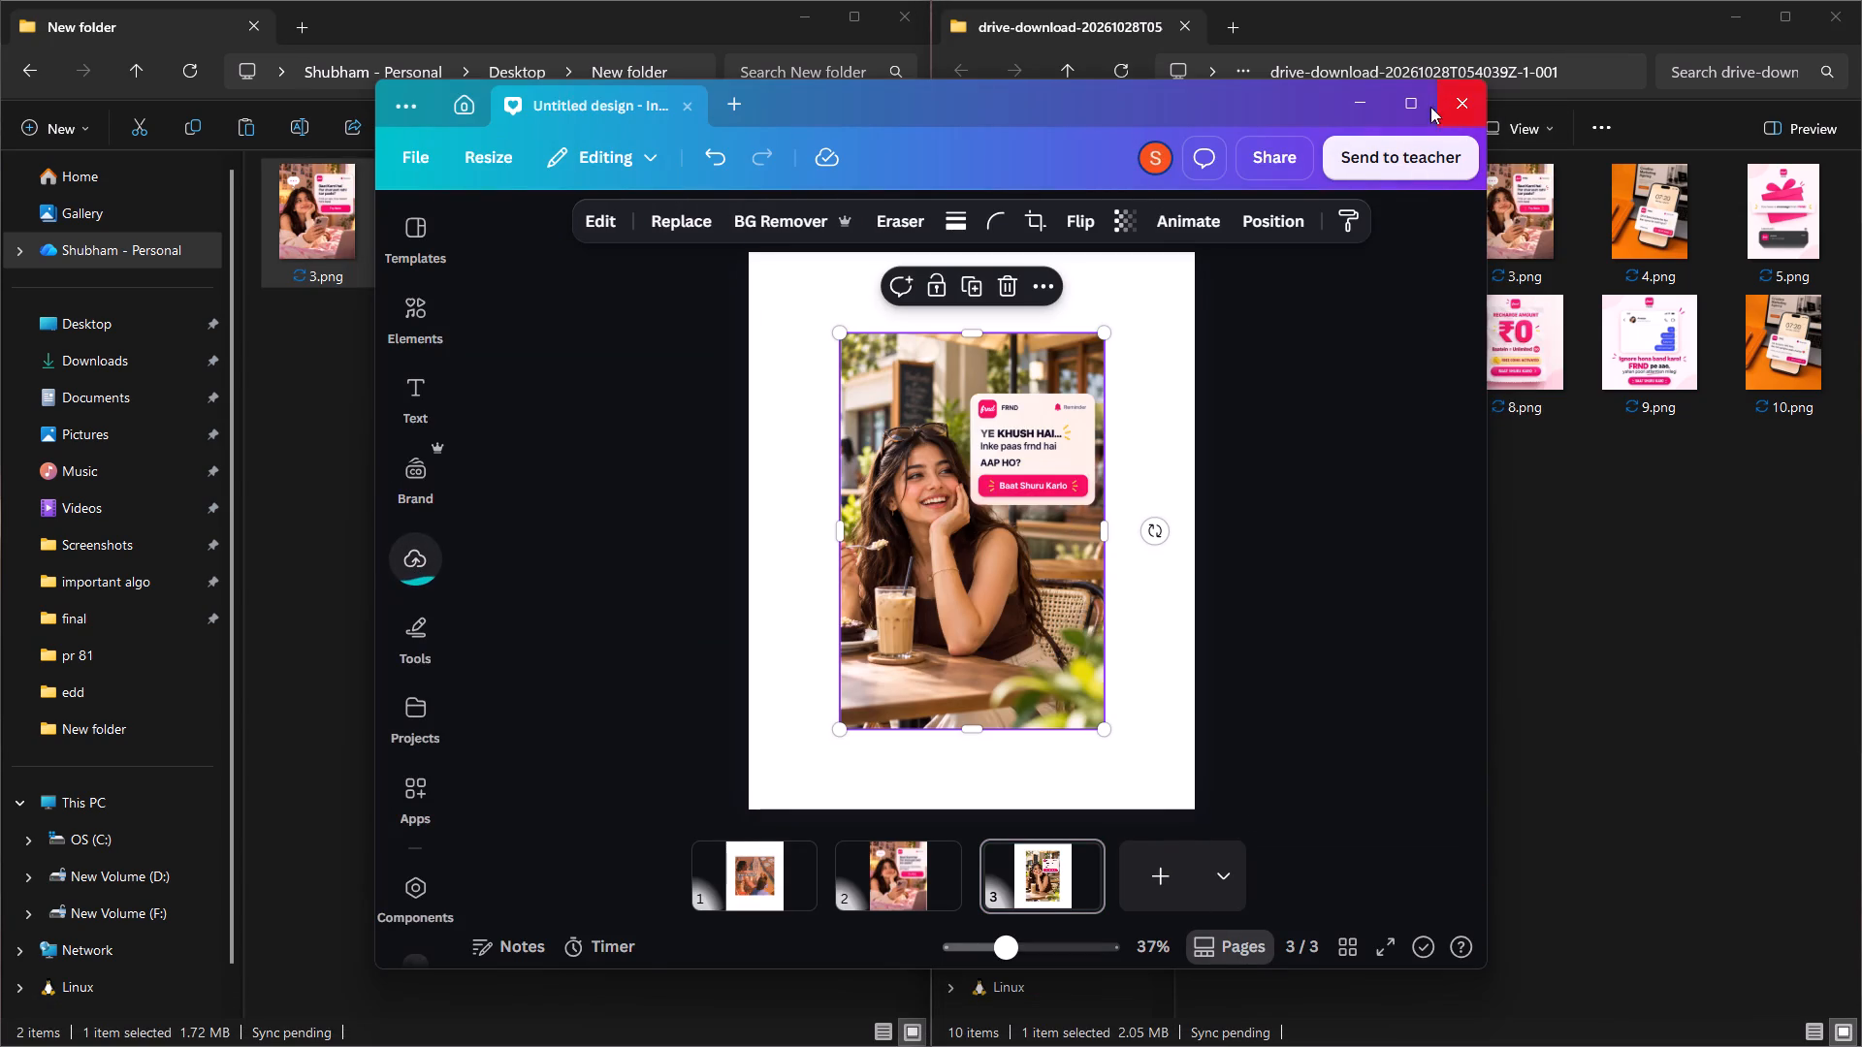
# Enlarge the pasted café image to the full page height and centre it on the third page.
pyautogui.click(1405, 91)
pyautogui.moveTo(1138, 274); pyautogui.dragTo(1139, 274)
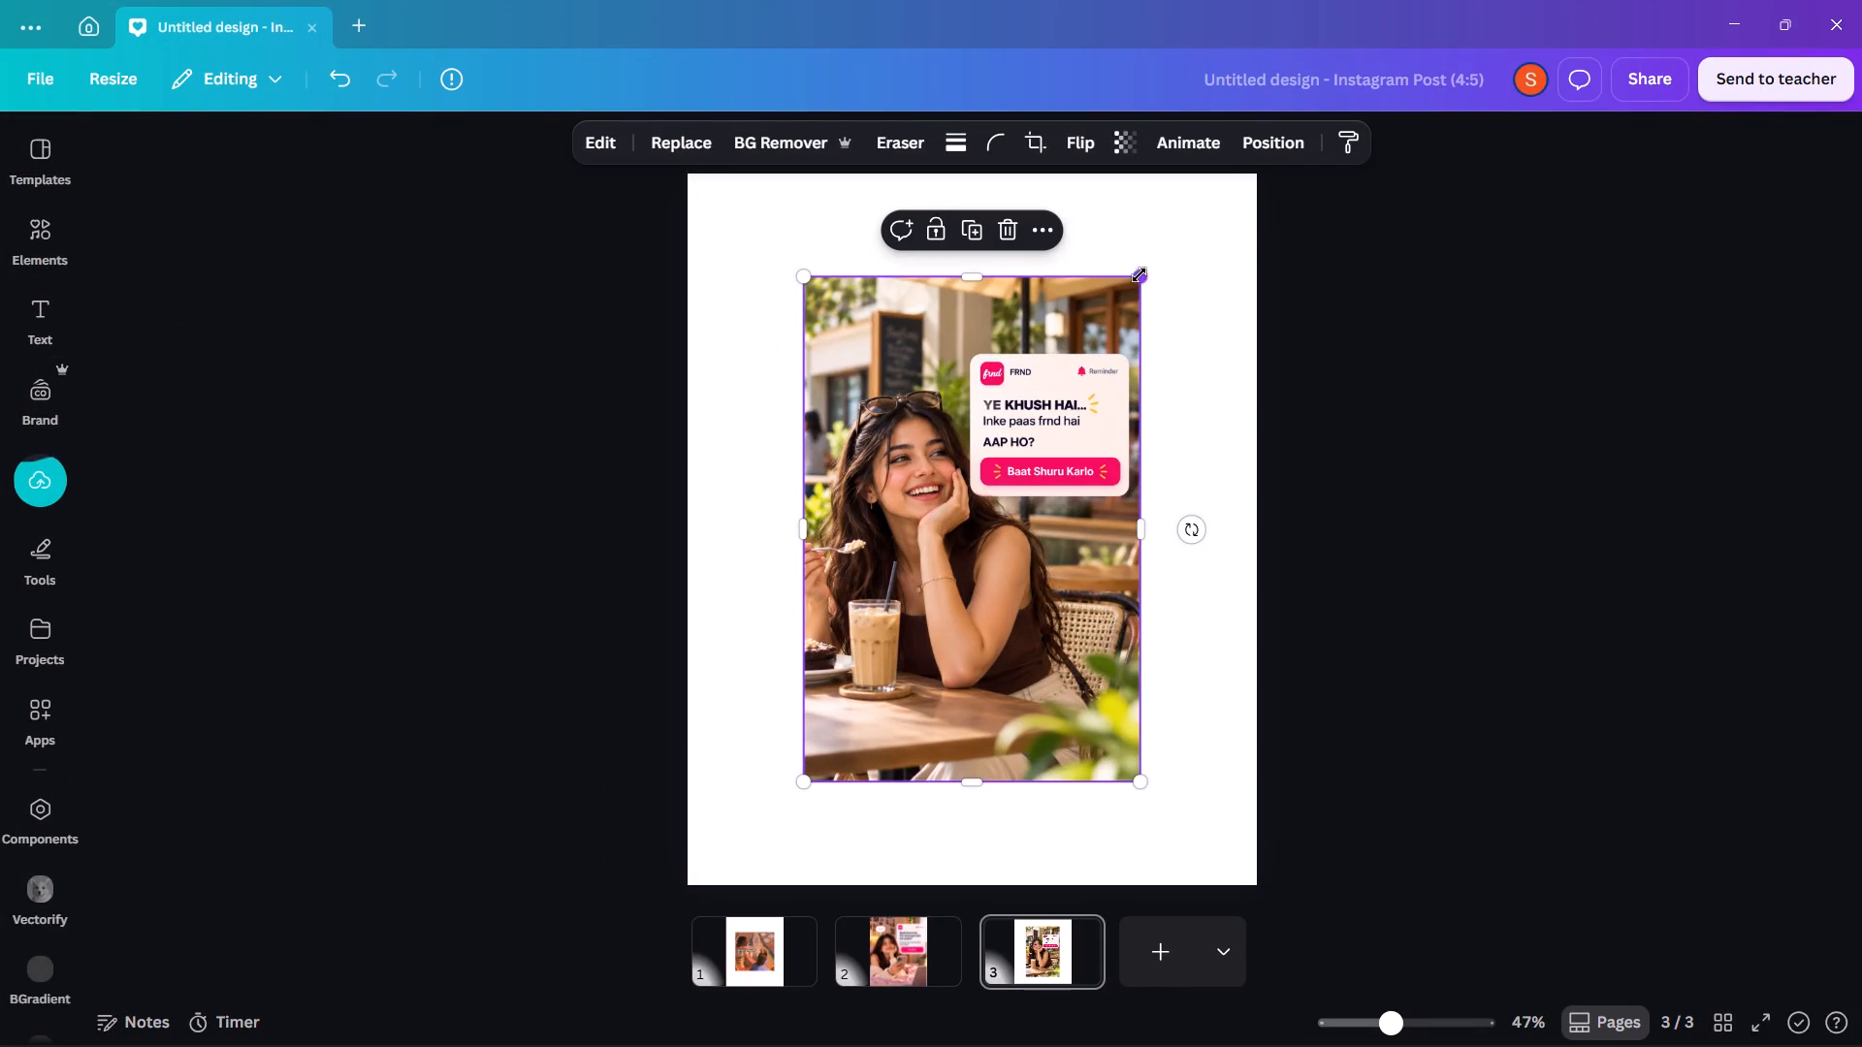
pyautogui.moveTo(1139, 274); pyautogui.dragTo(1247, 224)
pyautogui.moveTo(1150, 240); pyautogui.dragTo(1156, 240)
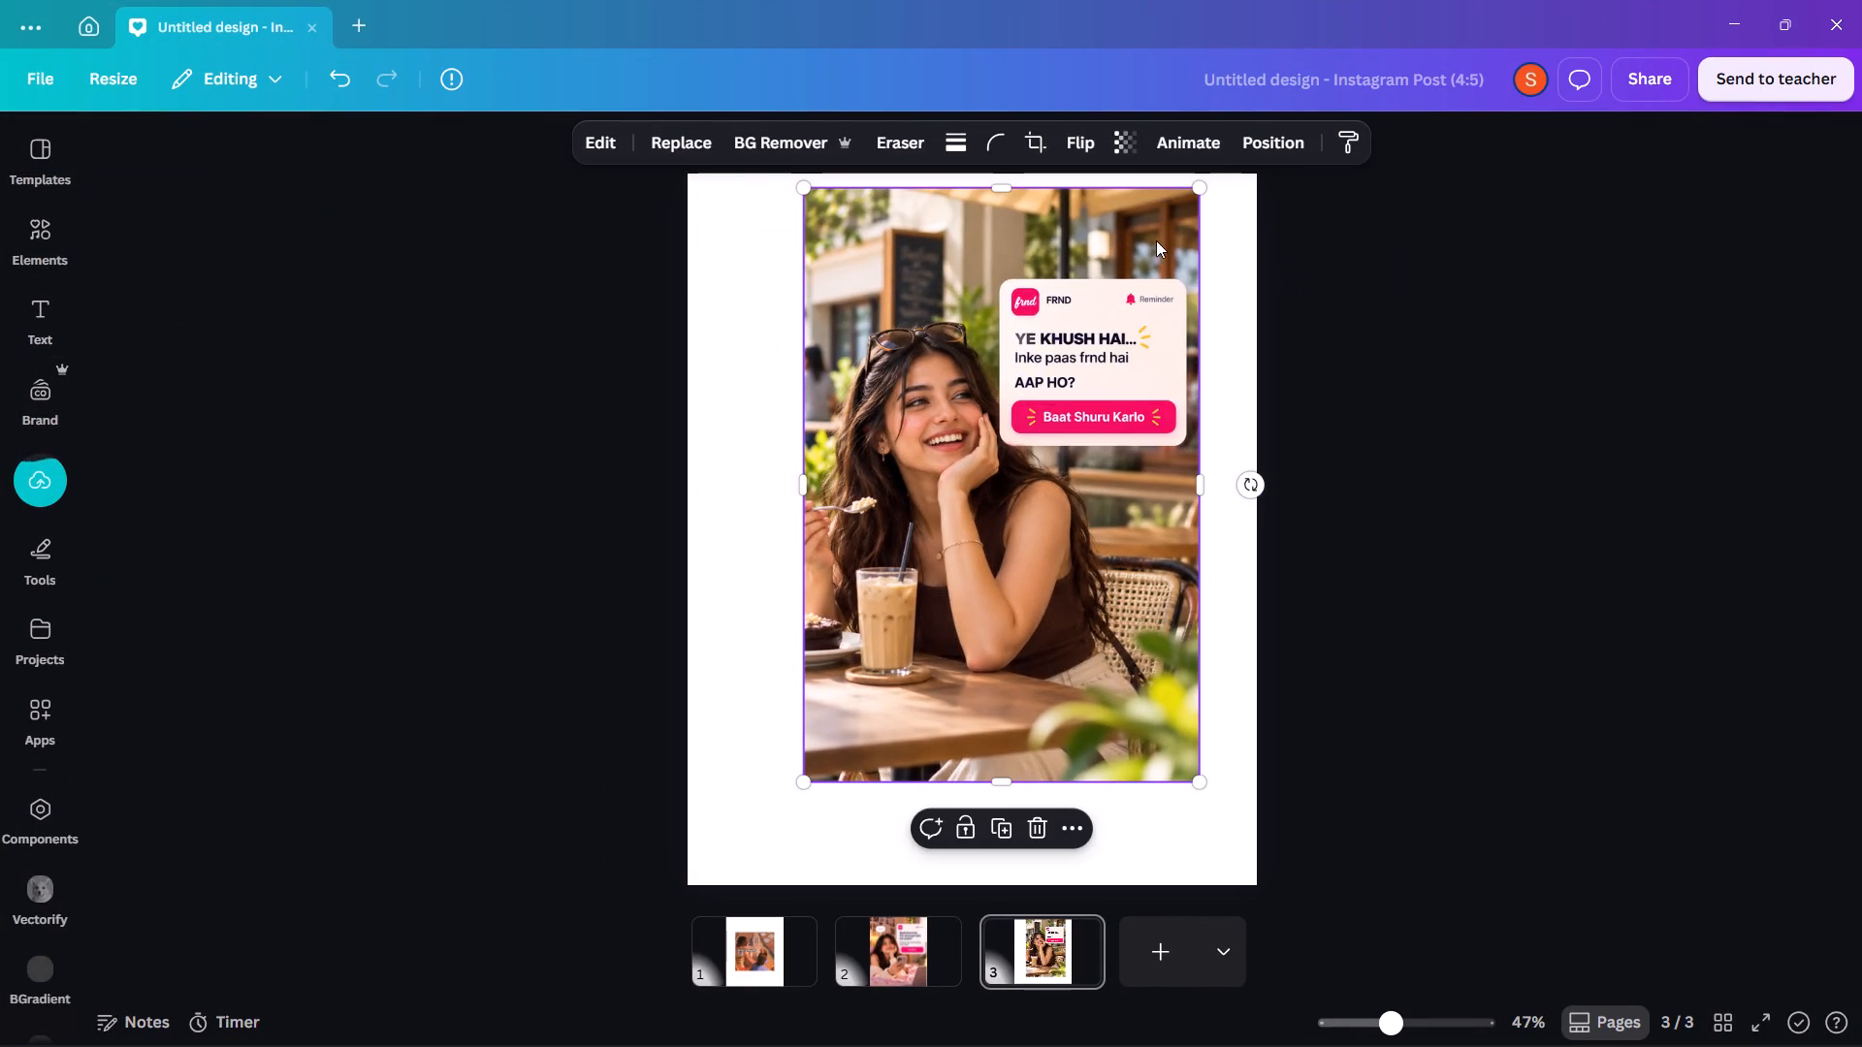
pyautogui.moveTo(1156, 240); pyautogui.dragTo(1210, 228)
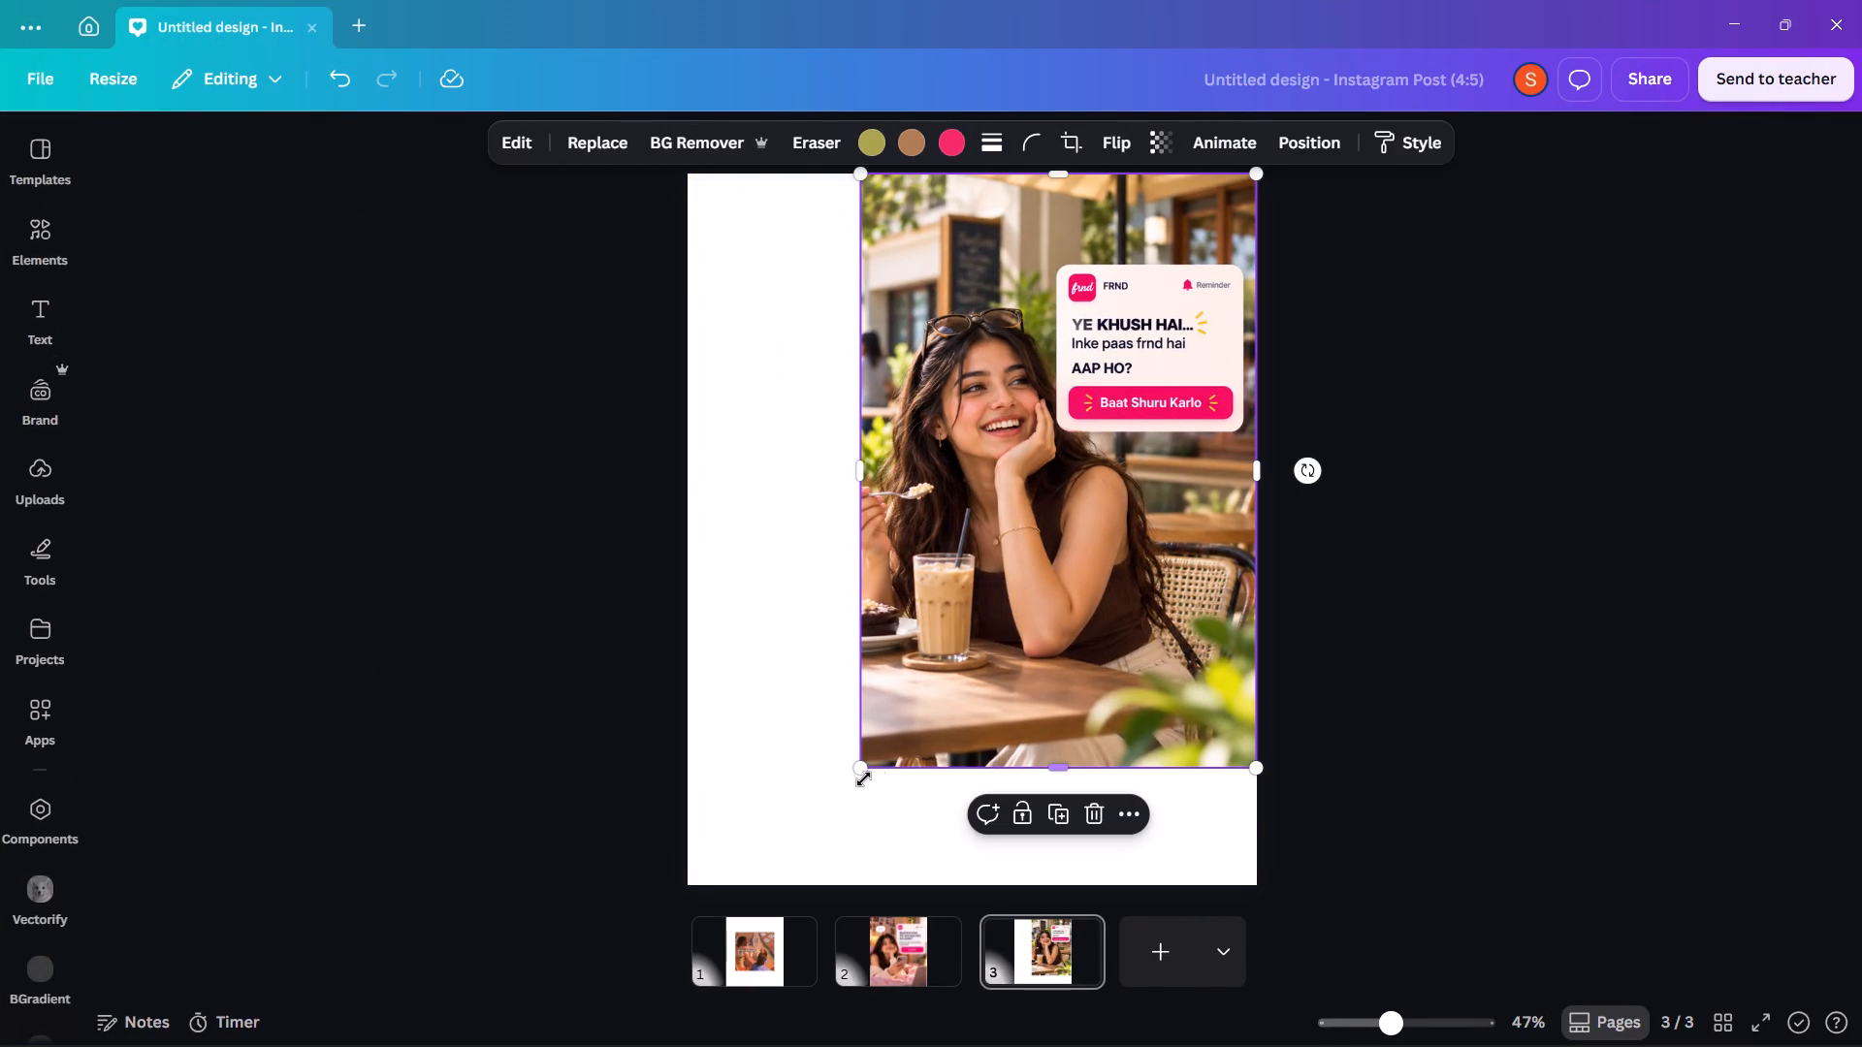
pyautogui.moveTo(861, 759); pyautogui.dragTo(733, 838)
pyautogui.moveTo(962, 743); pyautogui.dragTo(915, 746)
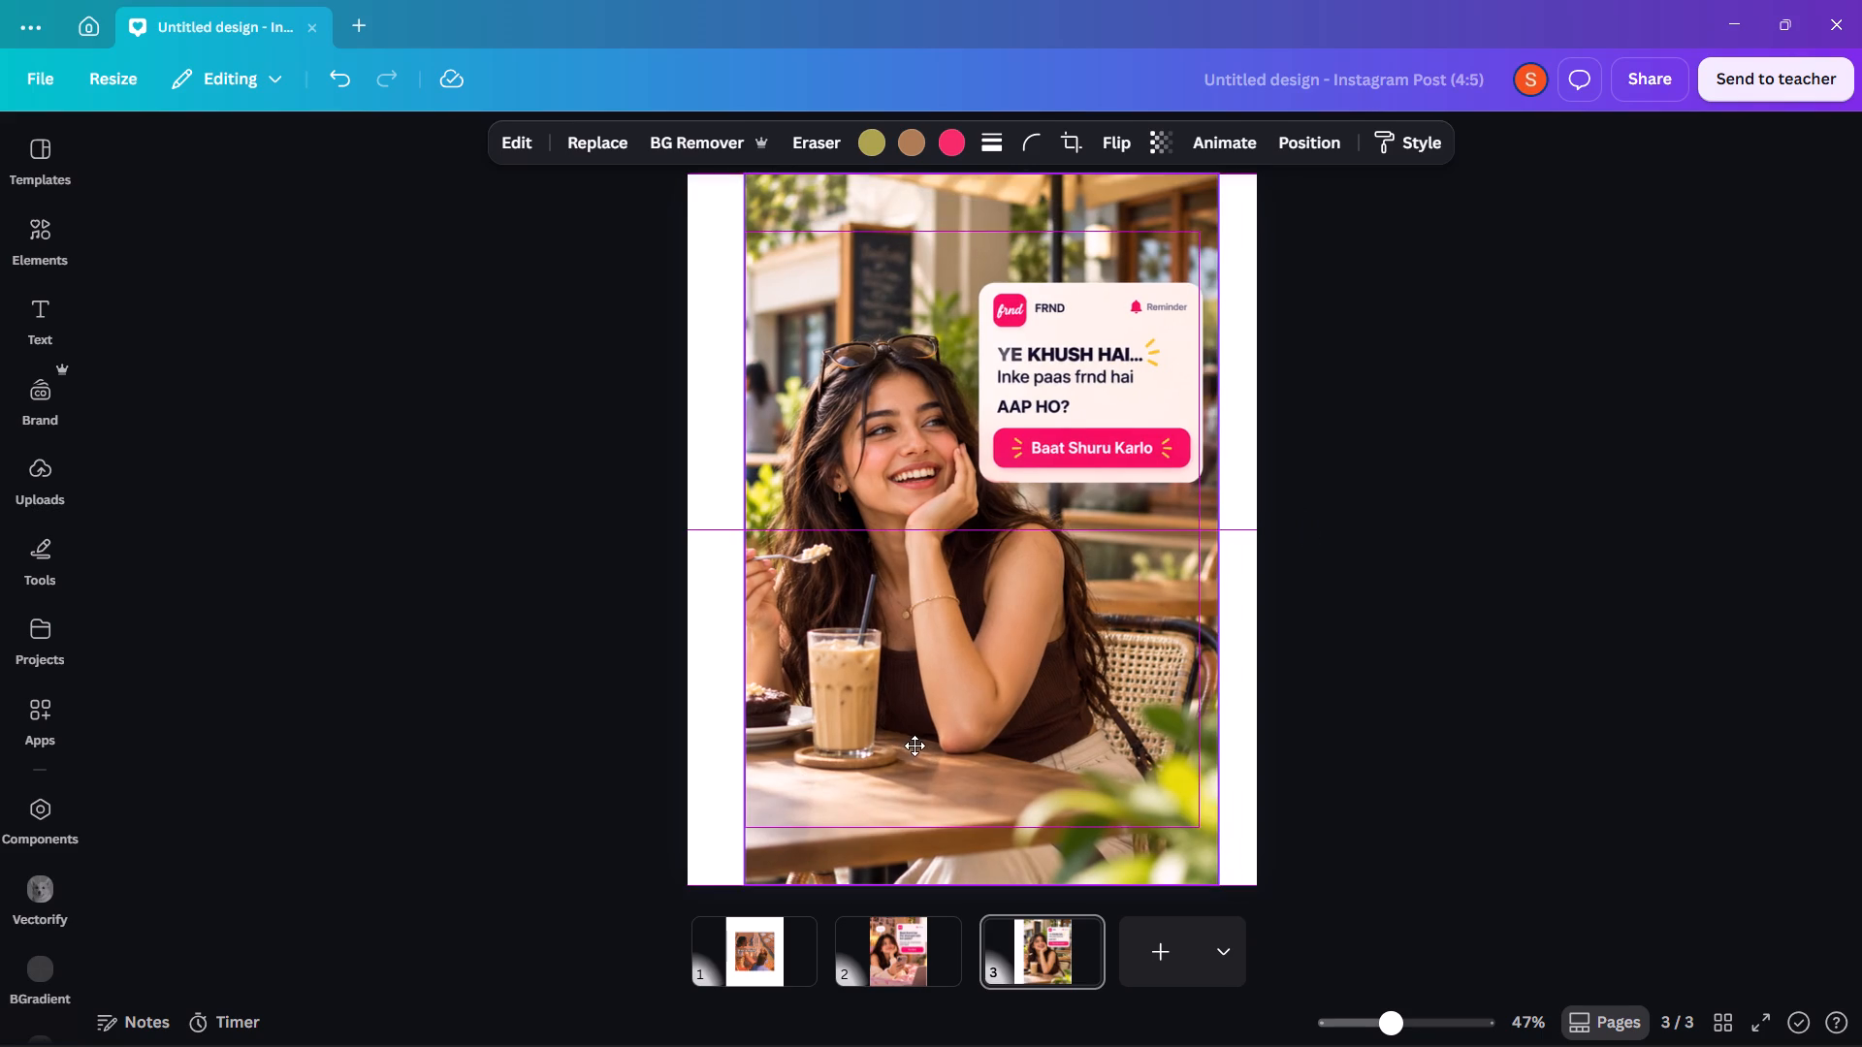
# Reposition the café image on the third page and enlarge it to 1,080 × 1,620 so it covers the whole page.
pyautogui.moveTo(915, 746); pyautogui.dragTo(909, 746)
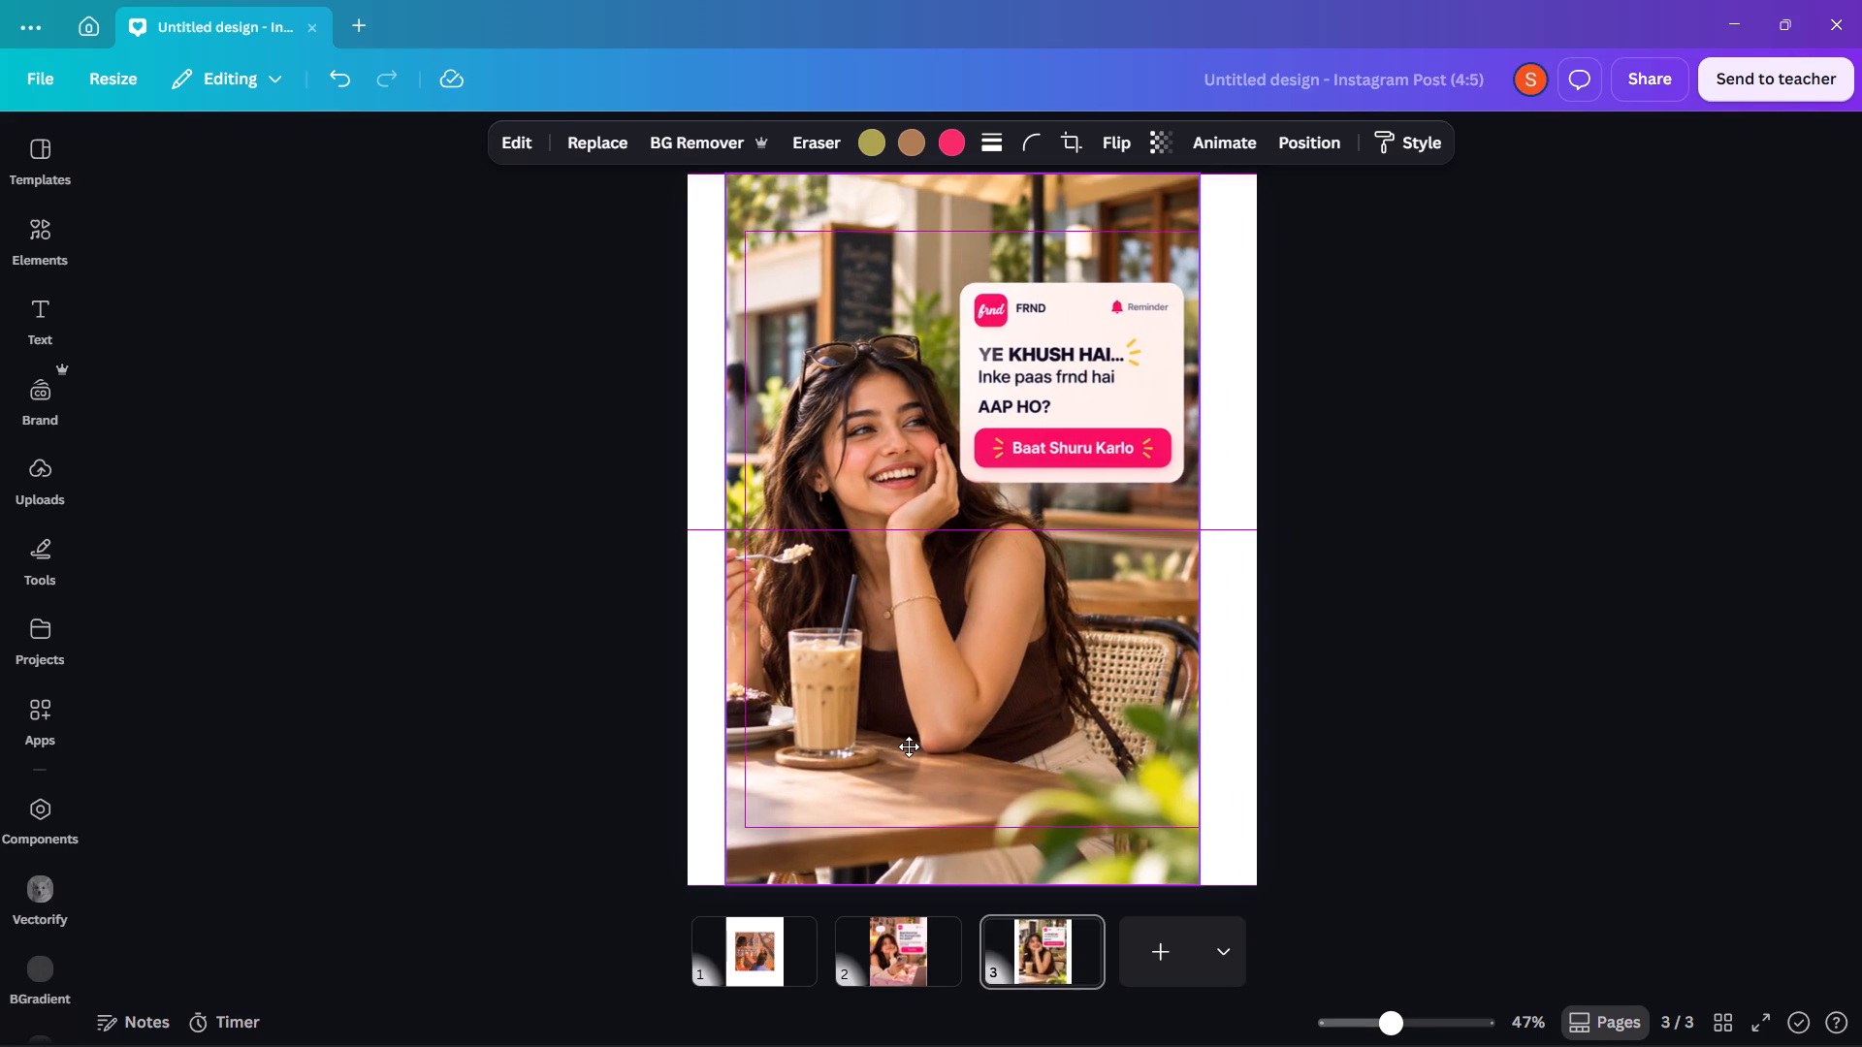
pyautogui.moveTo(909, 746); pyautogui.dragTo(912, 746)
pyautogui.moveTo(735, 884); pyautogui.dragTo(734, 885)
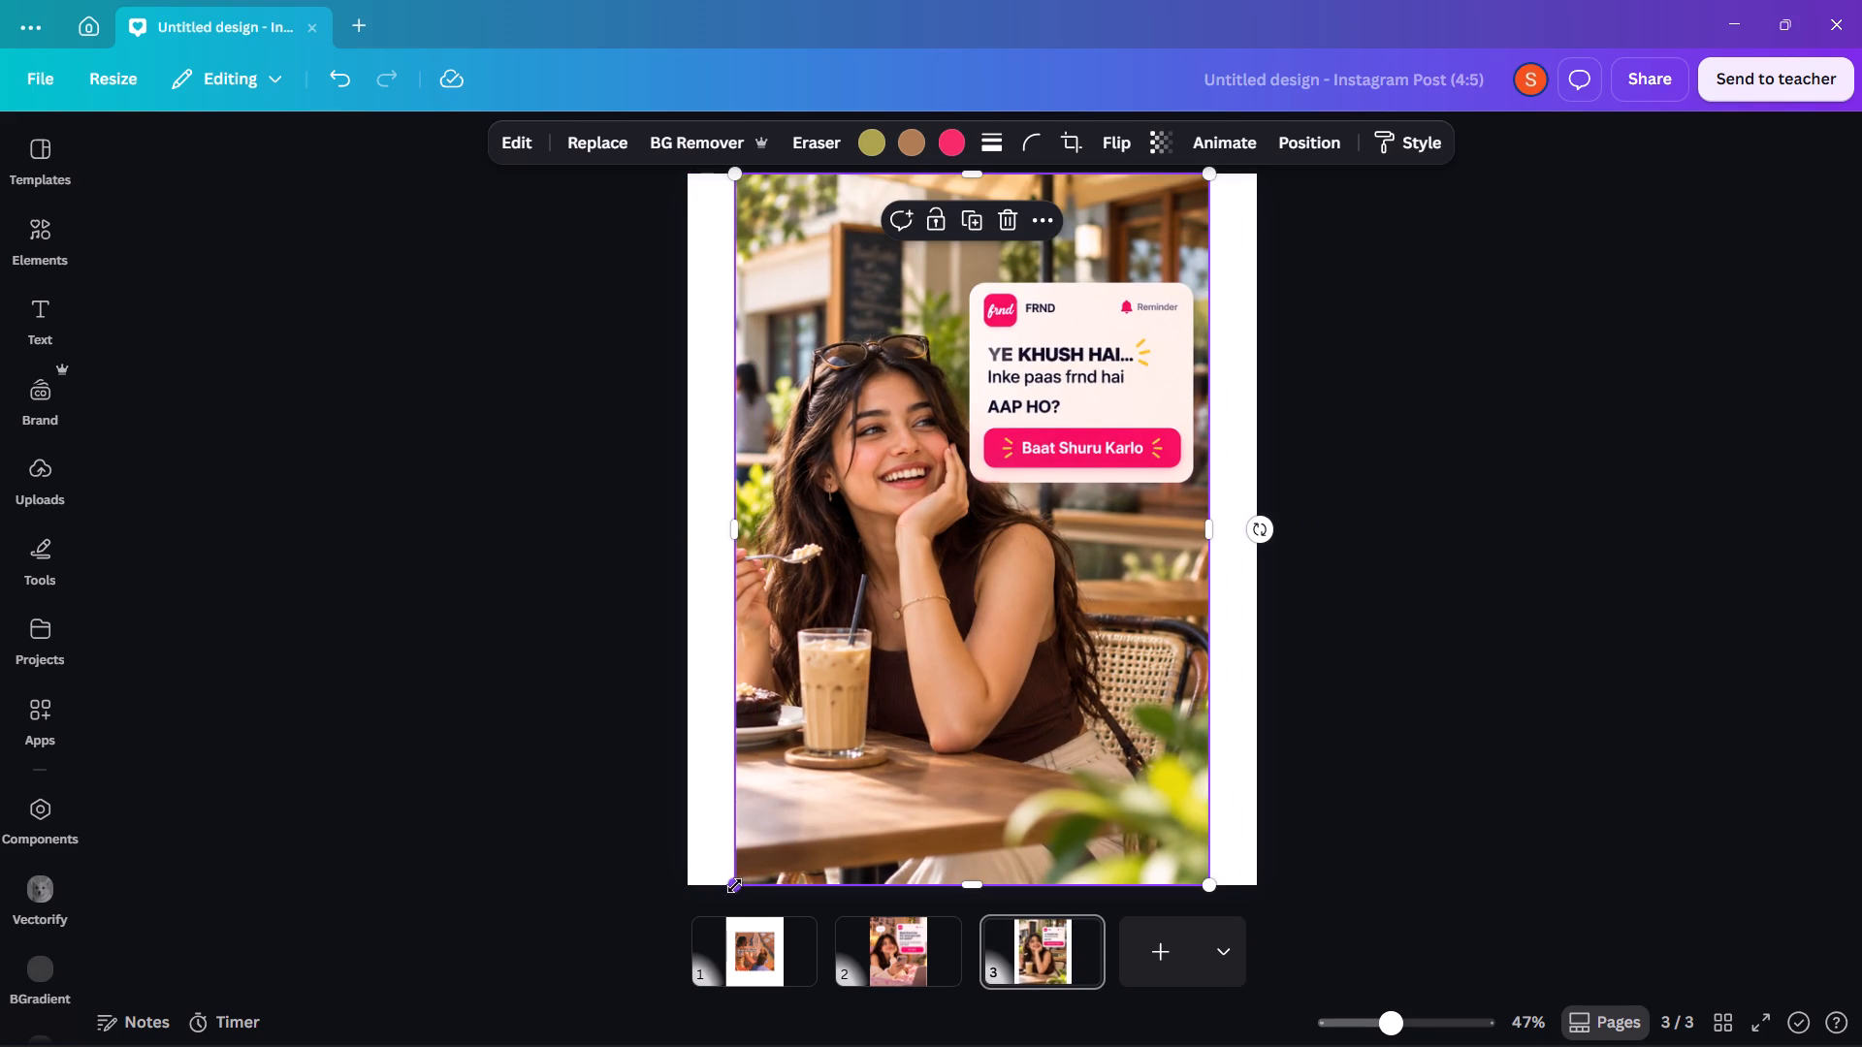
pyautogui.moveTo(734, 885); pyautogui.dragTo(658, 938)
pyautogui.scroll(2, 1374, 567)
pyautogui.scroll(-1, 1271, 359)
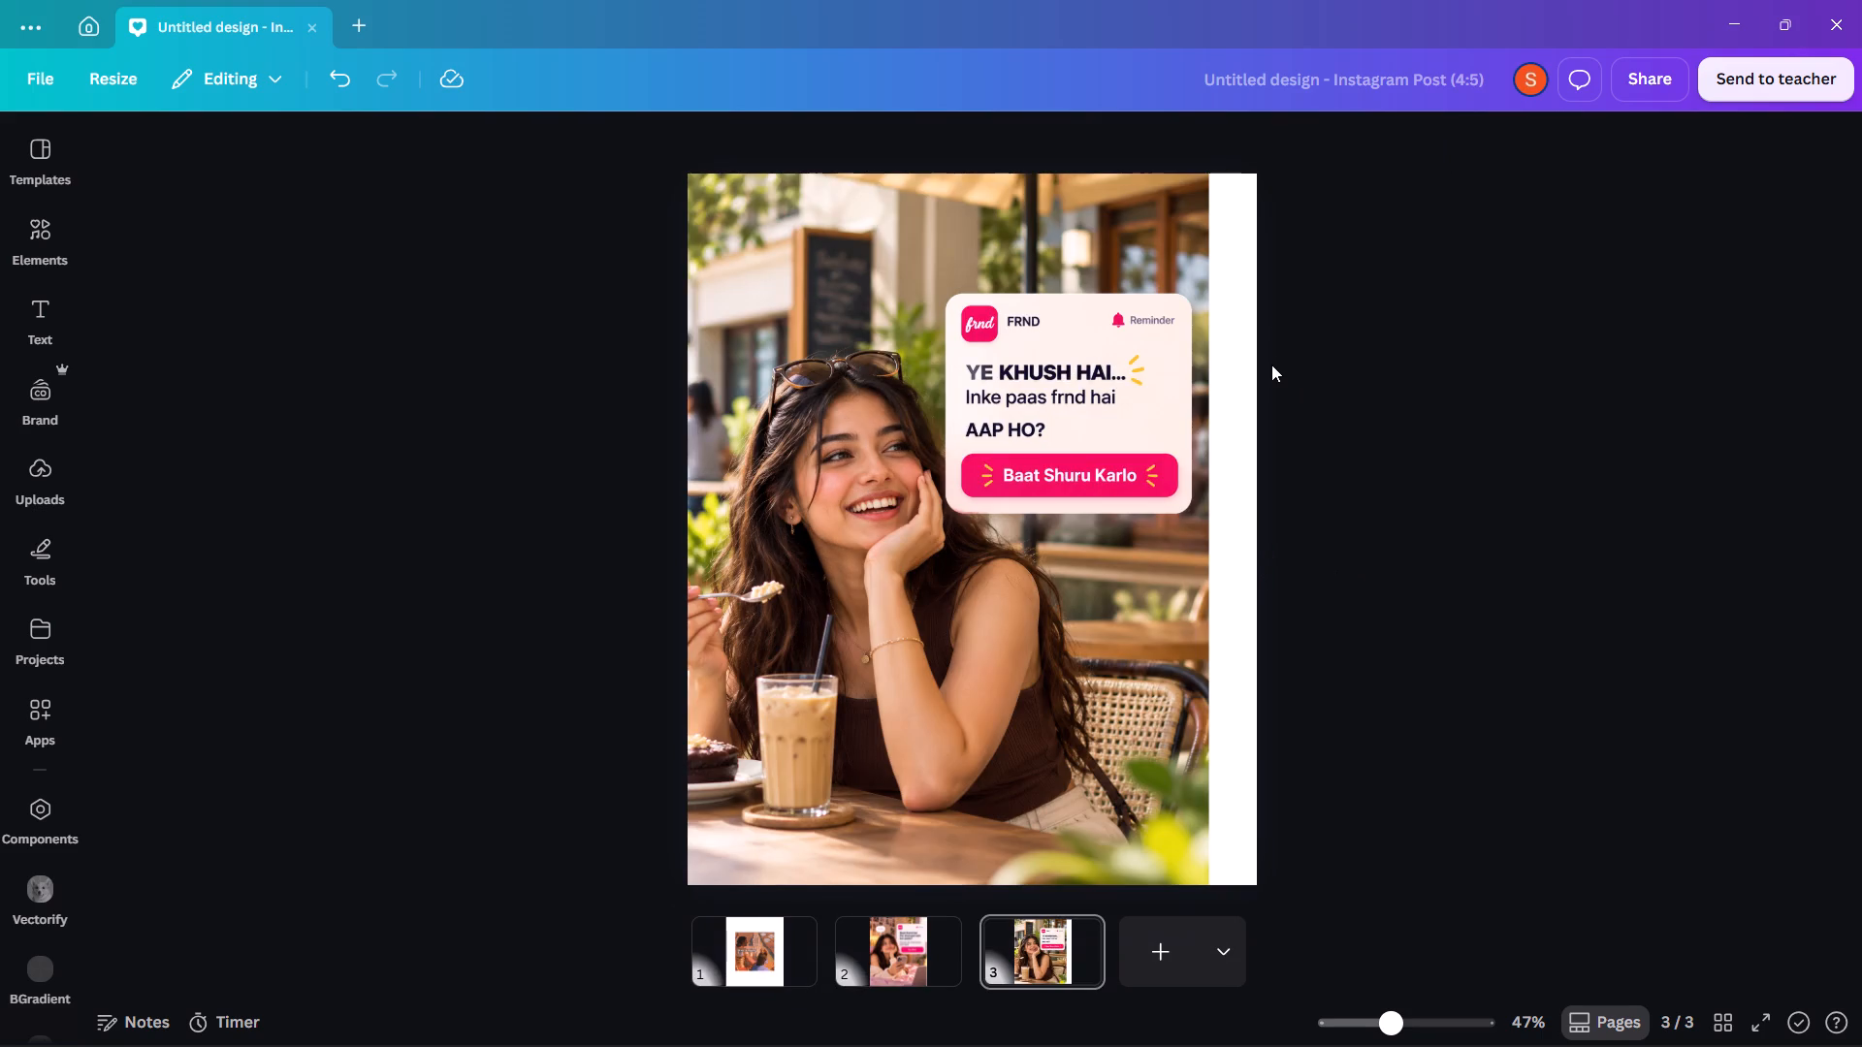
pyautogui.click(1164, 218)
pyautogui.moveTo(1208, 175); pyautogui.dragTo(1253, 158)
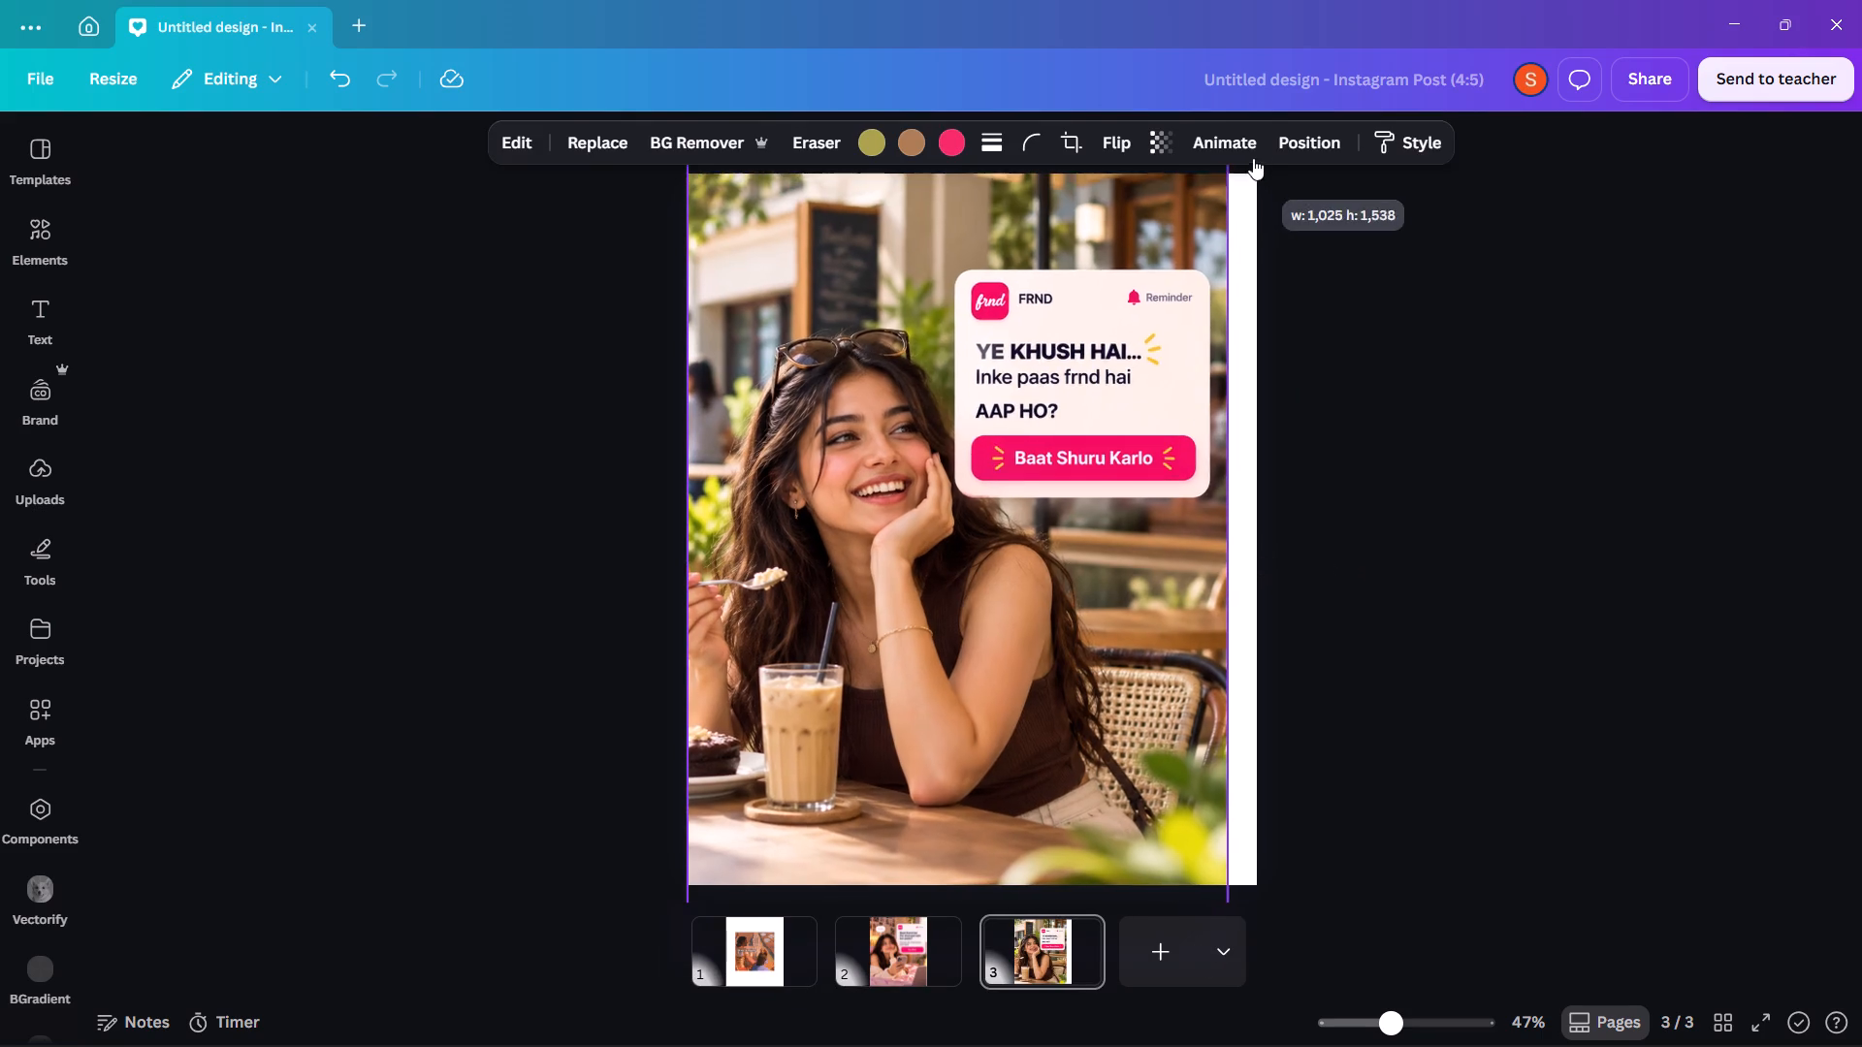
pyautogui.moveTo(1253, 158); pyautogui.dragTo(1291, 139)
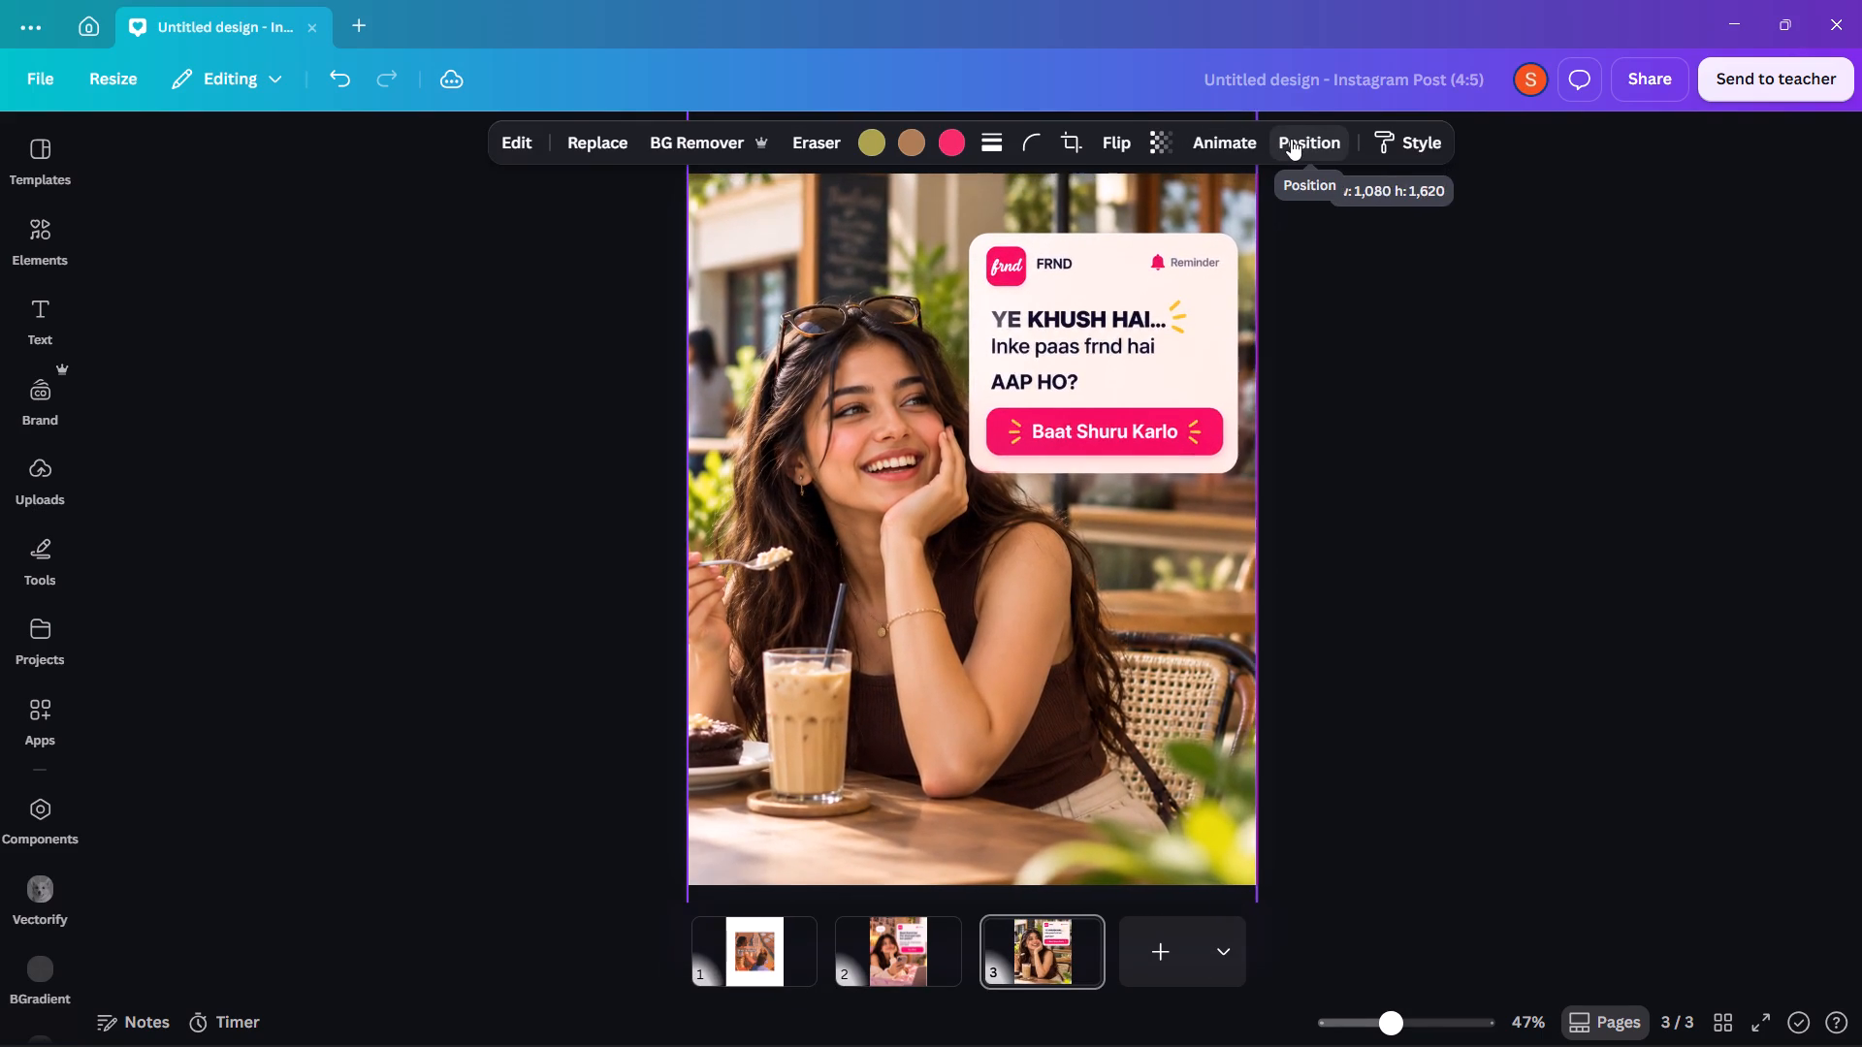
pyautogui.moveTo(1291, 139); pyautogui.dragTo(1302, 139)
pyautogui.click(1098, 580)
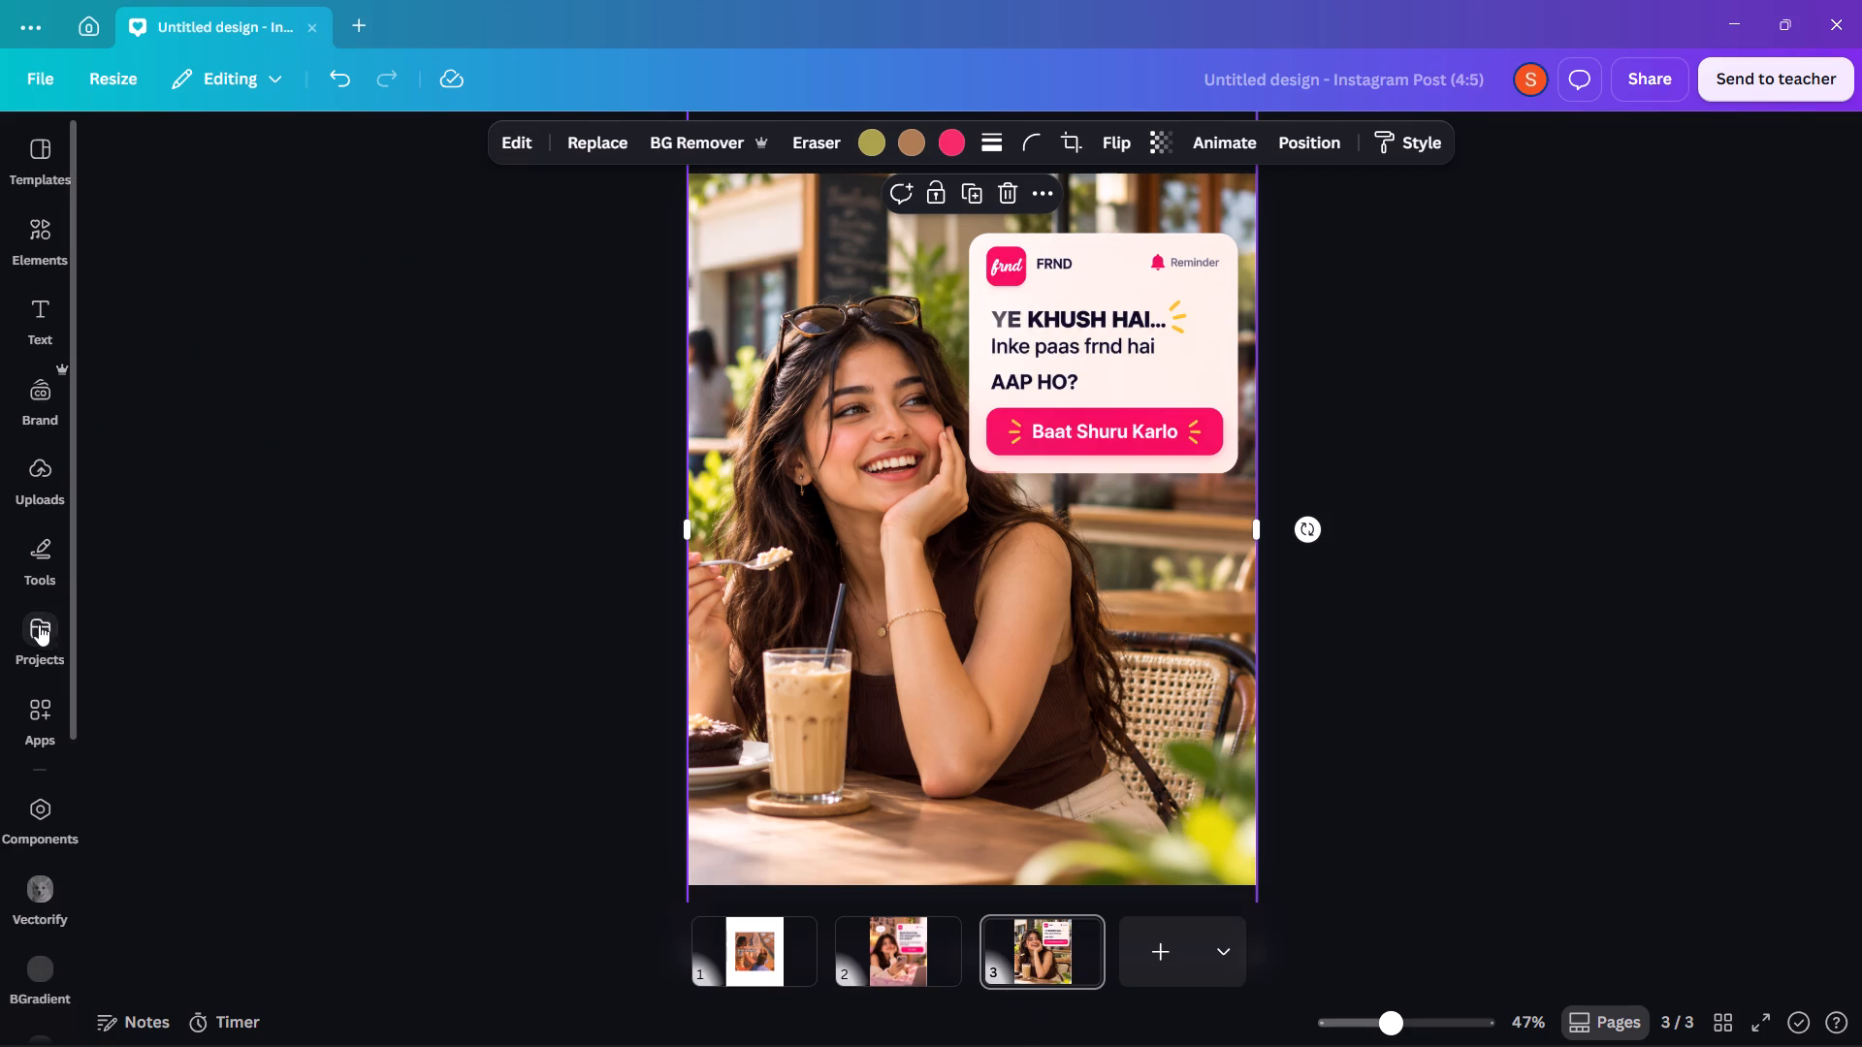
# Paint over the yellow accent beside the headline and the FRND label on the notification card with the pale pink marker.
pyautogui.click(46, 554)
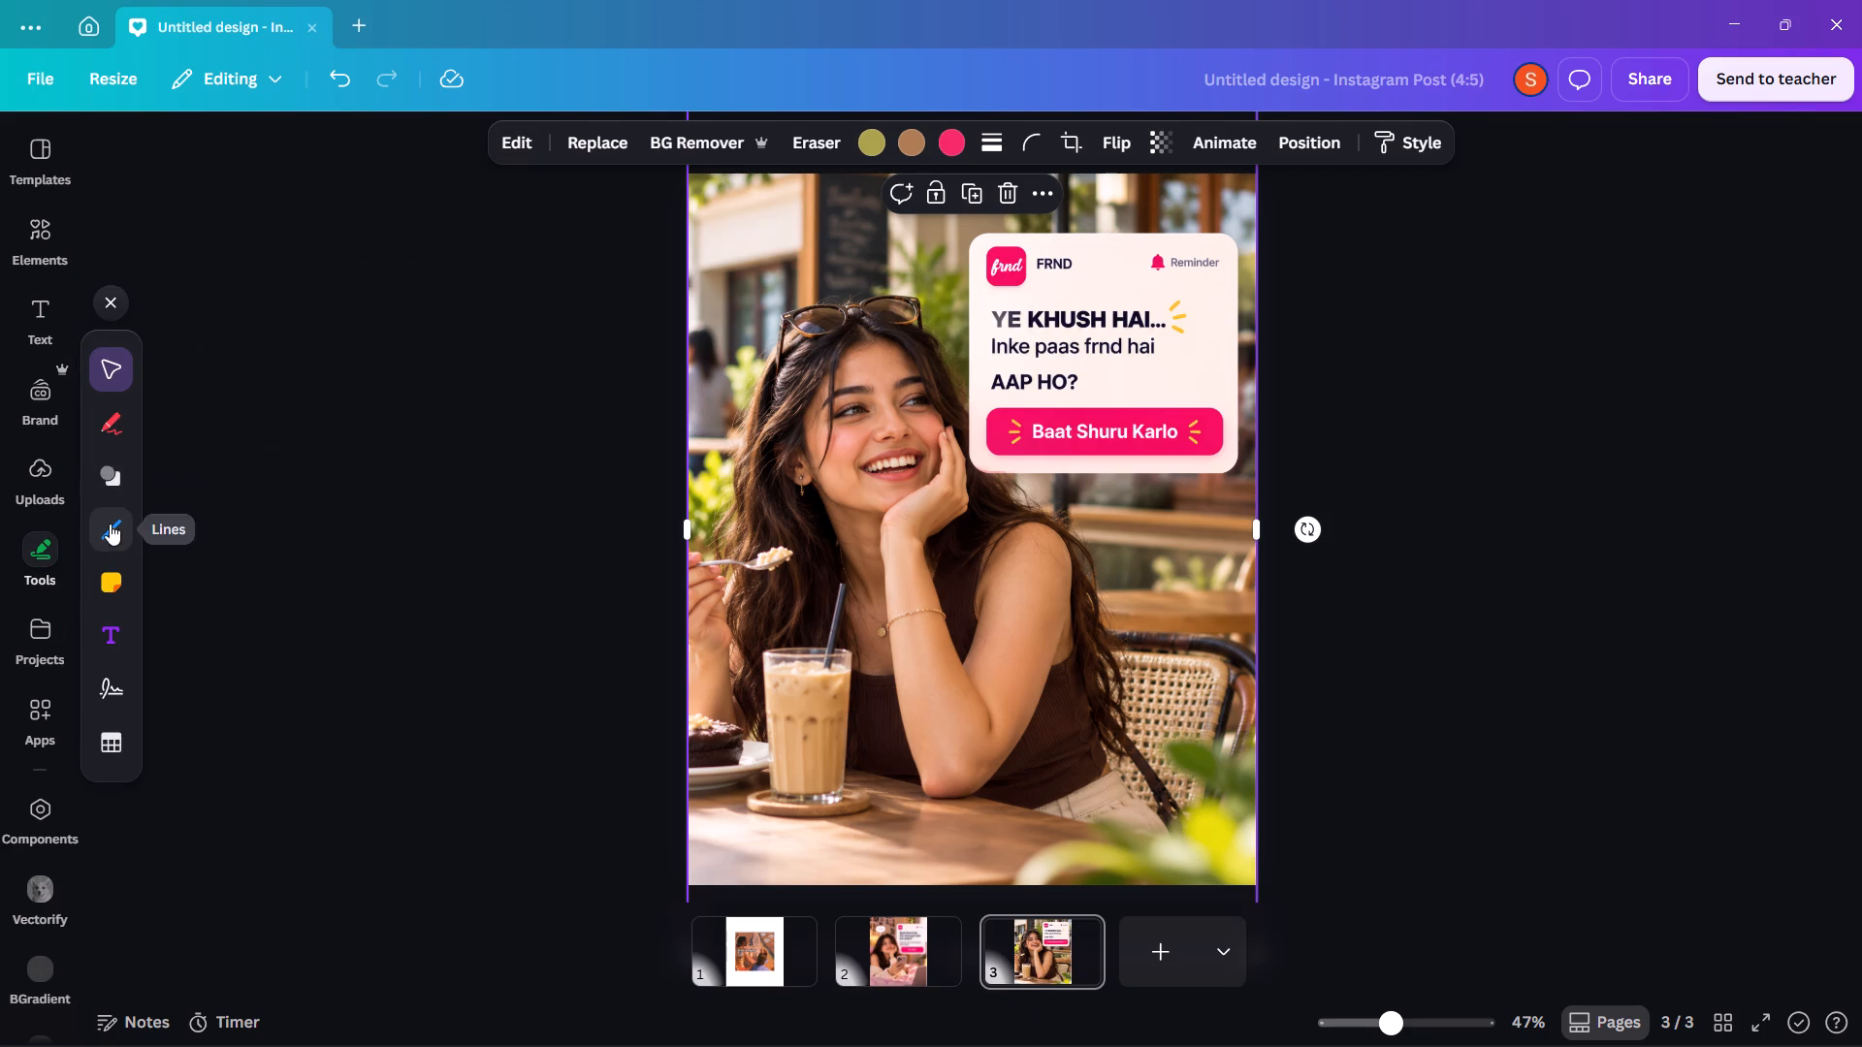
pyautogui.click(111, 425)
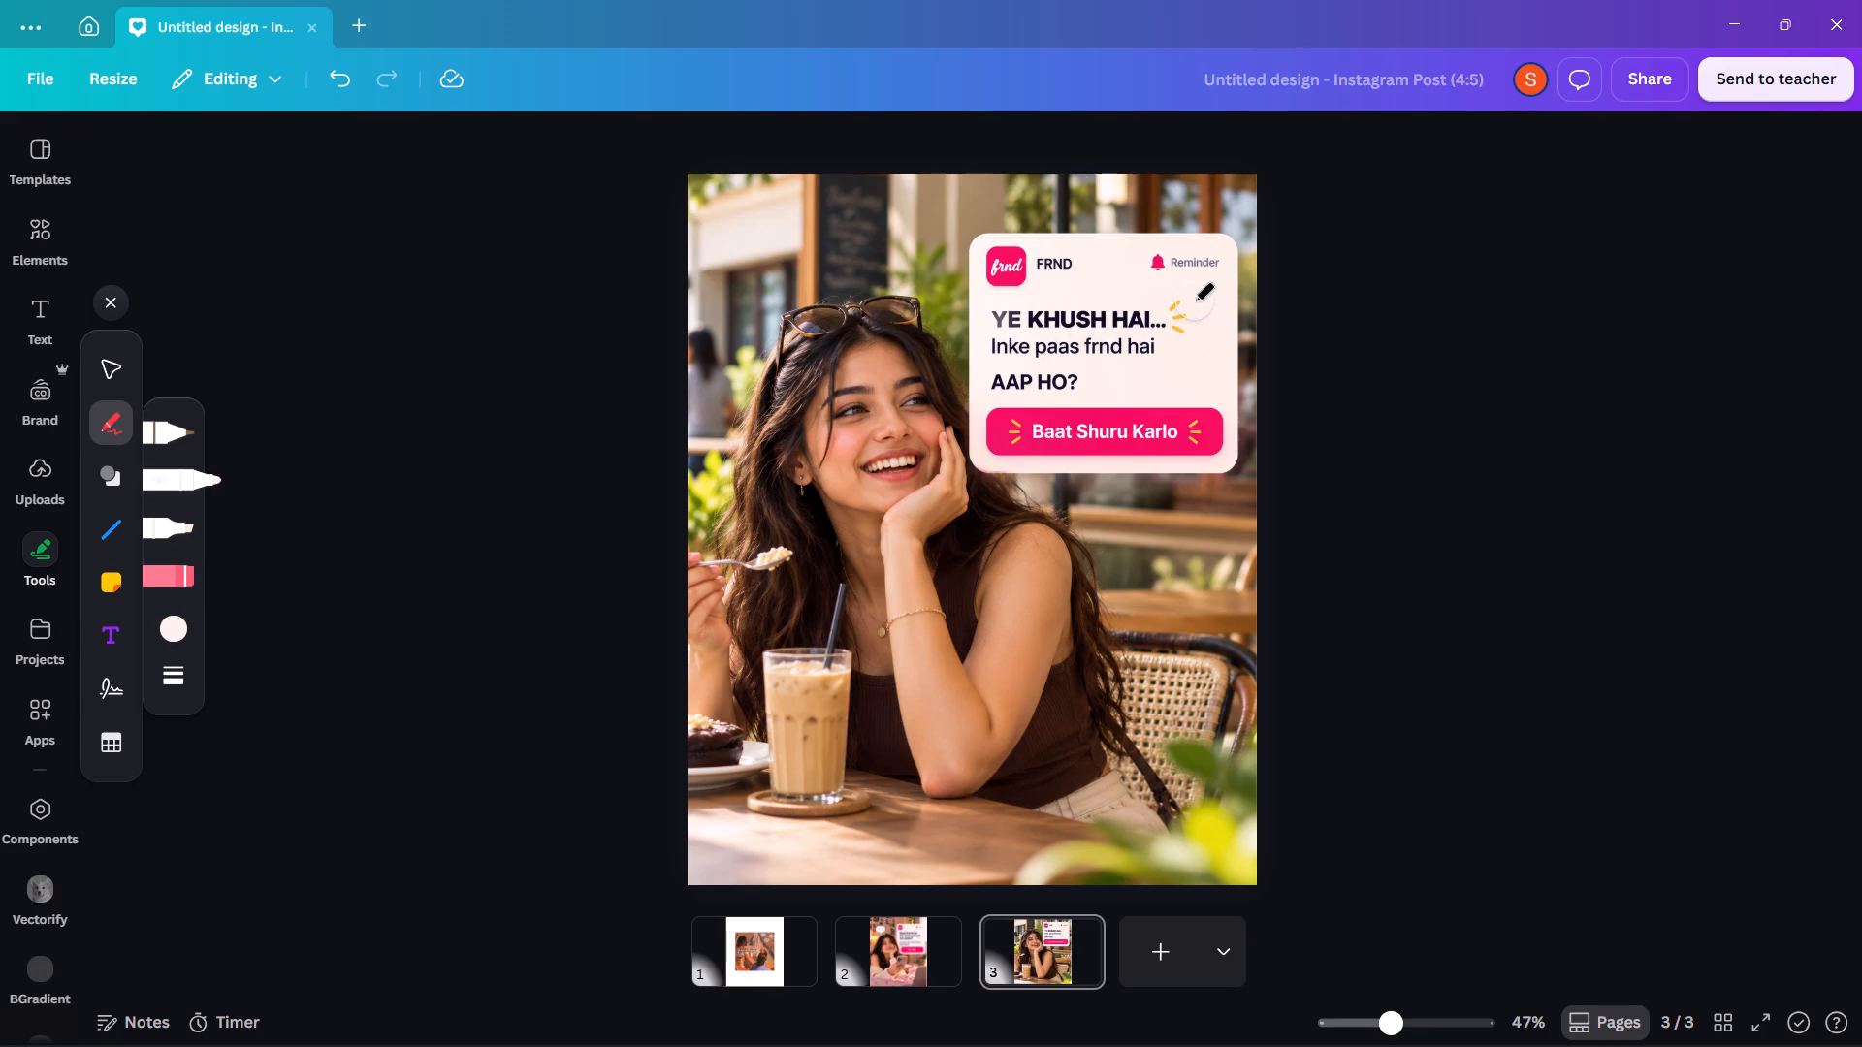
pyautogui.moveTo(1185, 301); pyautogui.dragTo(1185, 305)
pyautogui.moveTo(1185, 305); pyautogui.dragTo(1187, 323)
pyautogui.moveTo(1051, 263); pyautogui.dragTo(1069, 263)
# Sample the Baat Shuru Karlo button's pink as the marker colour and paint over the accent marks on both sides of its text.
pyautogui.click(173, 621)
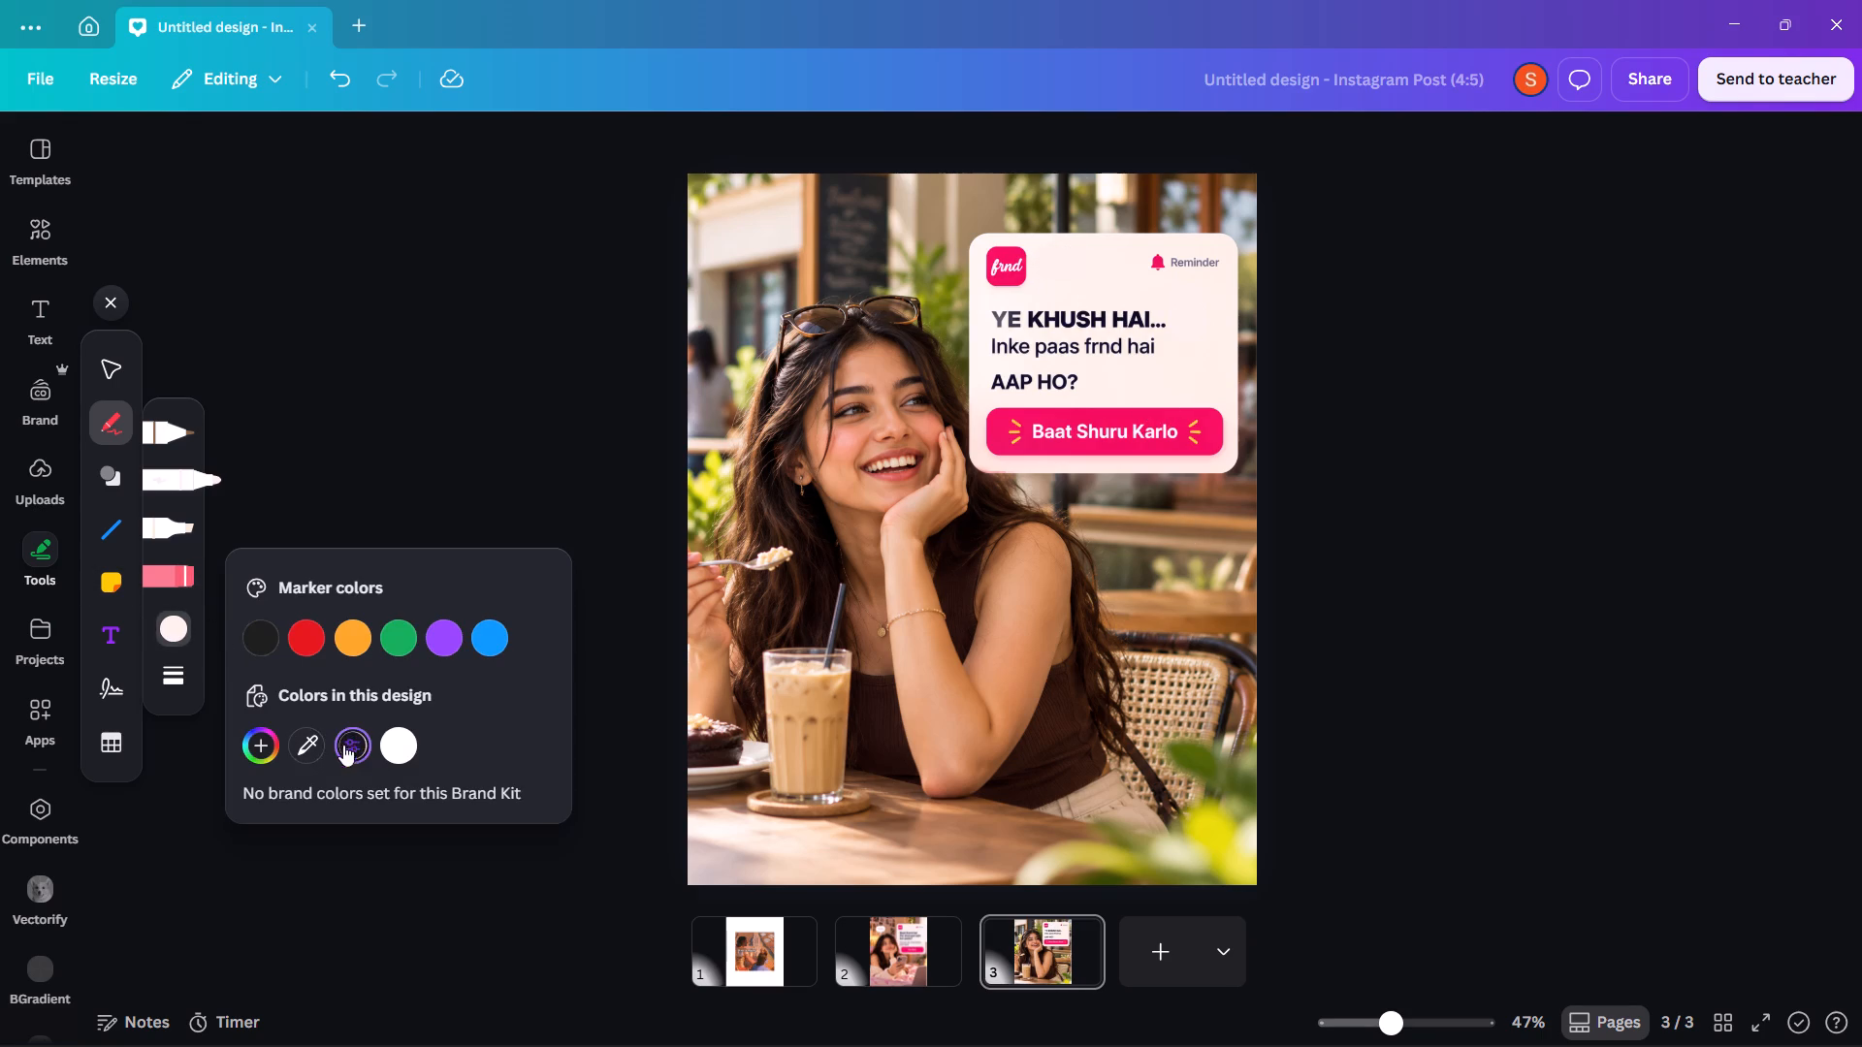
pyautogui.click(309, 745)
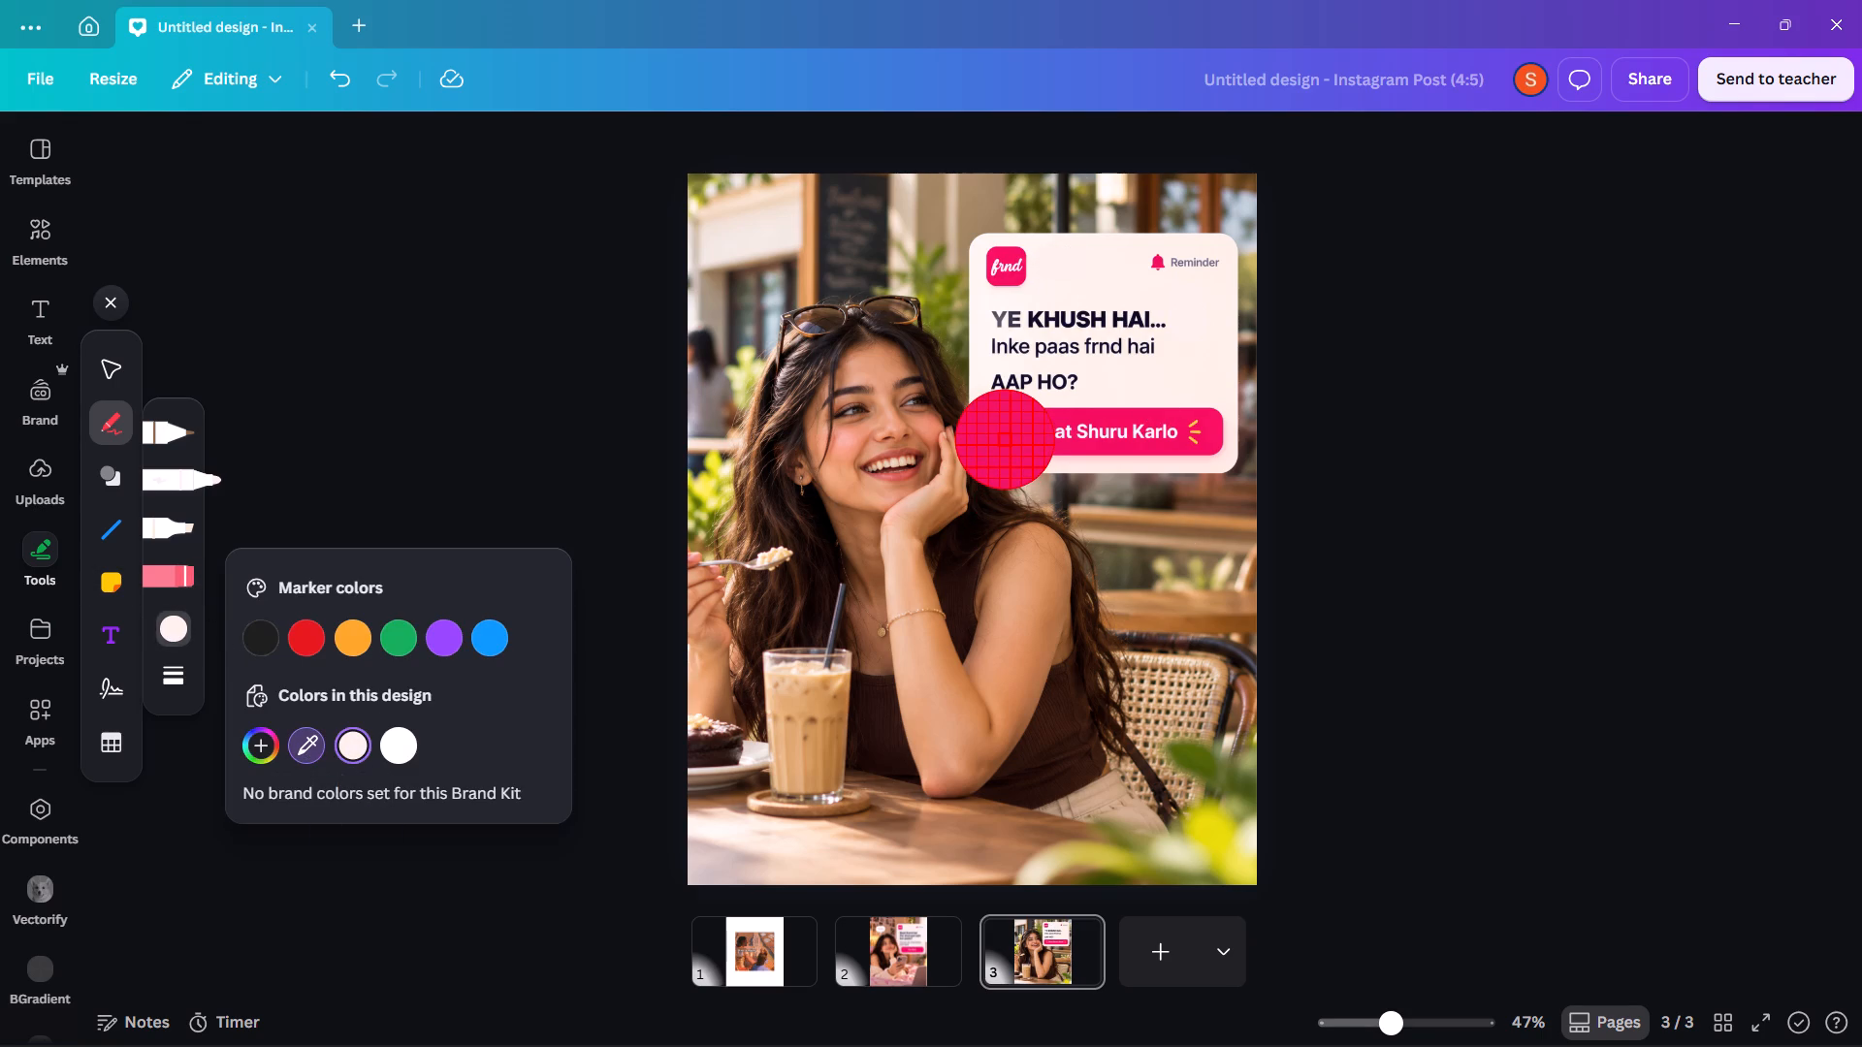
pyautogui.click(1005, 440)
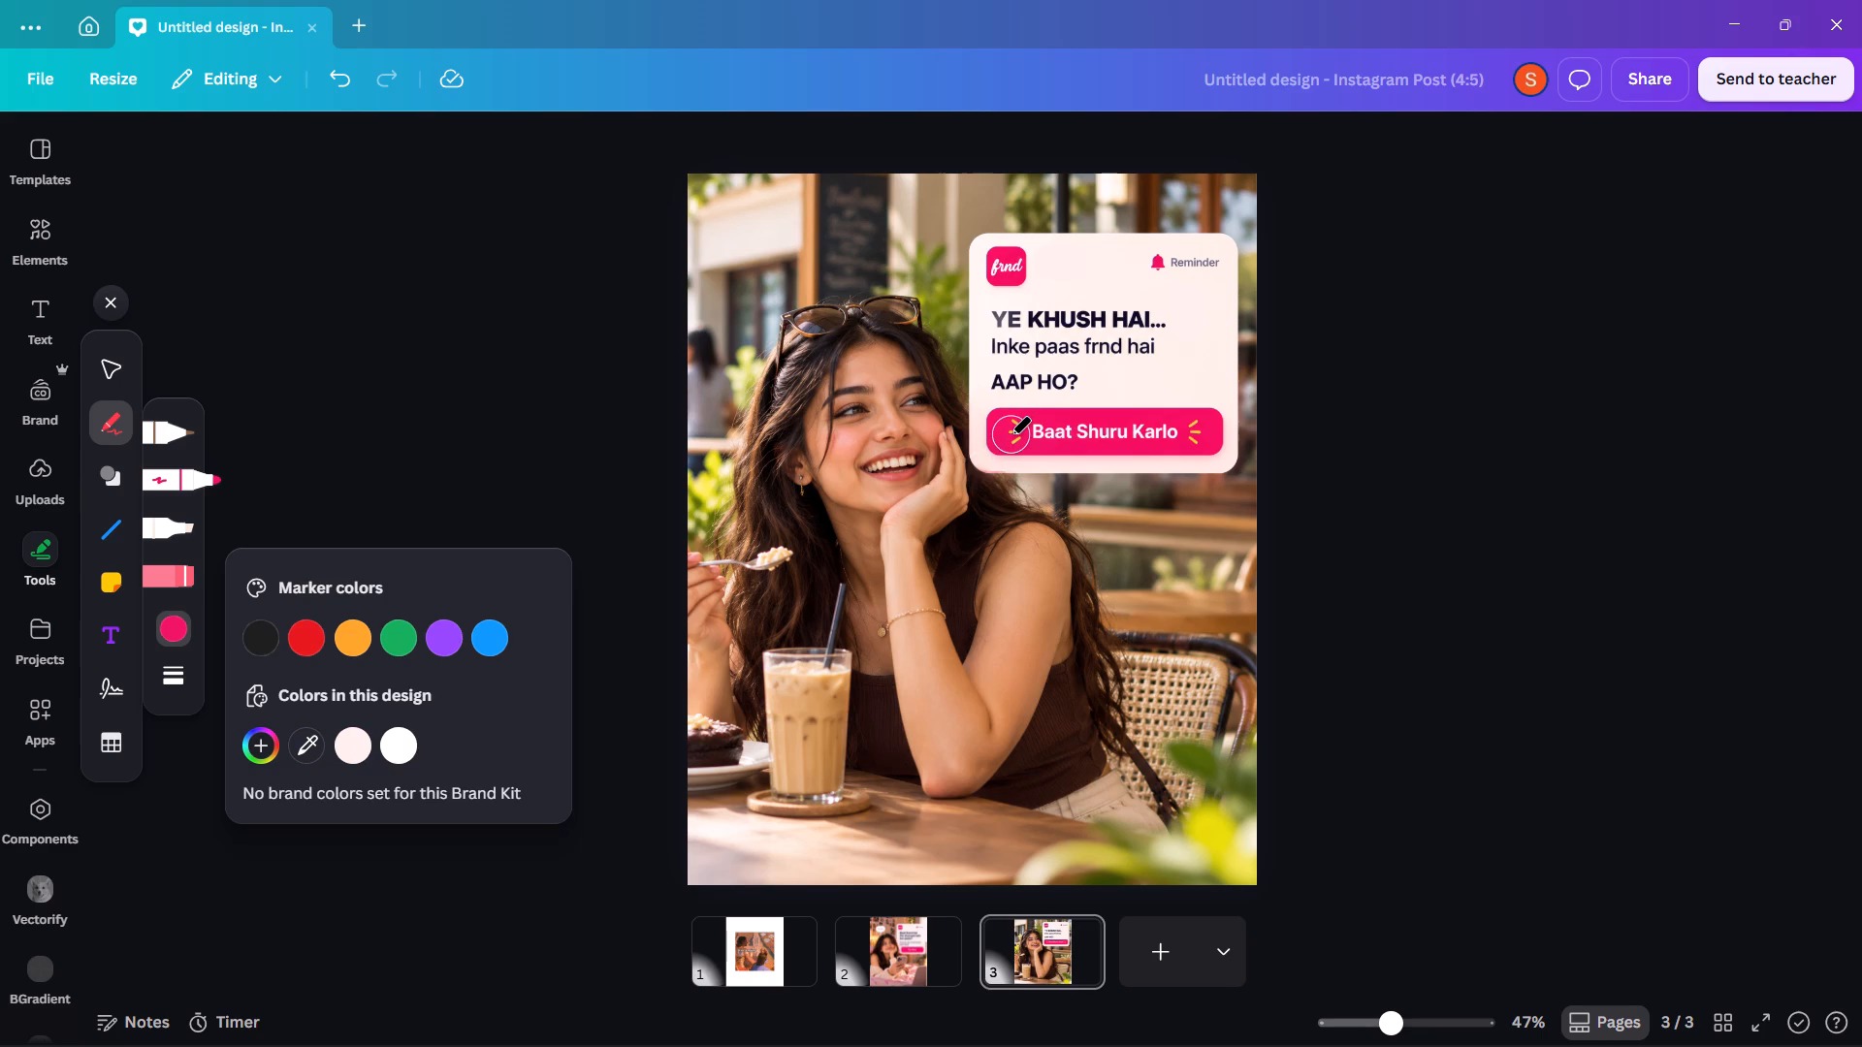
pyautogui.click(1011, 435)
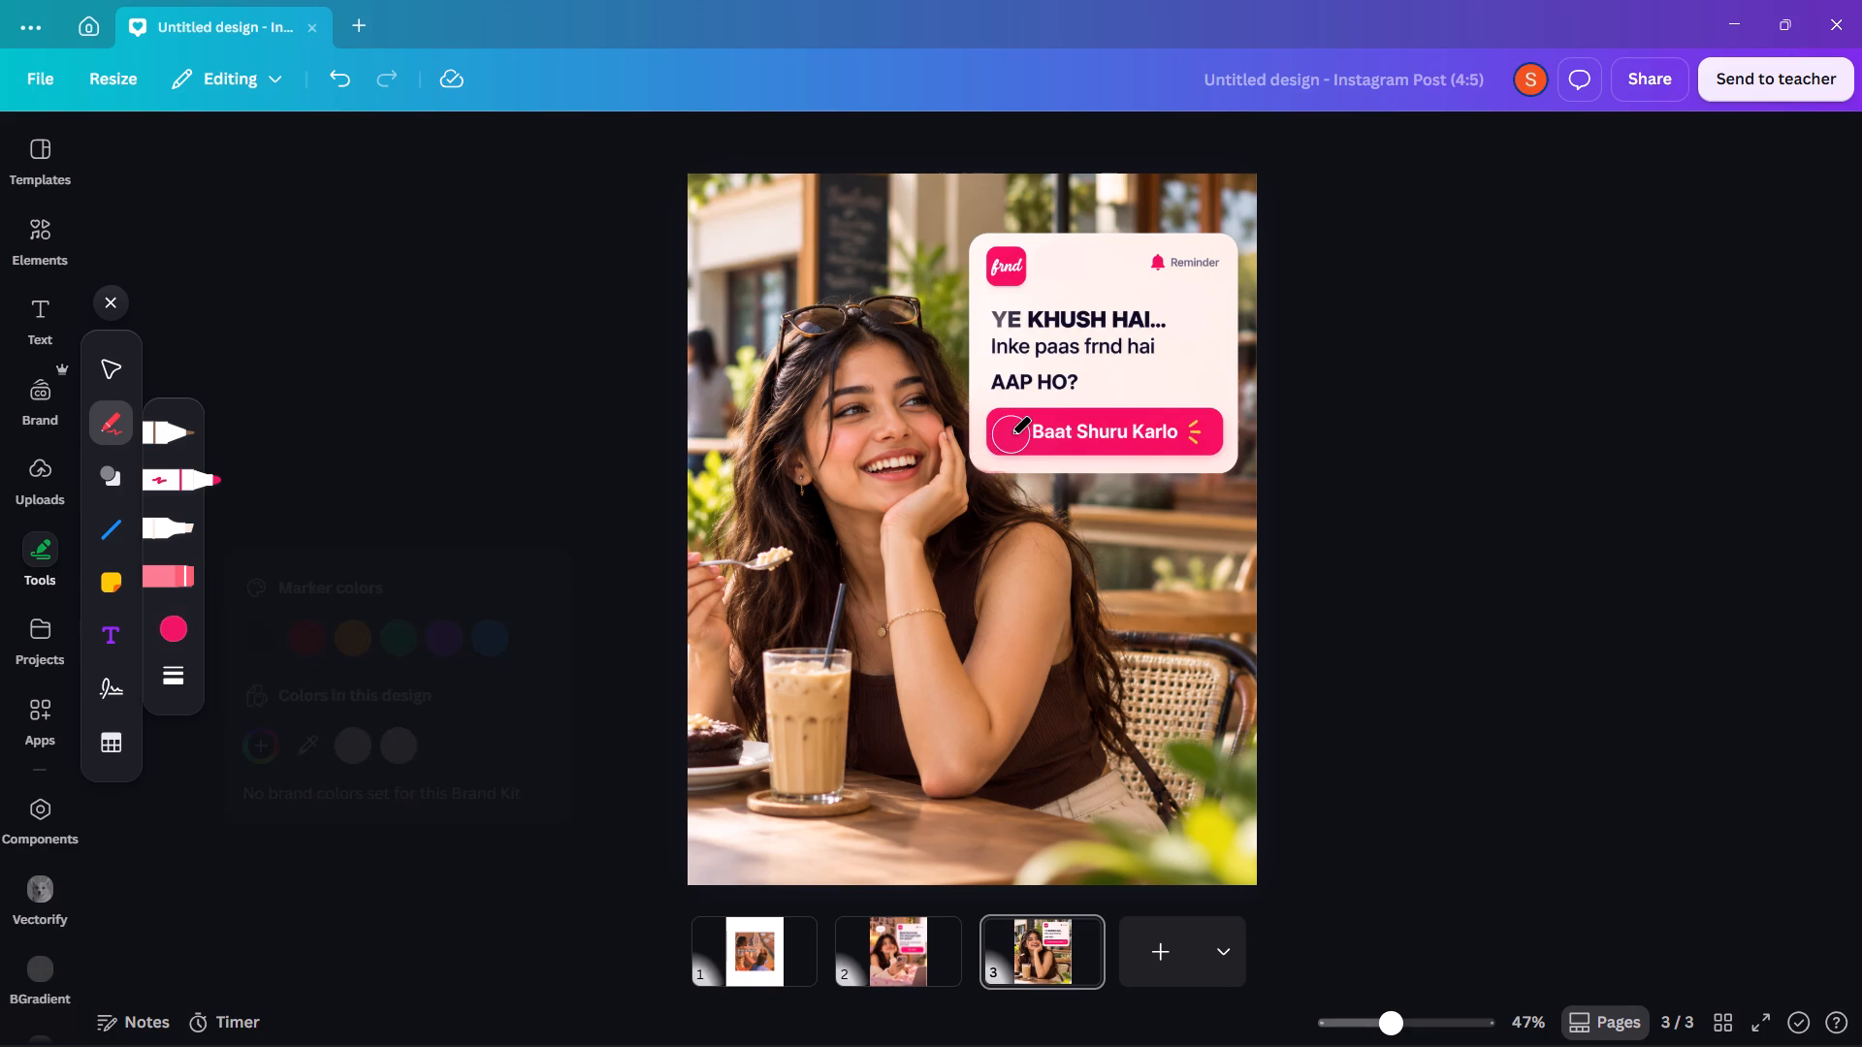
pyautogui.click(1199, 432)
# Download only the third page as a PNG and save it as Untitled Design.png in New folder on the Desktop.
pyautogui.click(1662, 86)
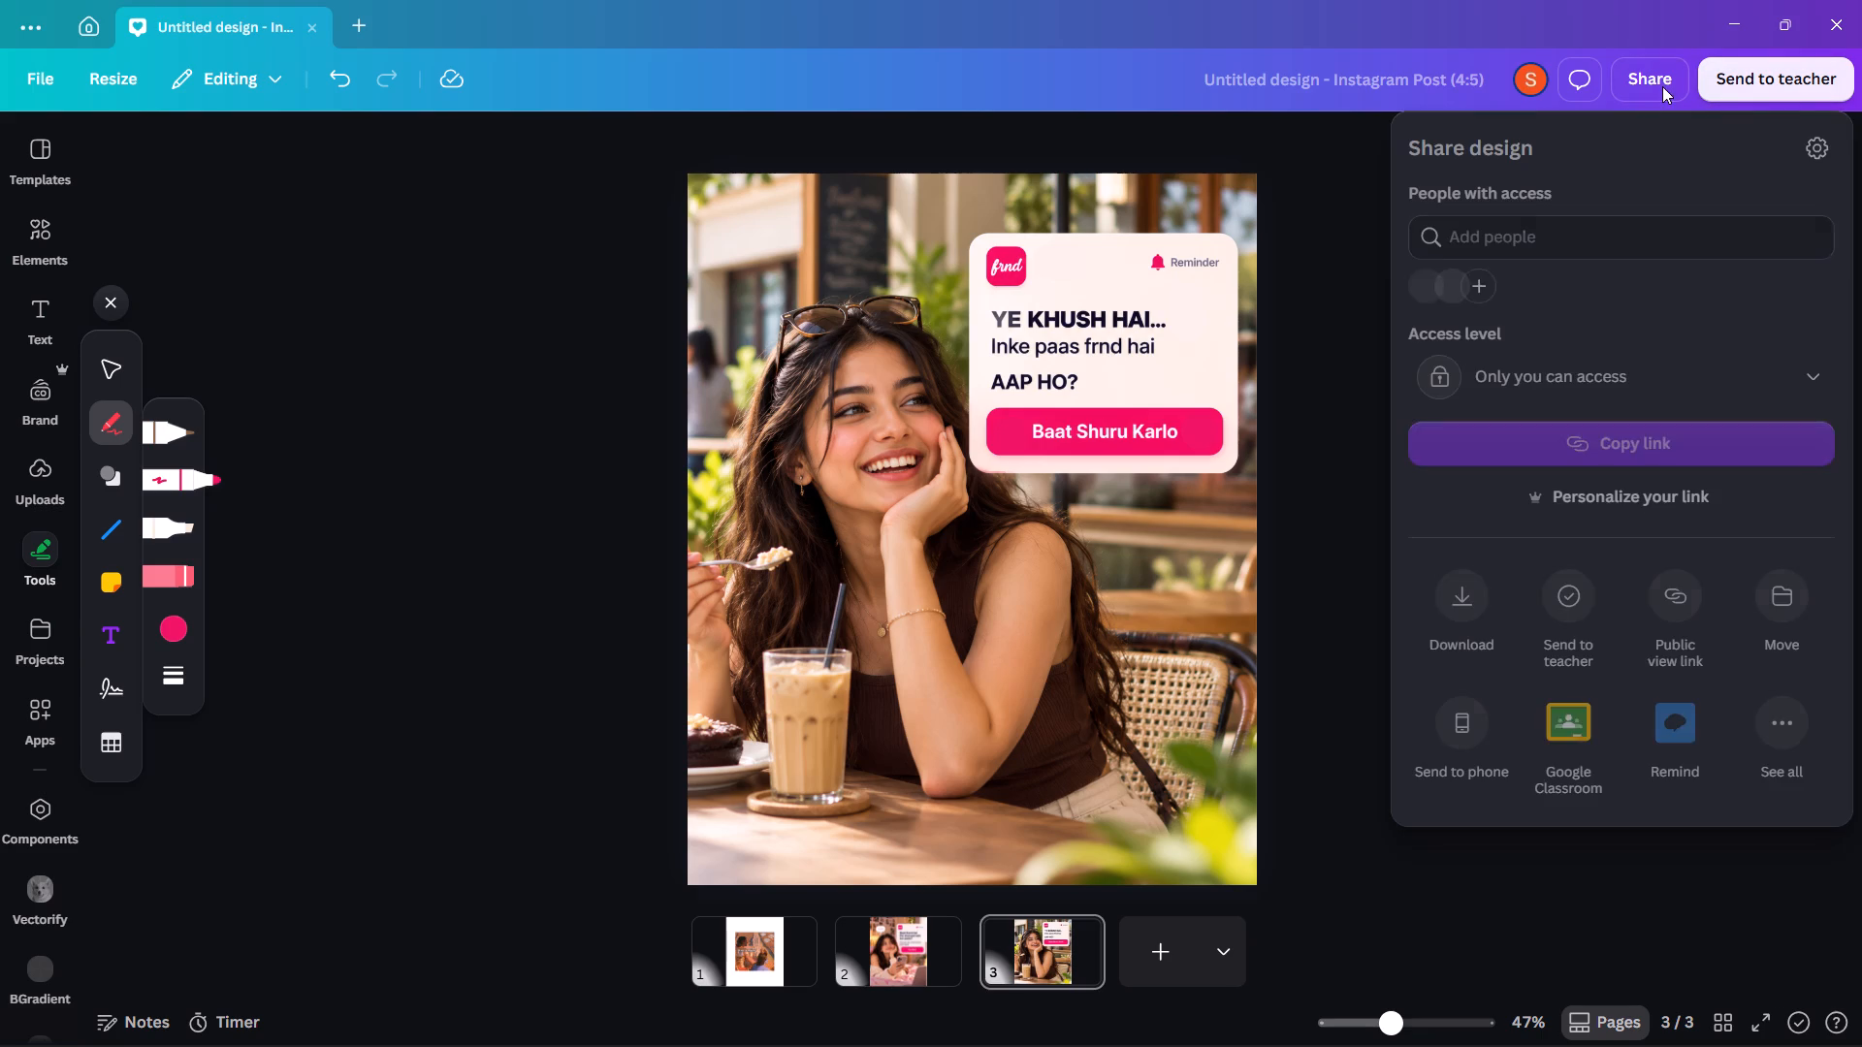
pyautogui.click(1490, 625)
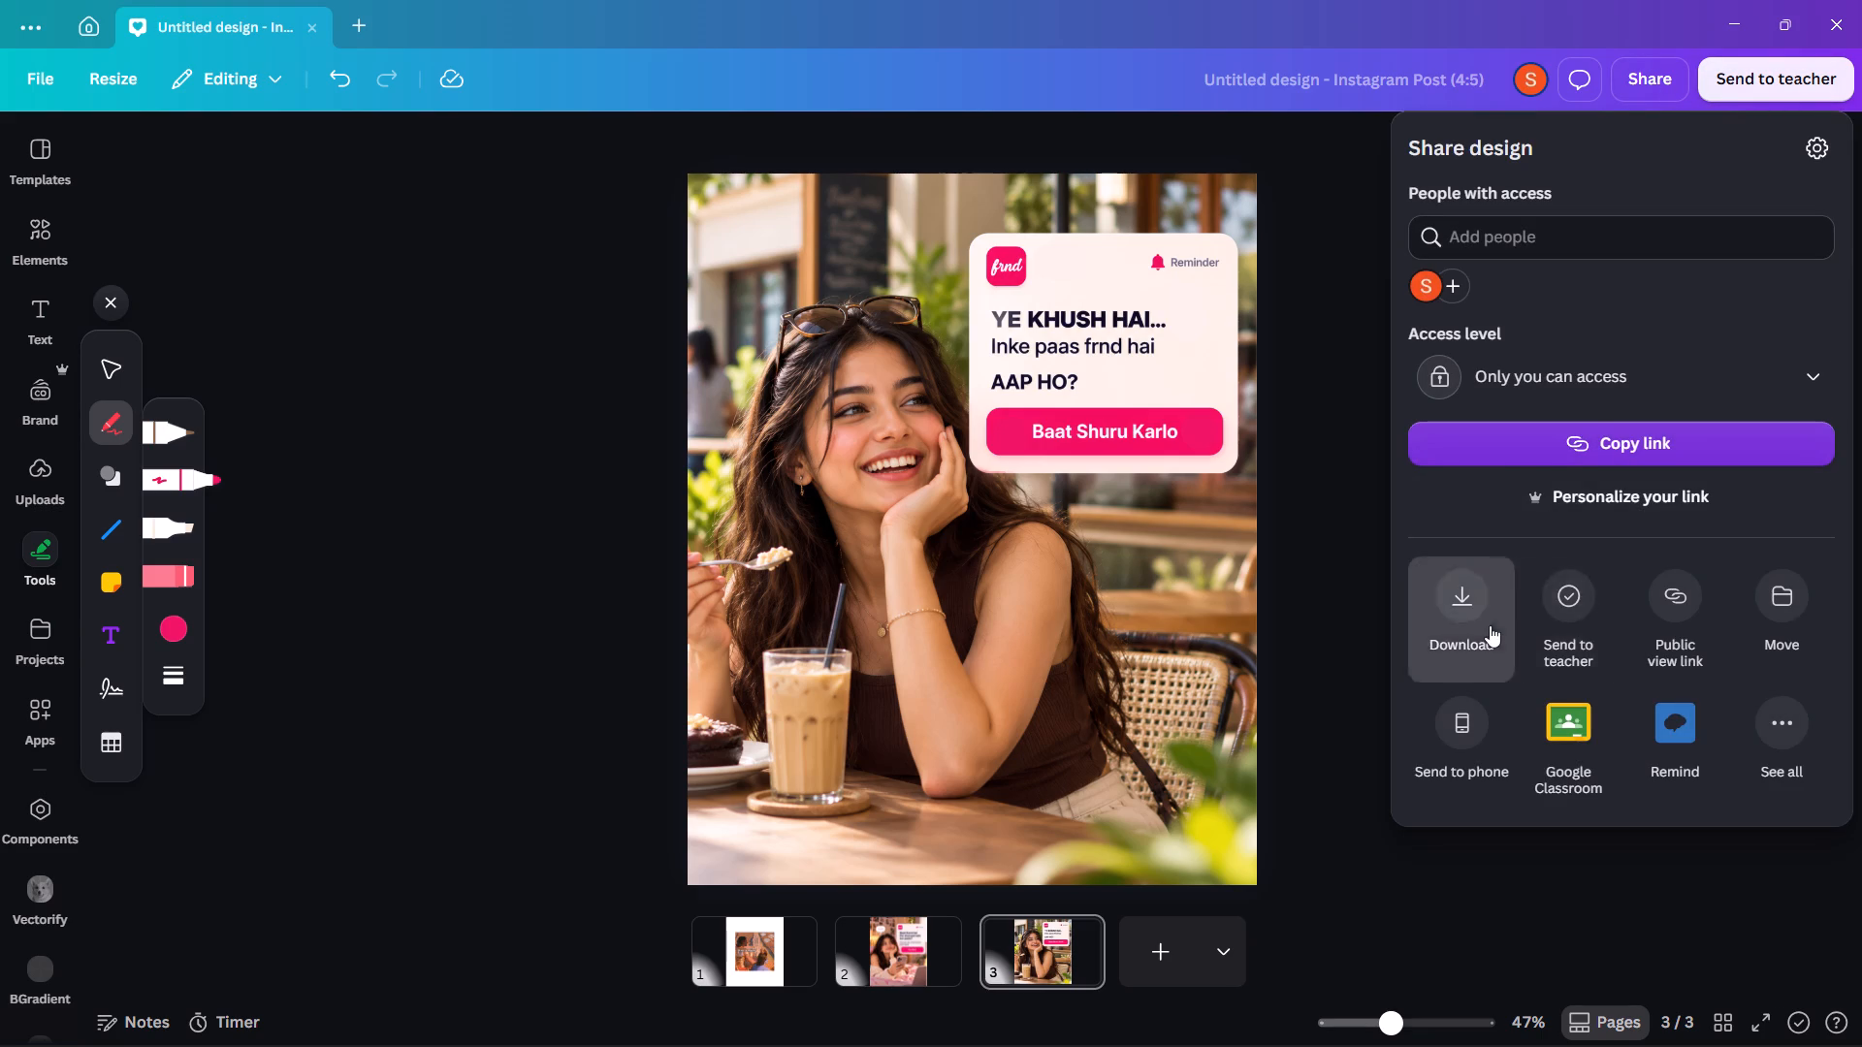
pyautogui.click(1618, 593)
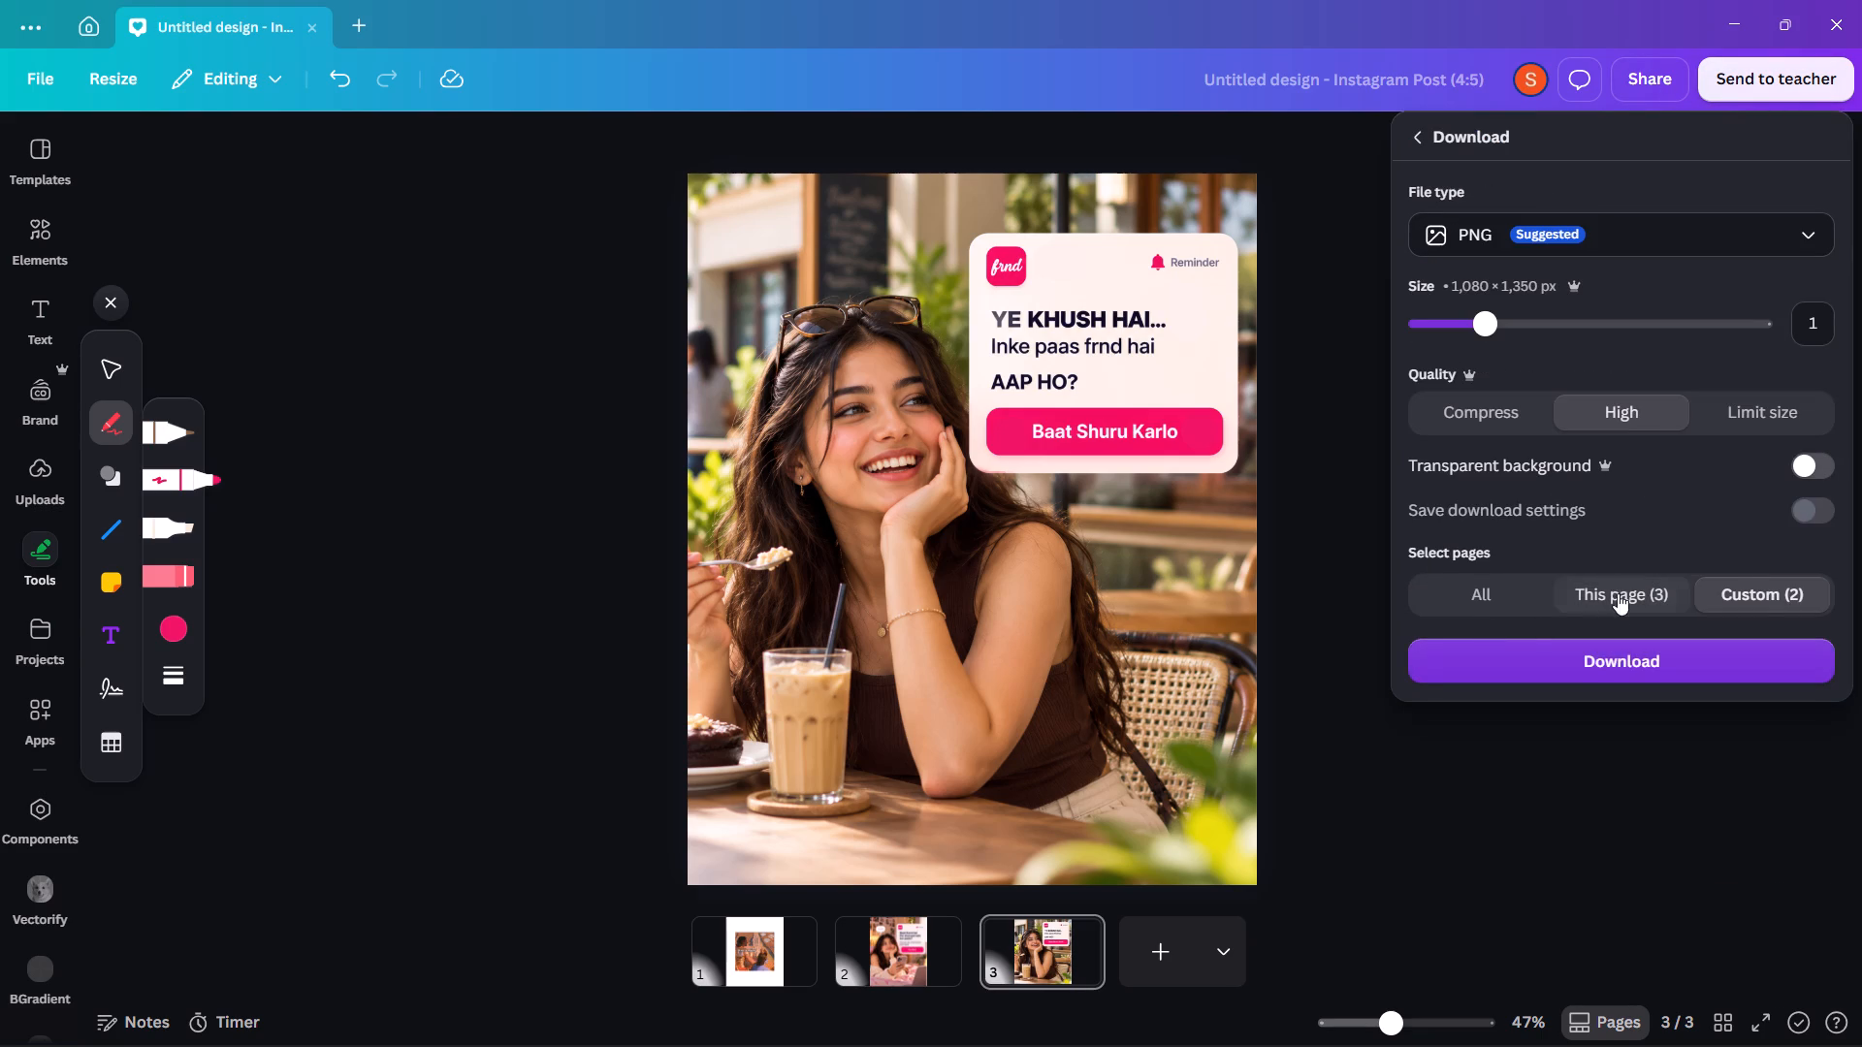
pyautogui.click(1634, 667)
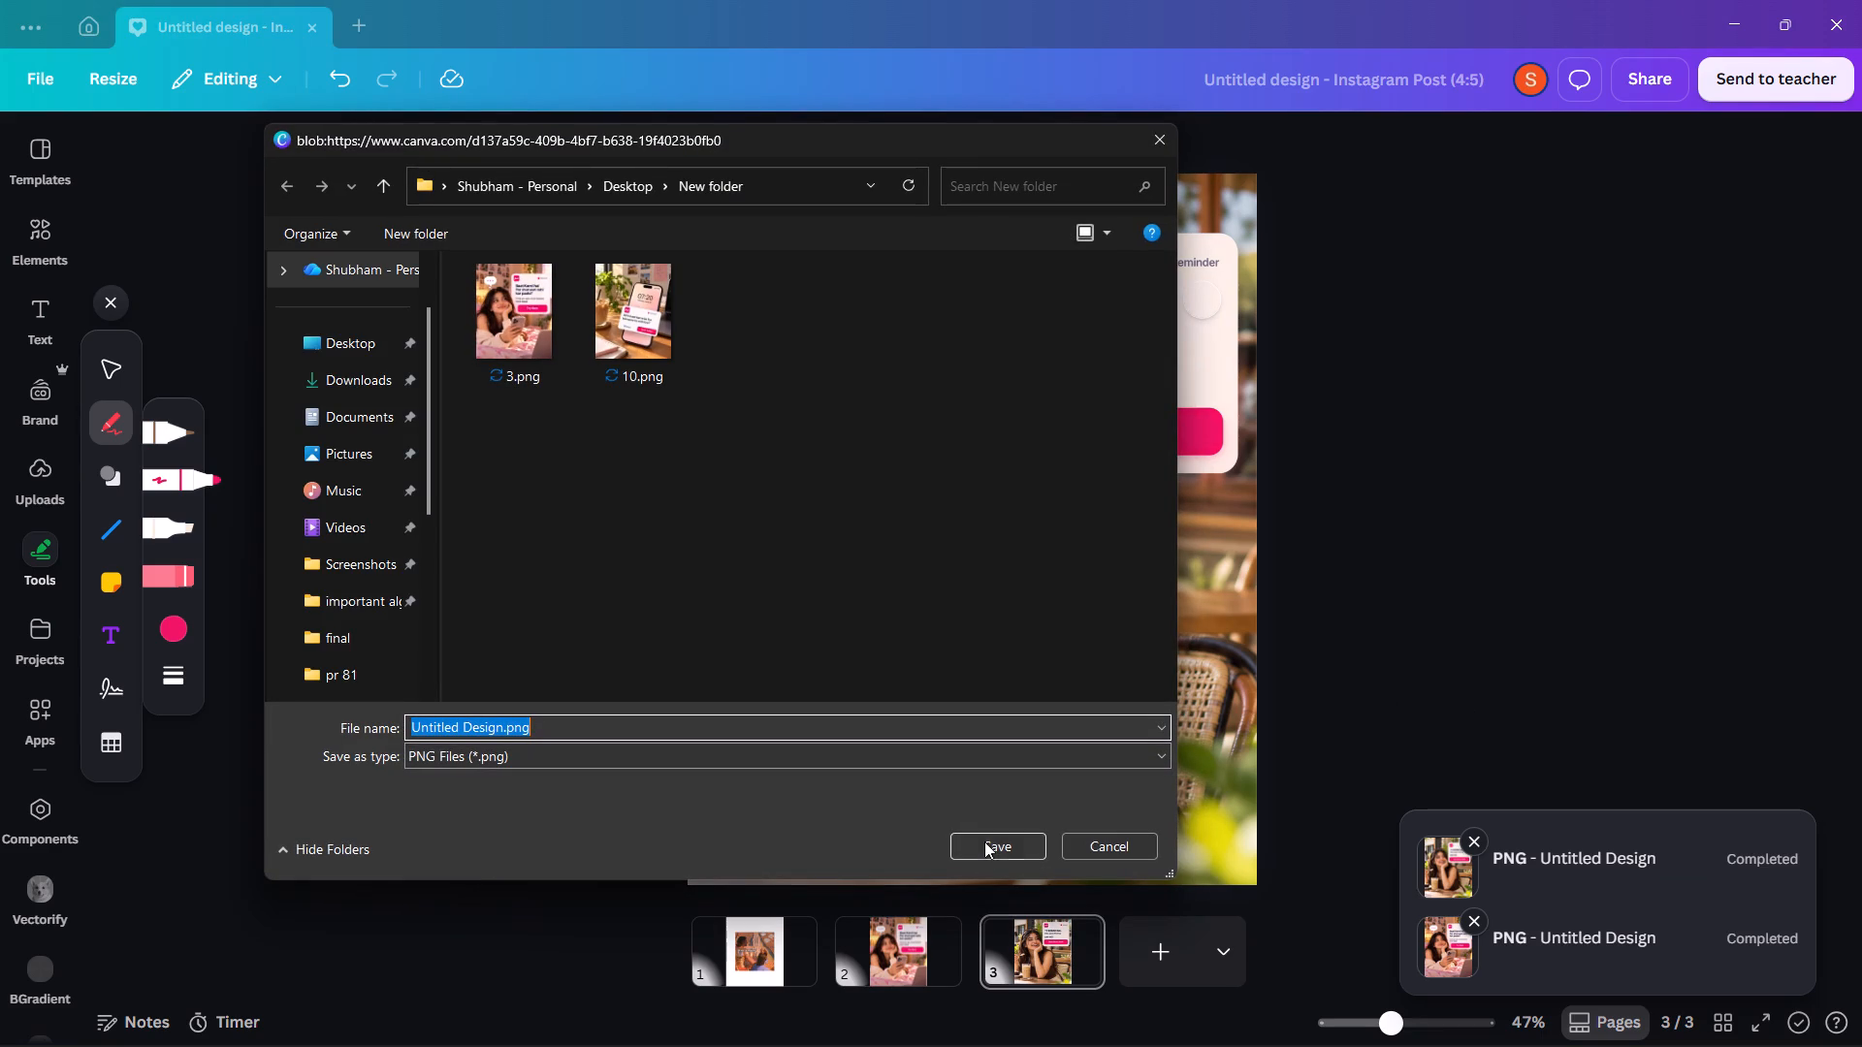
pyautogui.click(984, 841)
# Rename Untitled Design.png in New folder as 2.
pyautogui.click(1738, 7)
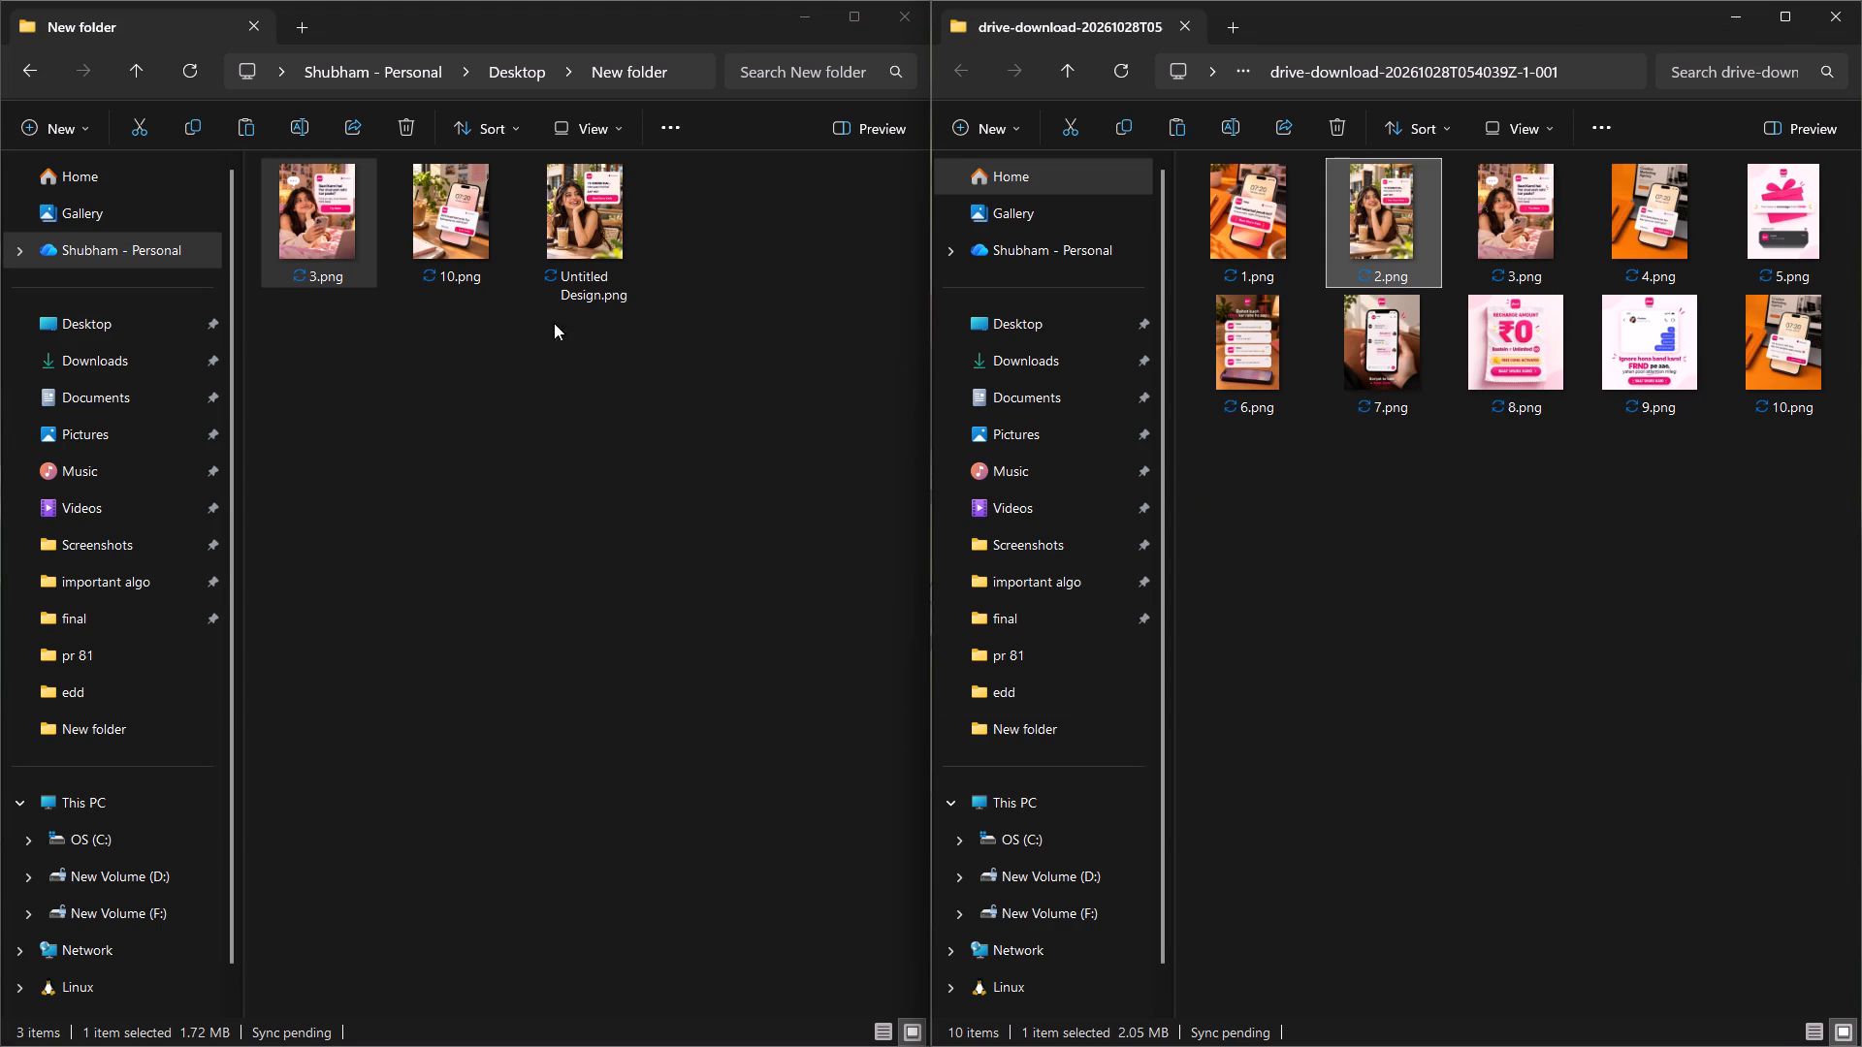
pyautogui.click(584, 270)
pyautogui.press('F2')
pyautogui.press('2')
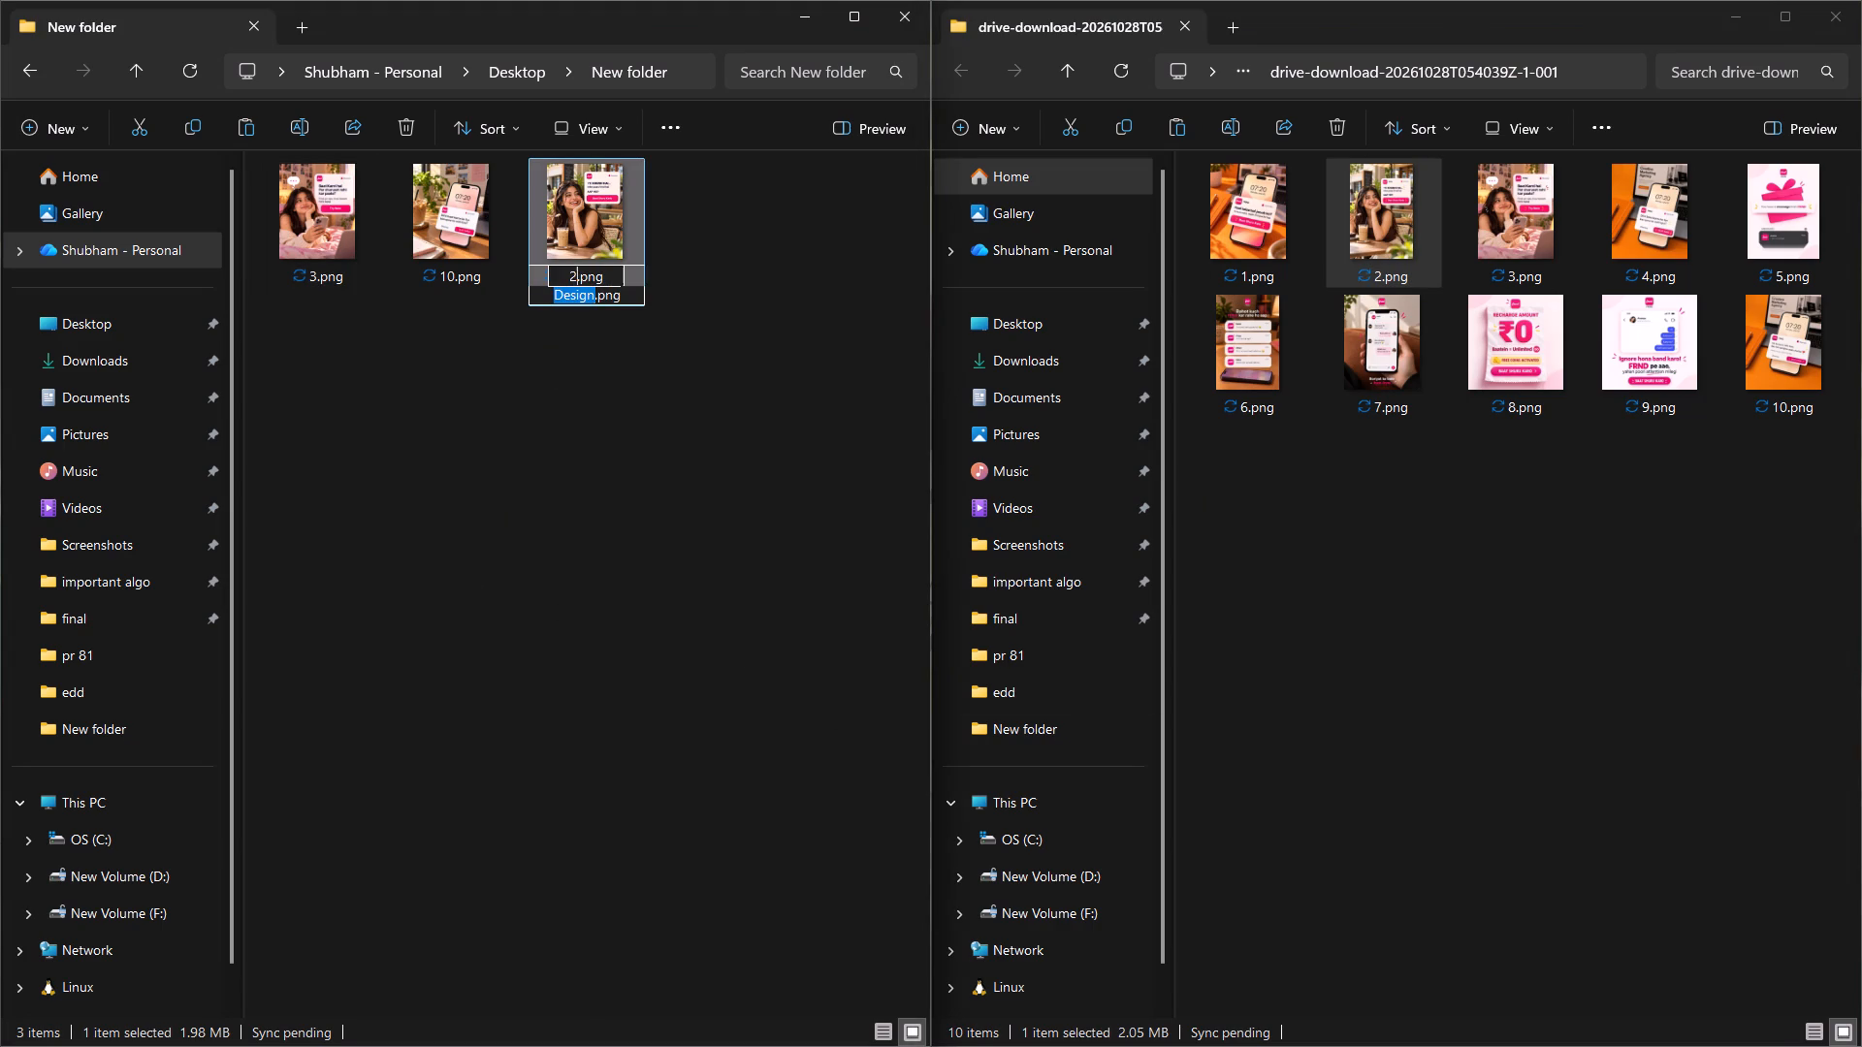
pyautogui.press('Return')
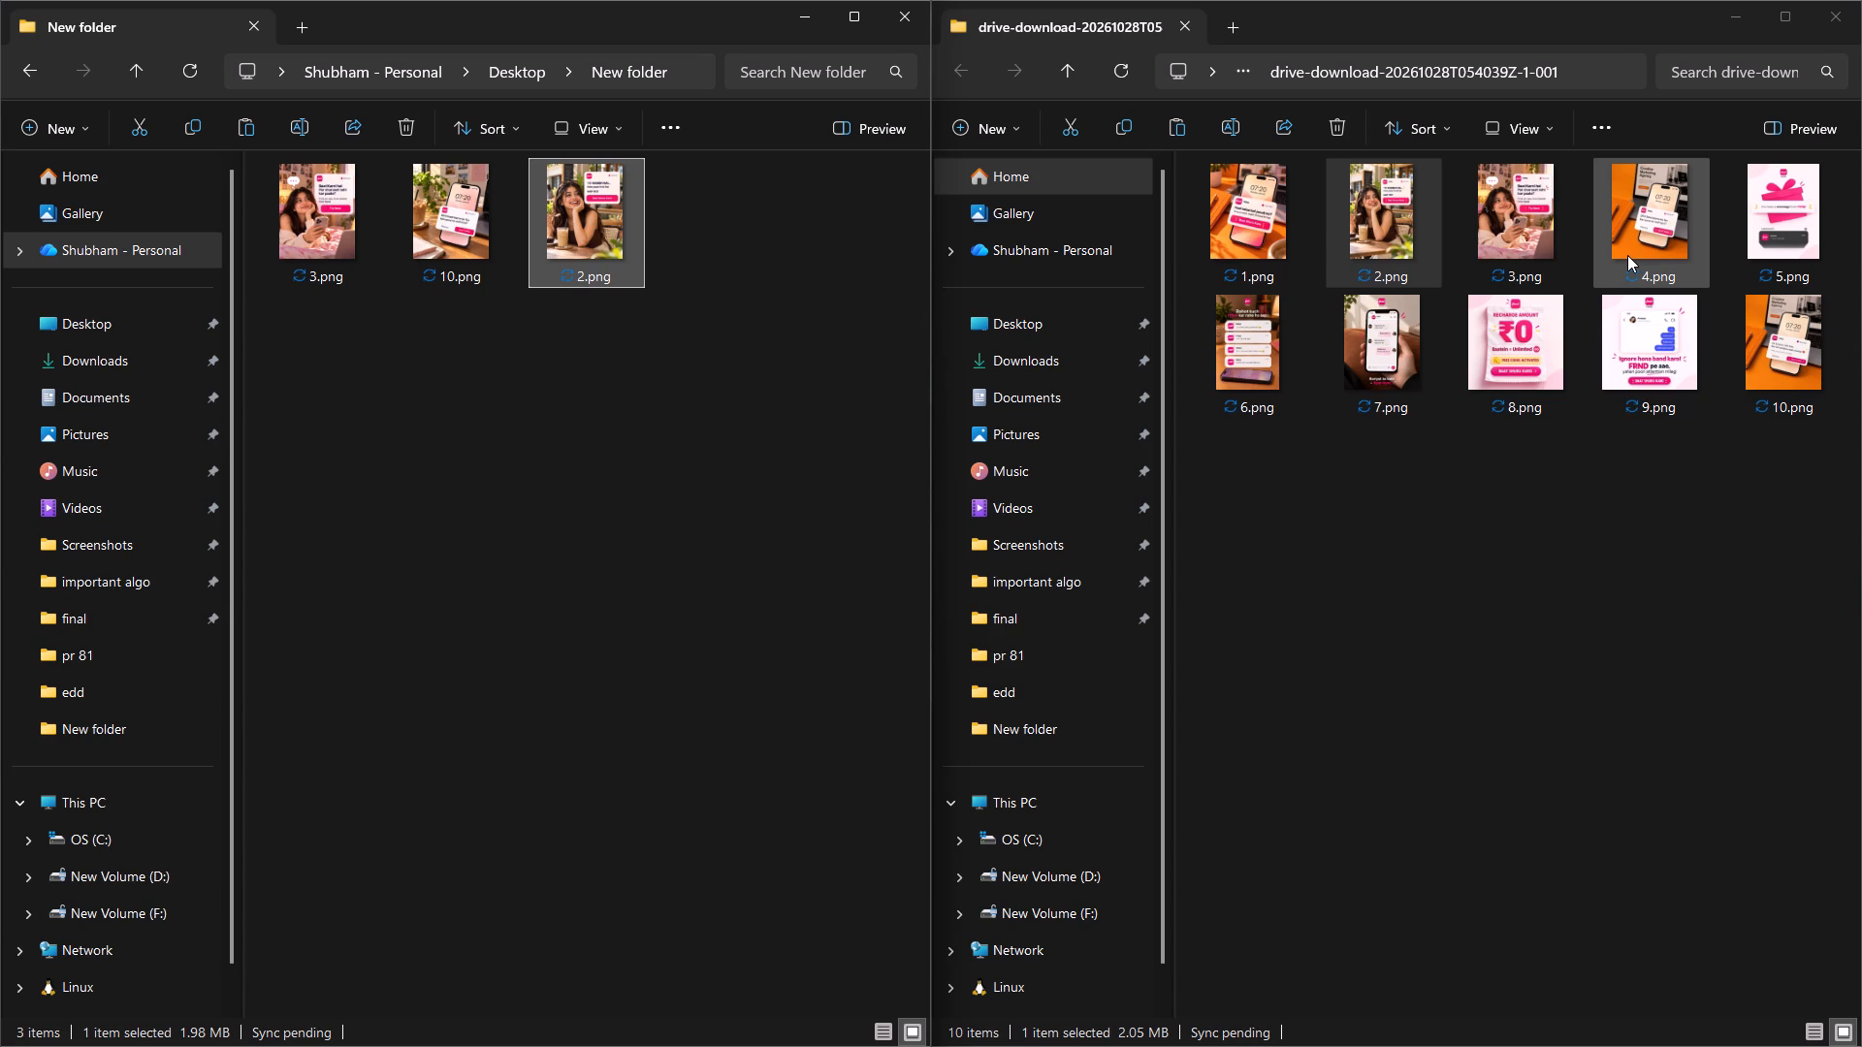
# Check source images 4.png and 10.png in the extracted folder and rename 10.png in New folder as 4.
pyautogui.doubleClick(1627, 255)
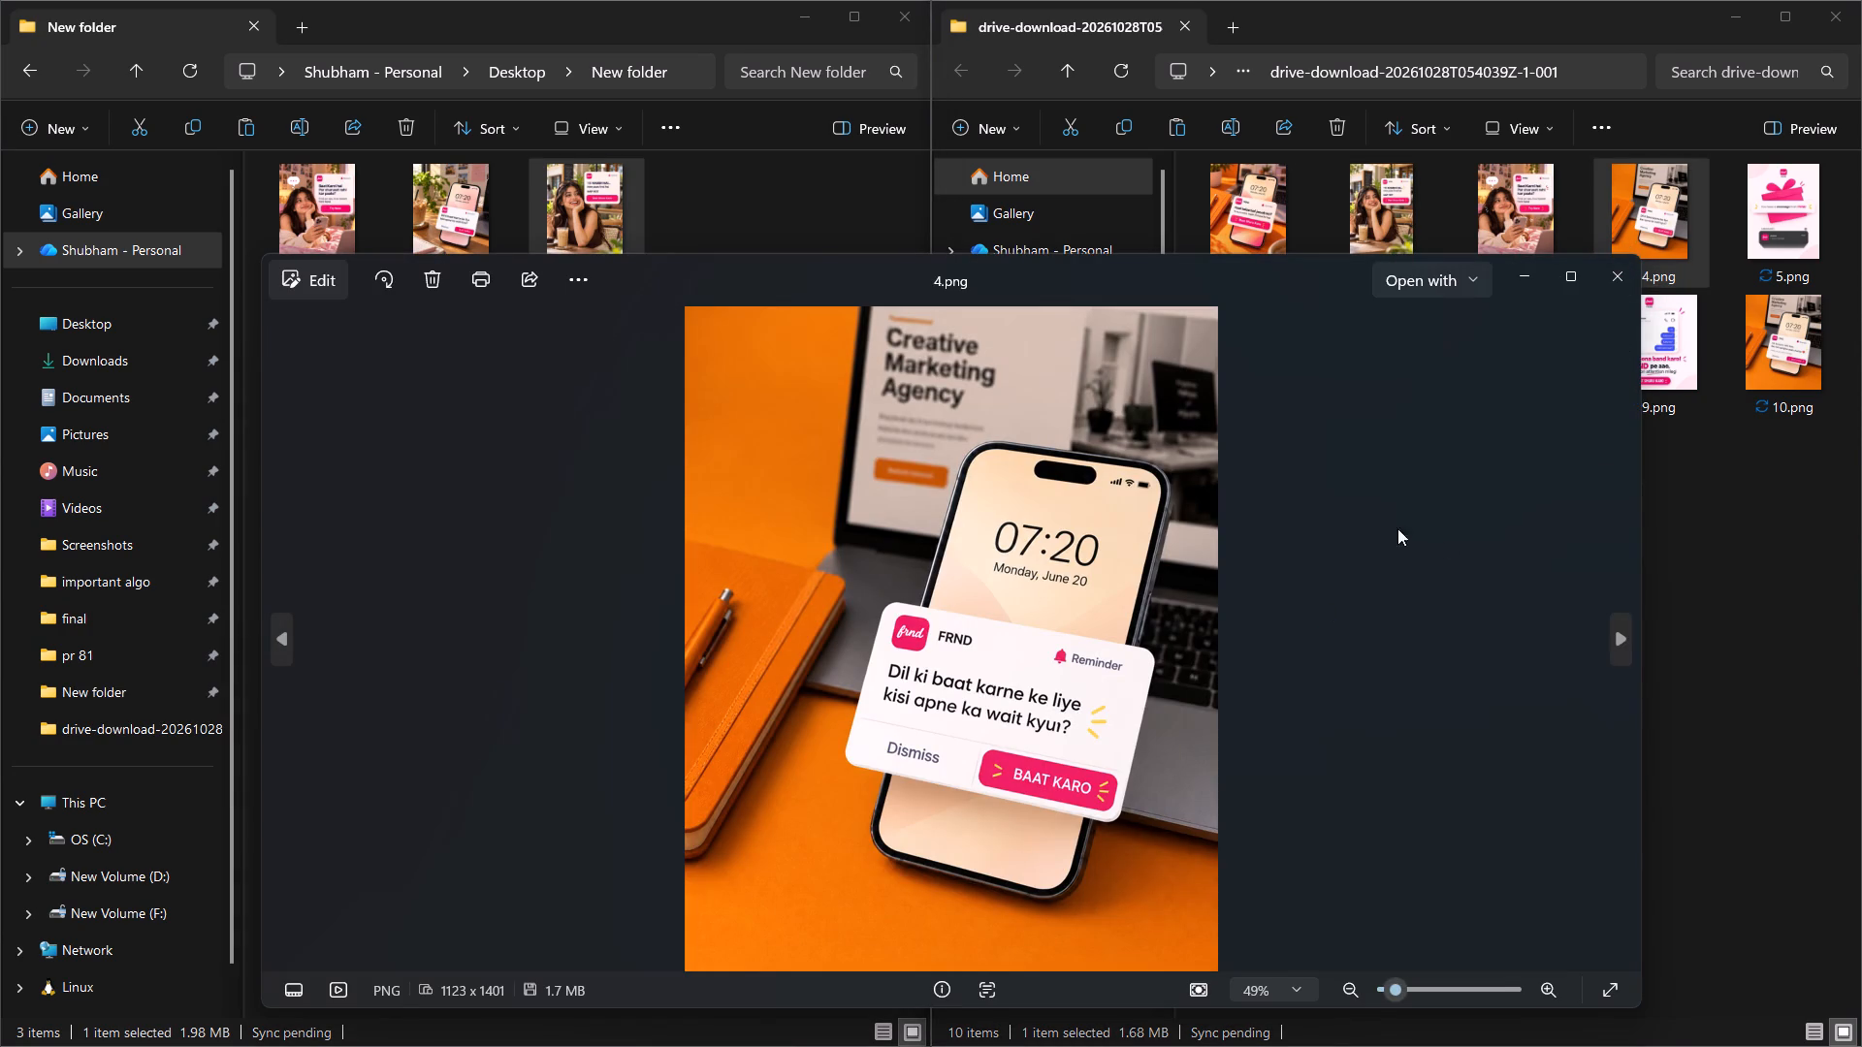
pyautogui.click(1616, 269)
pyautogui.doubleClick(1805, 364)
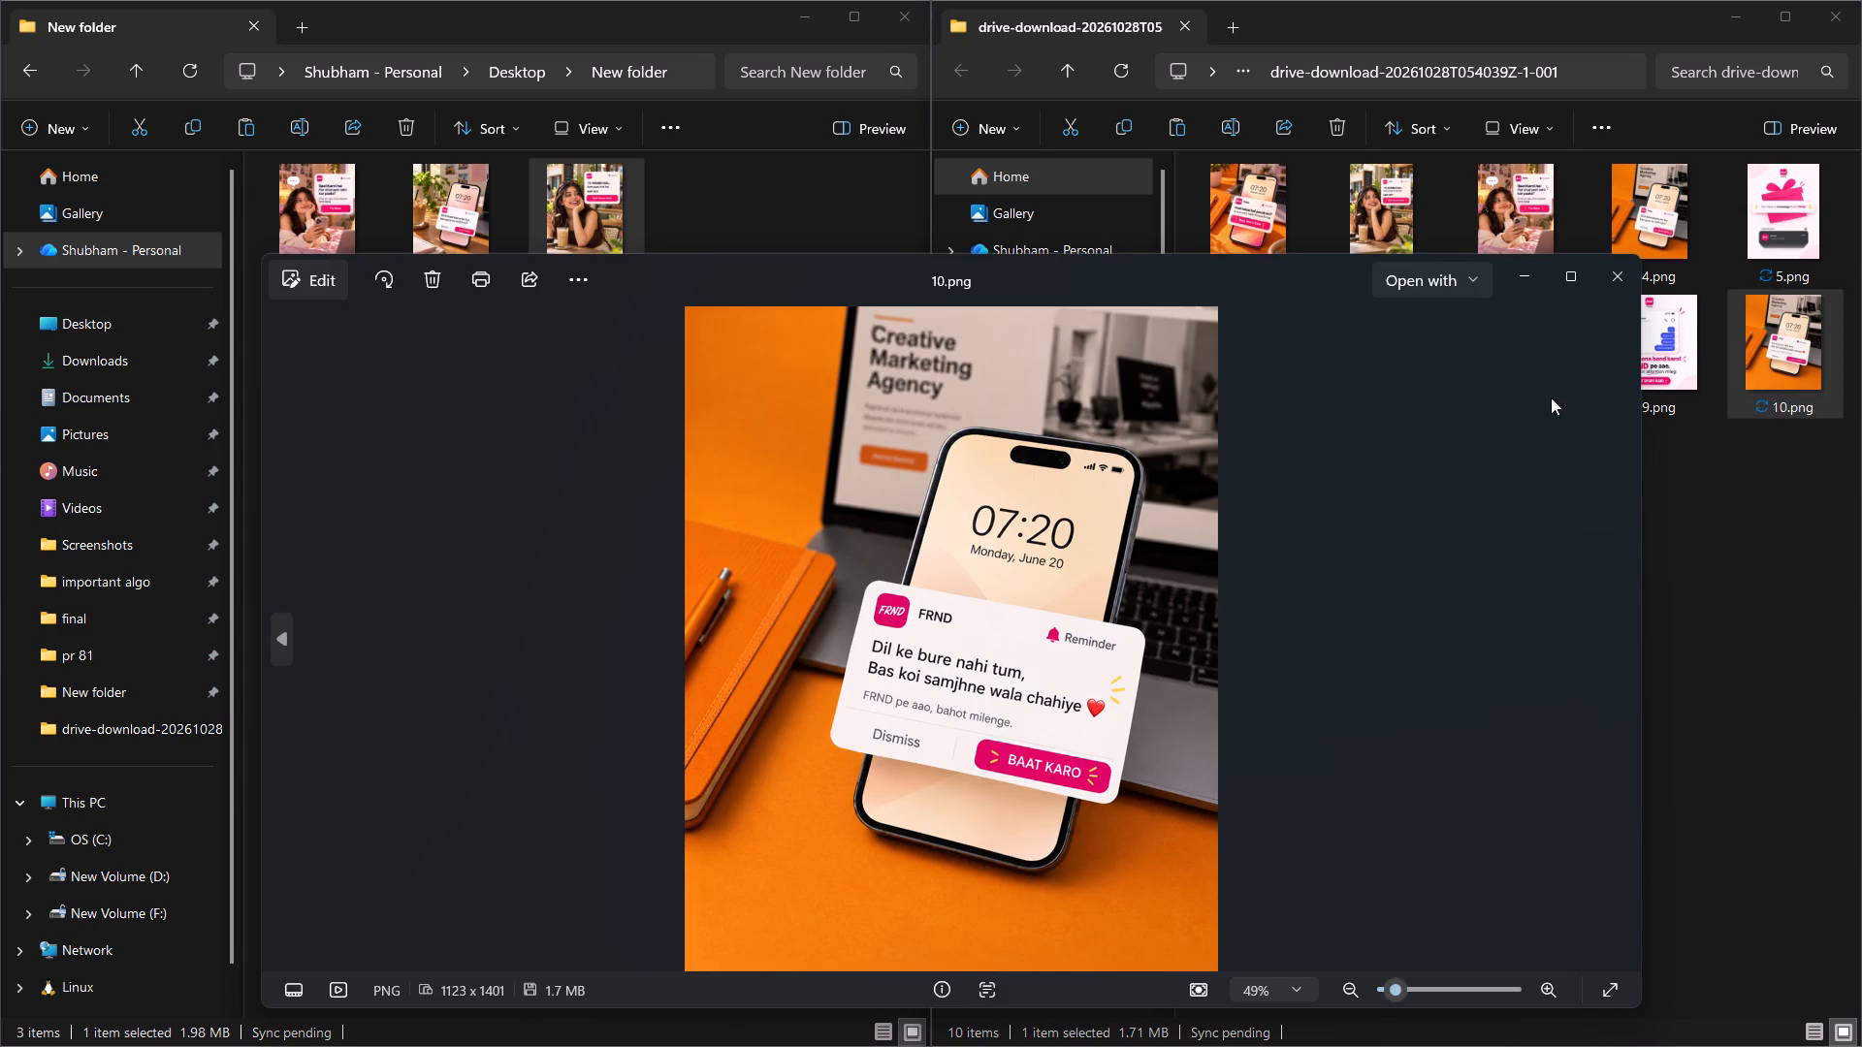
pyautogui.click(1630, 273)
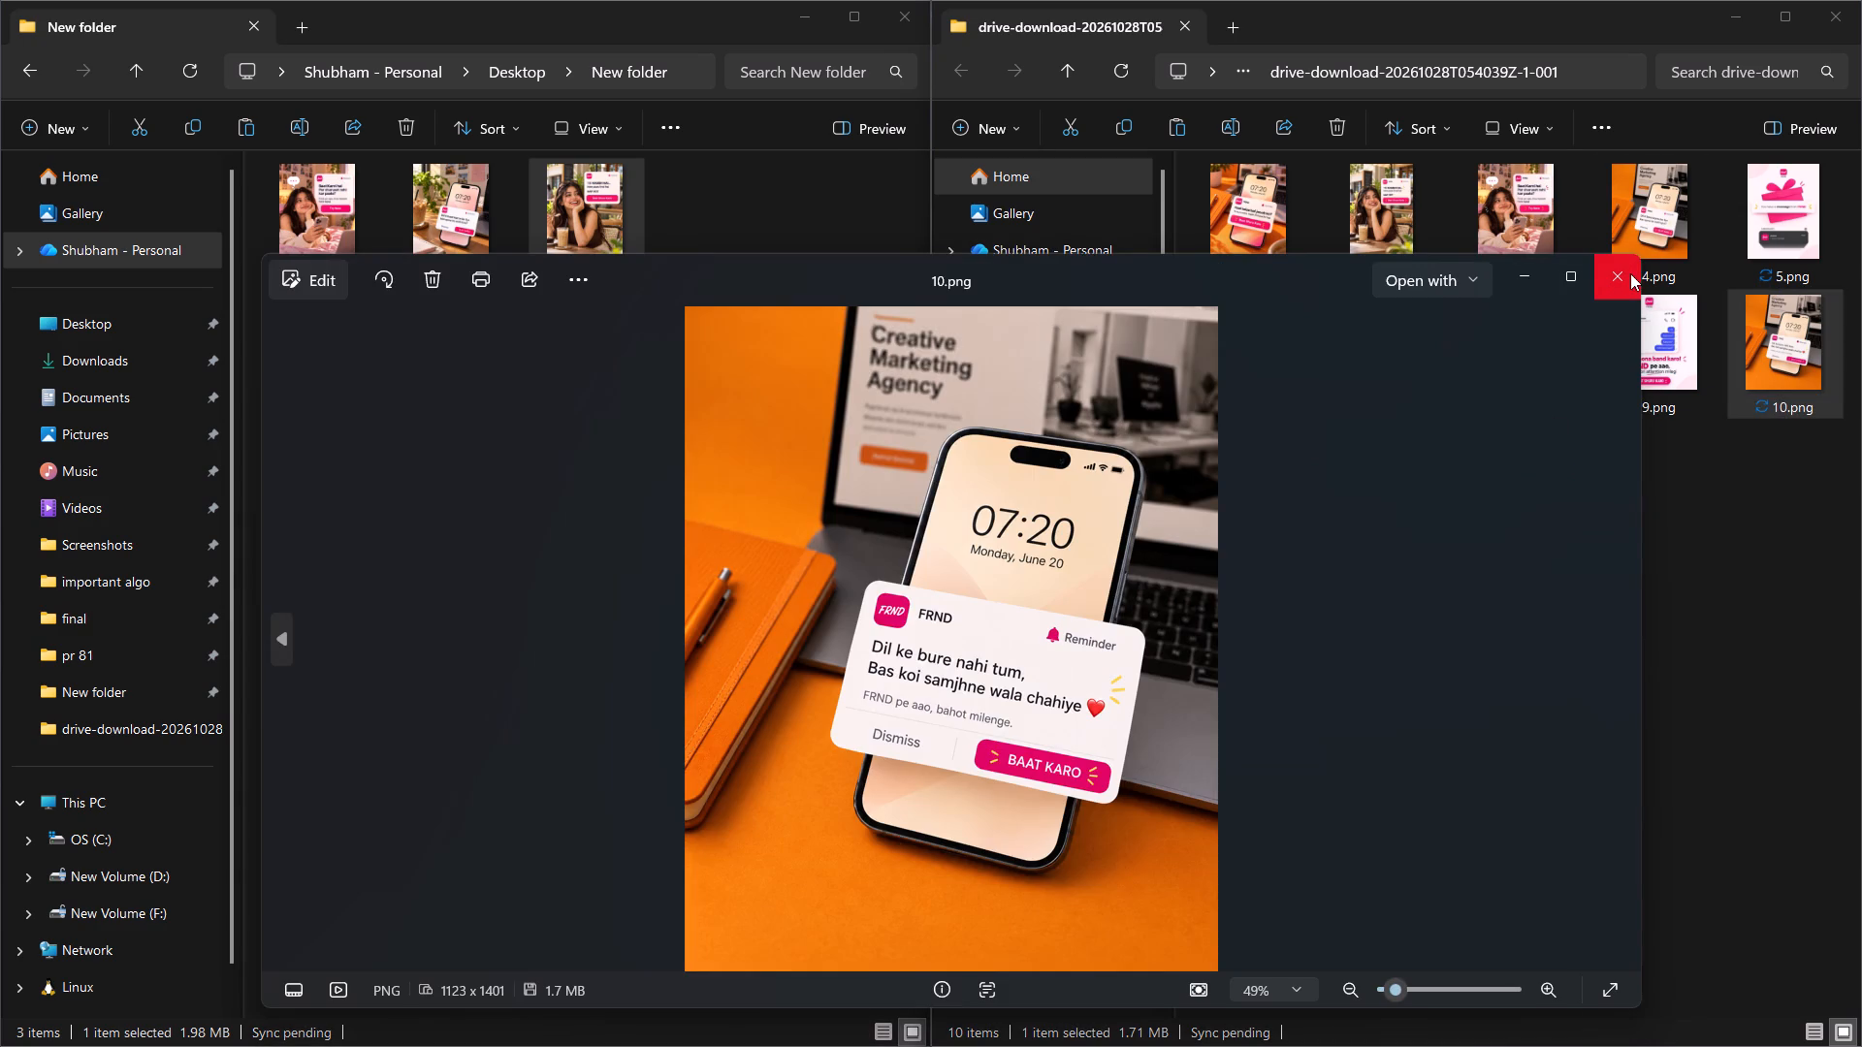
pyautogui.click(473, 250)
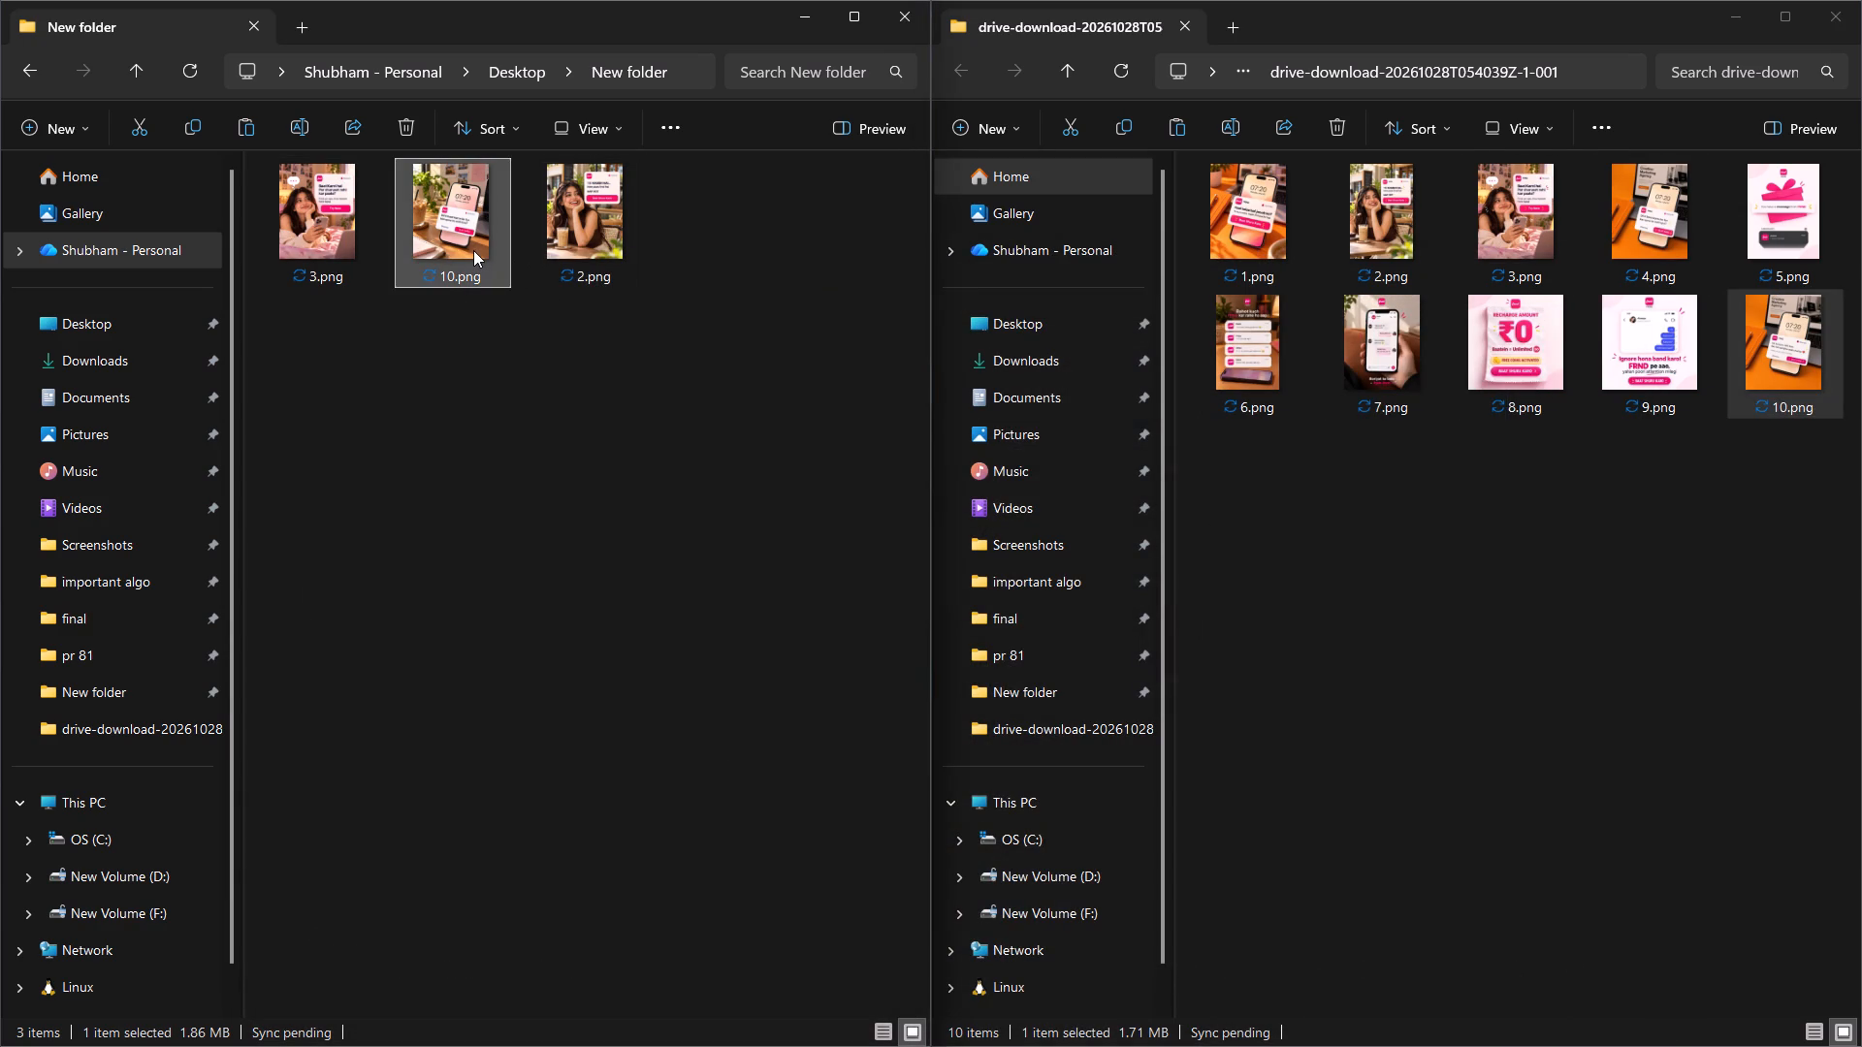
pyautogui.press('F2')
pyautogui.write('44')
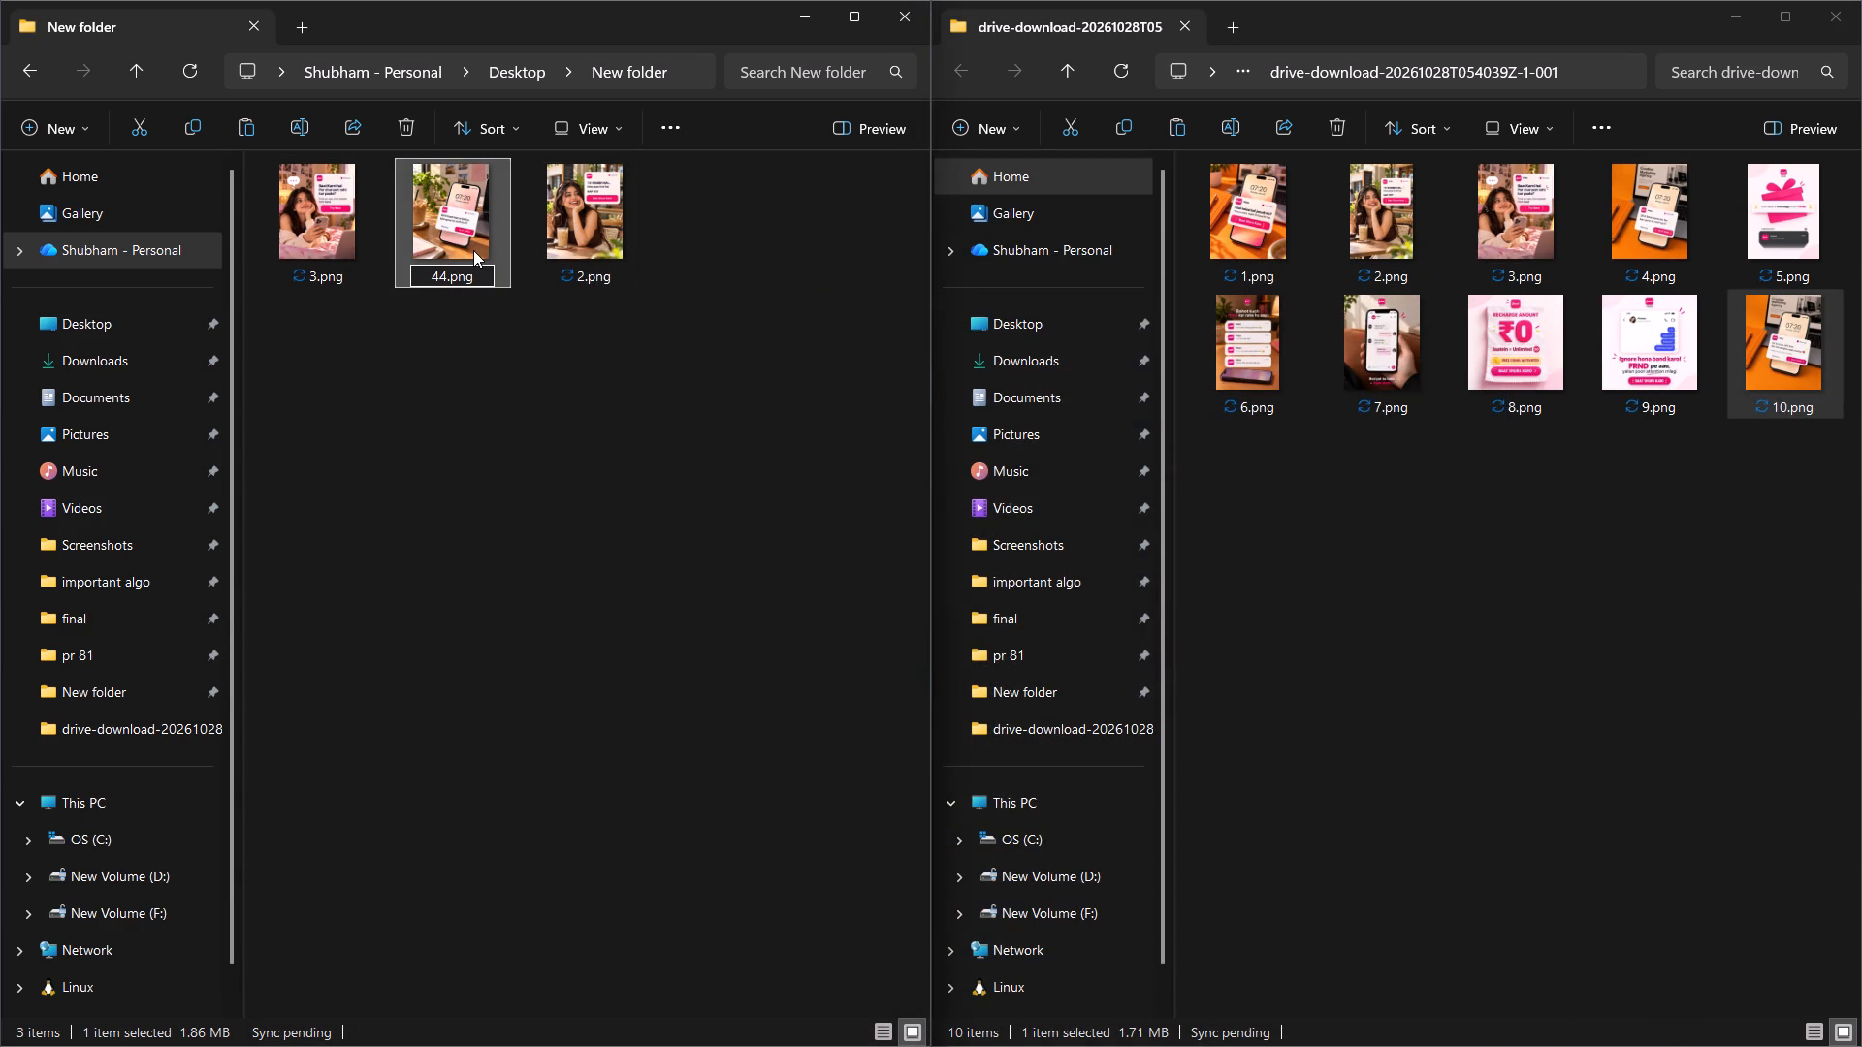
pyautogui.press('BackSpace')
pyautogui.press('Return')
pyautogui.click(517, 516)
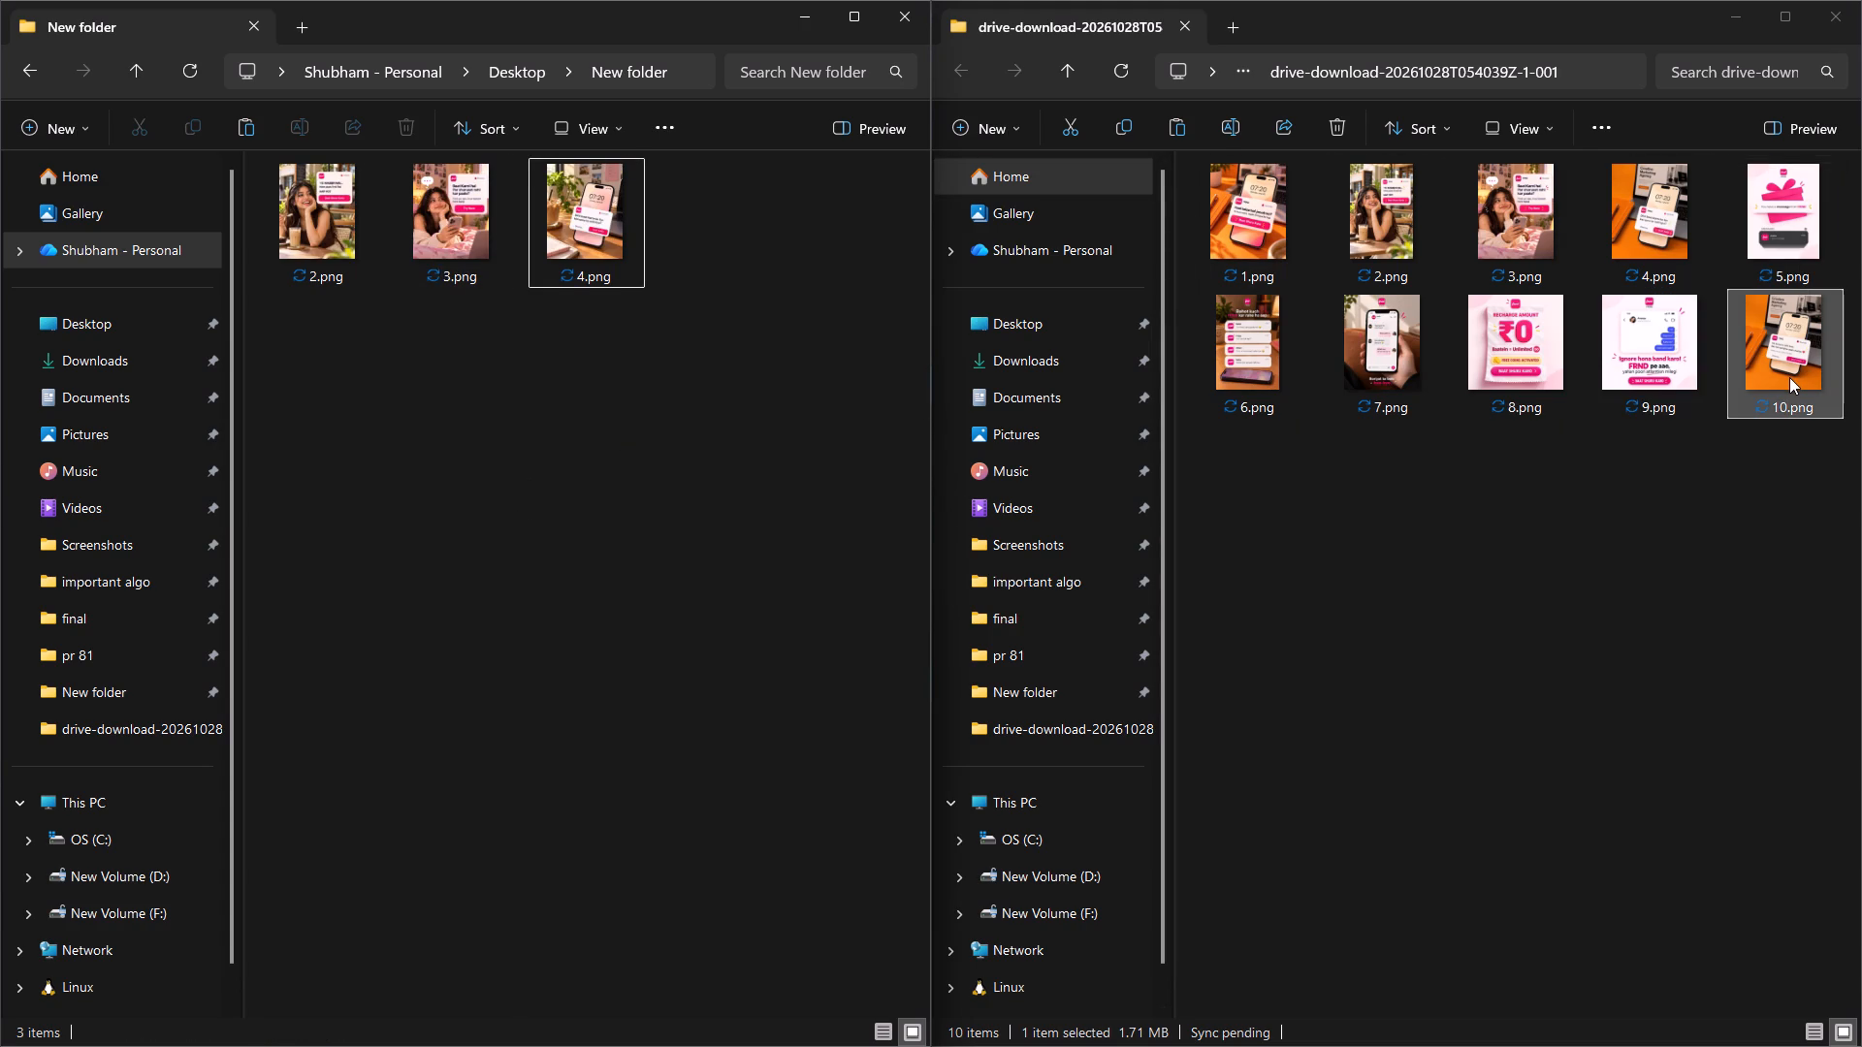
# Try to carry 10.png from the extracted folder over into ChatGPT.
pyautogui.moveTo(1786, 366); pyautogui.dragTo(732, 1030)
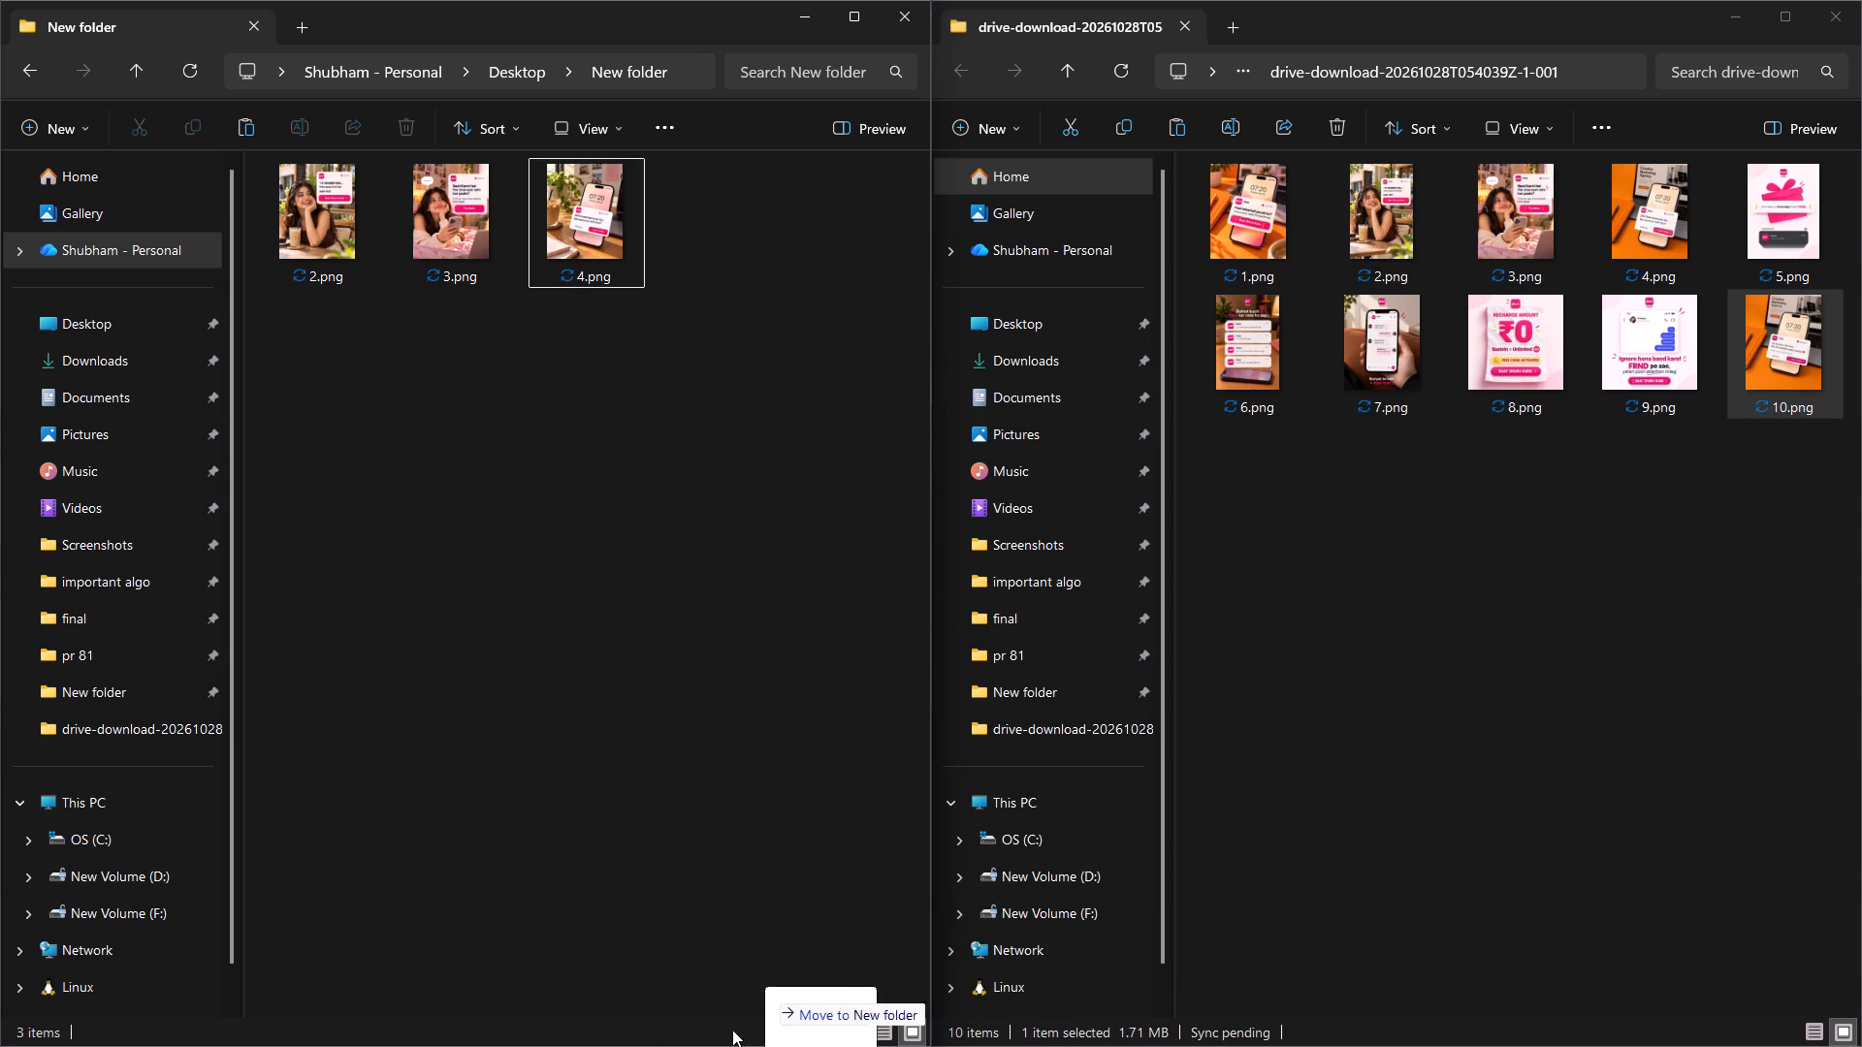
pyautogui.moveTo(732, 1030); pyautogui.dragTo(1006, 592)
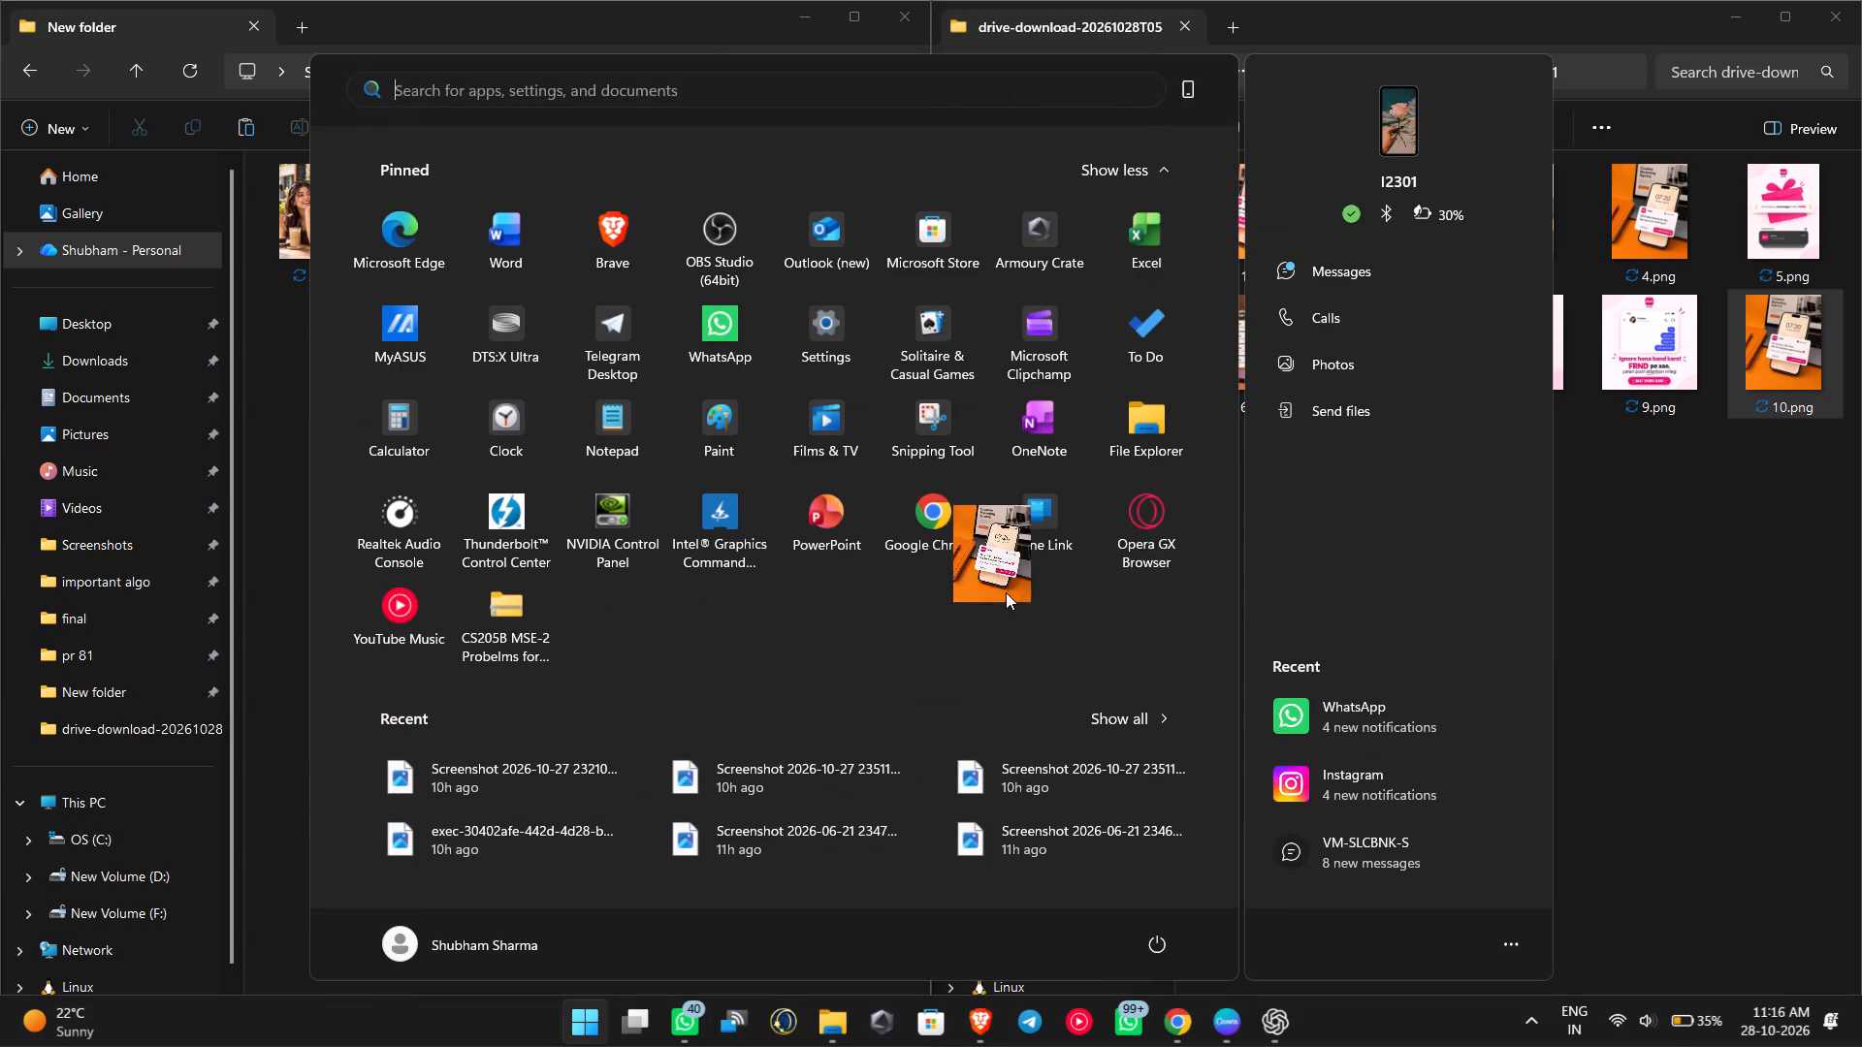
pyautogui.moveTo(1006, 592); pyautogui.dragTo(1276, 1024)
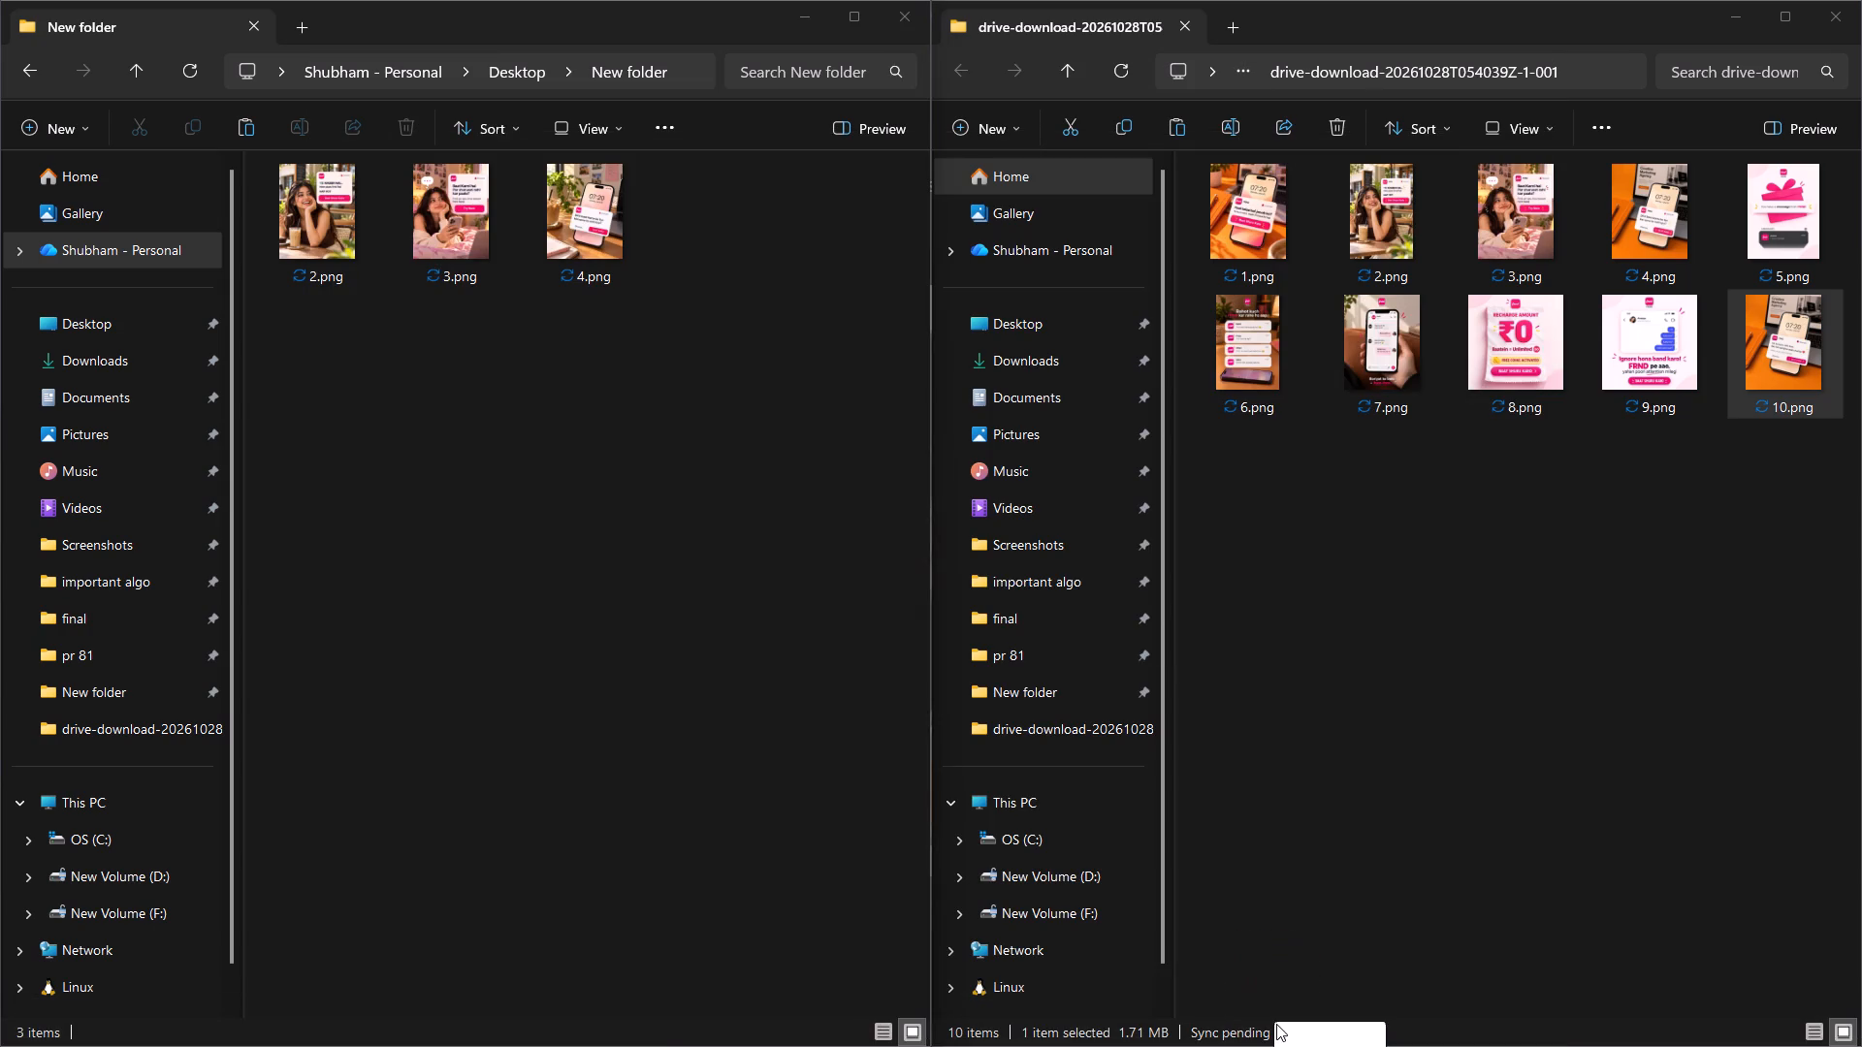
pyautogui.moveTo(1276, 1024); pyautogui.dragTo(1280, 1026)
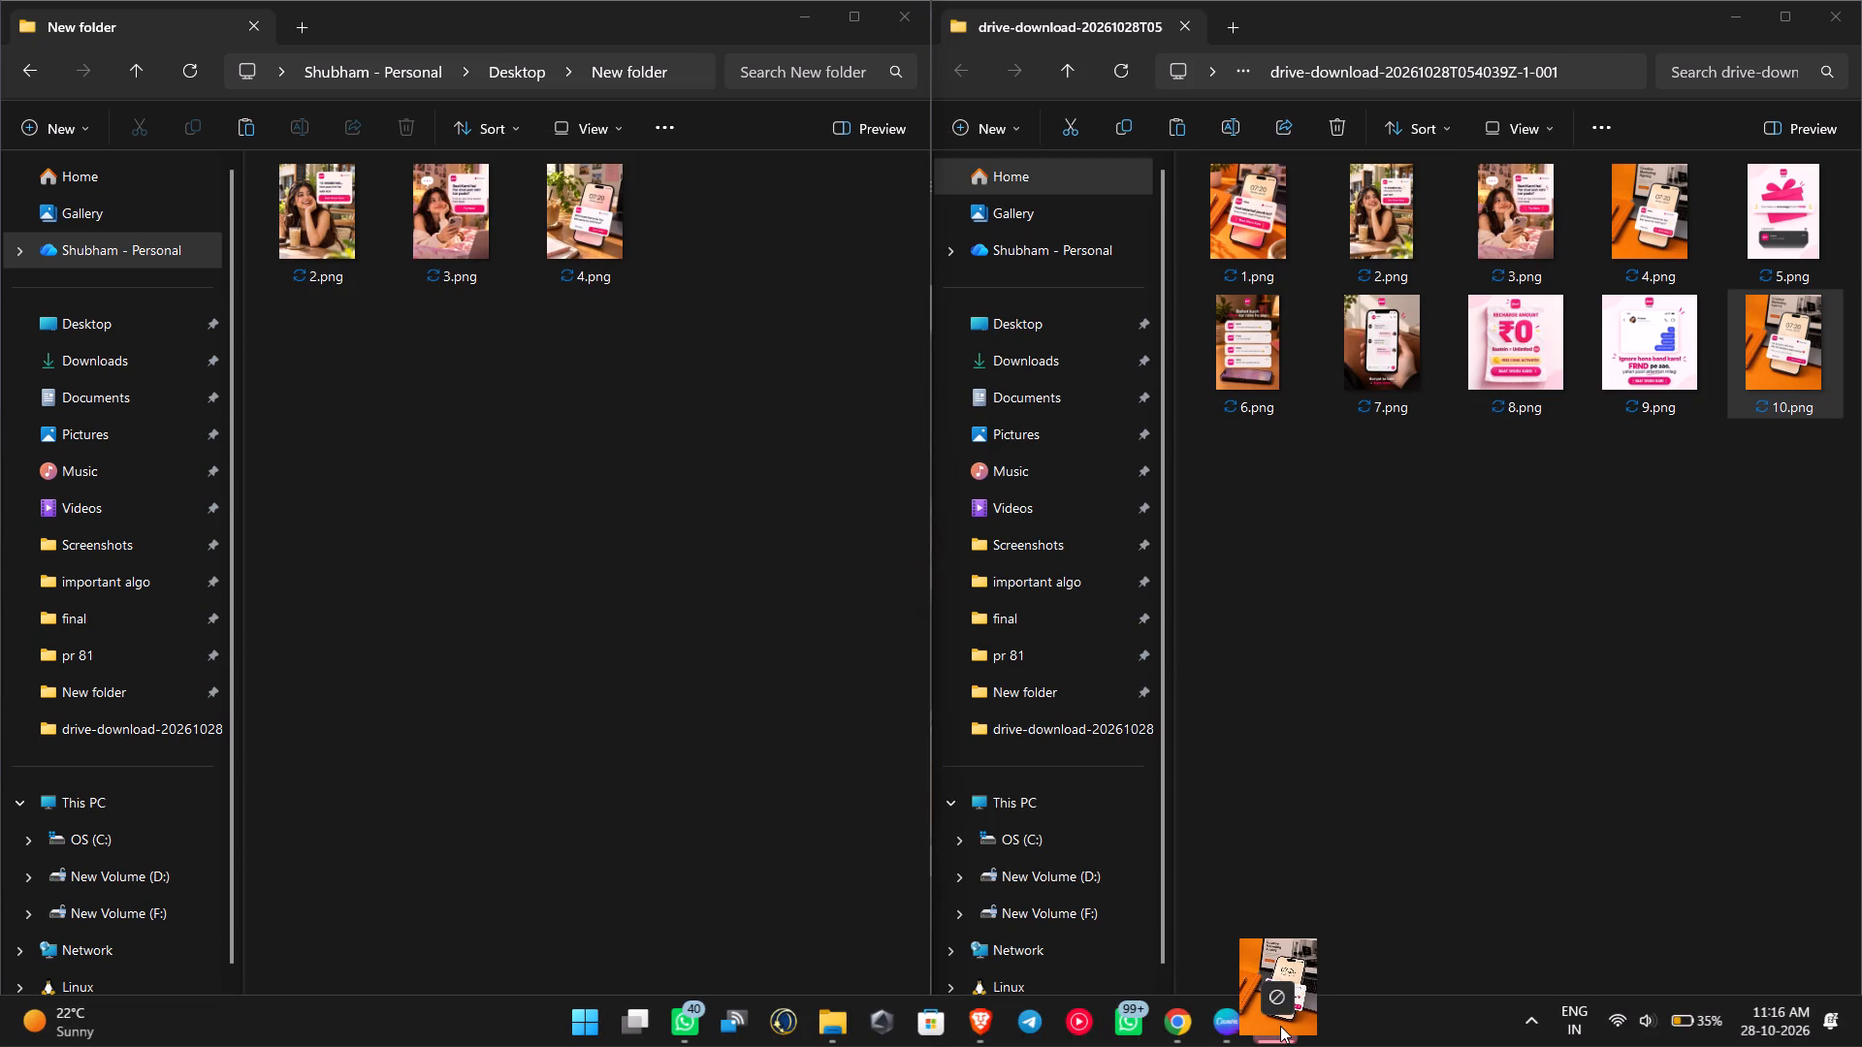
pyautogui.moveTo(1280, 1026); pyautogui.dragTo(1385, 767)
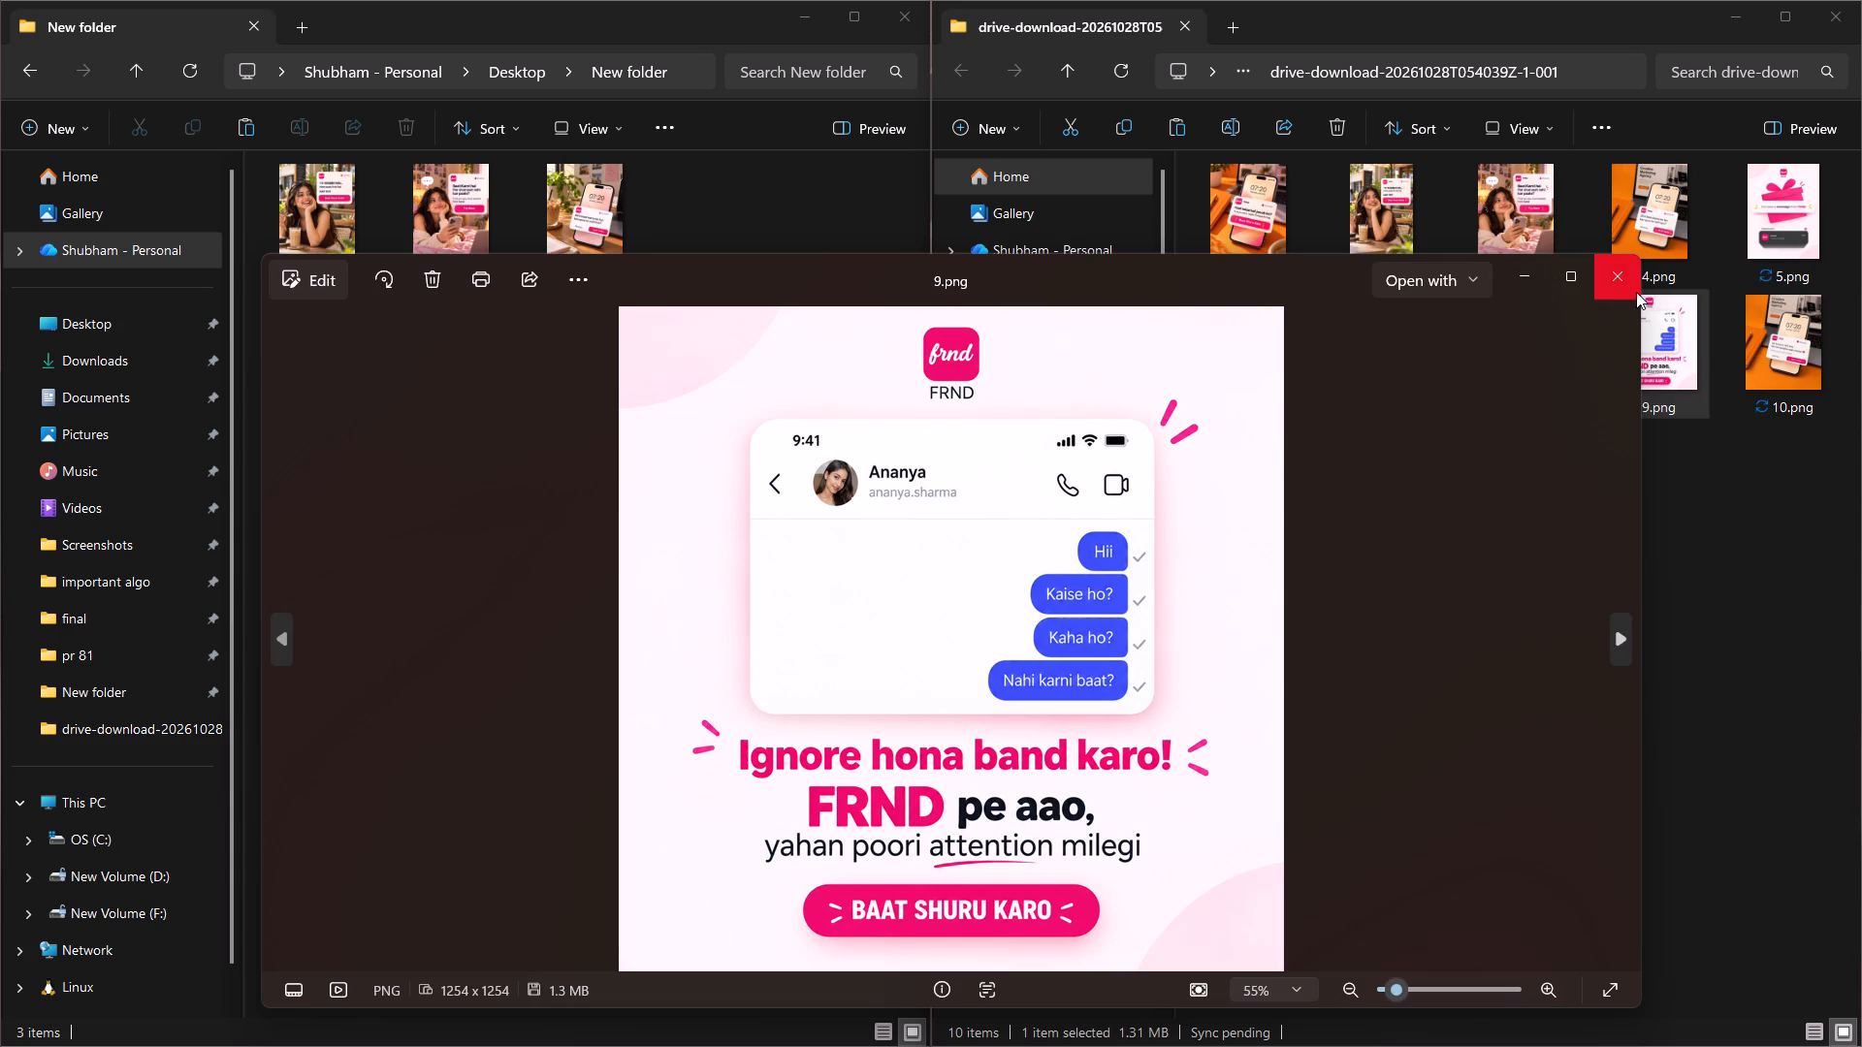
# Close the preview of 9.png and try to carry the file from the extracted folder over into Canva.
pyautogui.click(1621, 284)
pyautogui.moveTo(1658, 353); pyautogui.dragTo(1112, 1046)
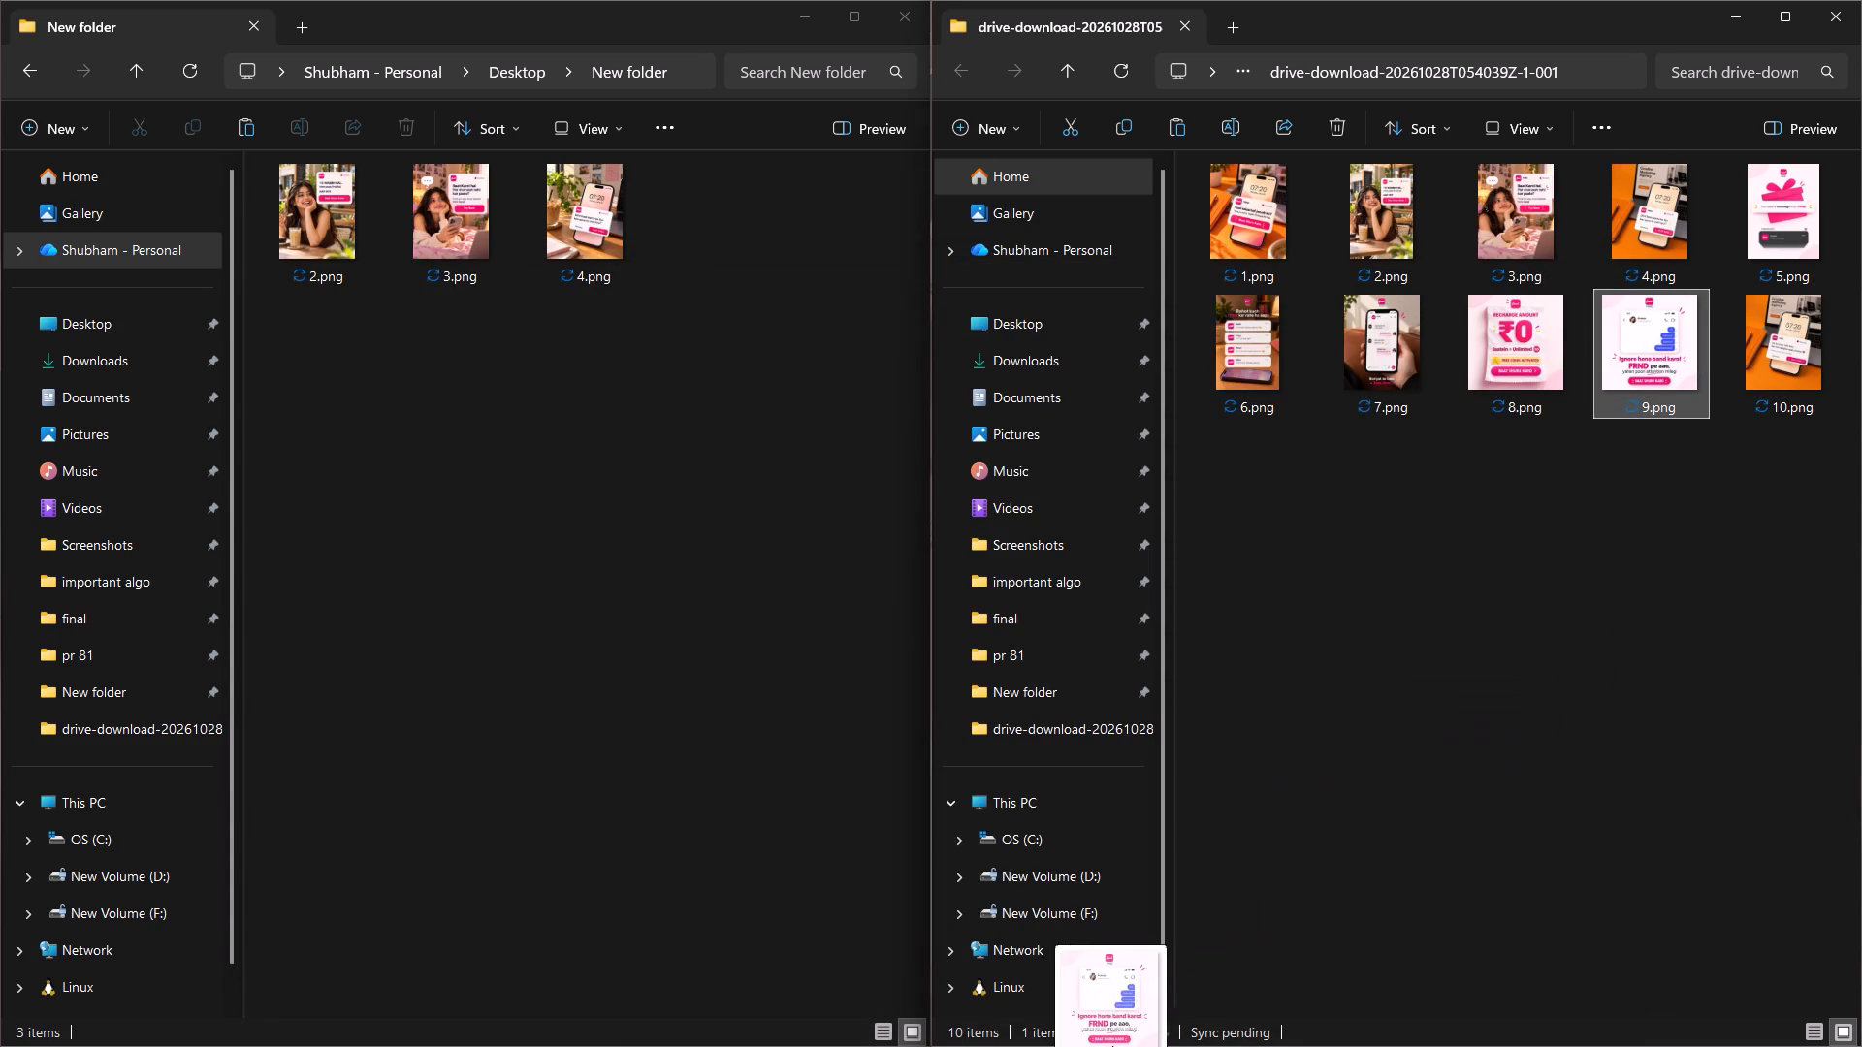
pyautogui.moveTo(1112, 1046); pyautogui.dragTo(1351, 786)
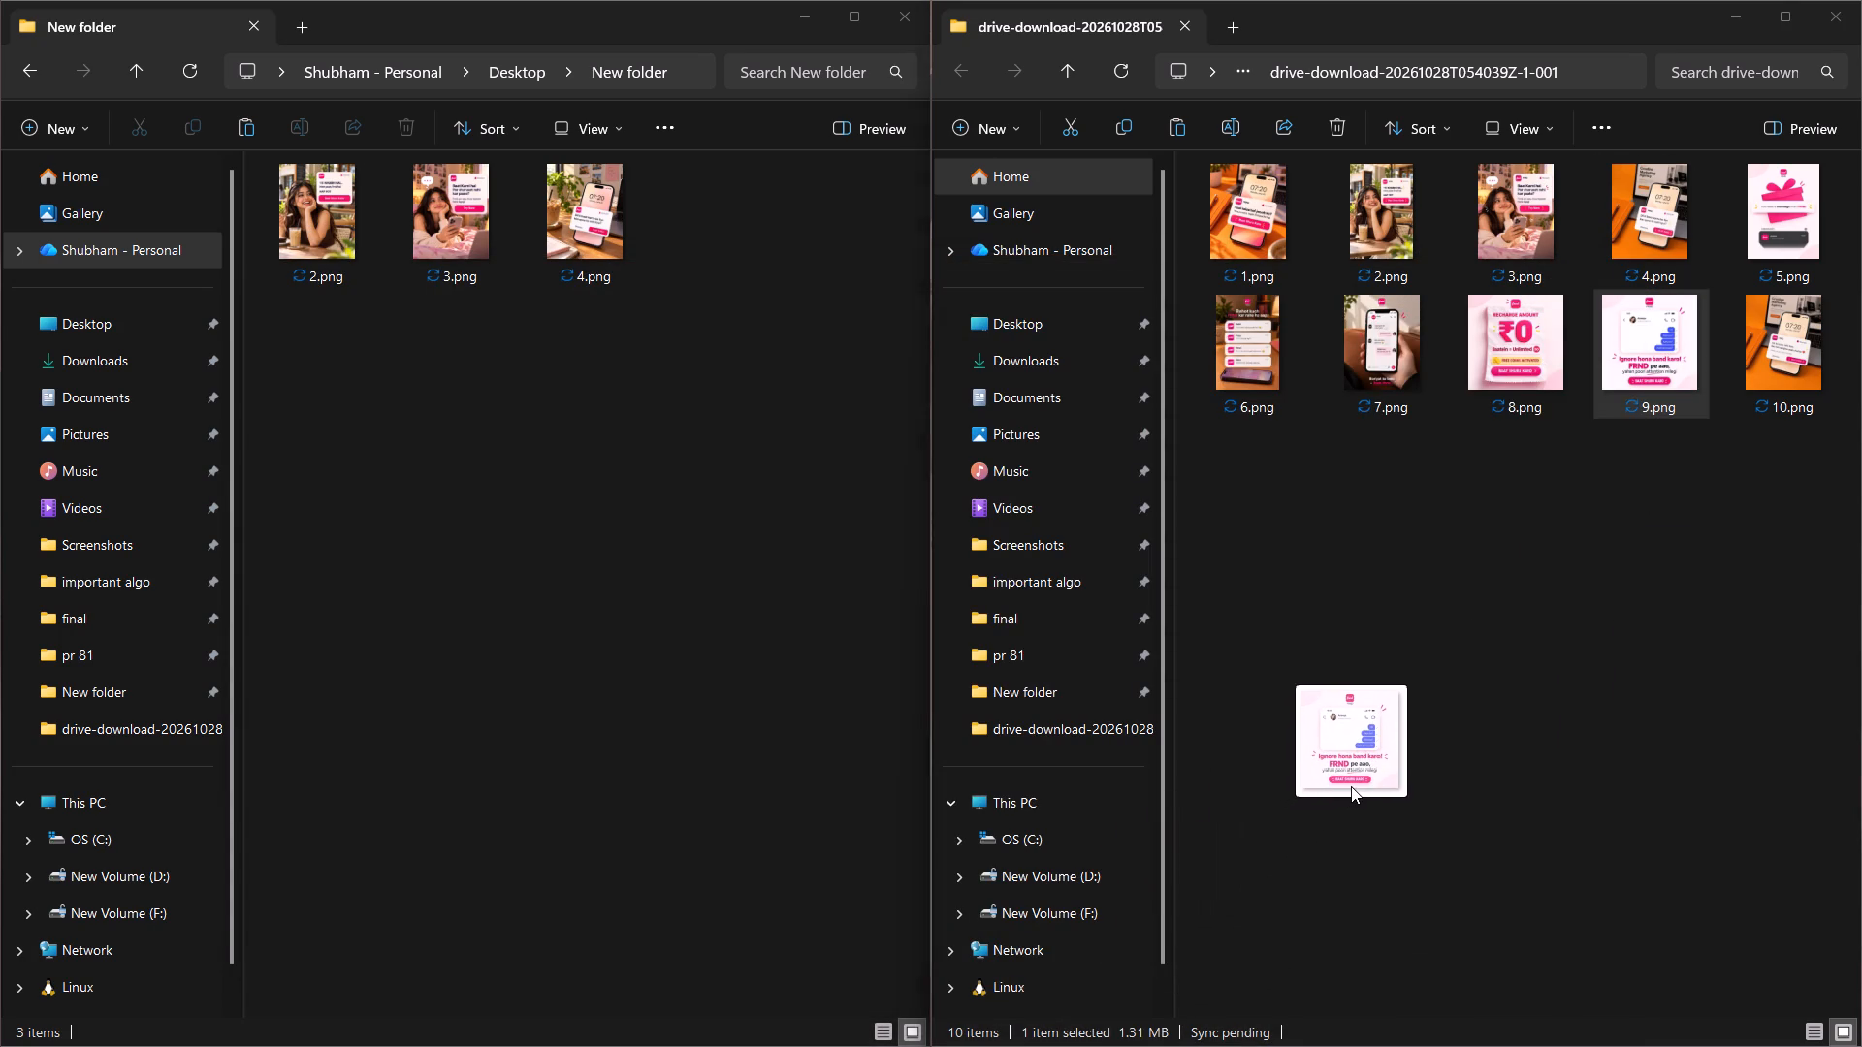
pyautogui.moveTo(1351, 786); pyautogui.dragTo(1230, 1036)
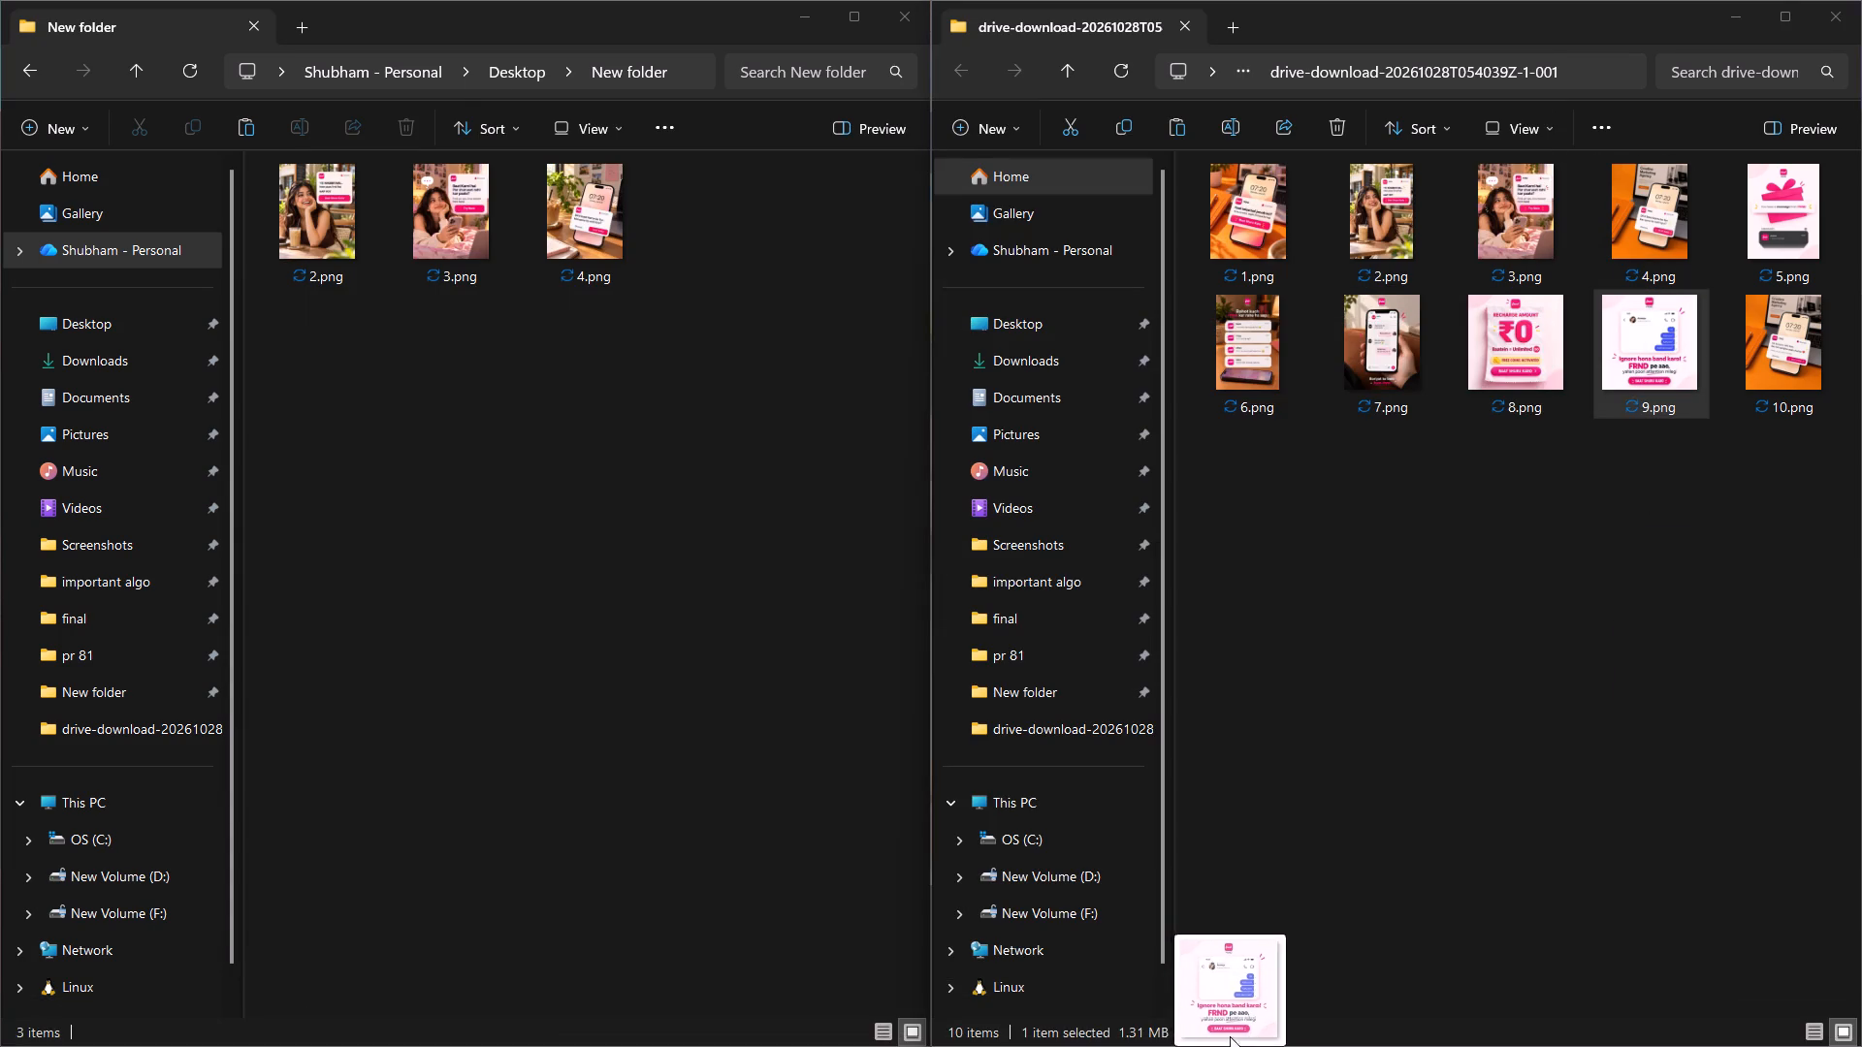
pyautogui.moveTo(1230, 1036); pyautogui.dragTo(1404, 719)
# Switch to Canva and add a blank fourth page to the Instagram Post design.
pyautogui.click(1221, 1019)
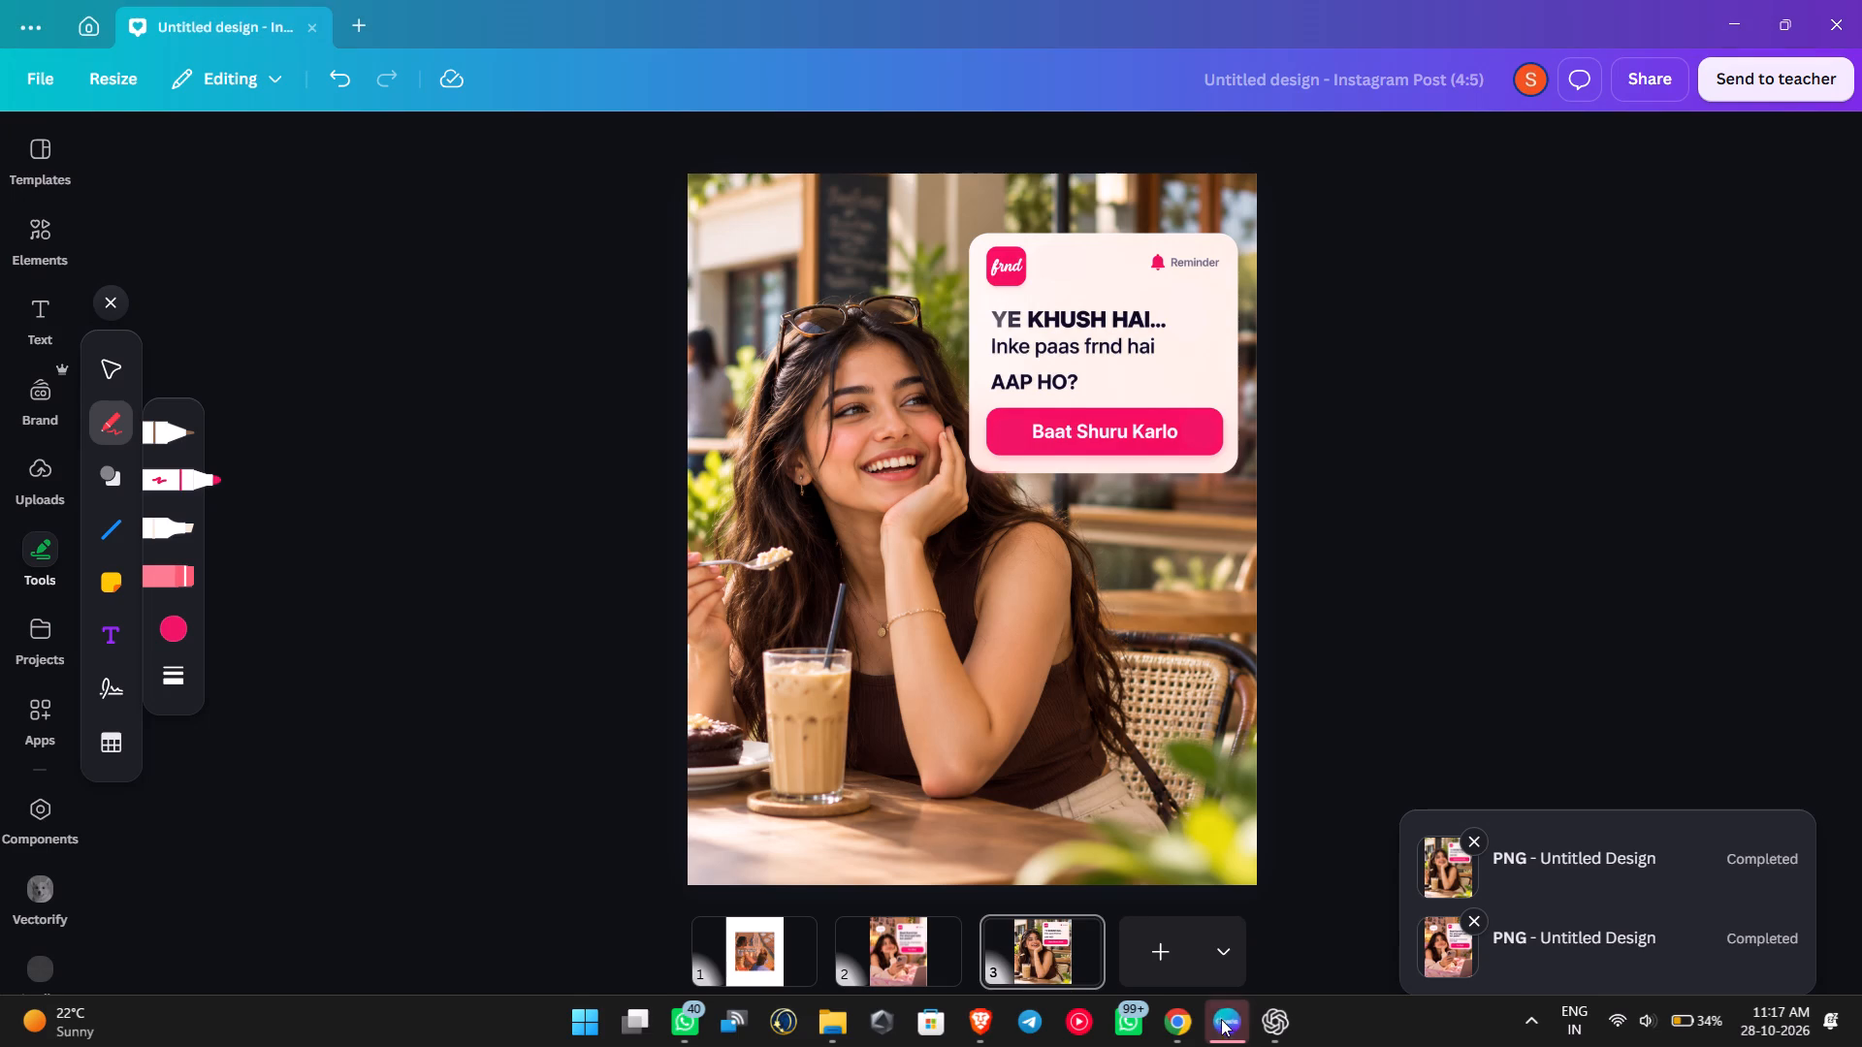
pyautogui.click(1136, 957)
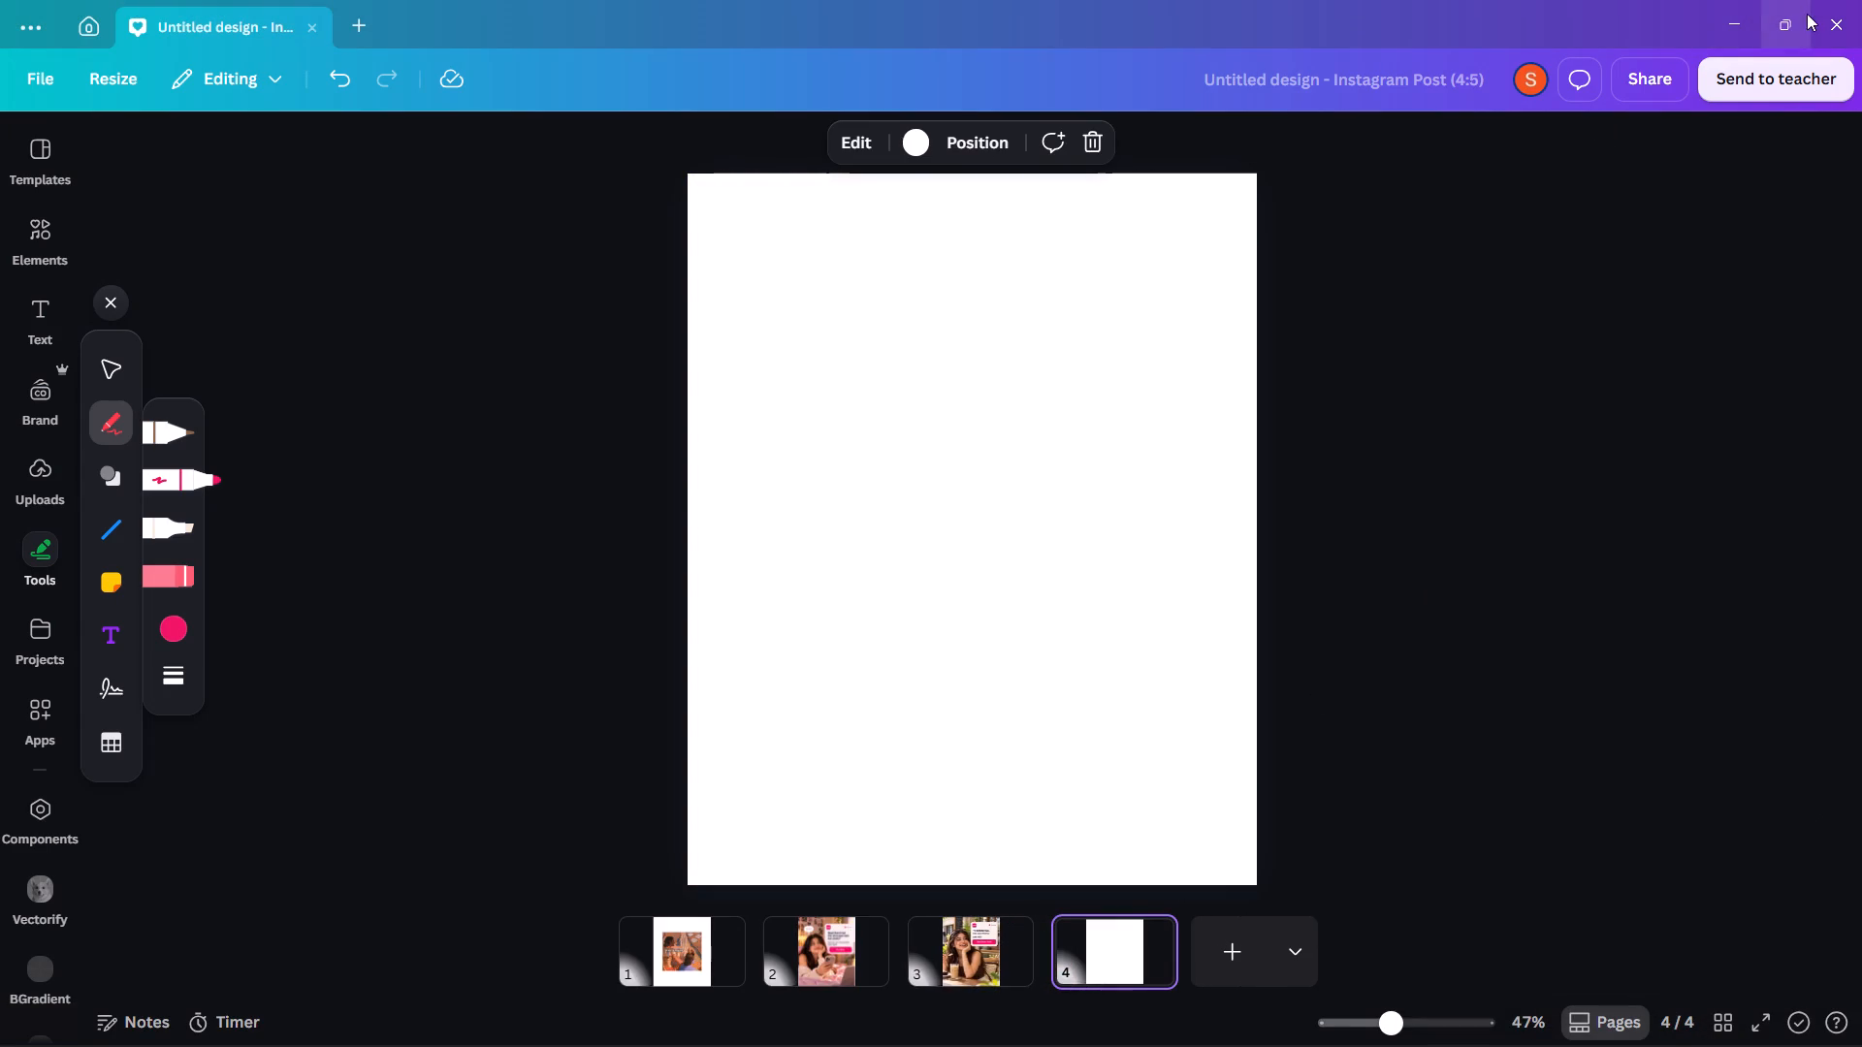
# Bring 9.png from the extracted folder into the Canva design at page 4 and show the uploaded images.
pyautogui.click(1794, 14)
pyautogui.moveTo(1647, 375); pyautogui.dragTo(1032, 555)
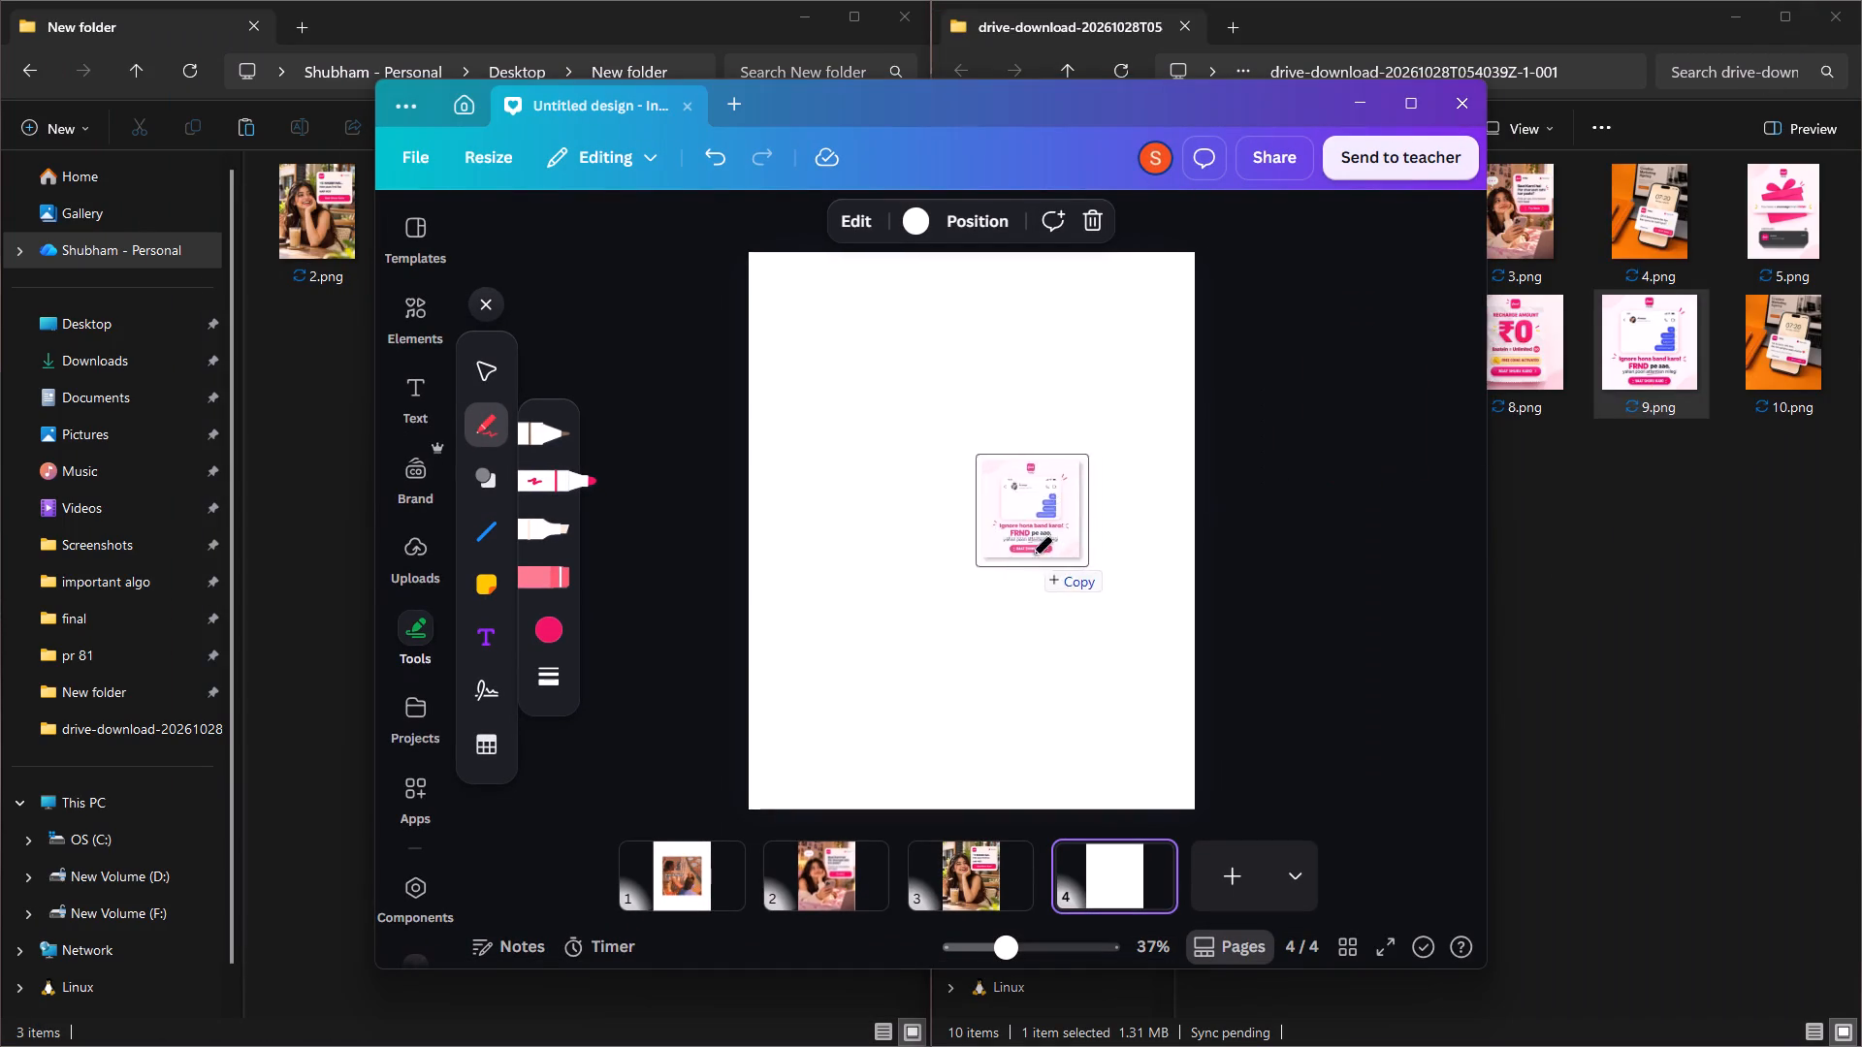
pyautogui.click(1411, 105)
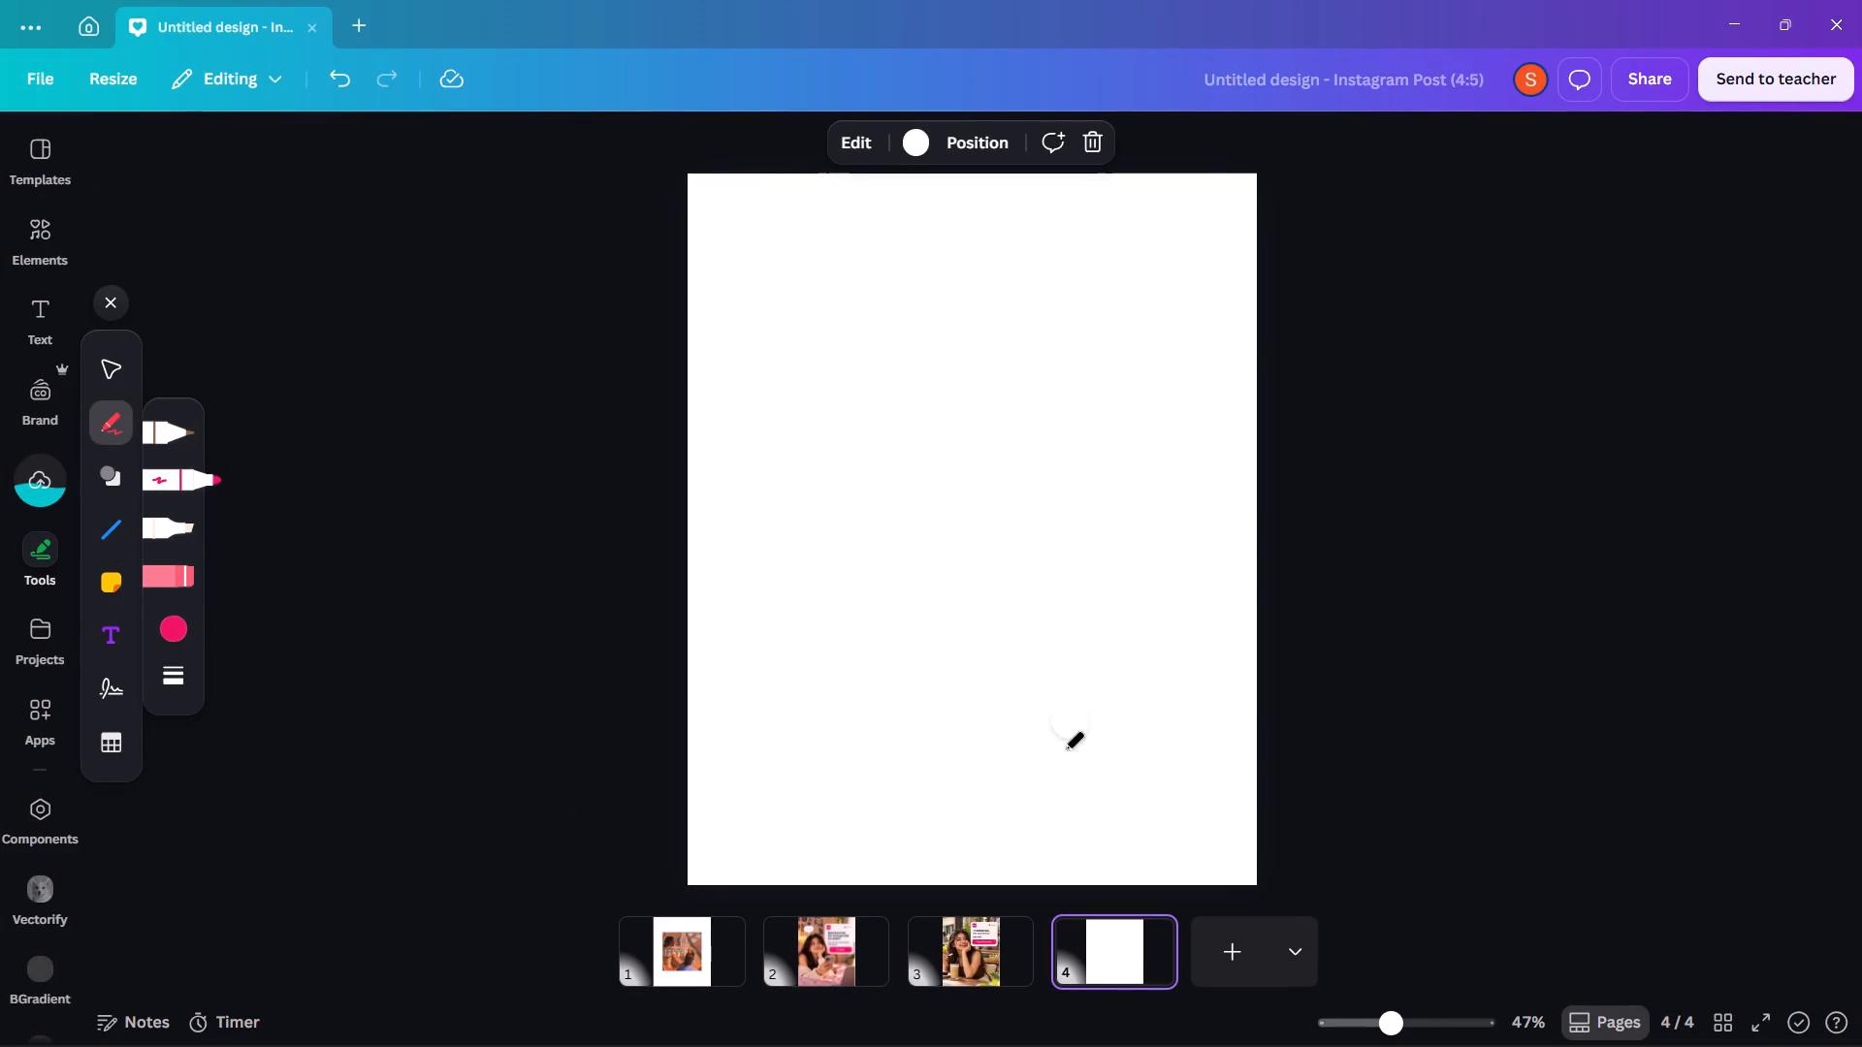
pyautogui.click(1799, 12)
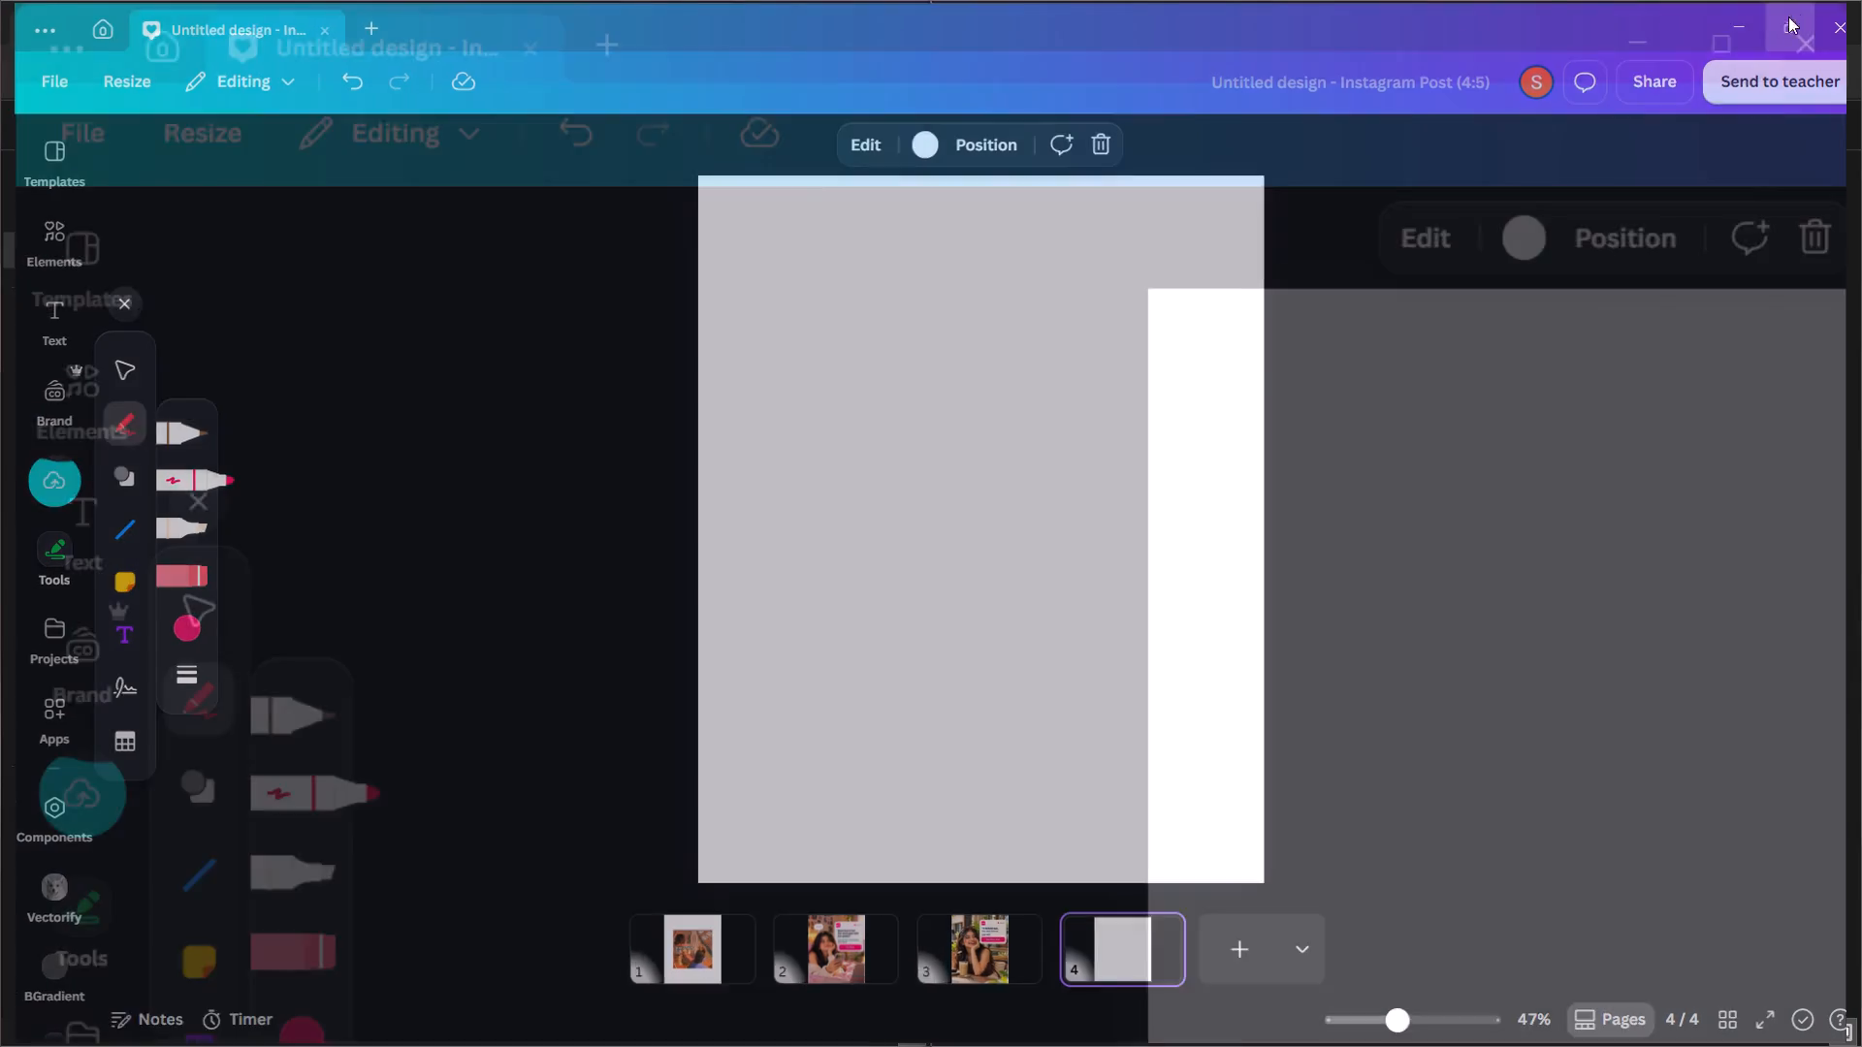
pyautogui.moveTo(1658, 374); pyautogui.dragTo(1031, 509)
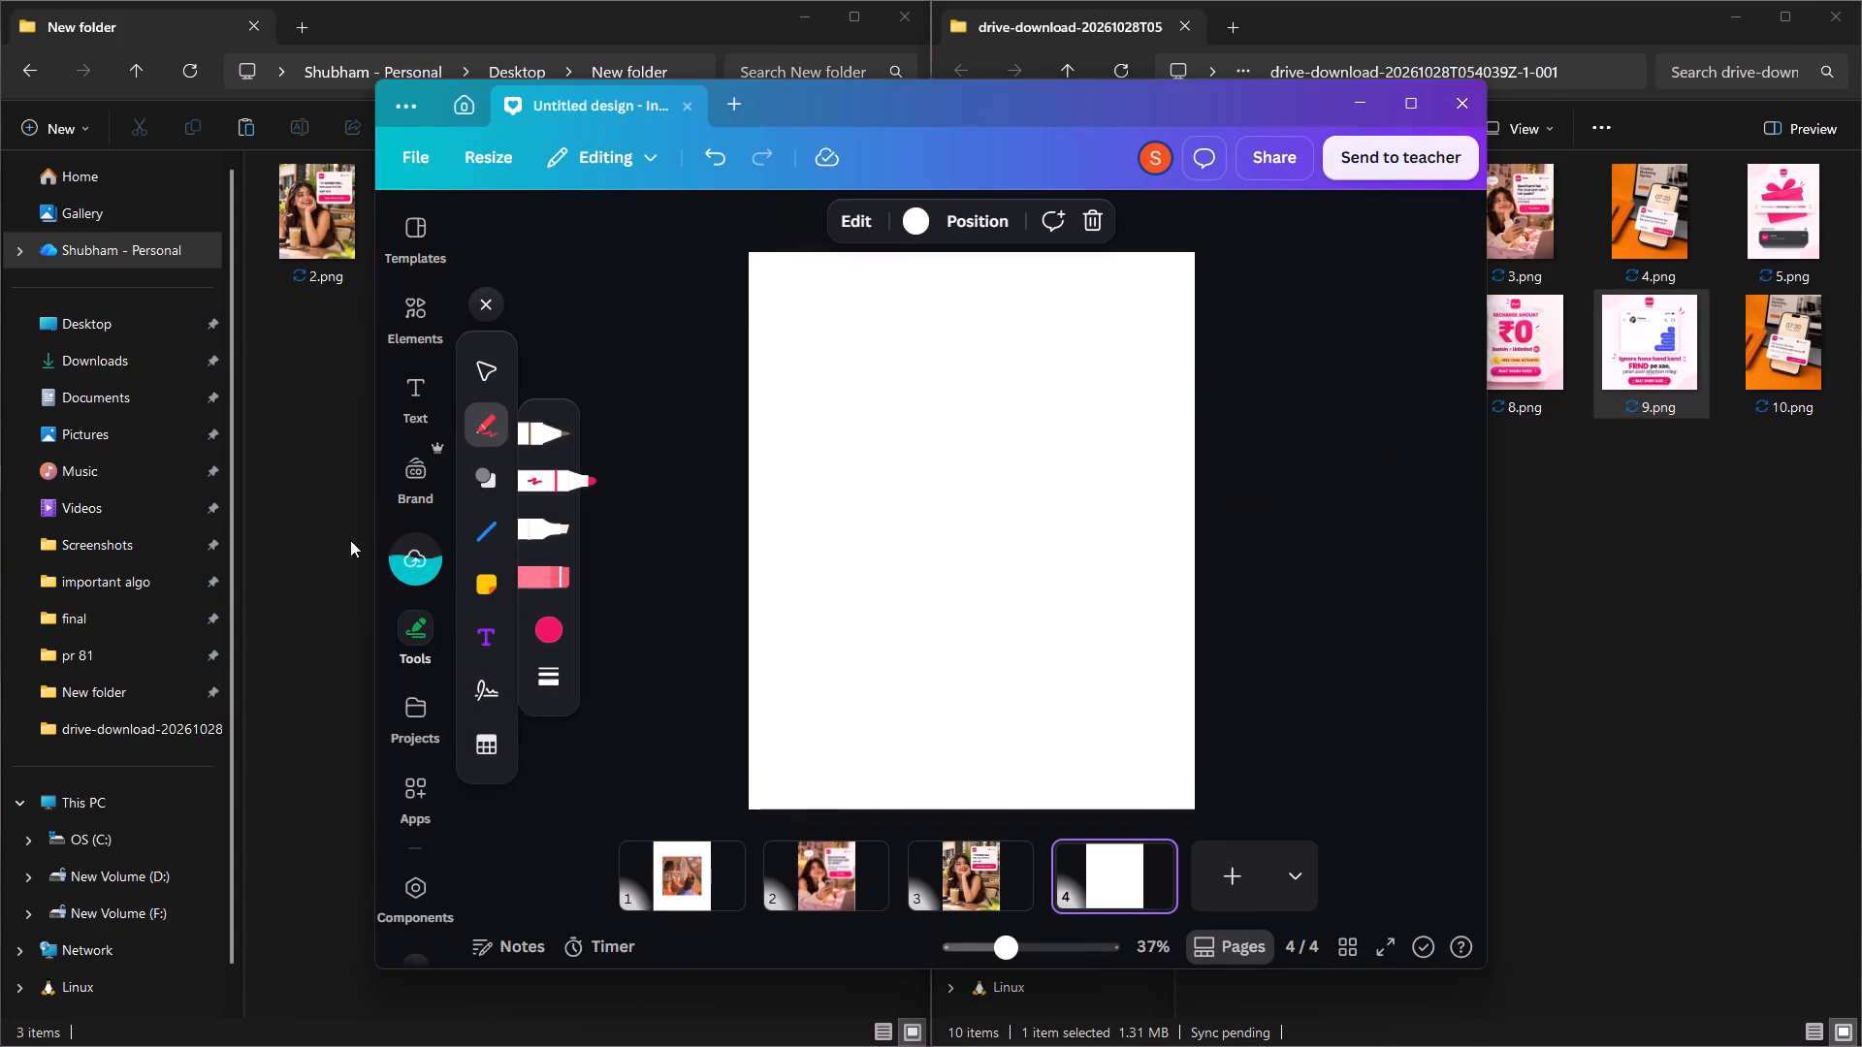
pyautogui.click(403, 552)
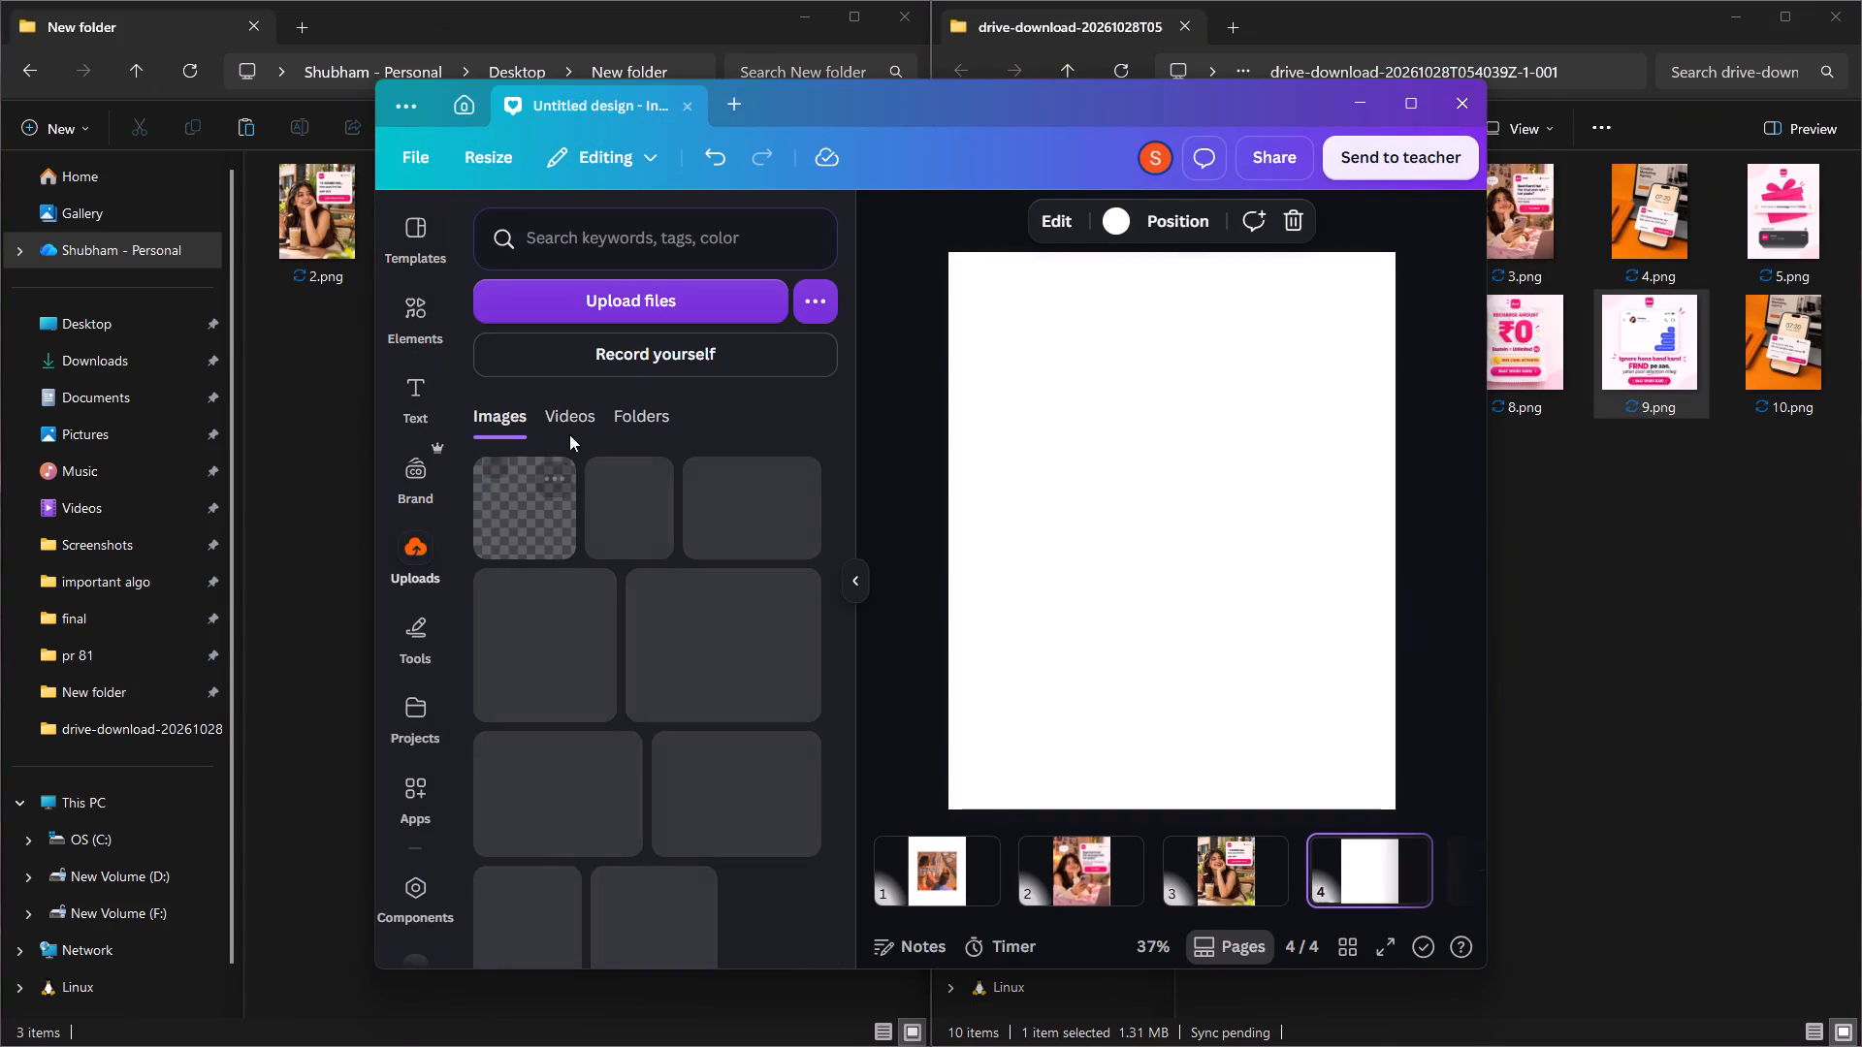
# Move the duplicate 9.png upload to Trash.
pyautogui.click(713, 480)
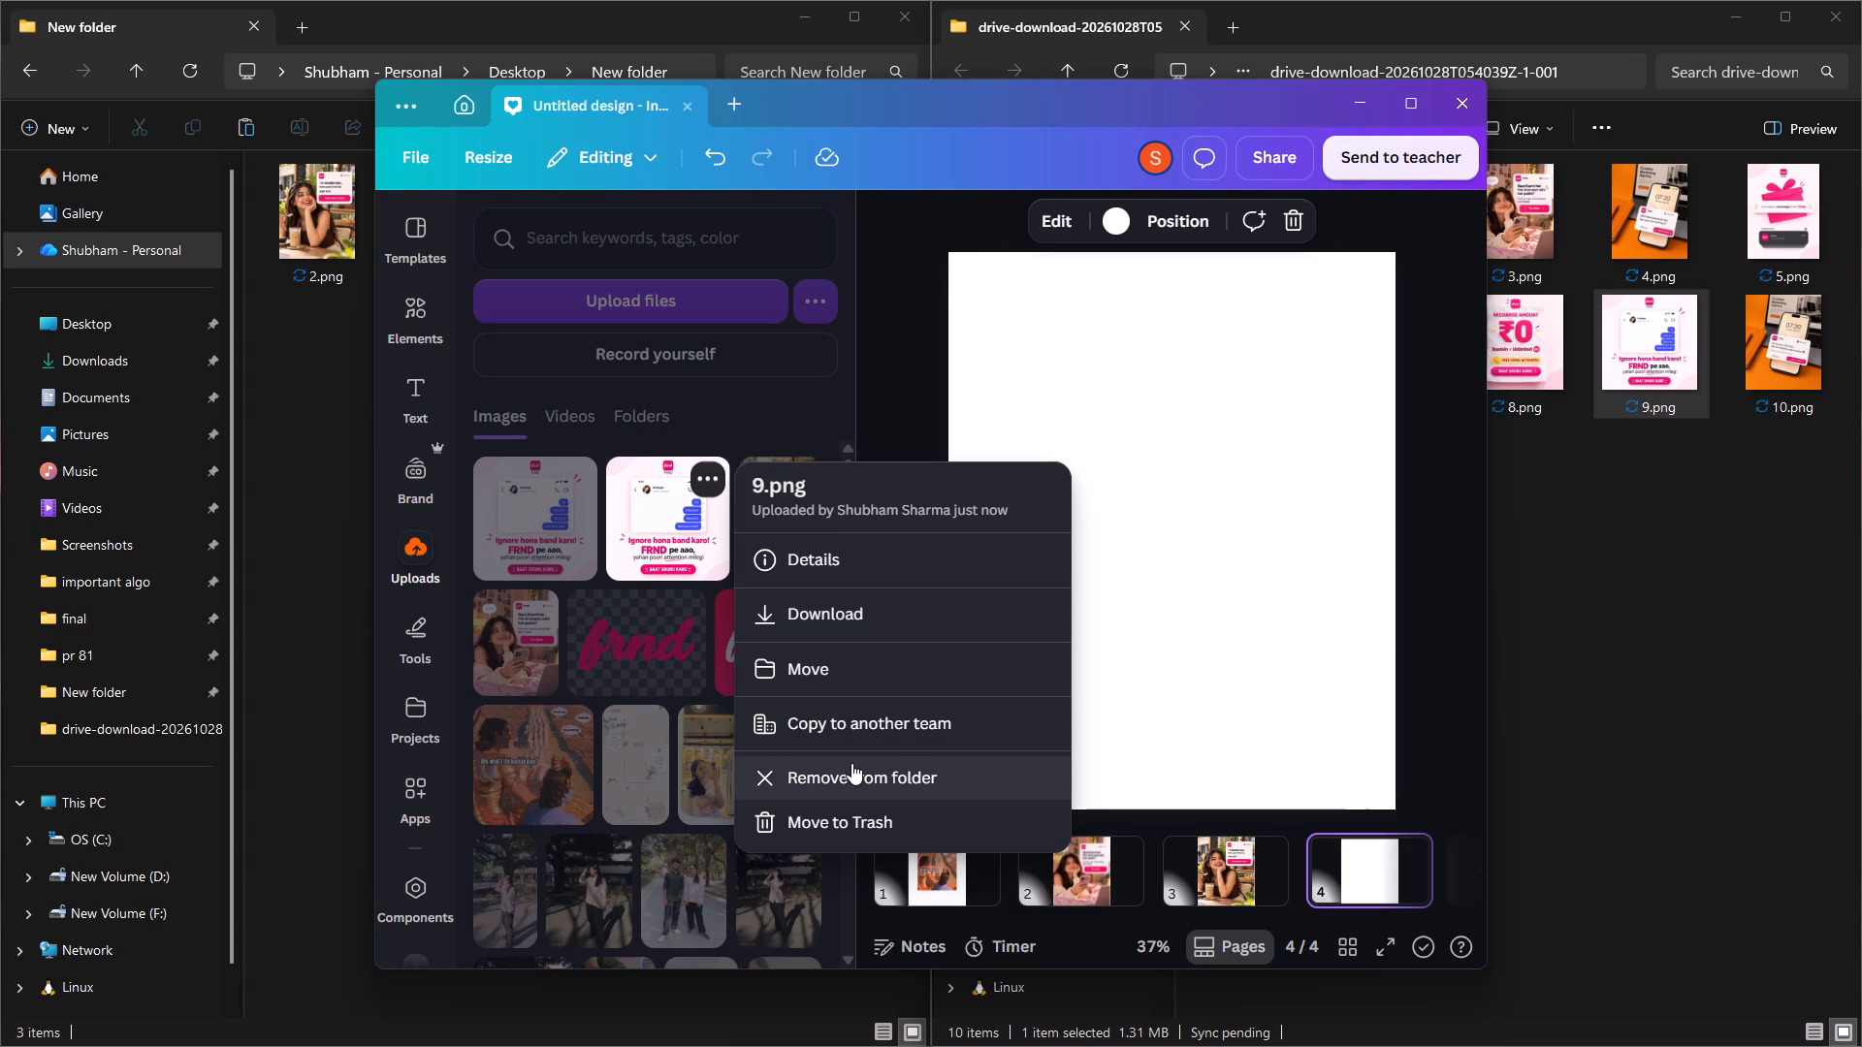
pyautogui.click(855, 812)
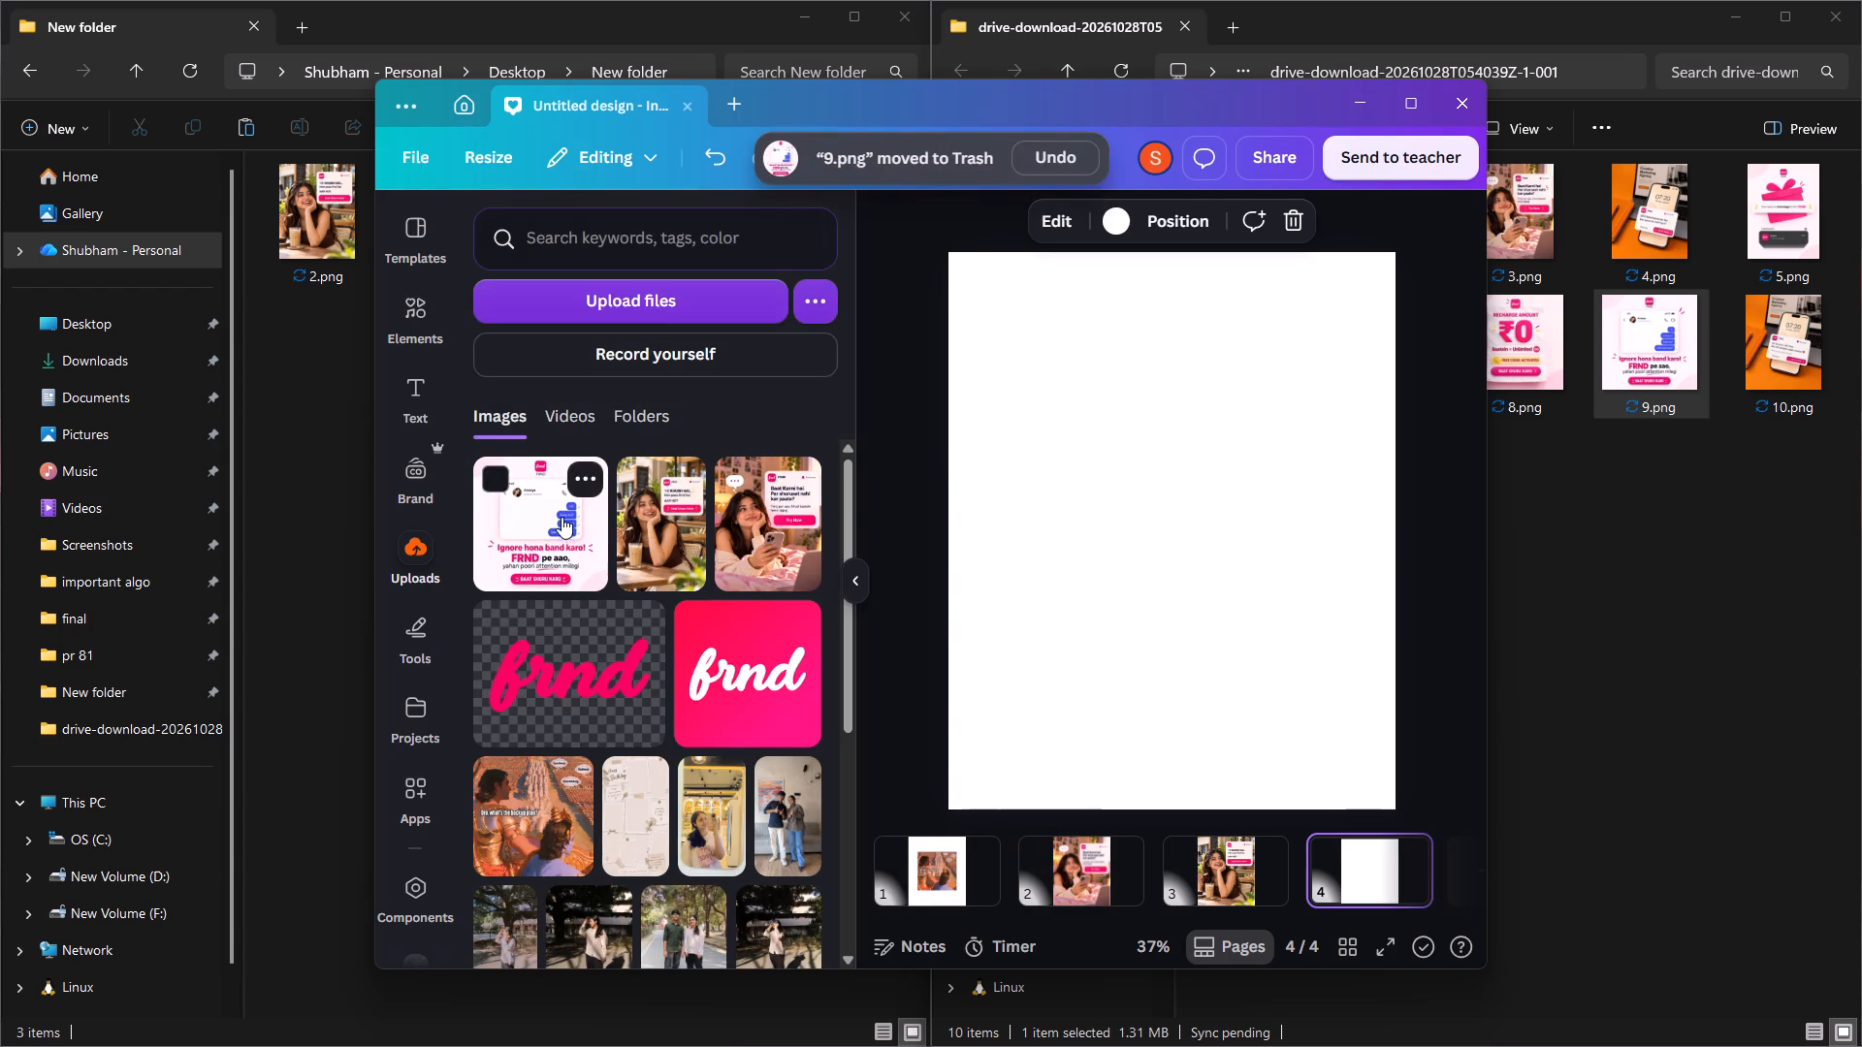
# Place the uploaded 9.png on the blank page 4 and shift it toward the middle of the page.
pyautogui.moveTo(544, 538); pyautogui.dragTo(1128, 492)
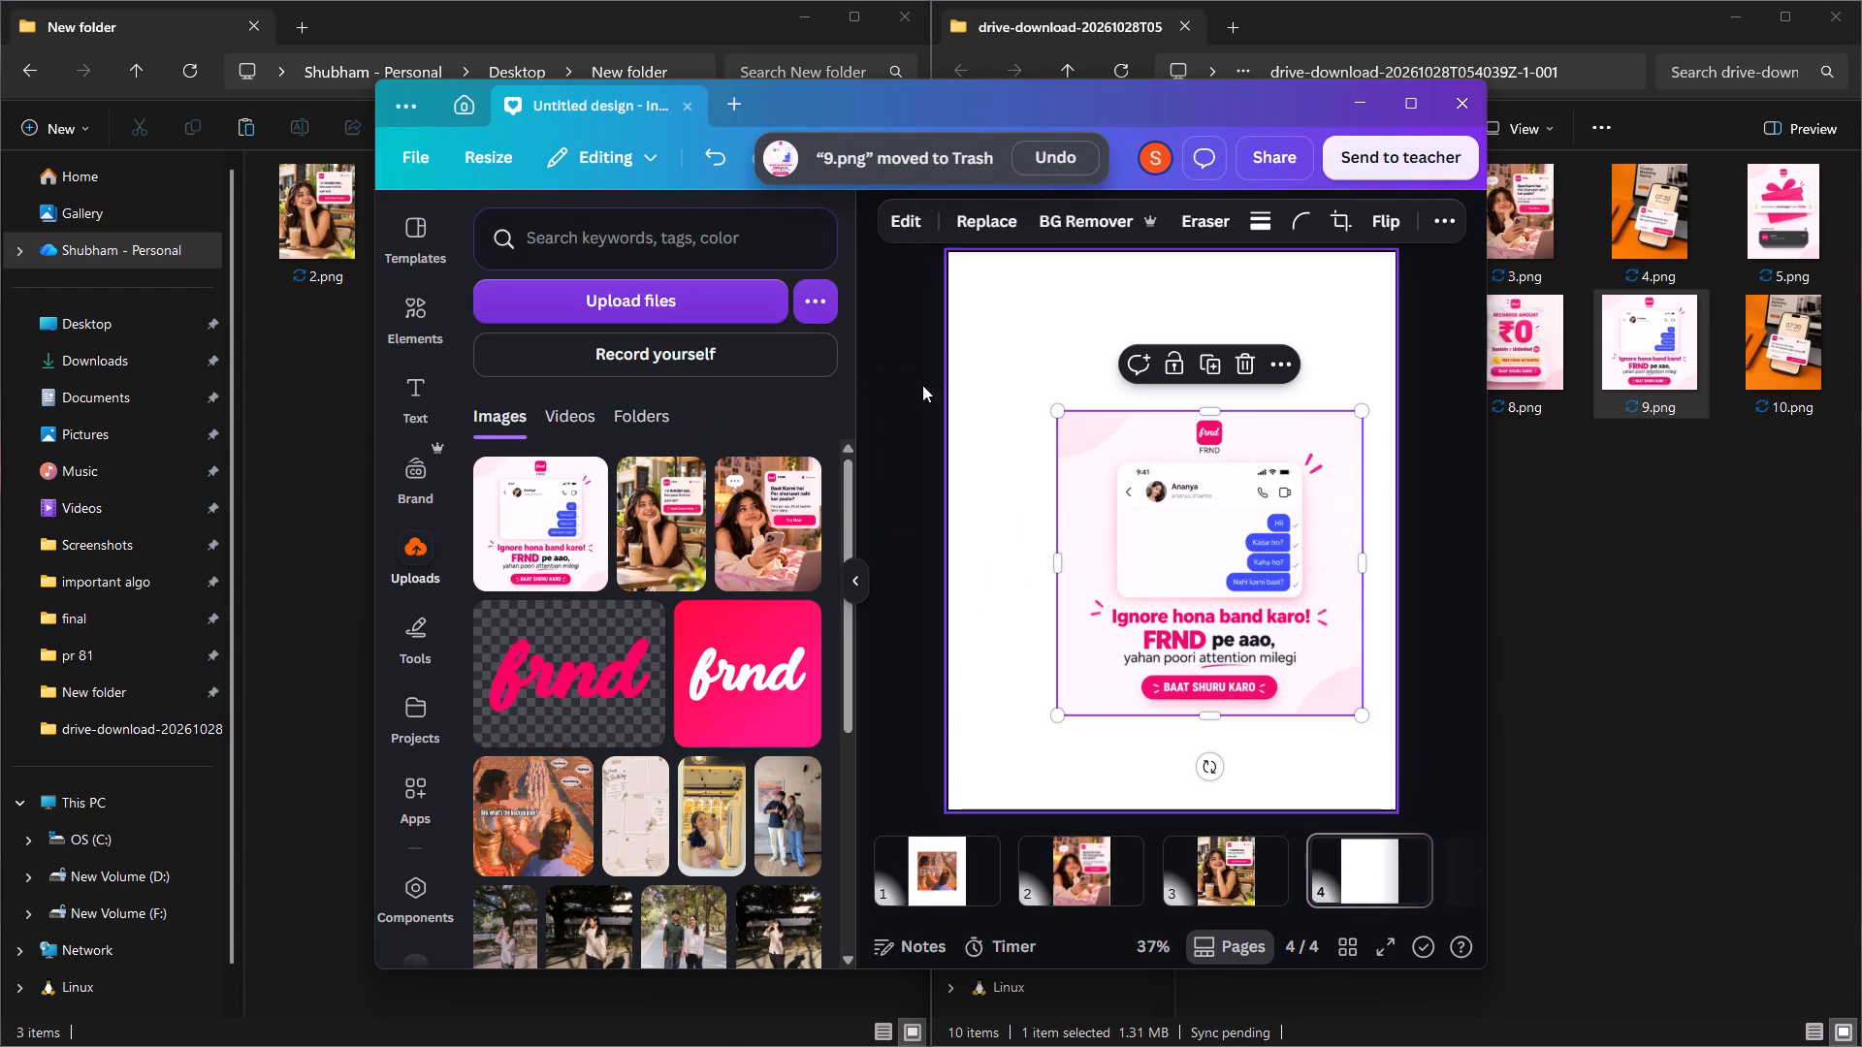
pyautogui.click(890, 322)
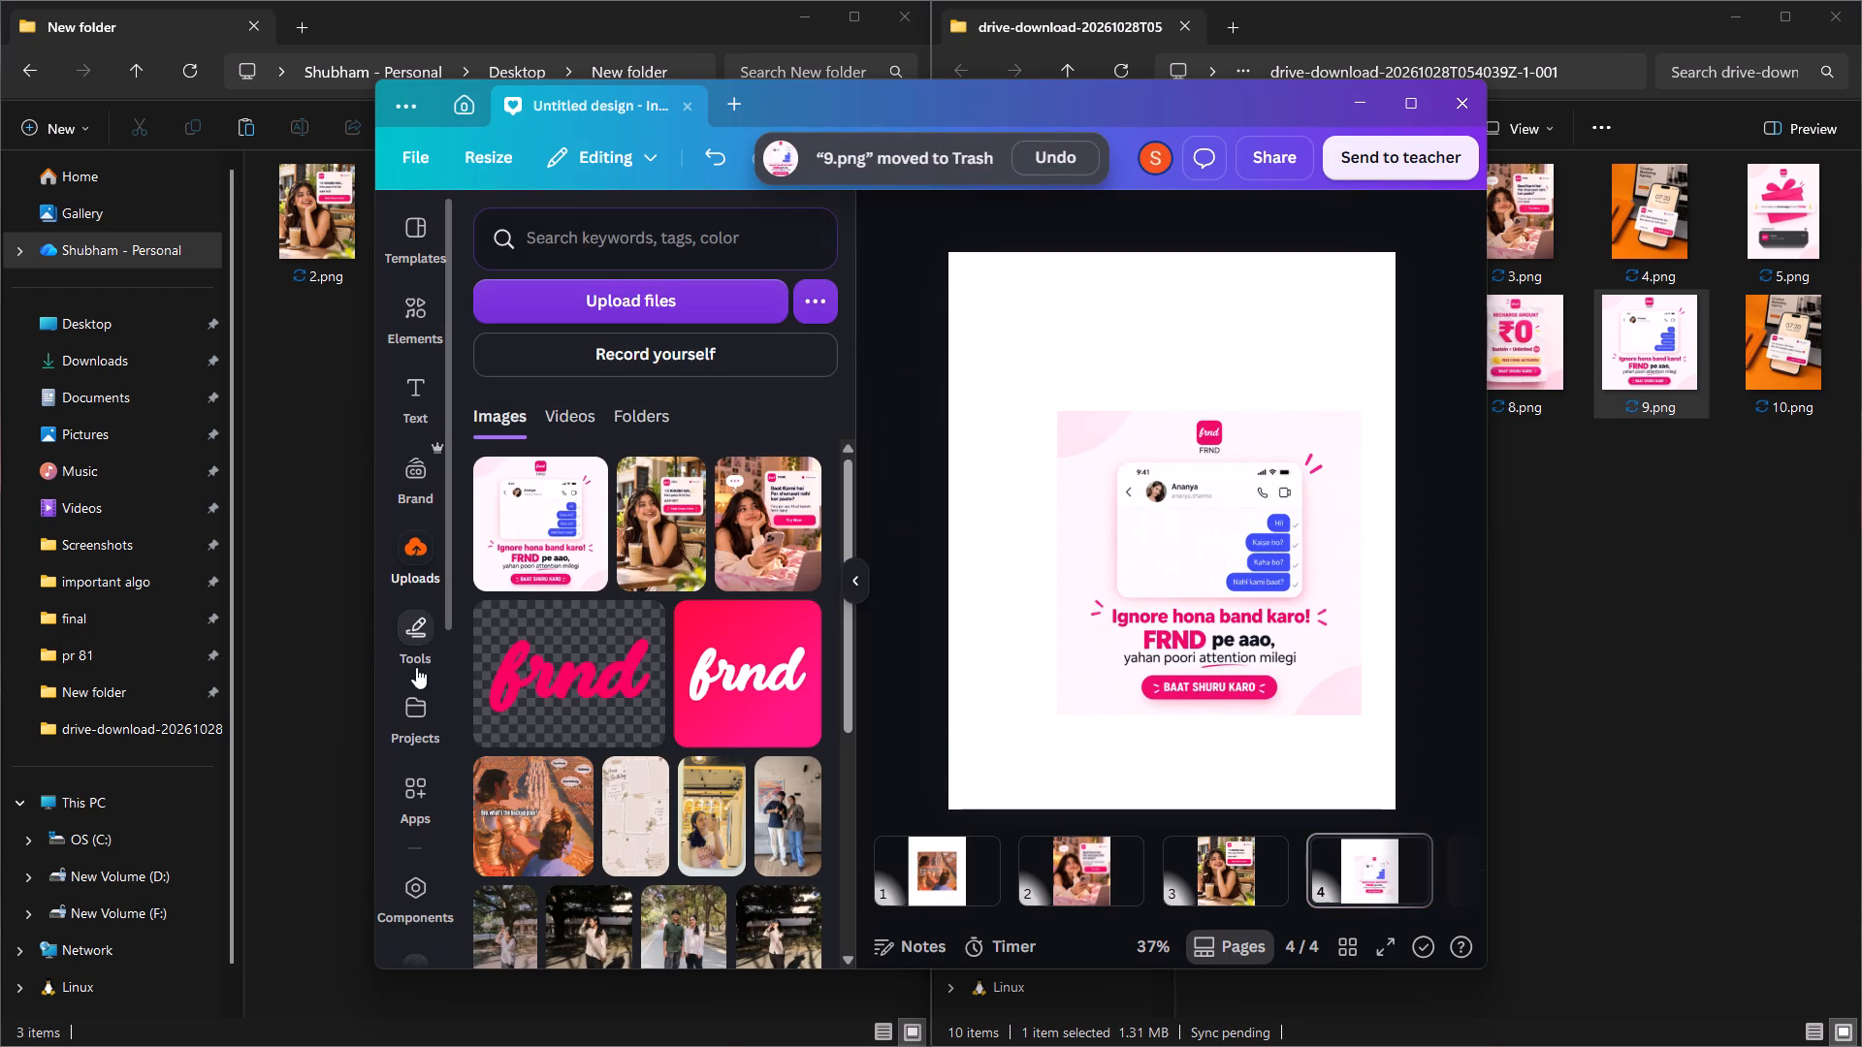
pyautogui.click(421, 630)
pyautogui.moveTo(943, 547); pyautogui.dragTo(912, 516)
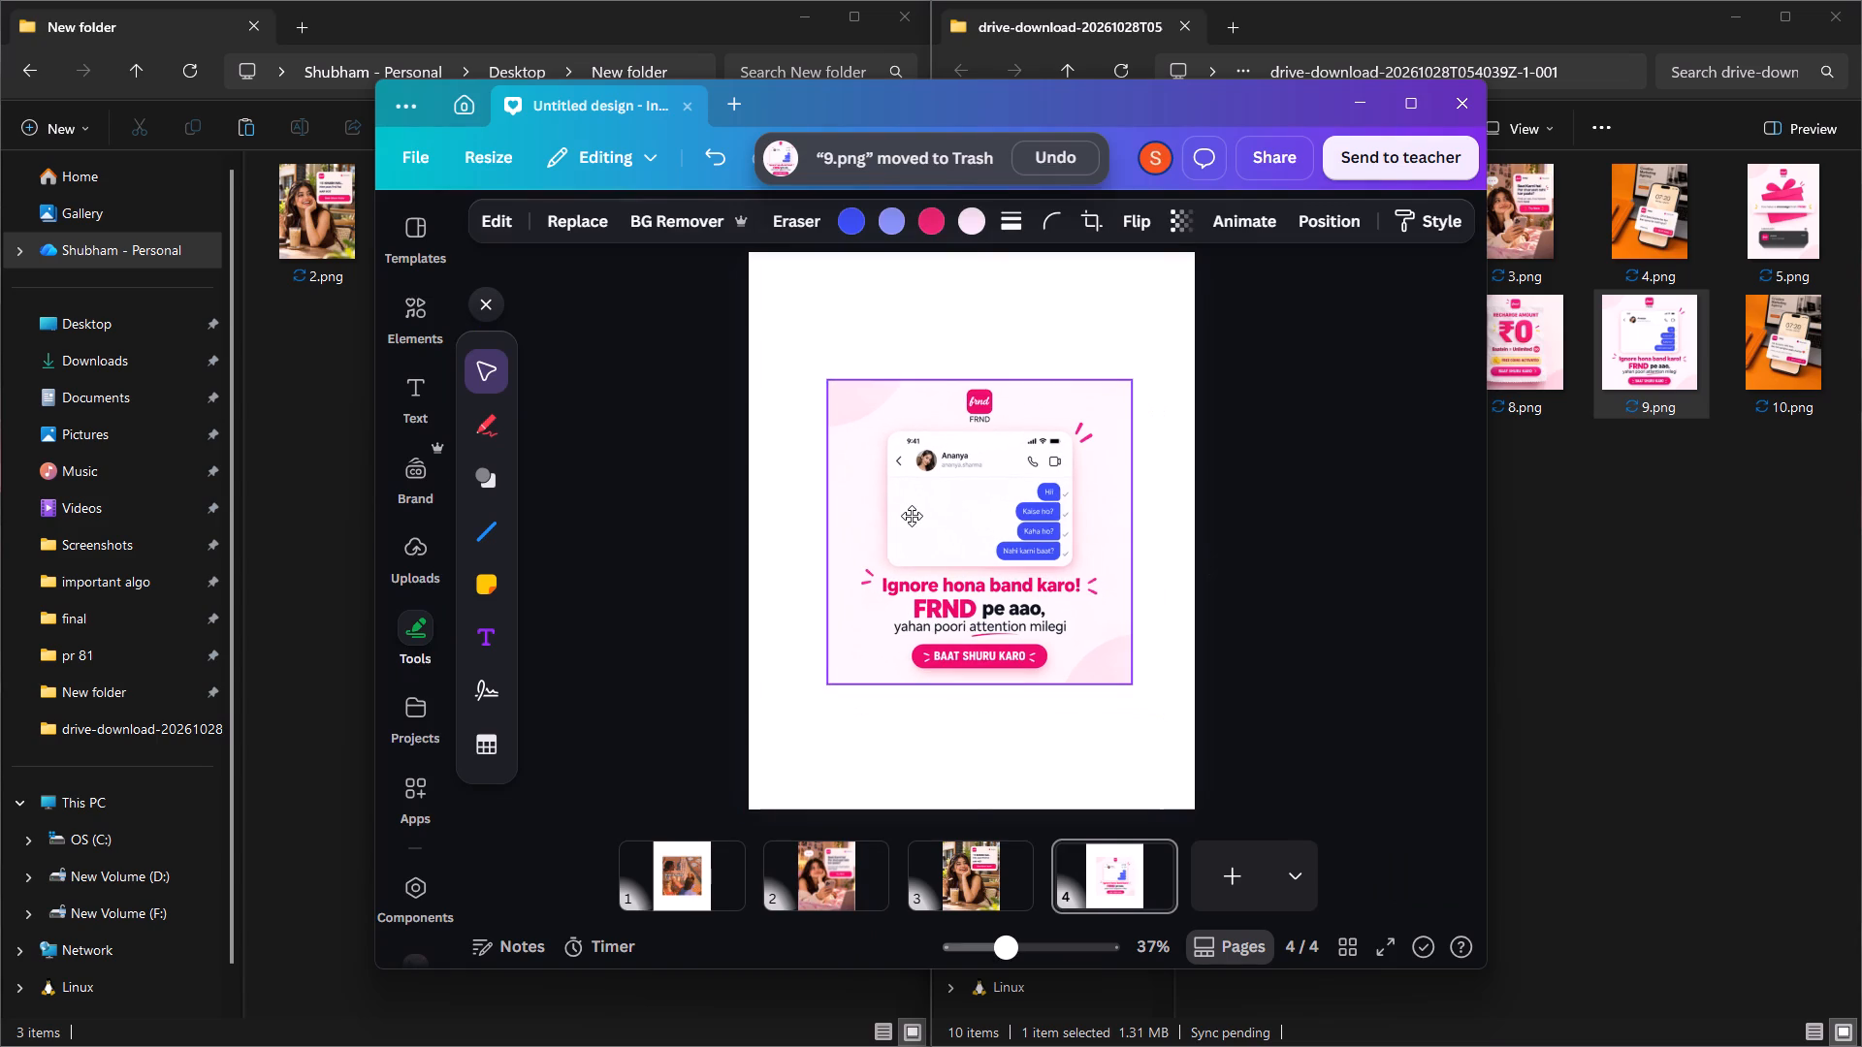
pyautogui.moveTo(912, 516); pyautogui.dragTo(904, 517)
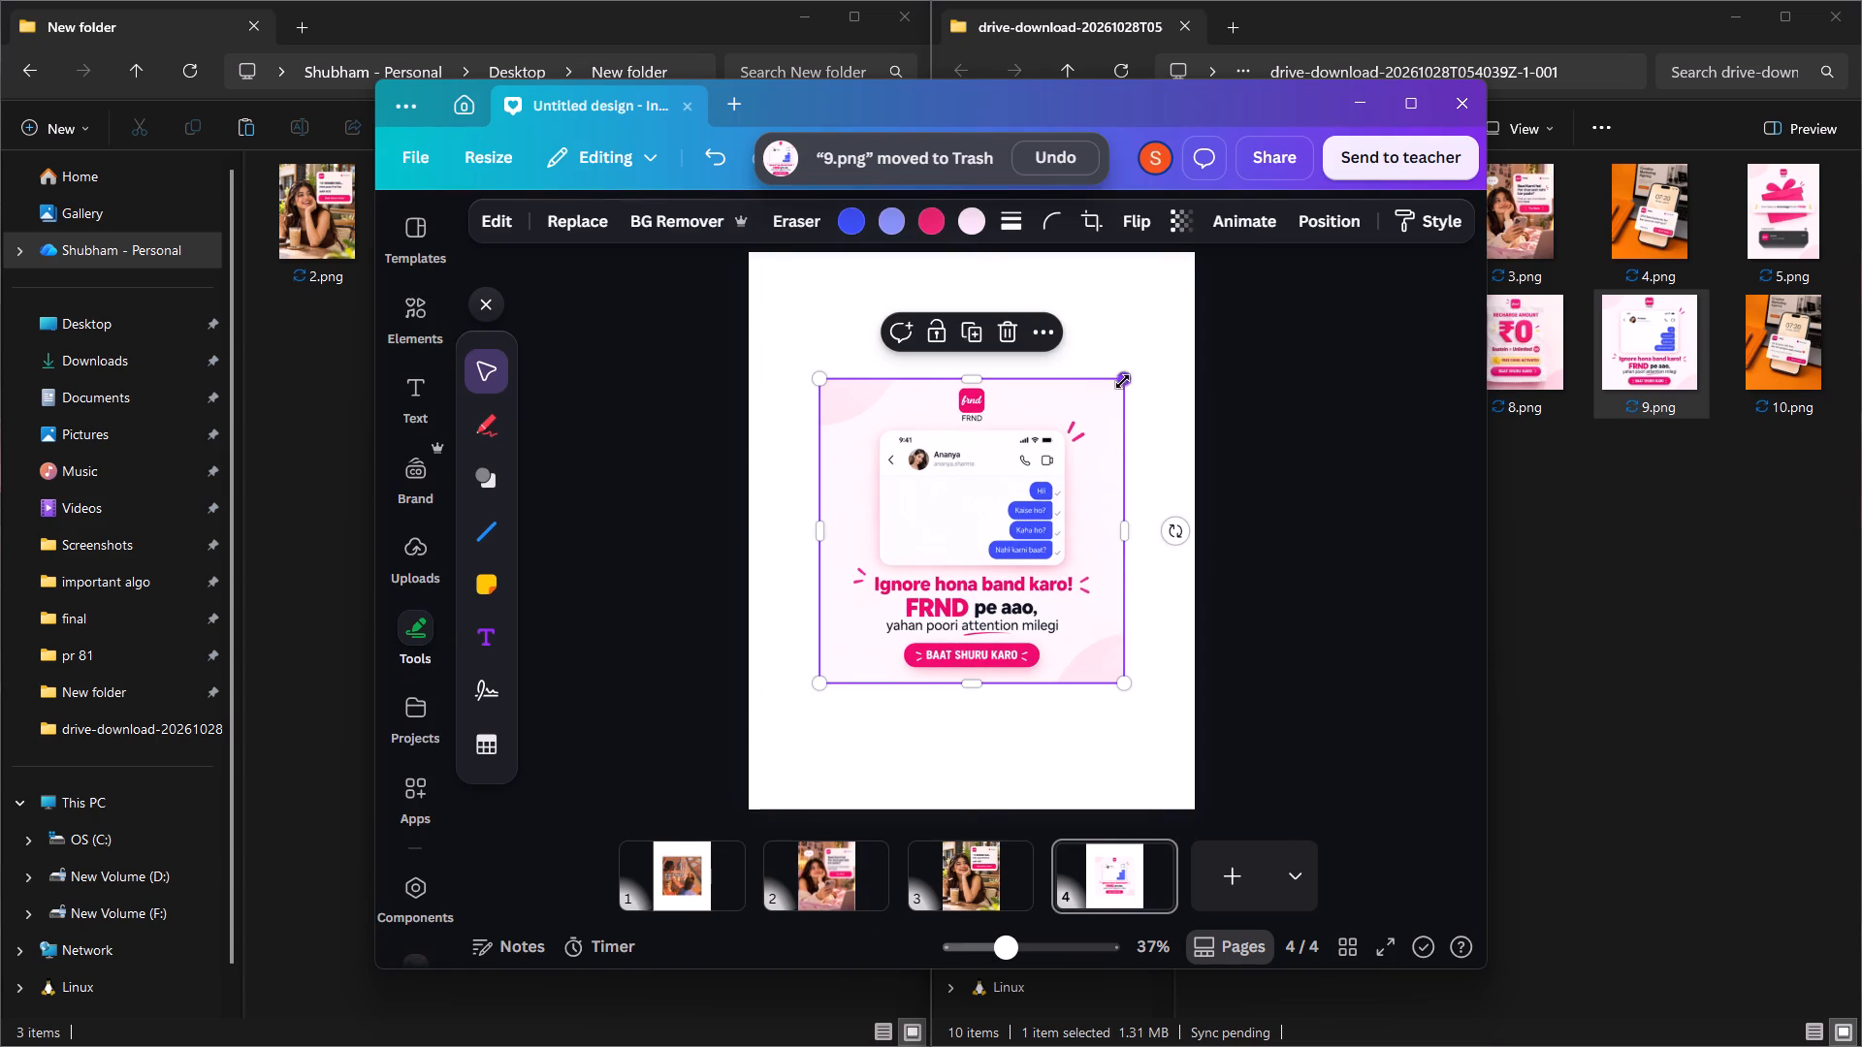
pyautogui.click(1123, 383)
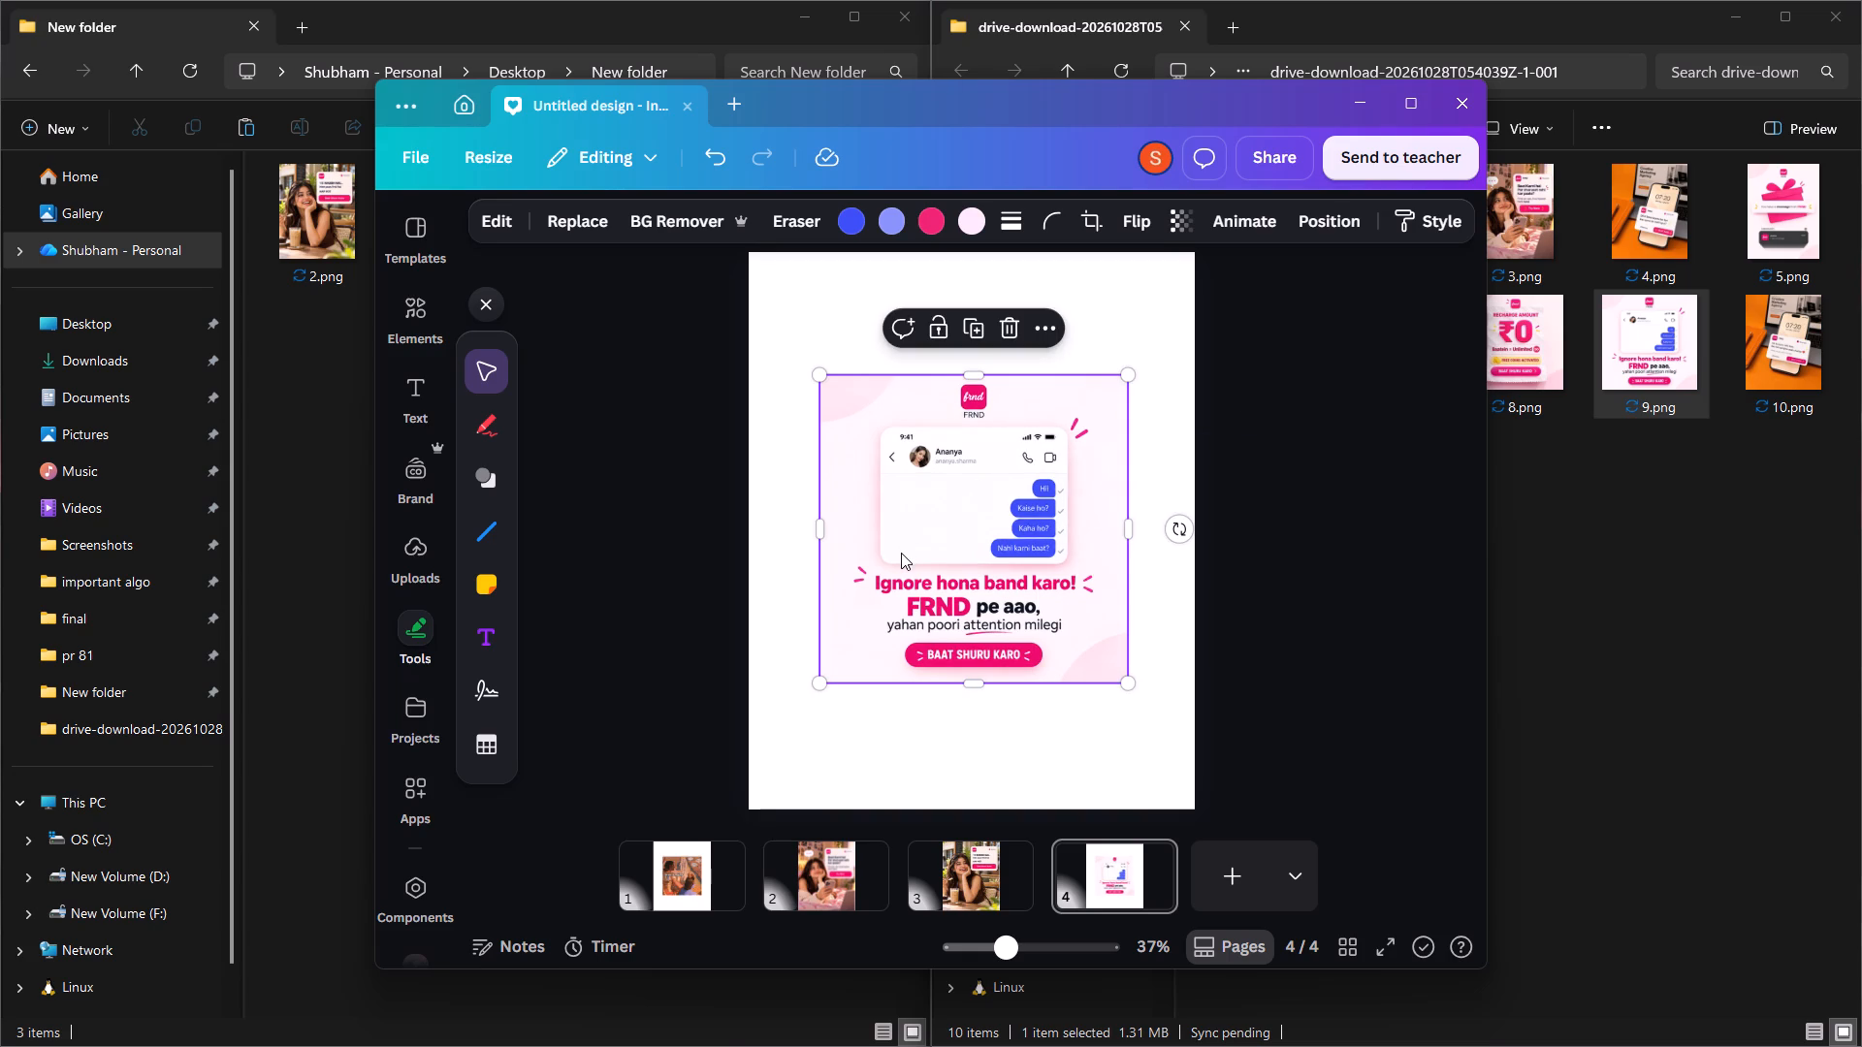
# Copy and resize the design to the custom size 1080 × 1080 px and open the resized copy.
pyautogui.click(505, 150)
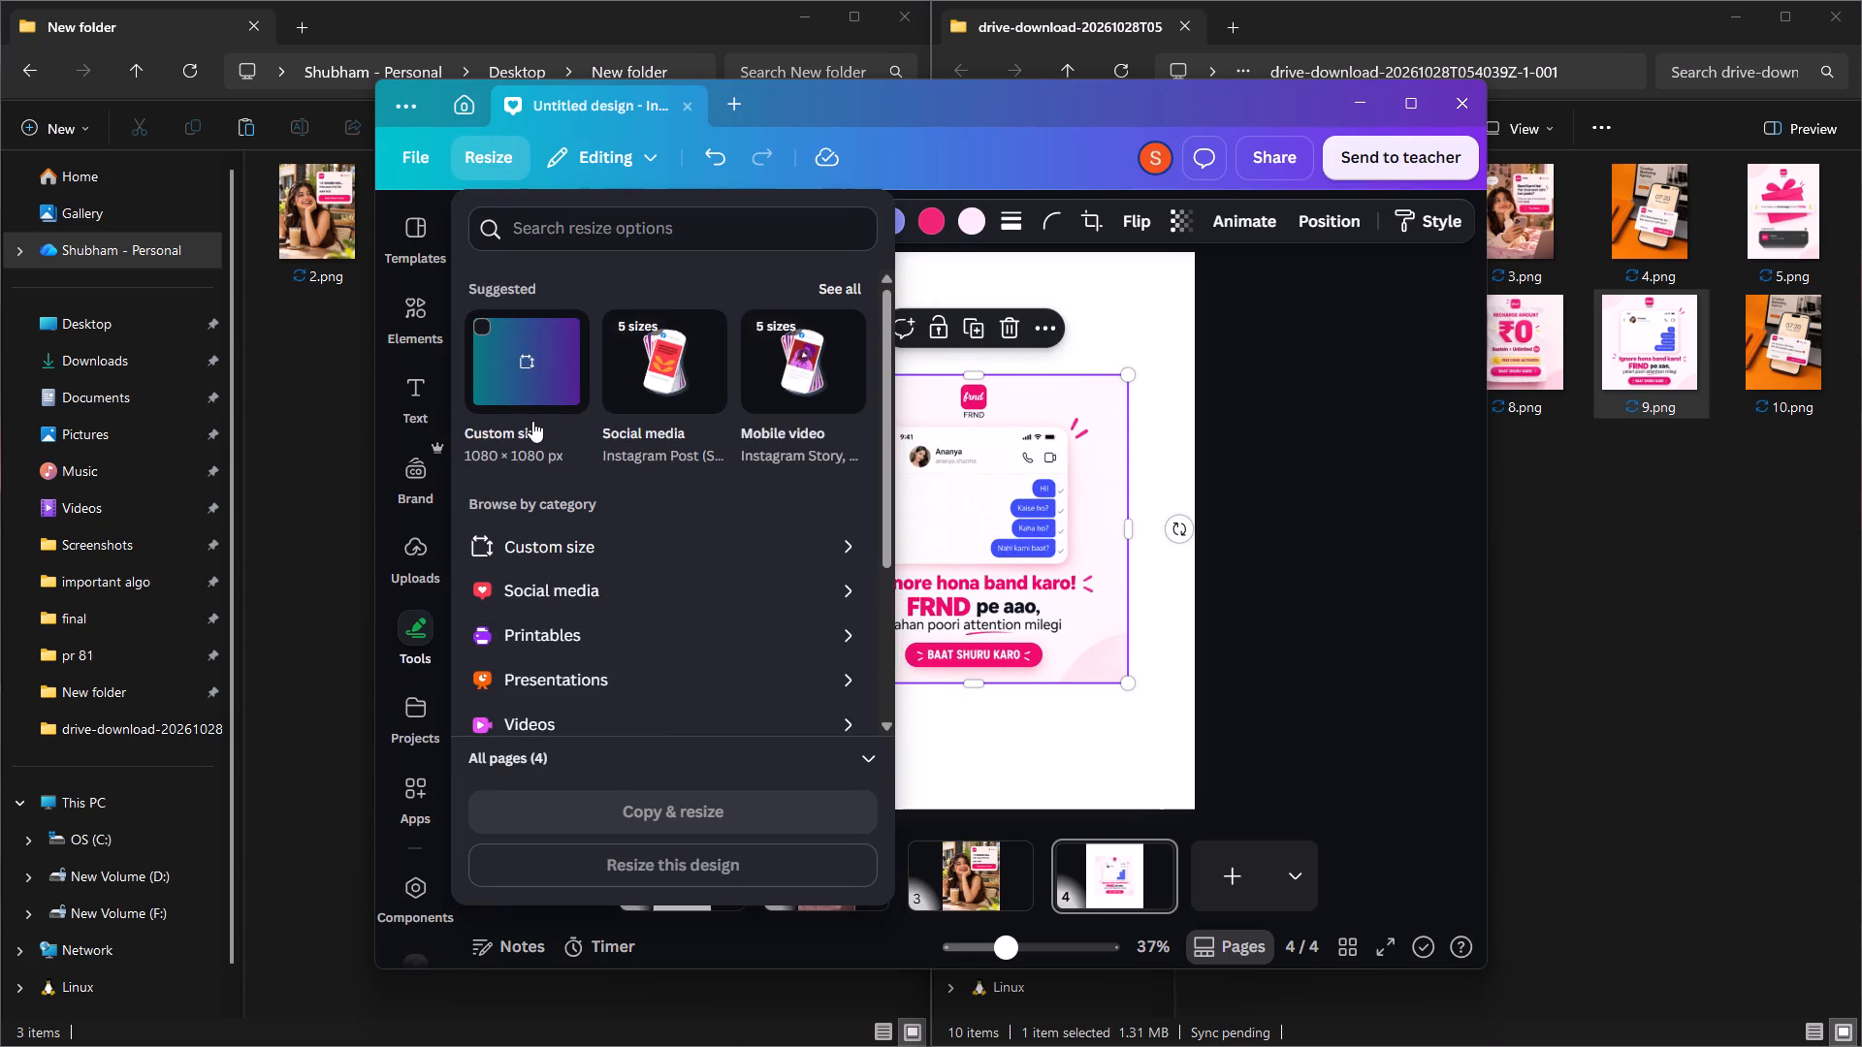
pyautogui.click(532, 388)
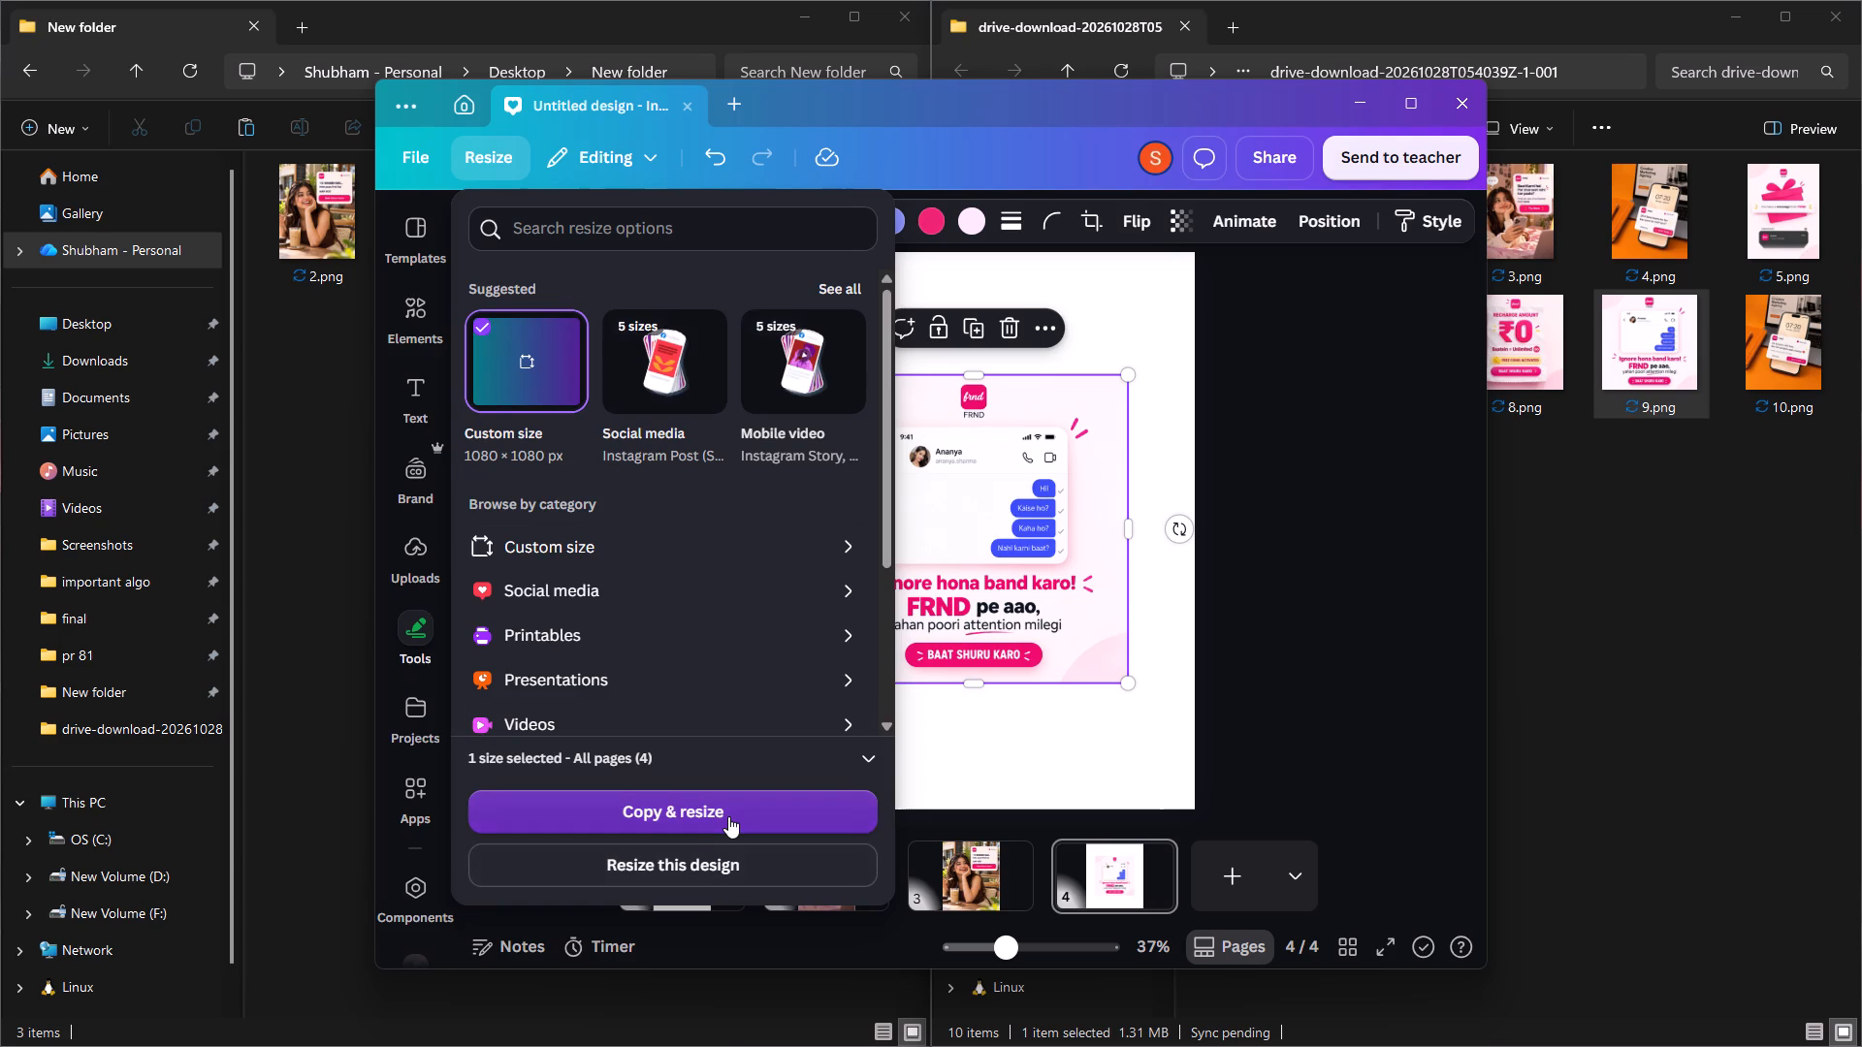
pyautogui.click(729, 810)
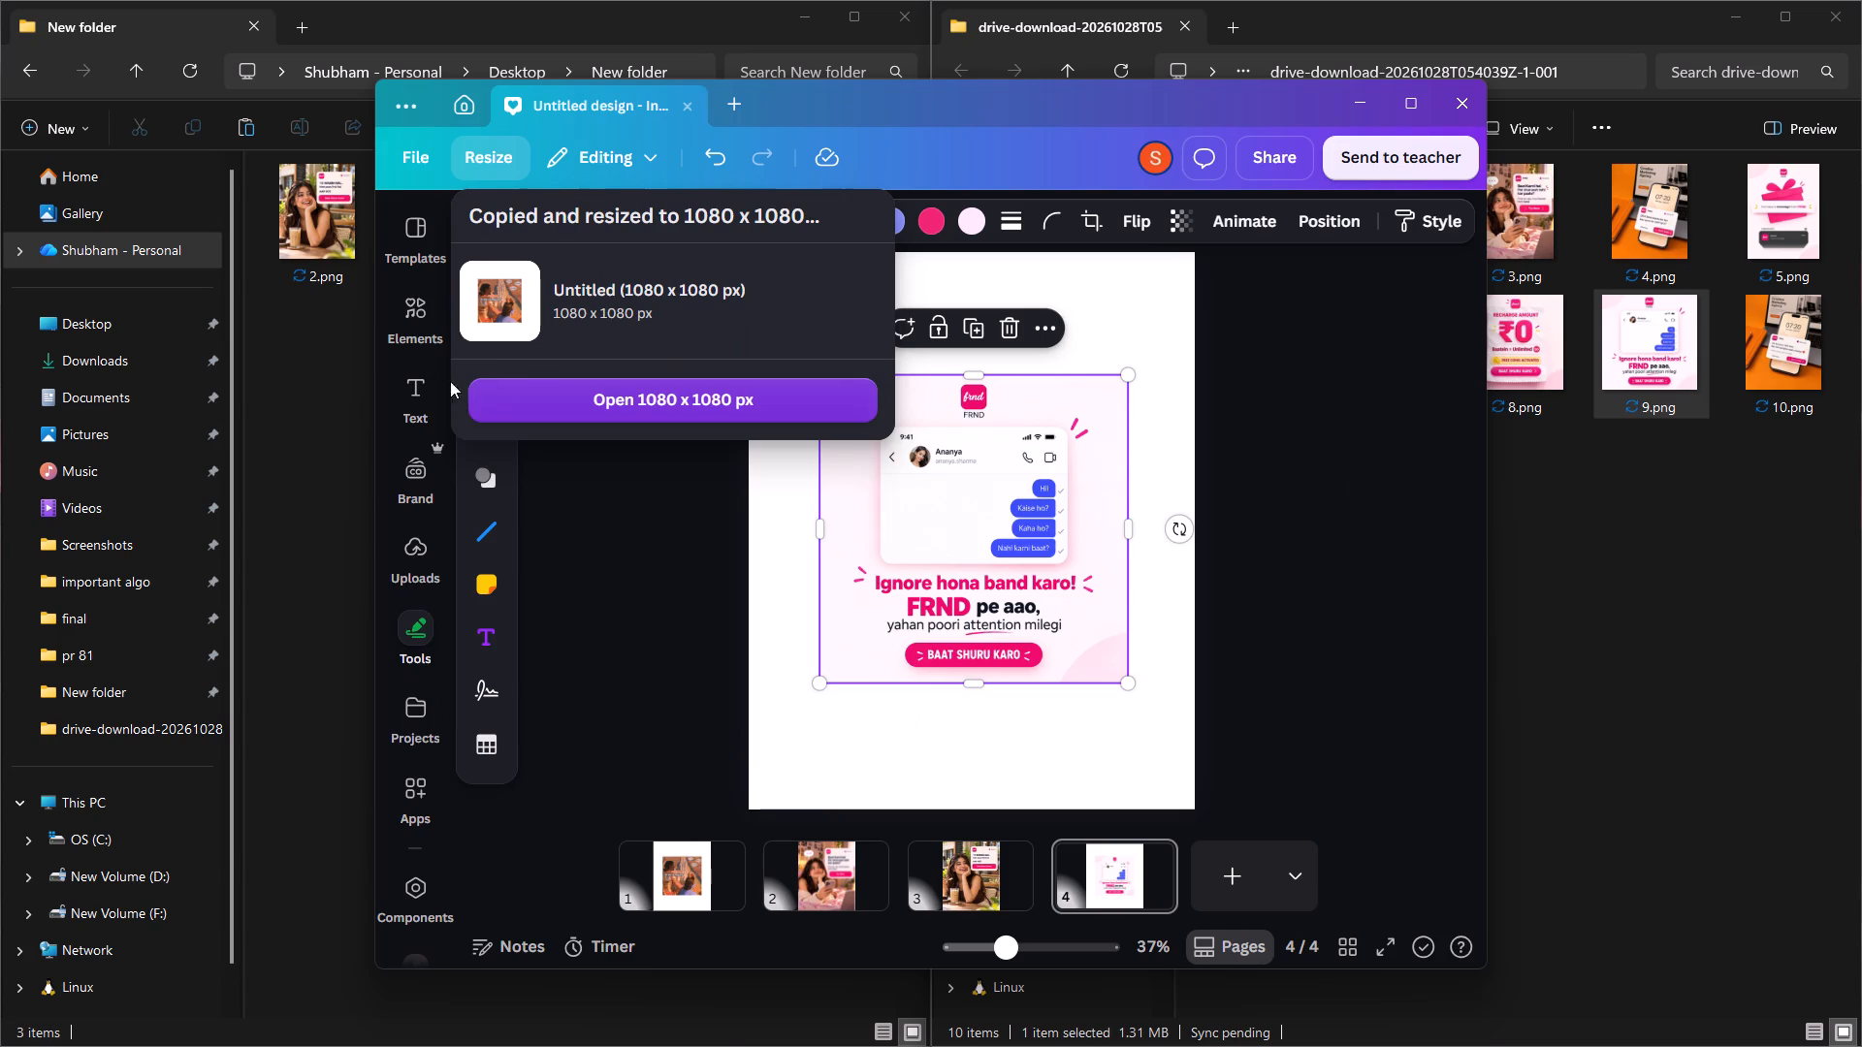
pyautogui.click(775, 412)
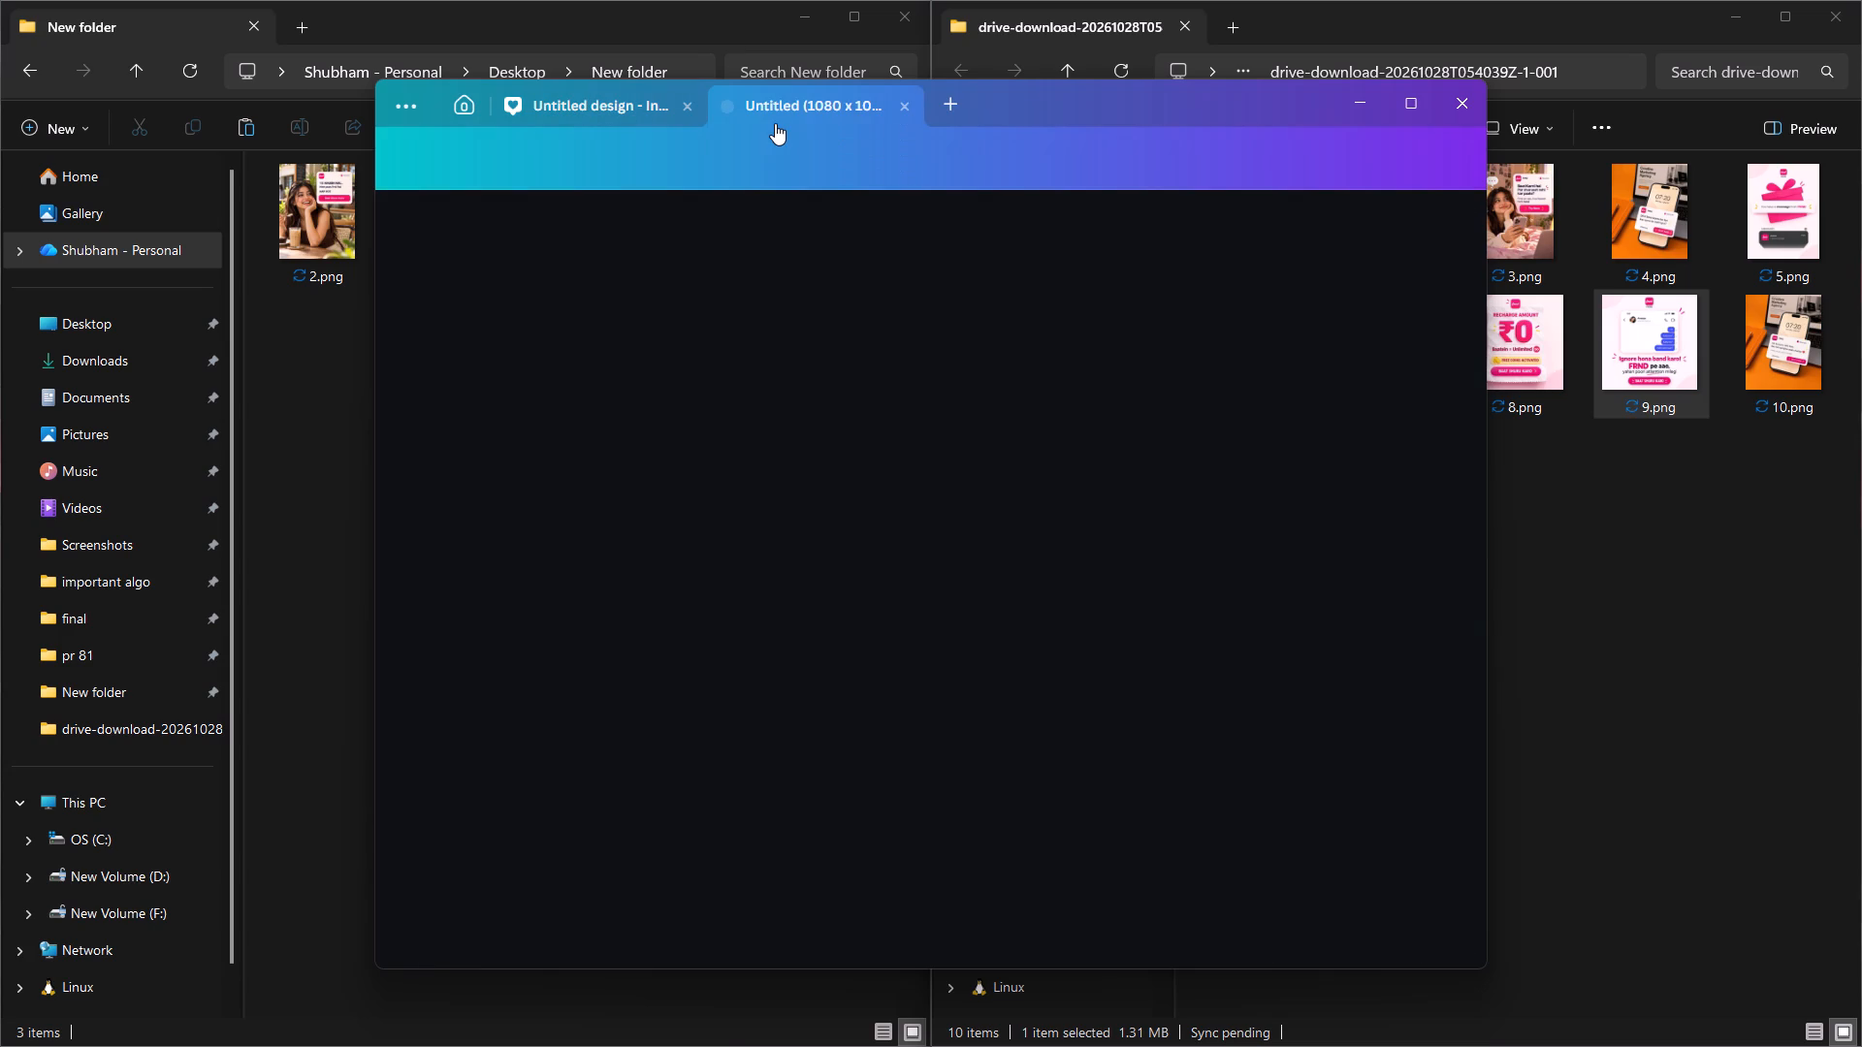
# Enlarge the 9.png image on page 4 of the resized copy so it fills the whole square page.
pyautogui.scroll(-11, 1059, 750)
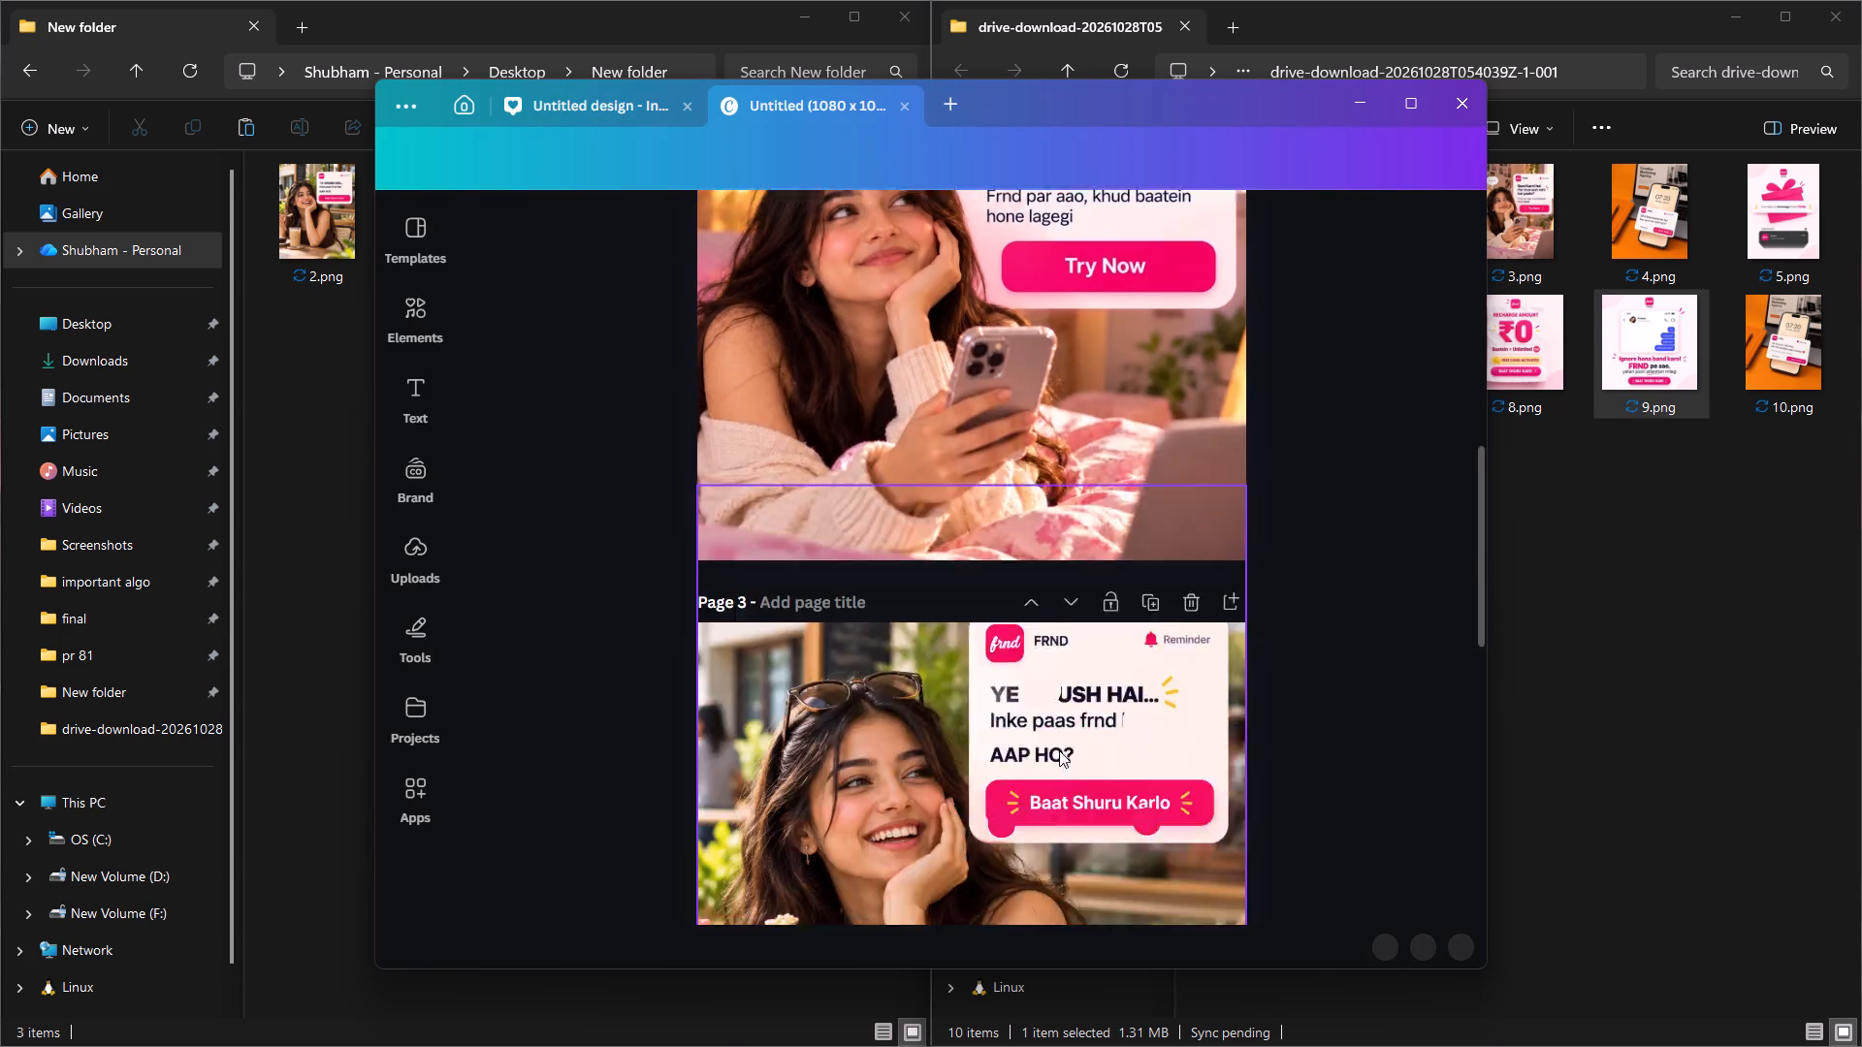
pyautogui.scroll(-2, 1059, 750)
pyautogui.scroll(-2, 1028, 666)
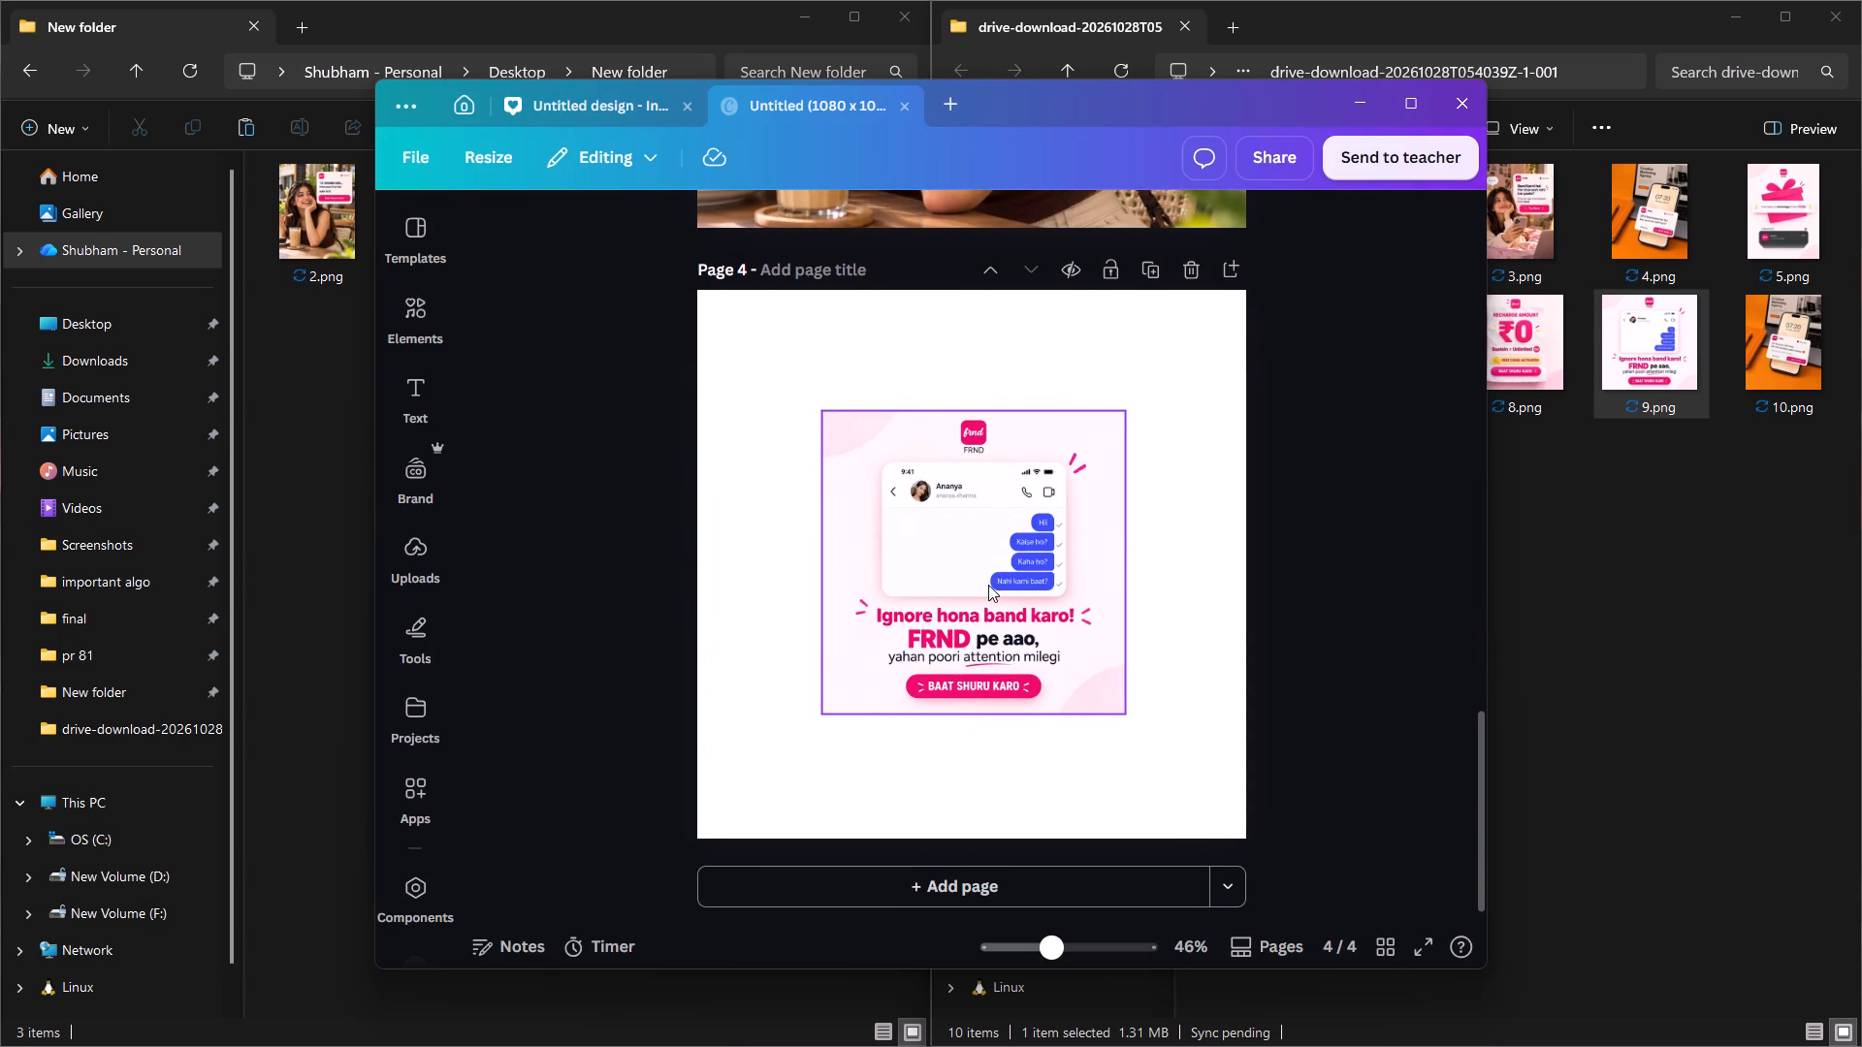
pyautogui.click(988, 585)
pyautogui.moveTo(1120, 418); pyautogui.dragTo(1248, 302)
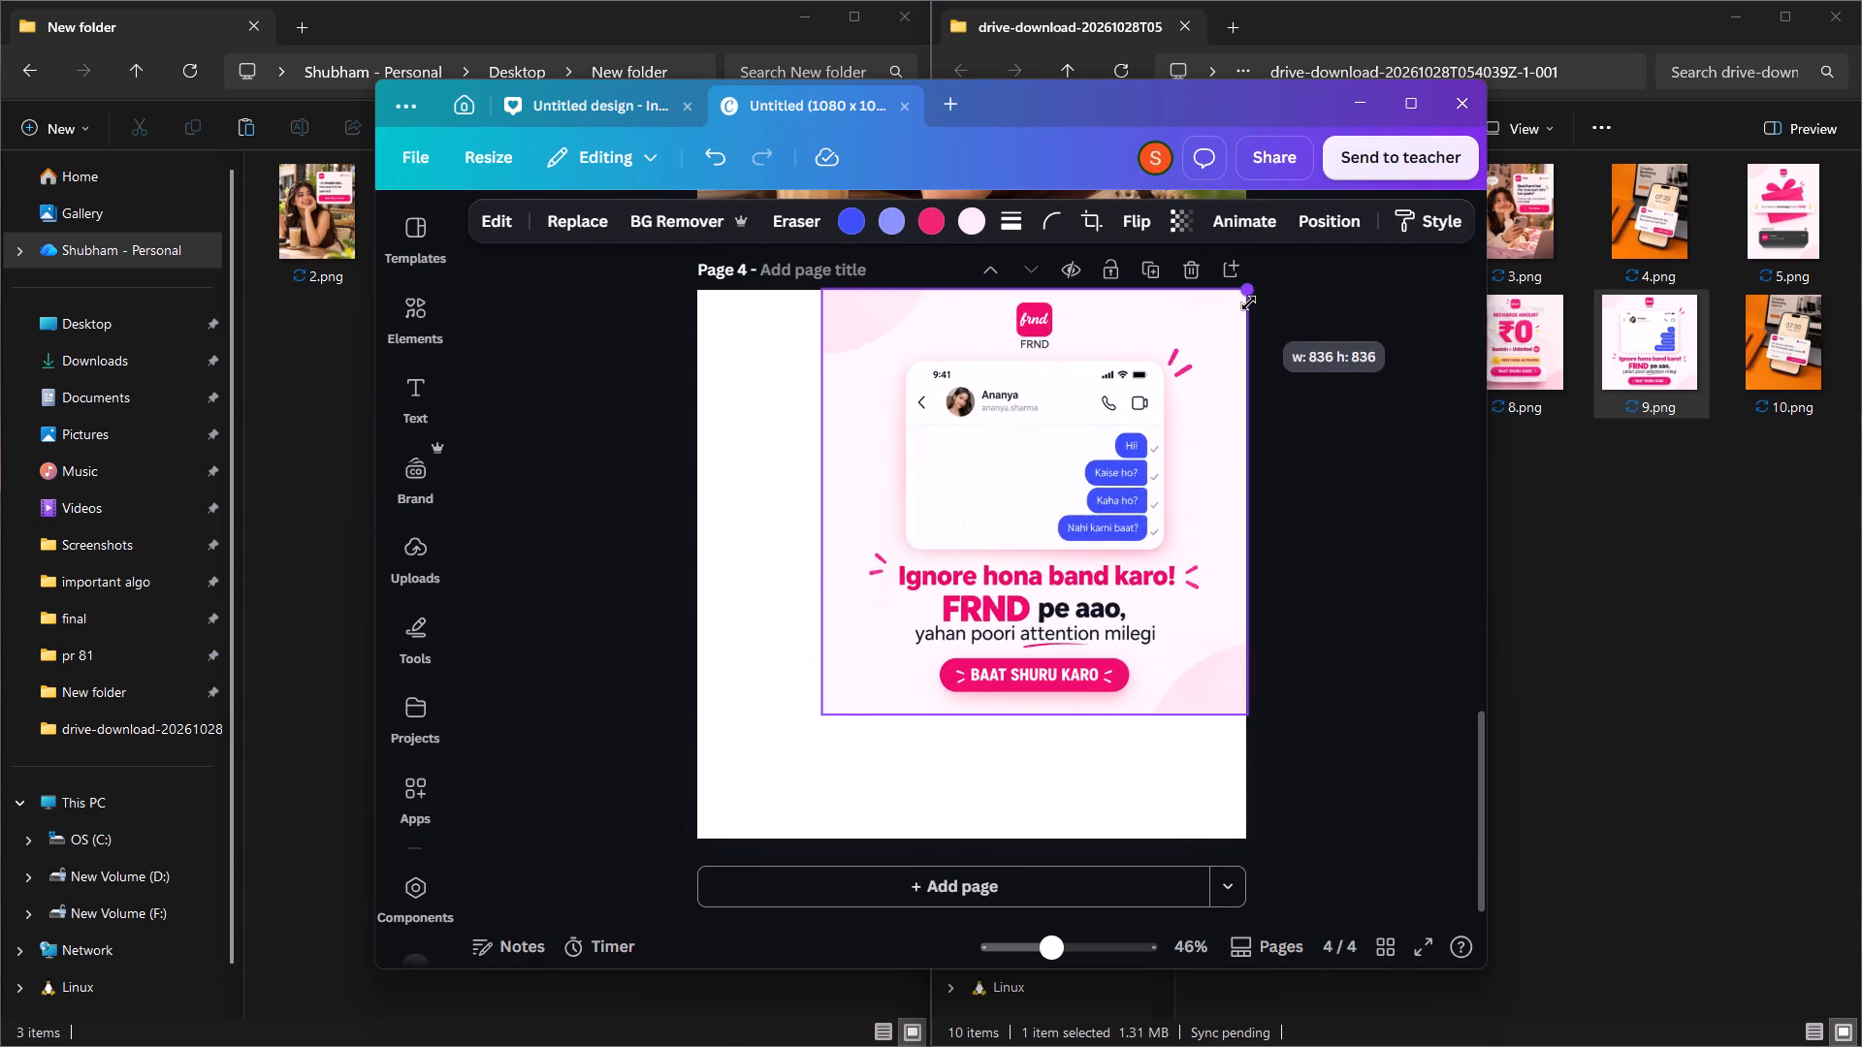
pyautogui.moveTo(1248, 302); pyautogui.dragTo(1248, 311)
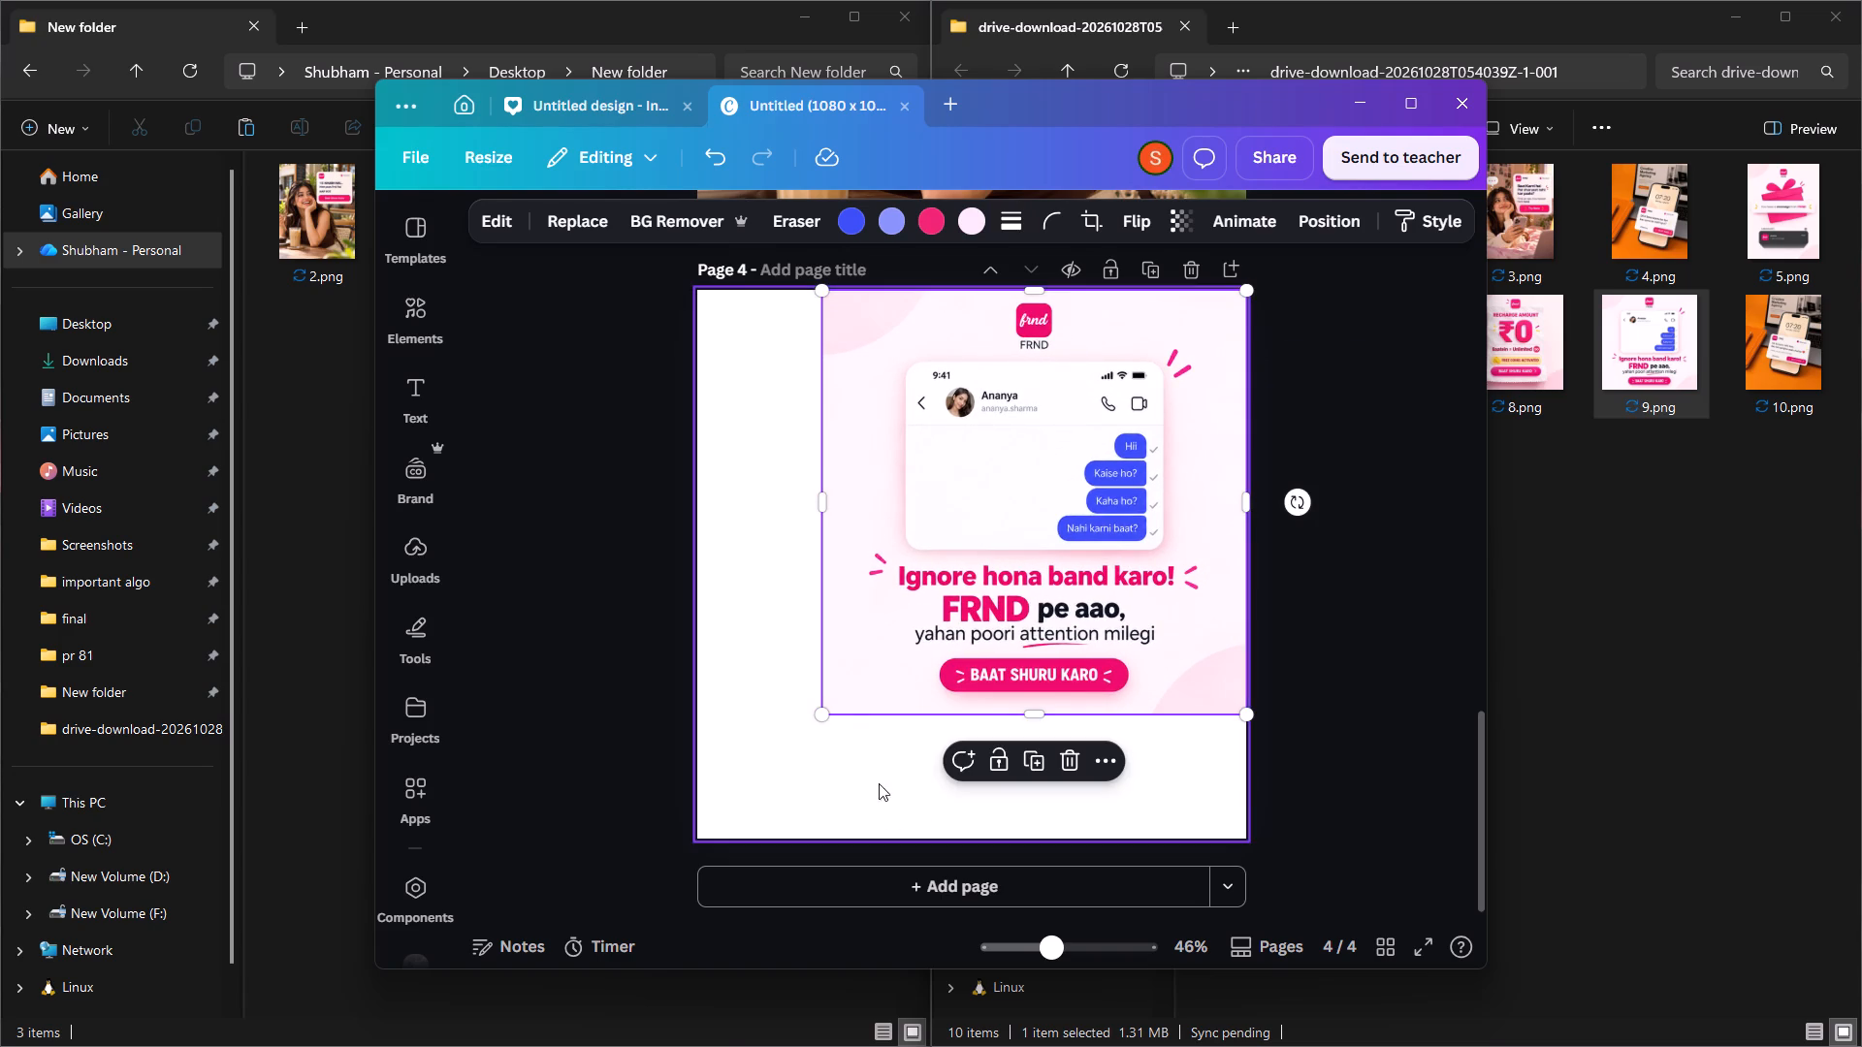
pyautogui.moveTo(822, 722); pyautogui.dragTo(690, 809)
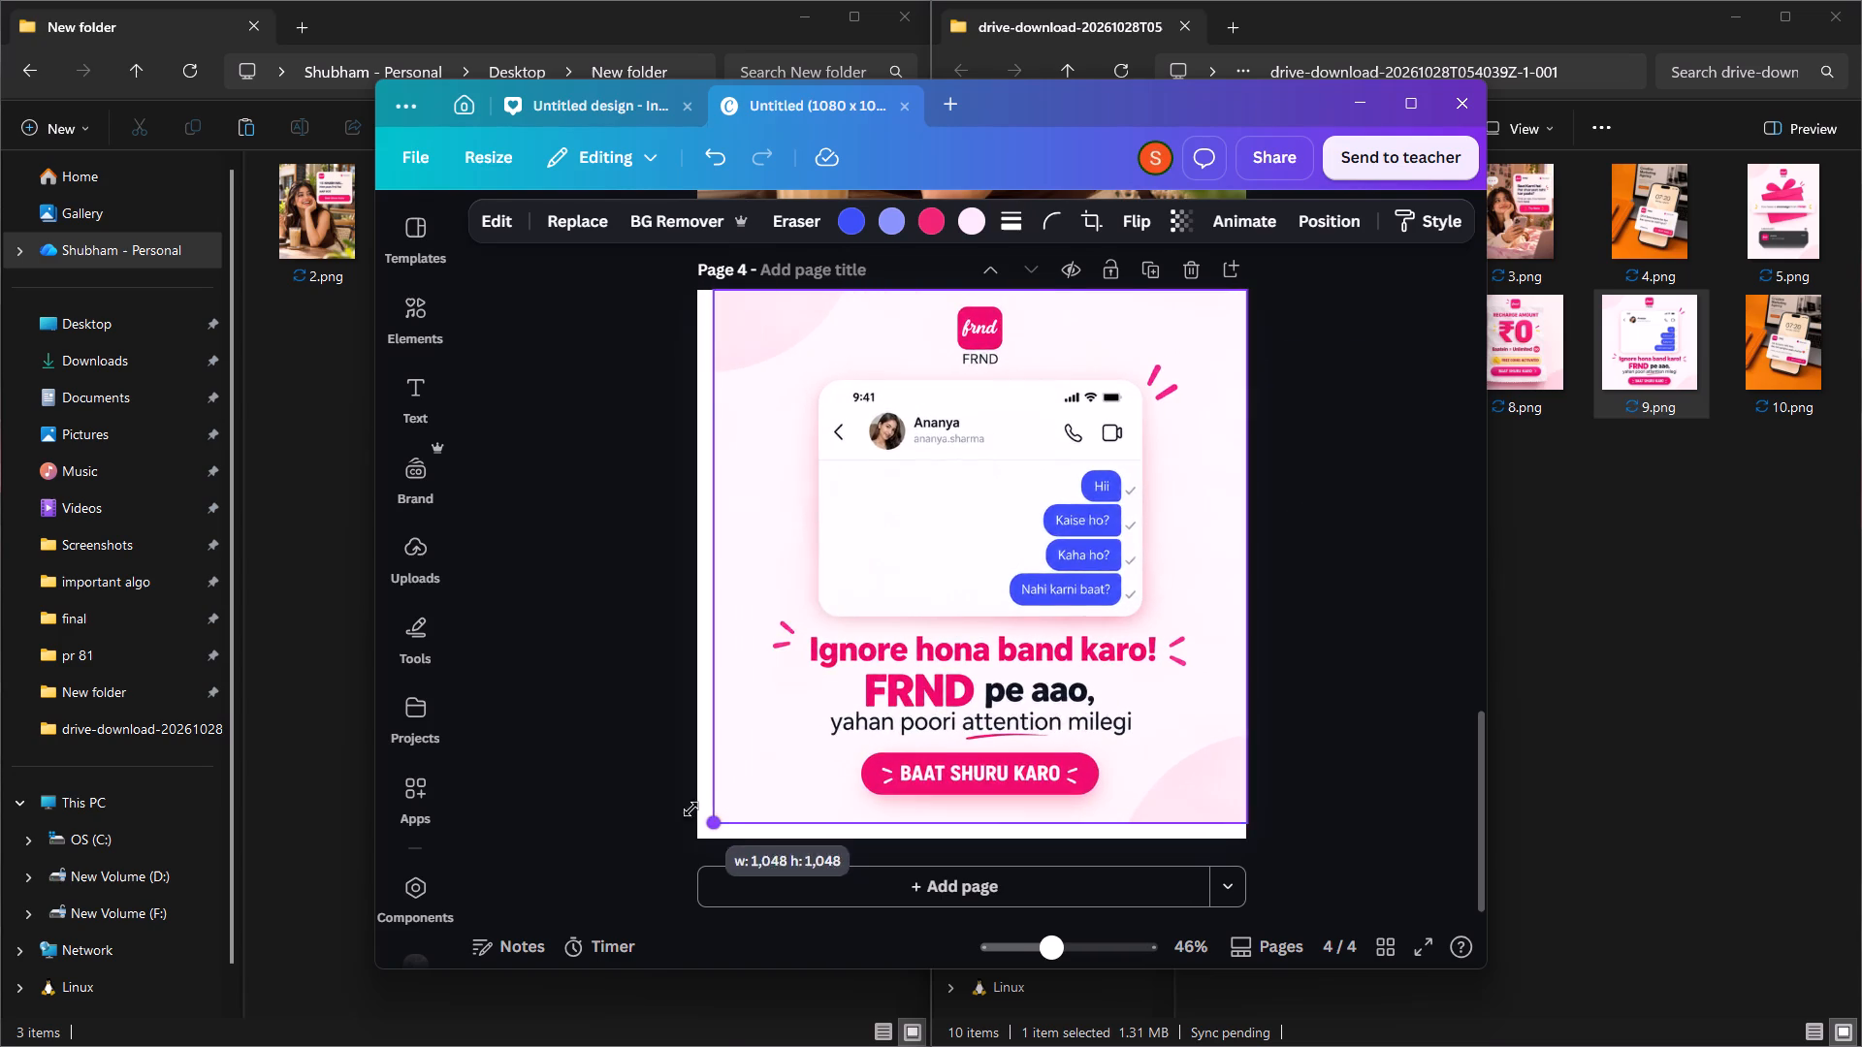
pyautogui.moveTo(690, 809); pyautogui.dragTo(683, 828)
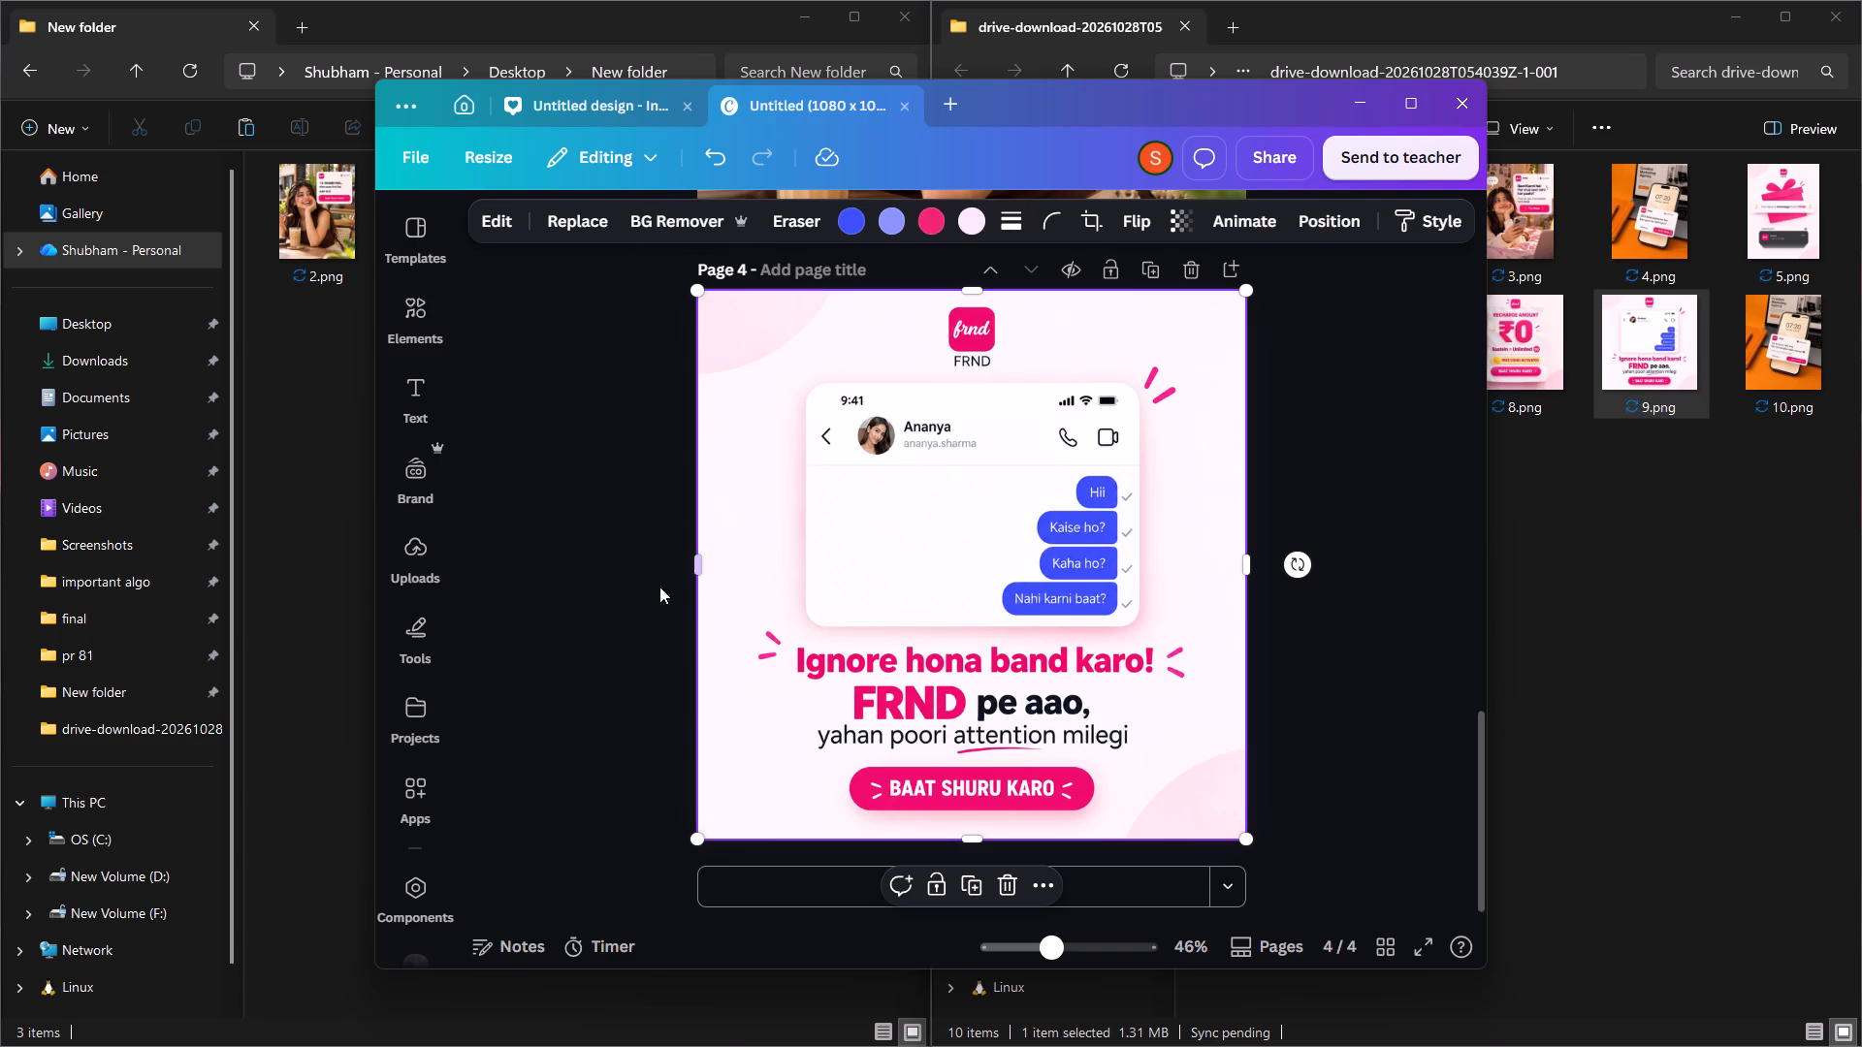
# Cover the pink accent strokes beside the chat card and the "Ignore hona band karo!" headline with the Marker in colour sampled from the background.
pyautogui.click(415, 637)
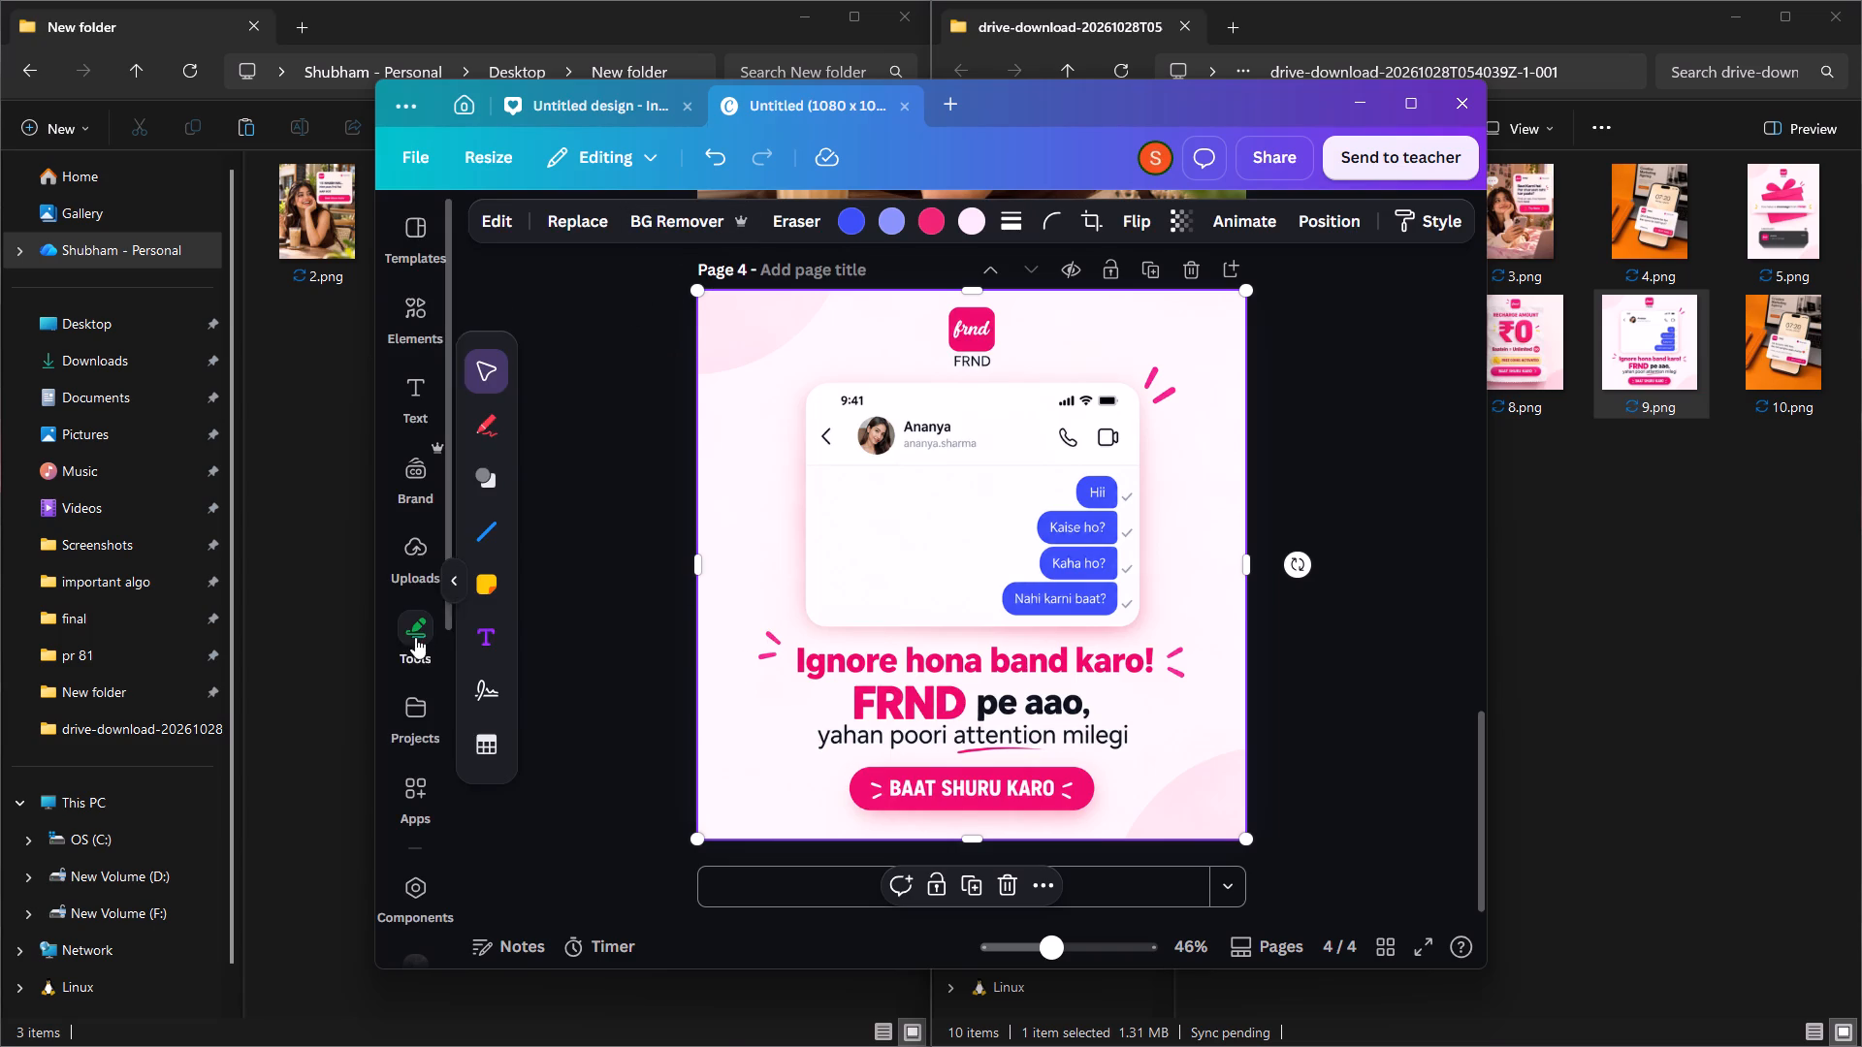
pyautogui.click(481, 410)
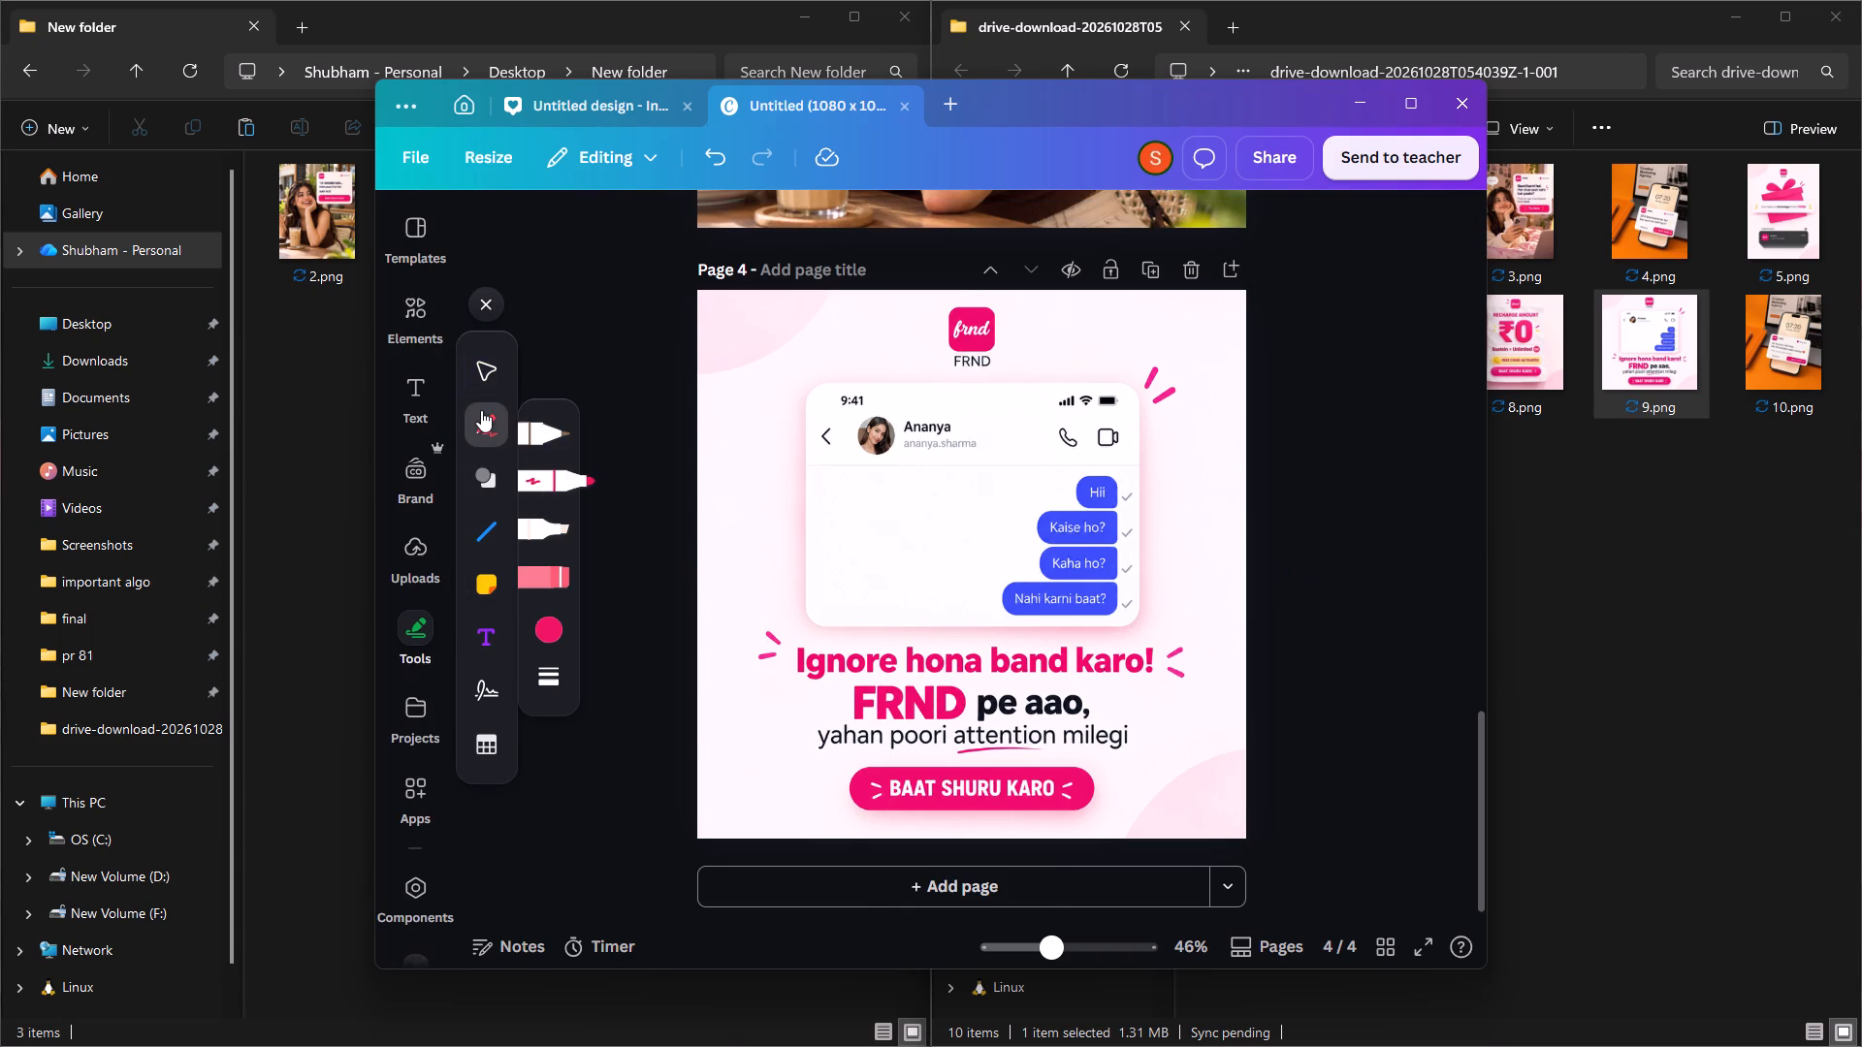
pyautogui.click(550, 640)
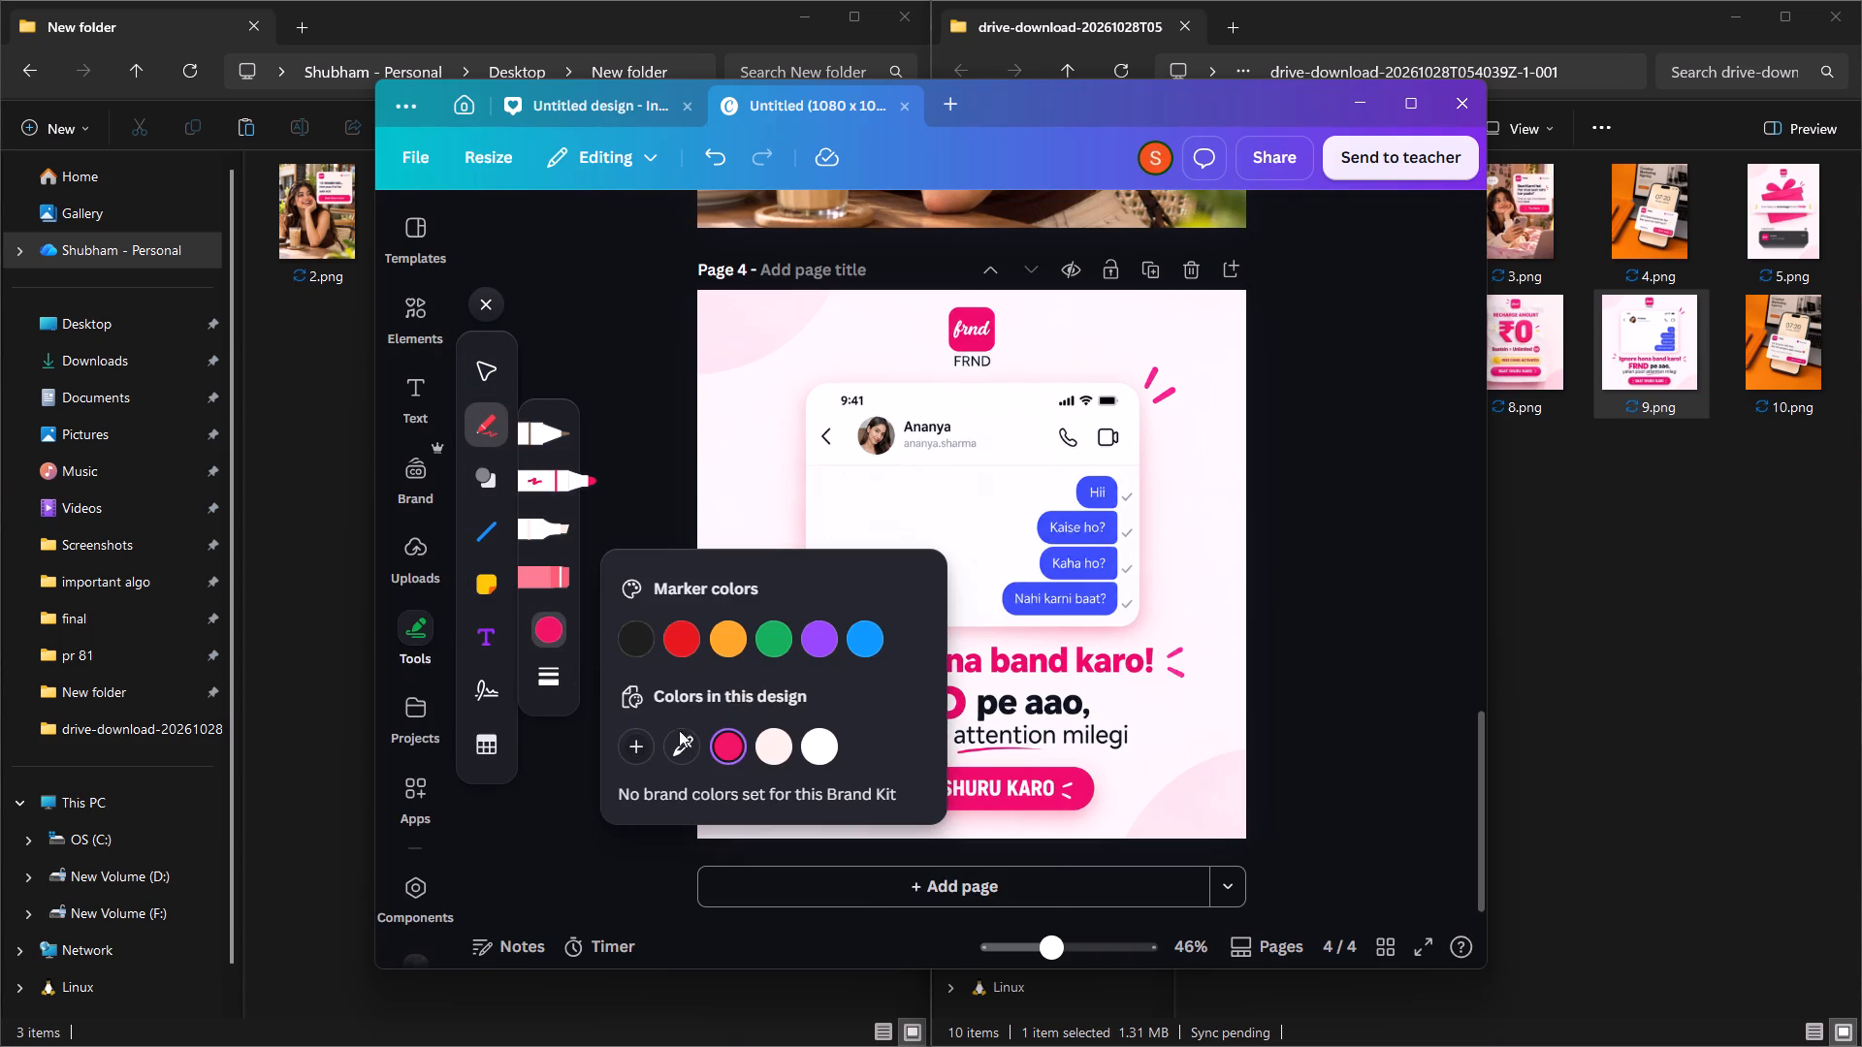
pyautogui.click(683, 743)
pyautogui.click(1196, 369)
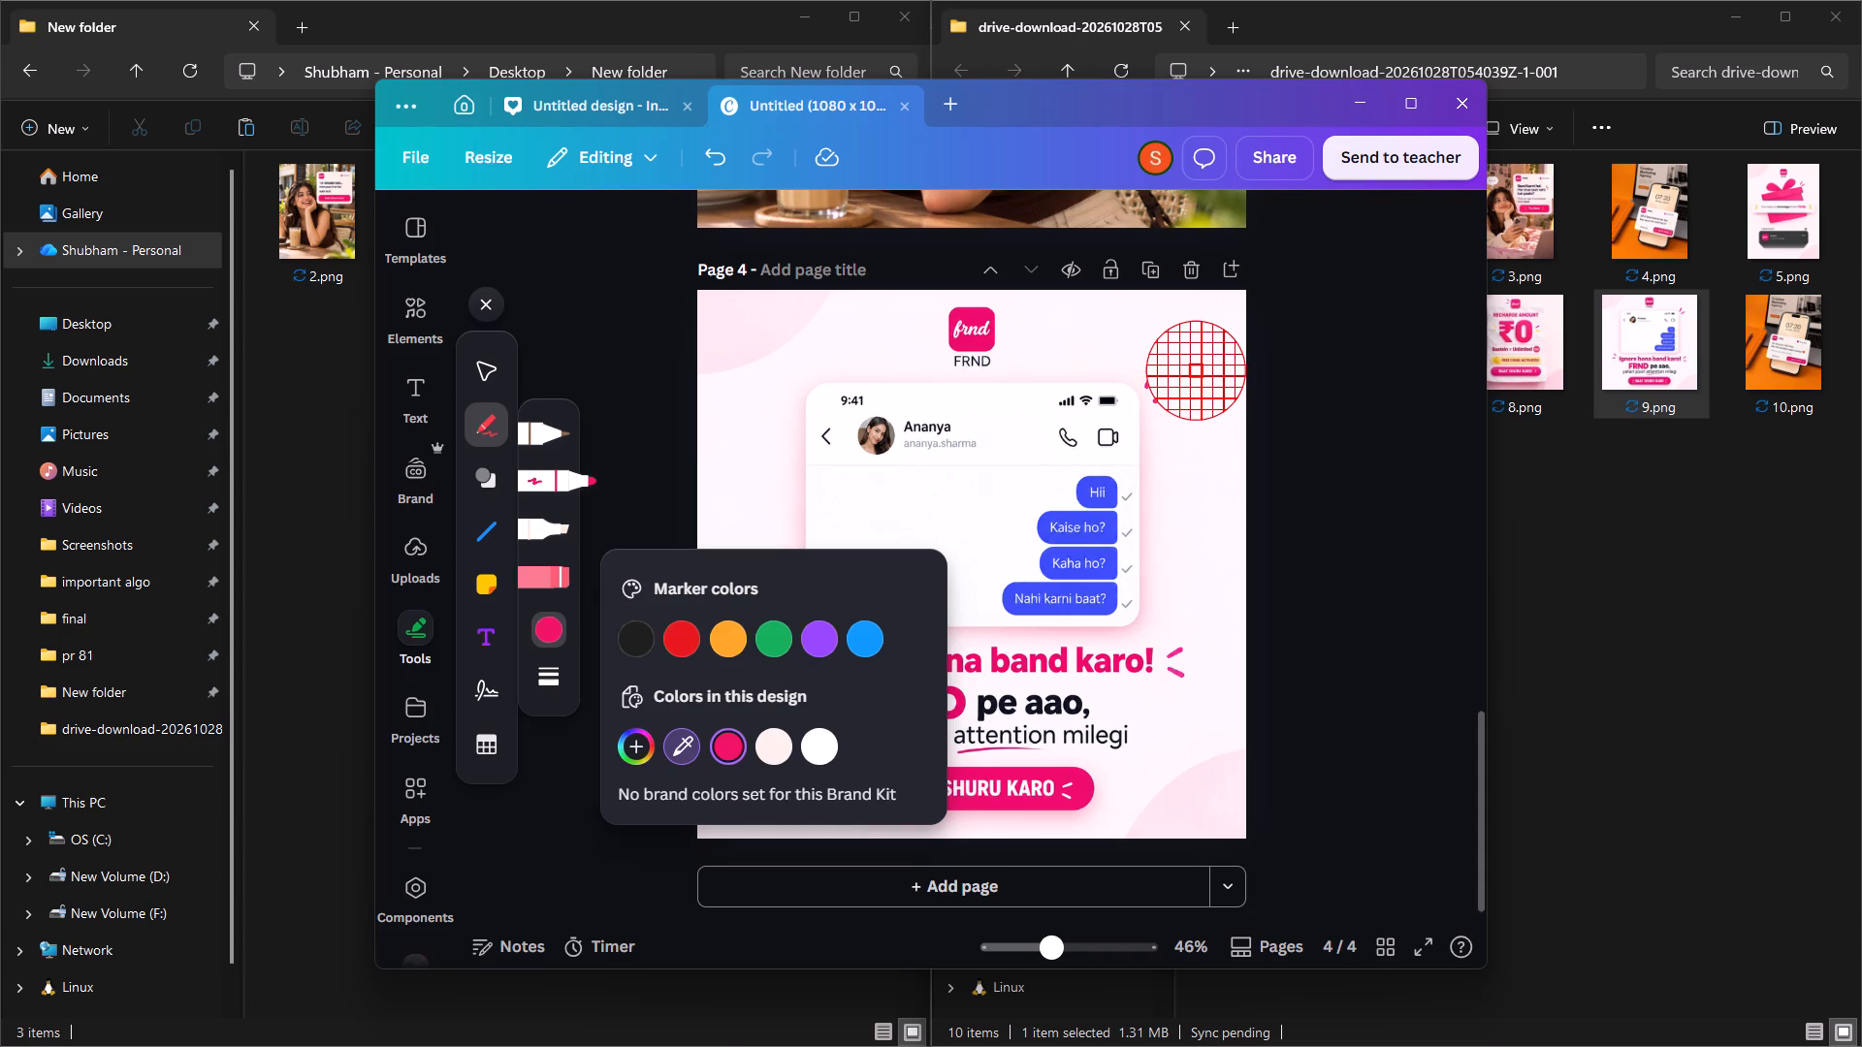
pyautogui.click(635, 436)
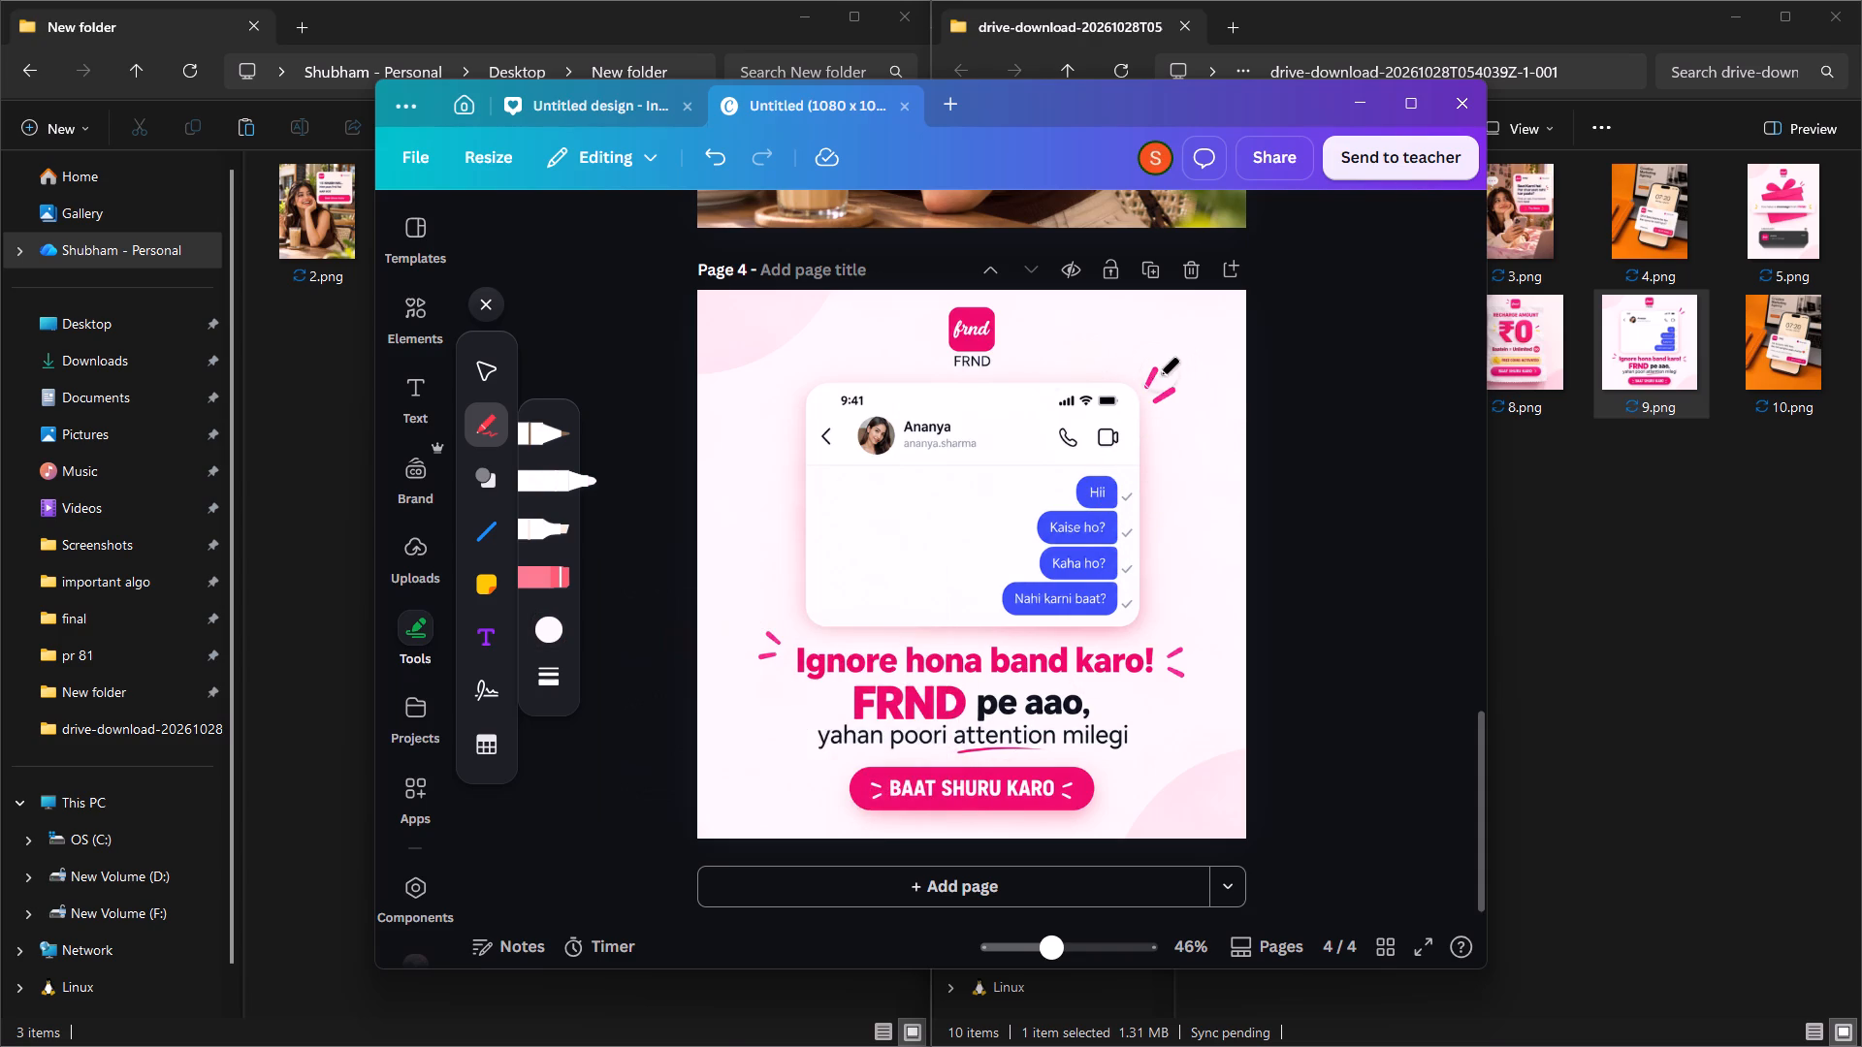
pyautogui.click(1155, 379)
pyautogui.click(1166, 398)
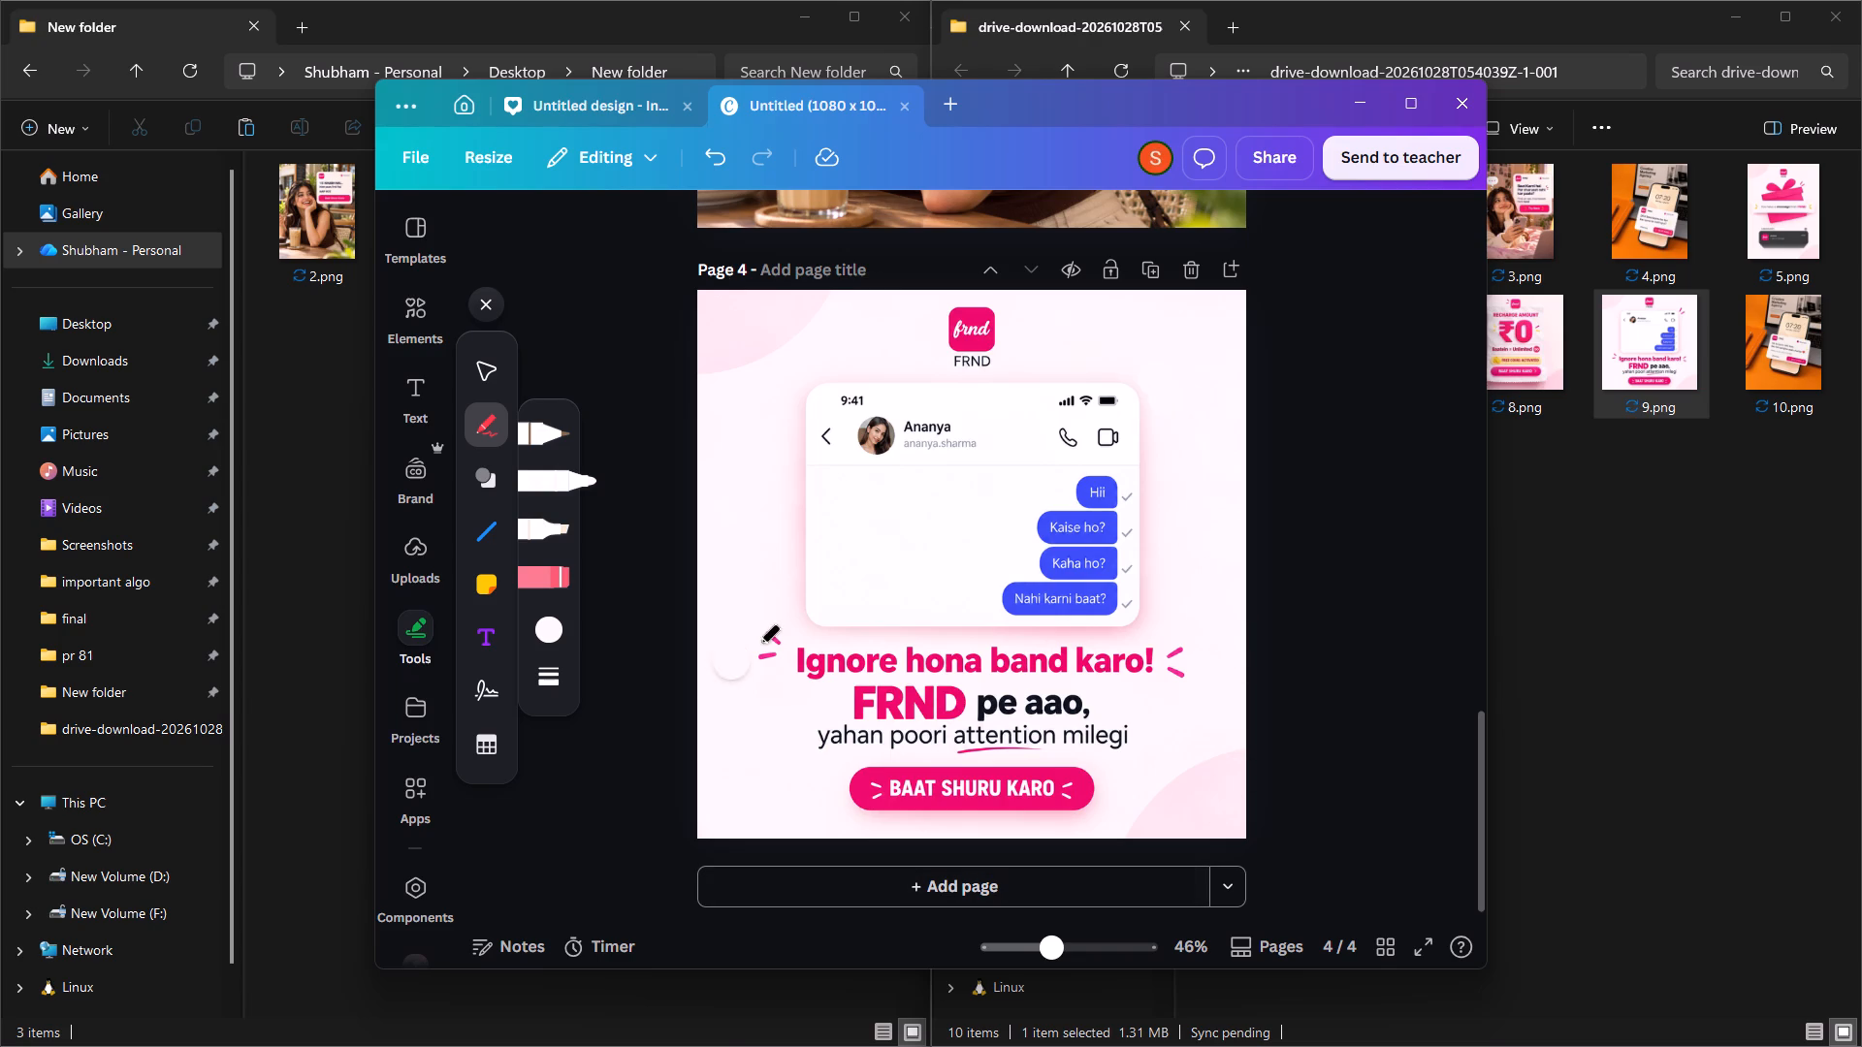
pyautogui.click(767, 647)
pyautogui.click(1180, 665)
# Cover the white accent strokes on both sides of BAAT SHURU KARO using the Marker in the sampled pink at weight 37.
pyautogui.click(561, 644)
pyautogui.click(673, 763)
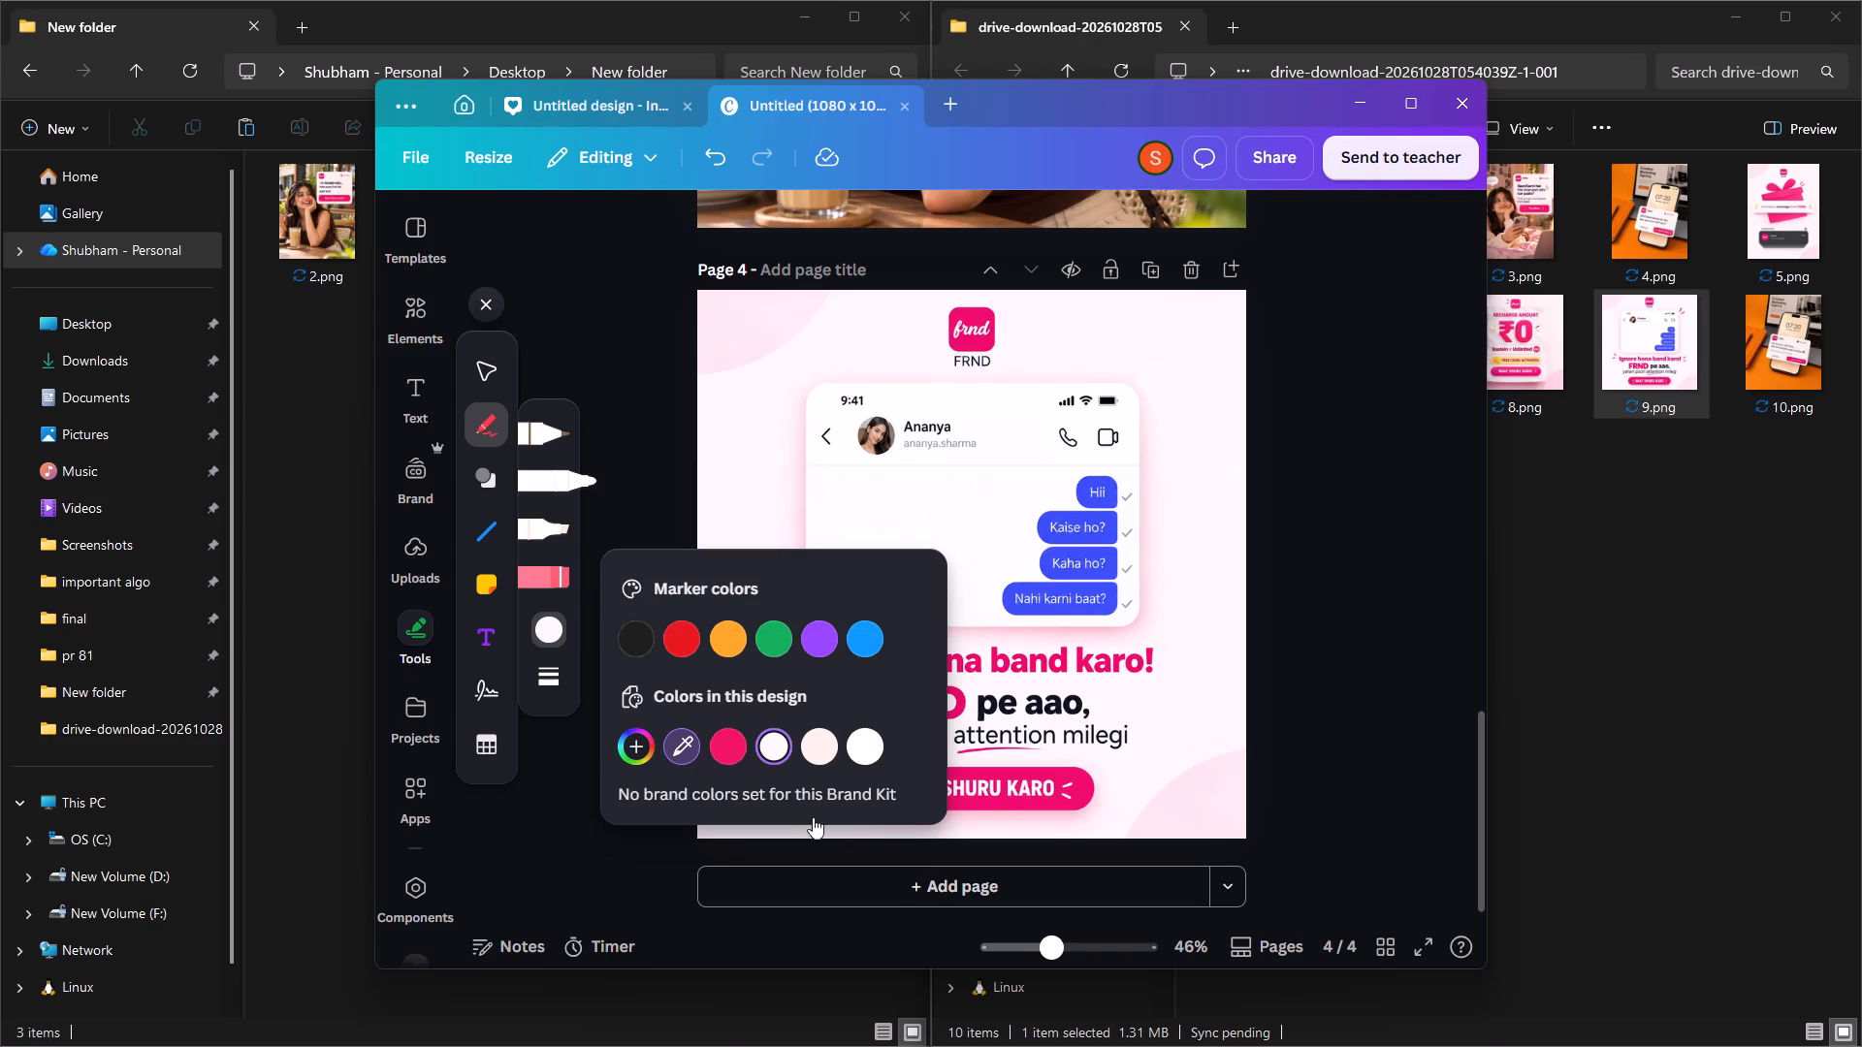
pyautogui.click(1084, 789)
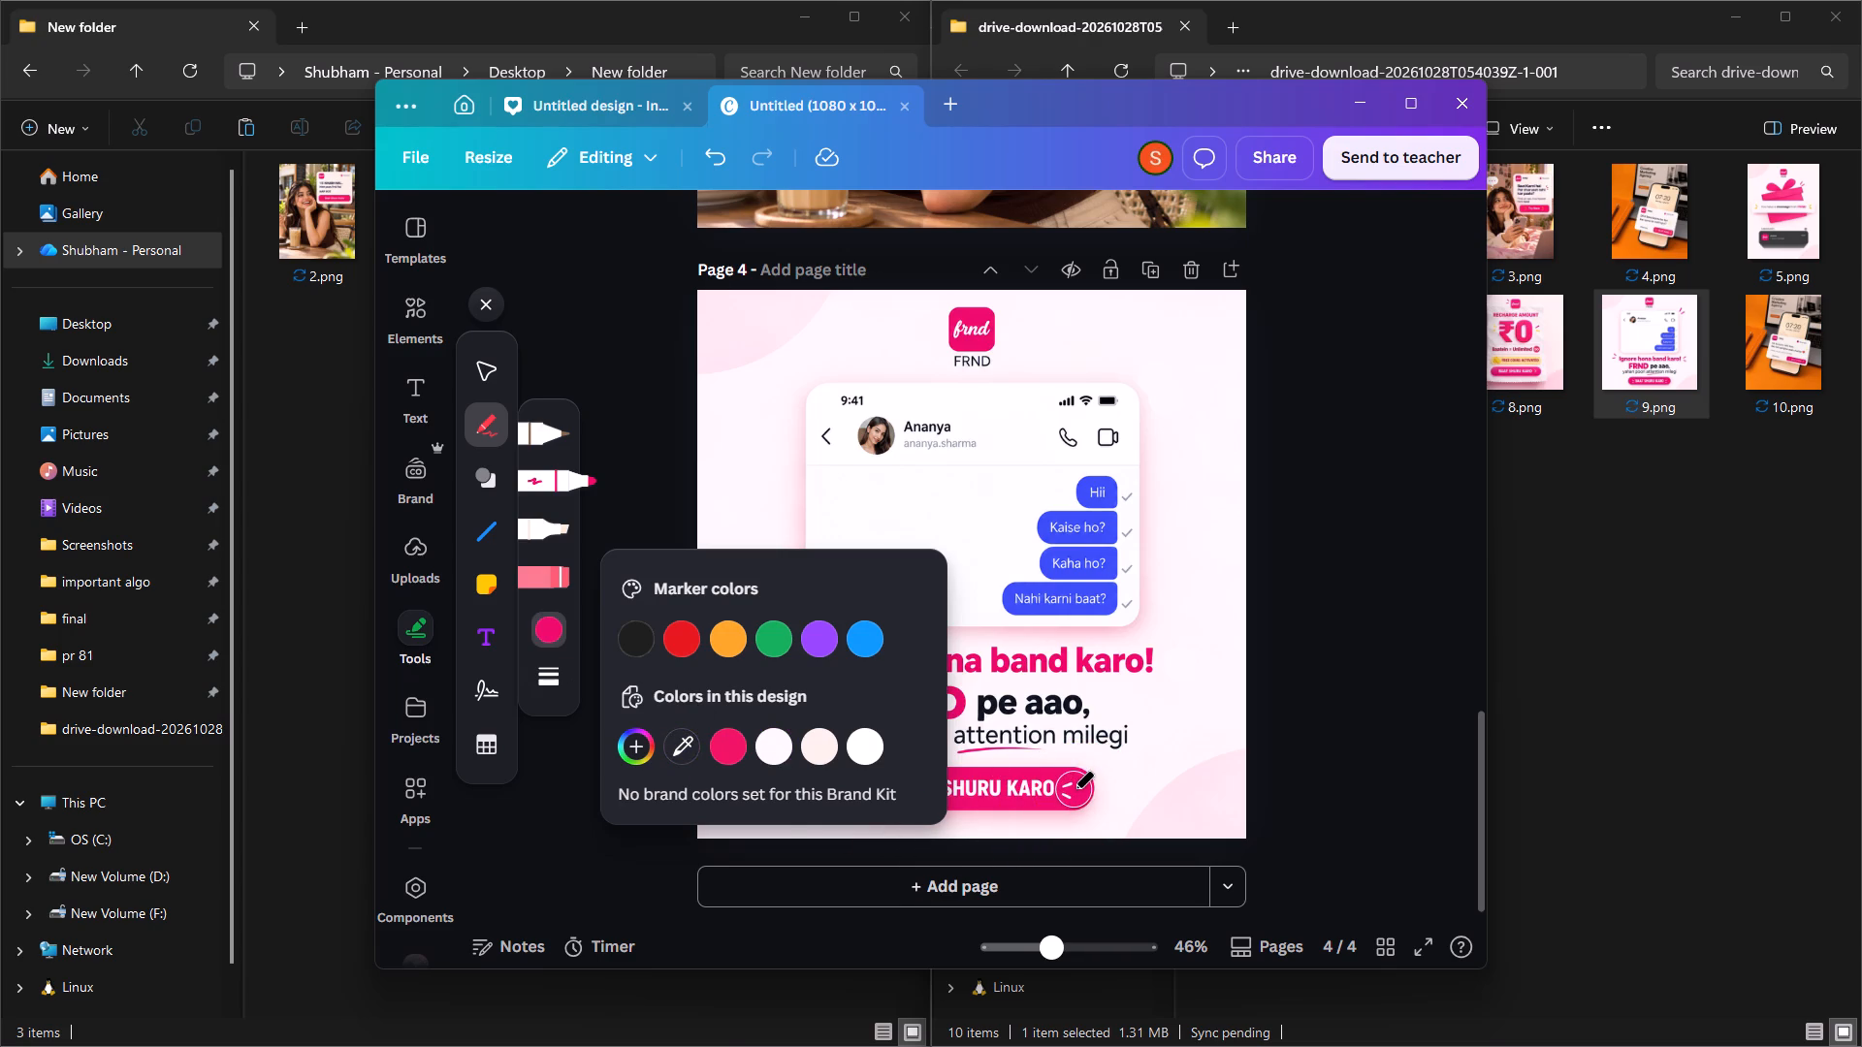
pyautogui.click(572, 474)
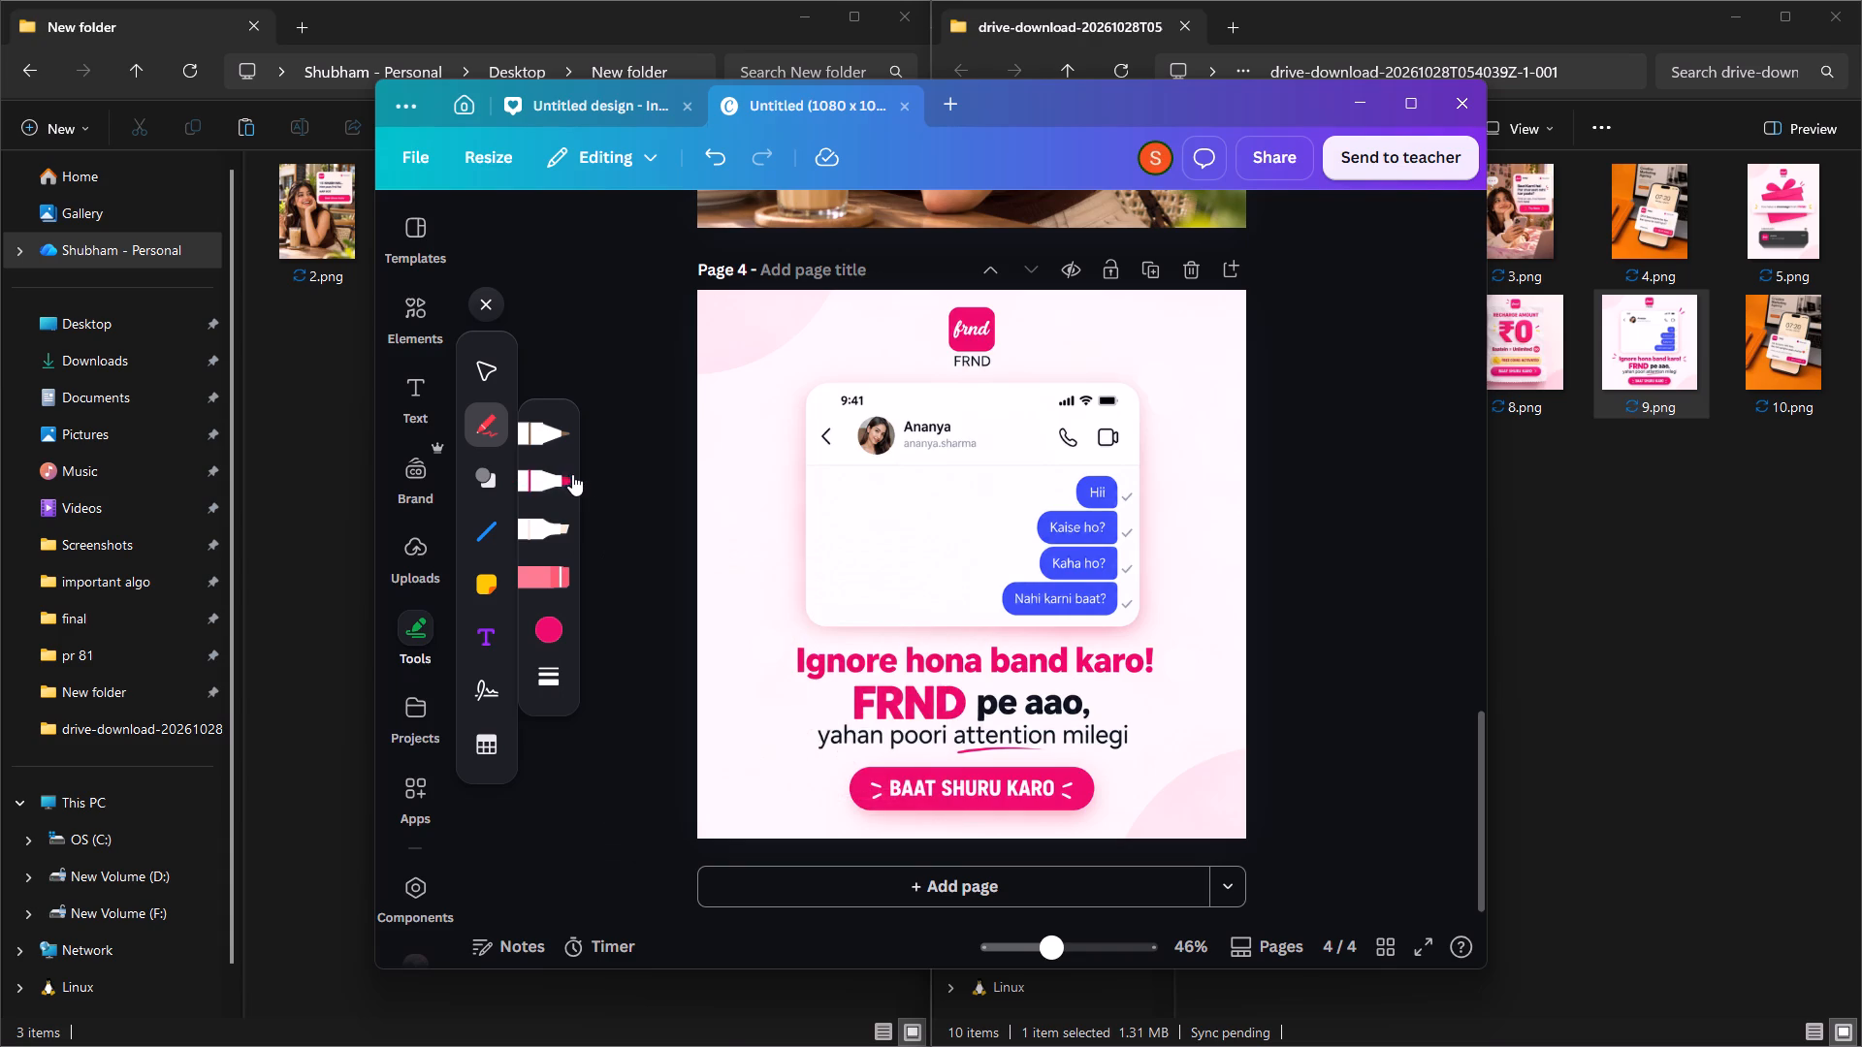
pyautogui.click(548, 477)
pyautogui.click(555, 681)
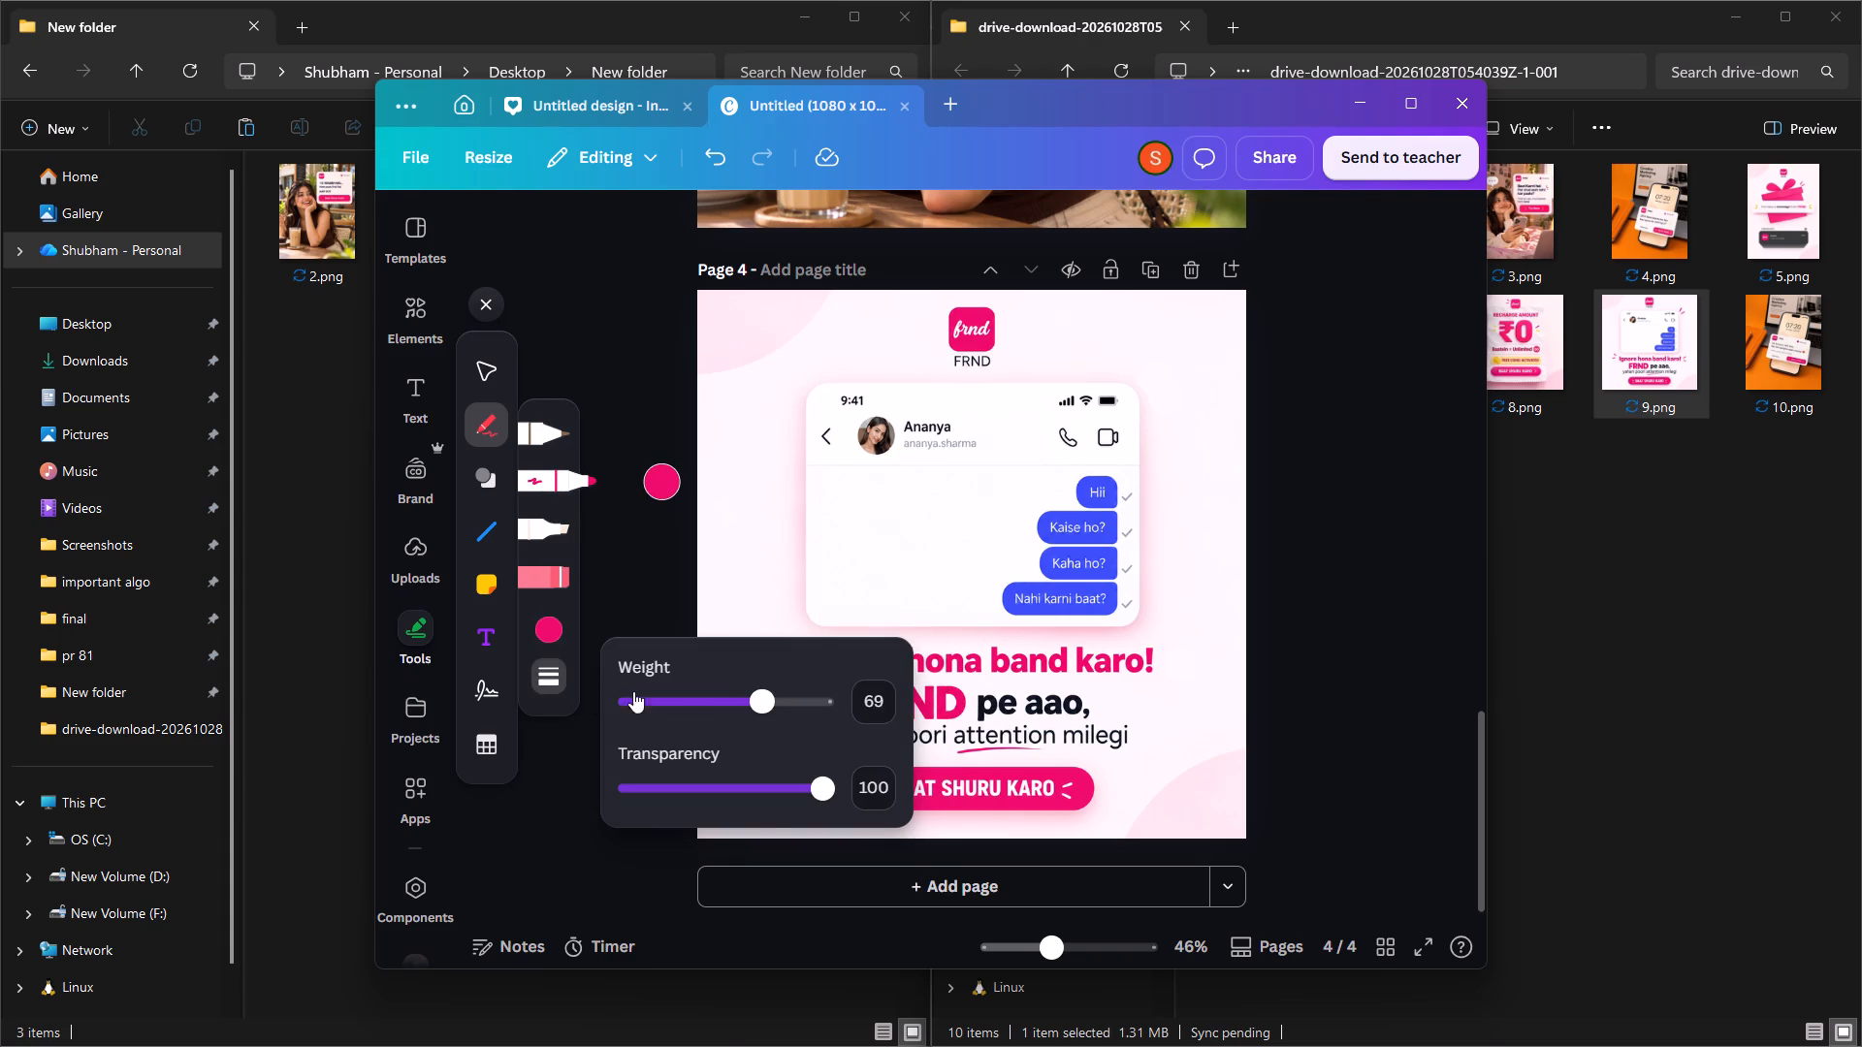
pyautogui.moveTo(768, 706); pyautogui.dragTo(698, 708)
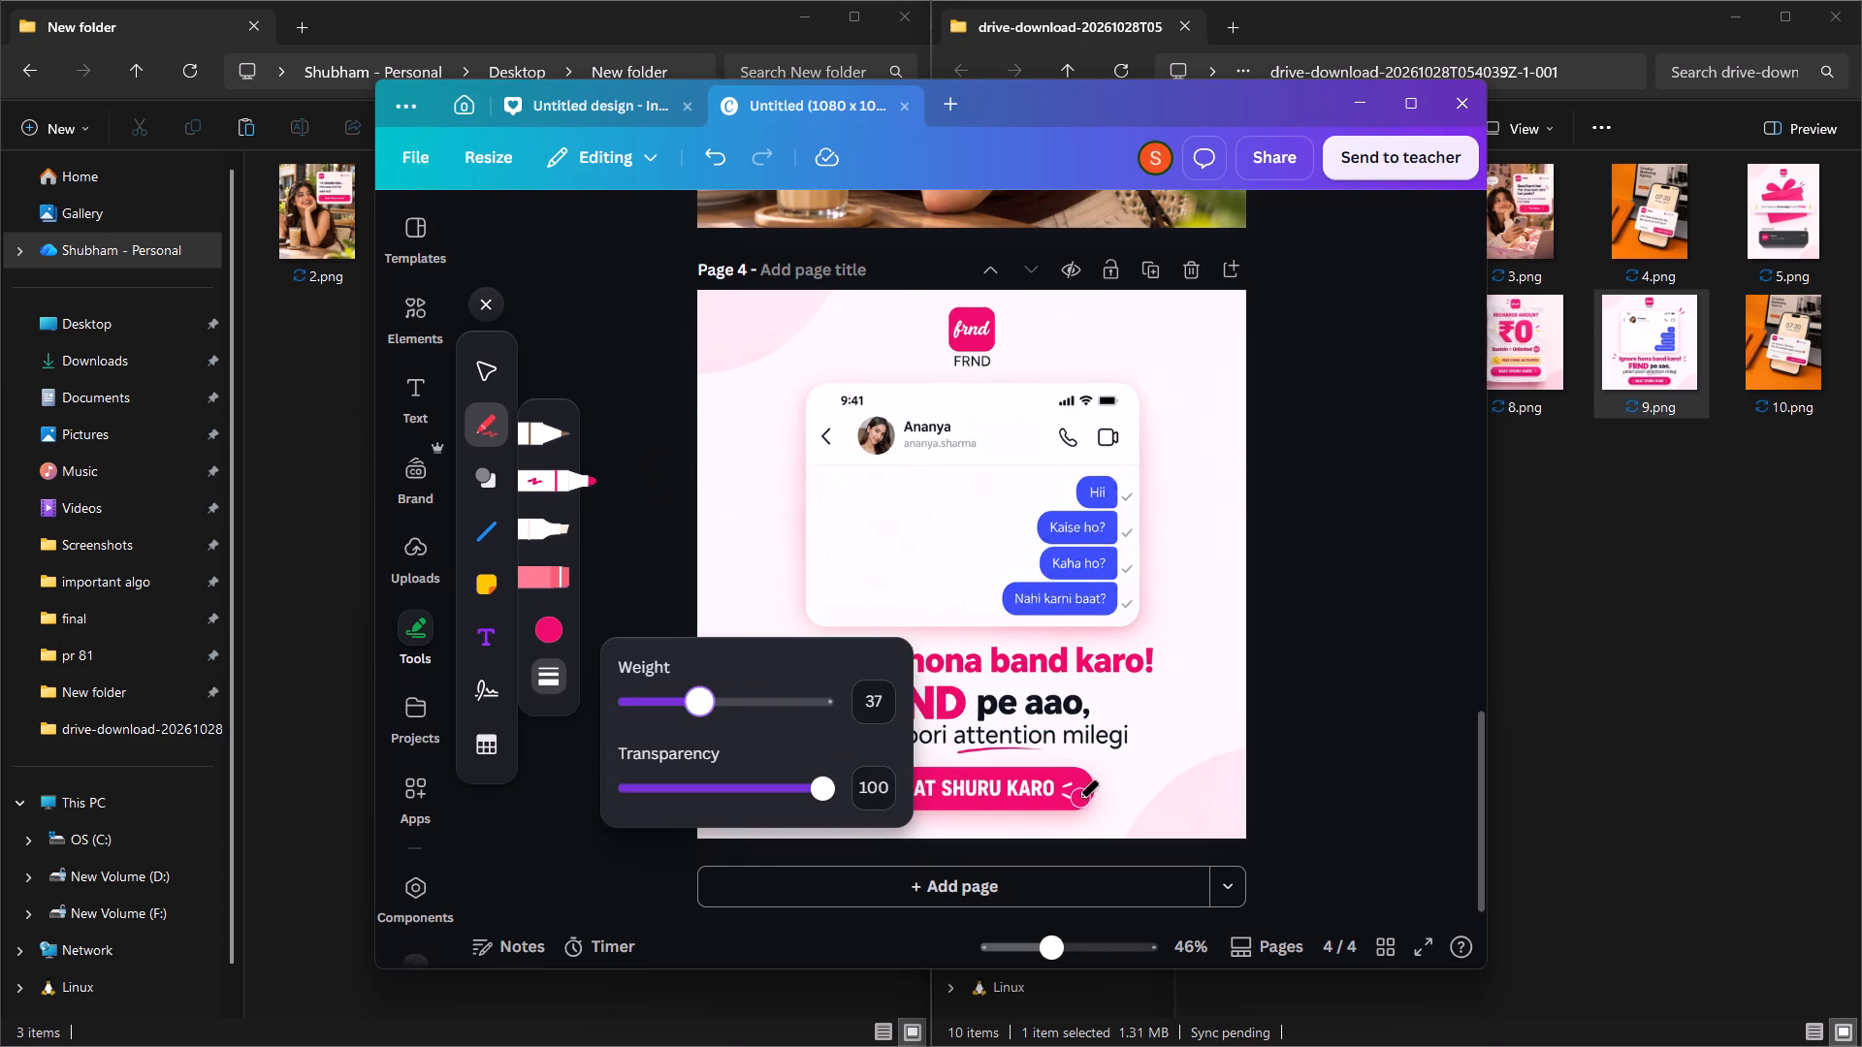
pyautogui.click(1069, 797)
pyautogui.click(1069, 788)
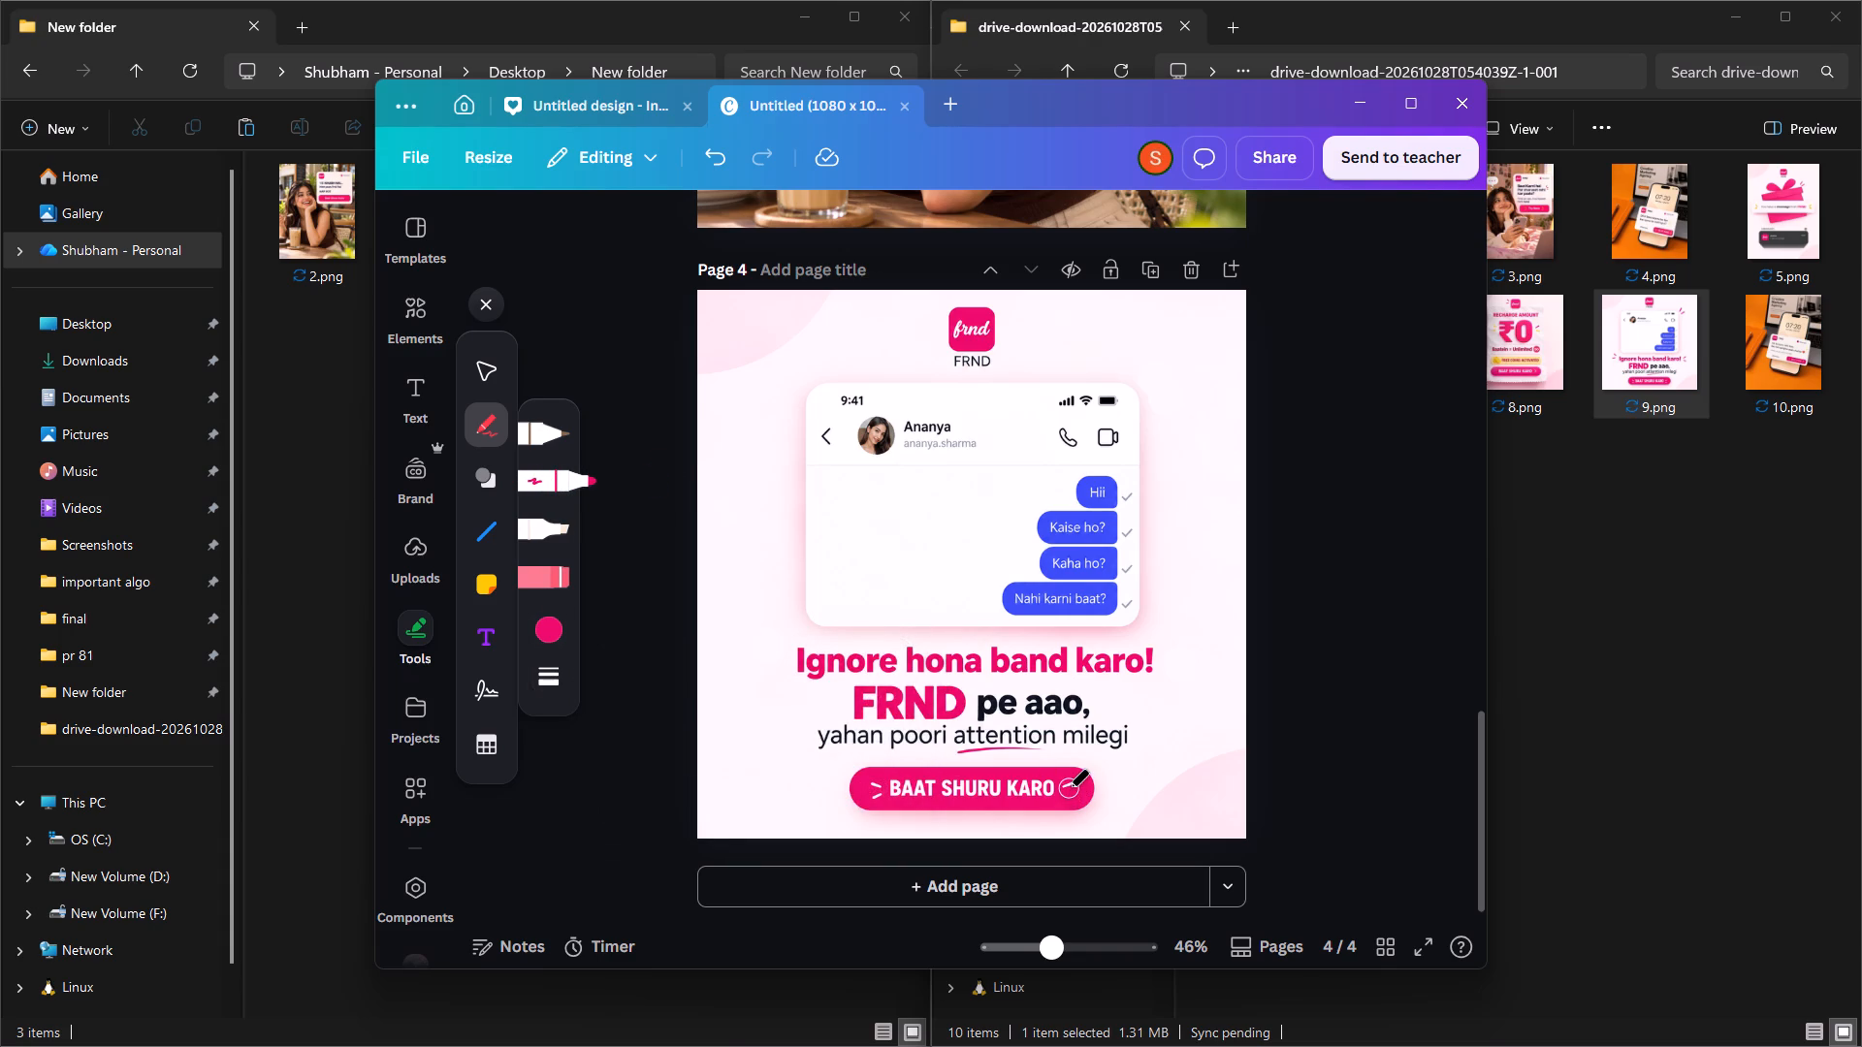
pyautogui.click(878, 790)
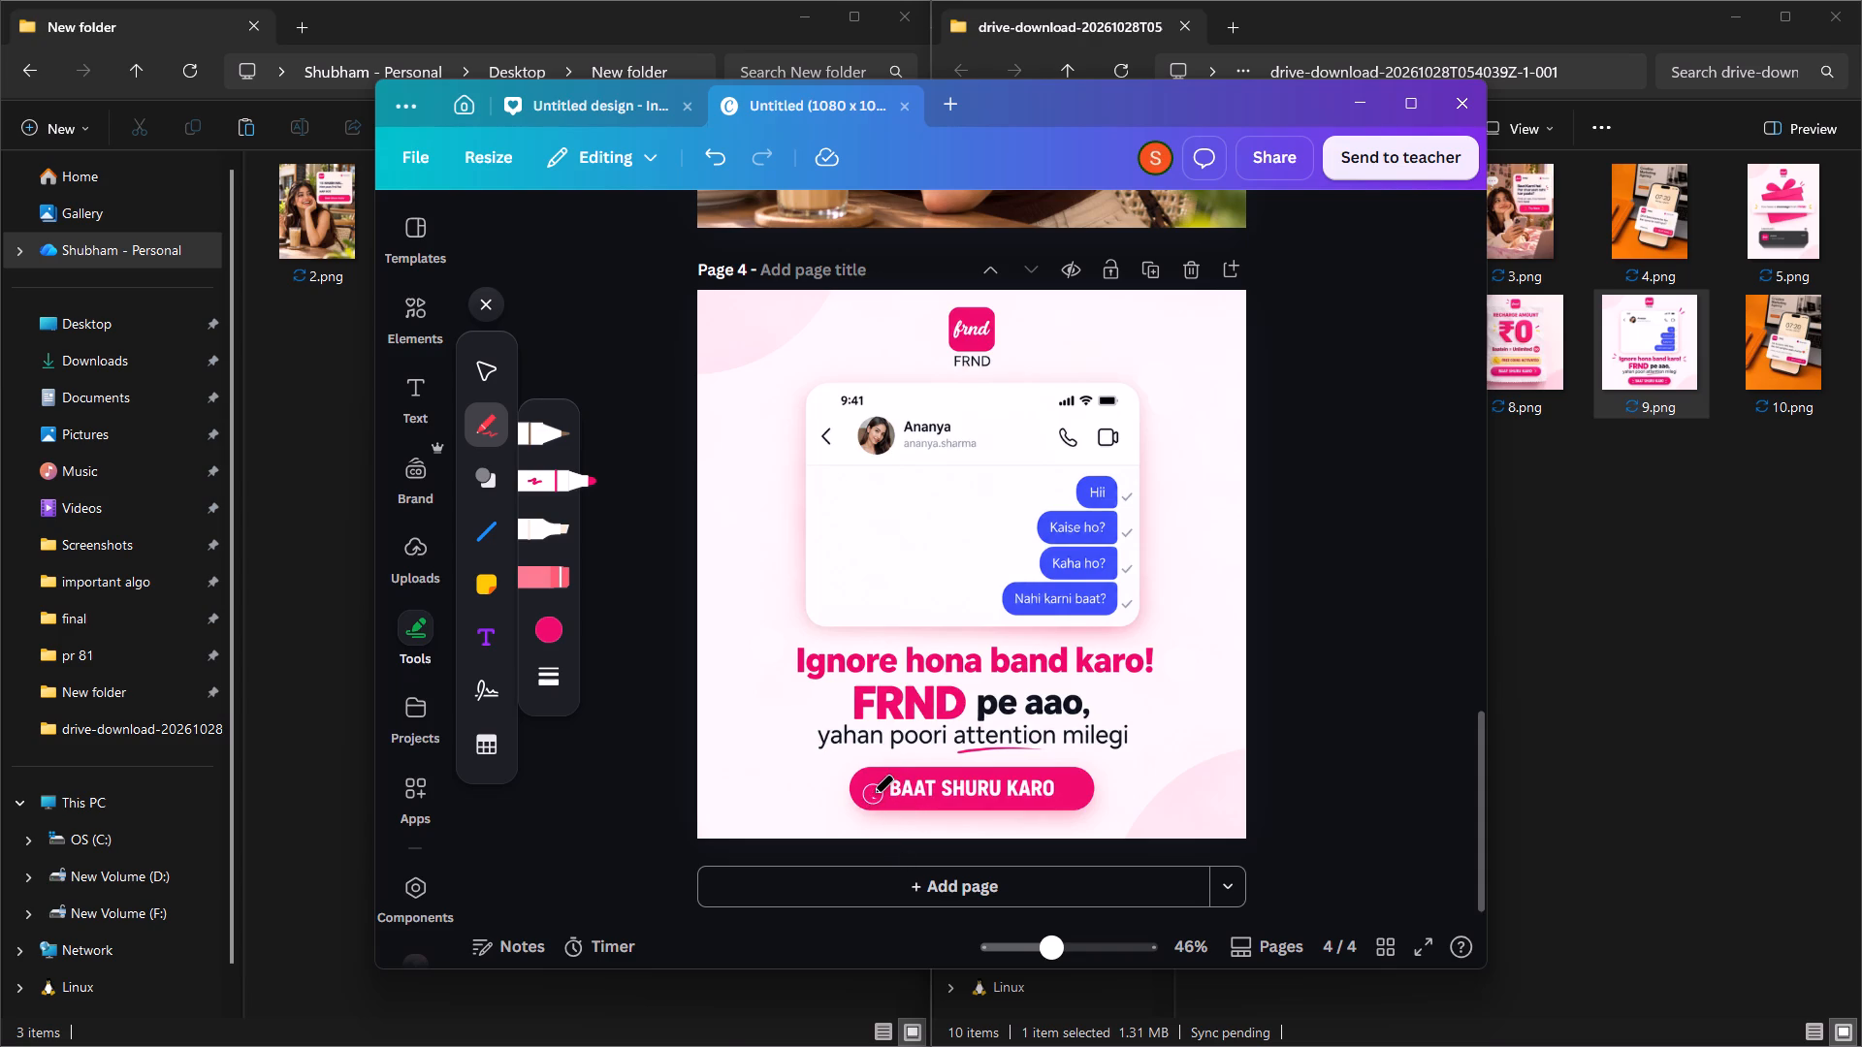
pyautogui.click(873, 794)
# Sample the page's pale background colour for the Marker and paint over the small FRND text beneath the logo.
pyautogui.click(541, 639)
pyautogui.click(683, 737)
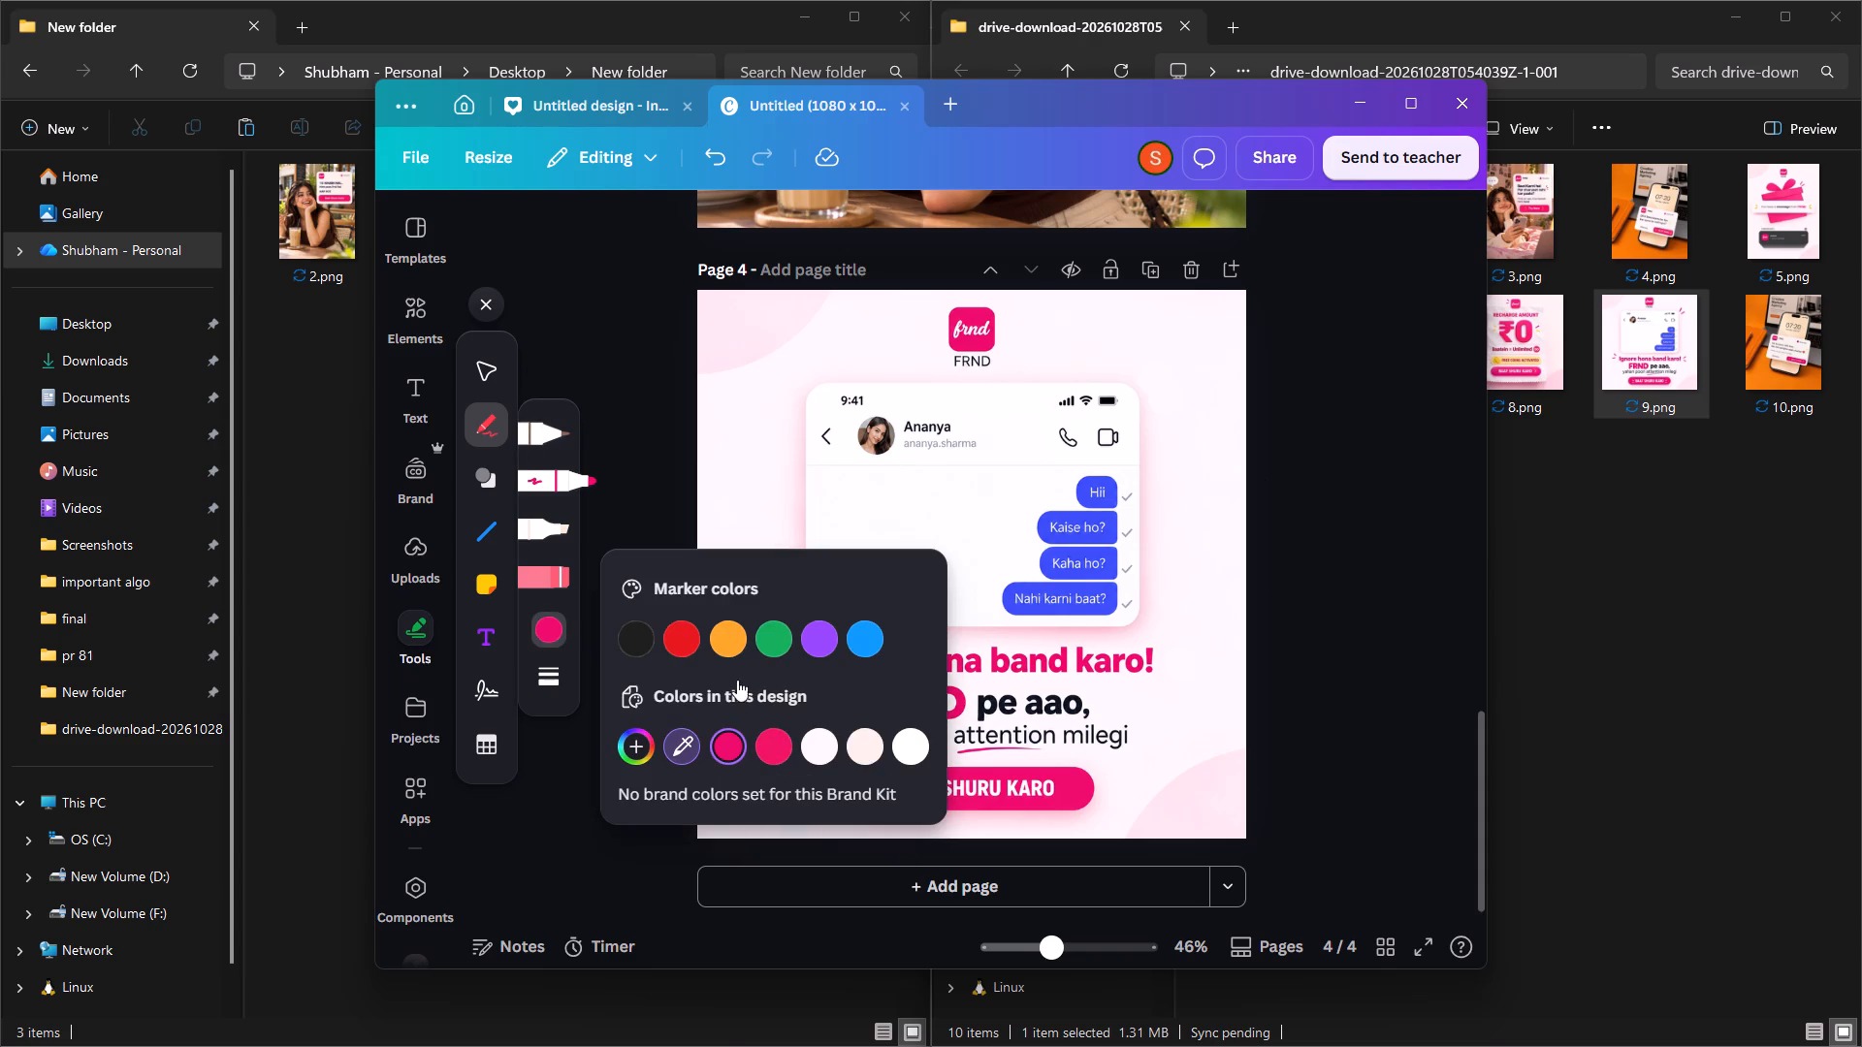
pyautogui.click(1075, 351)
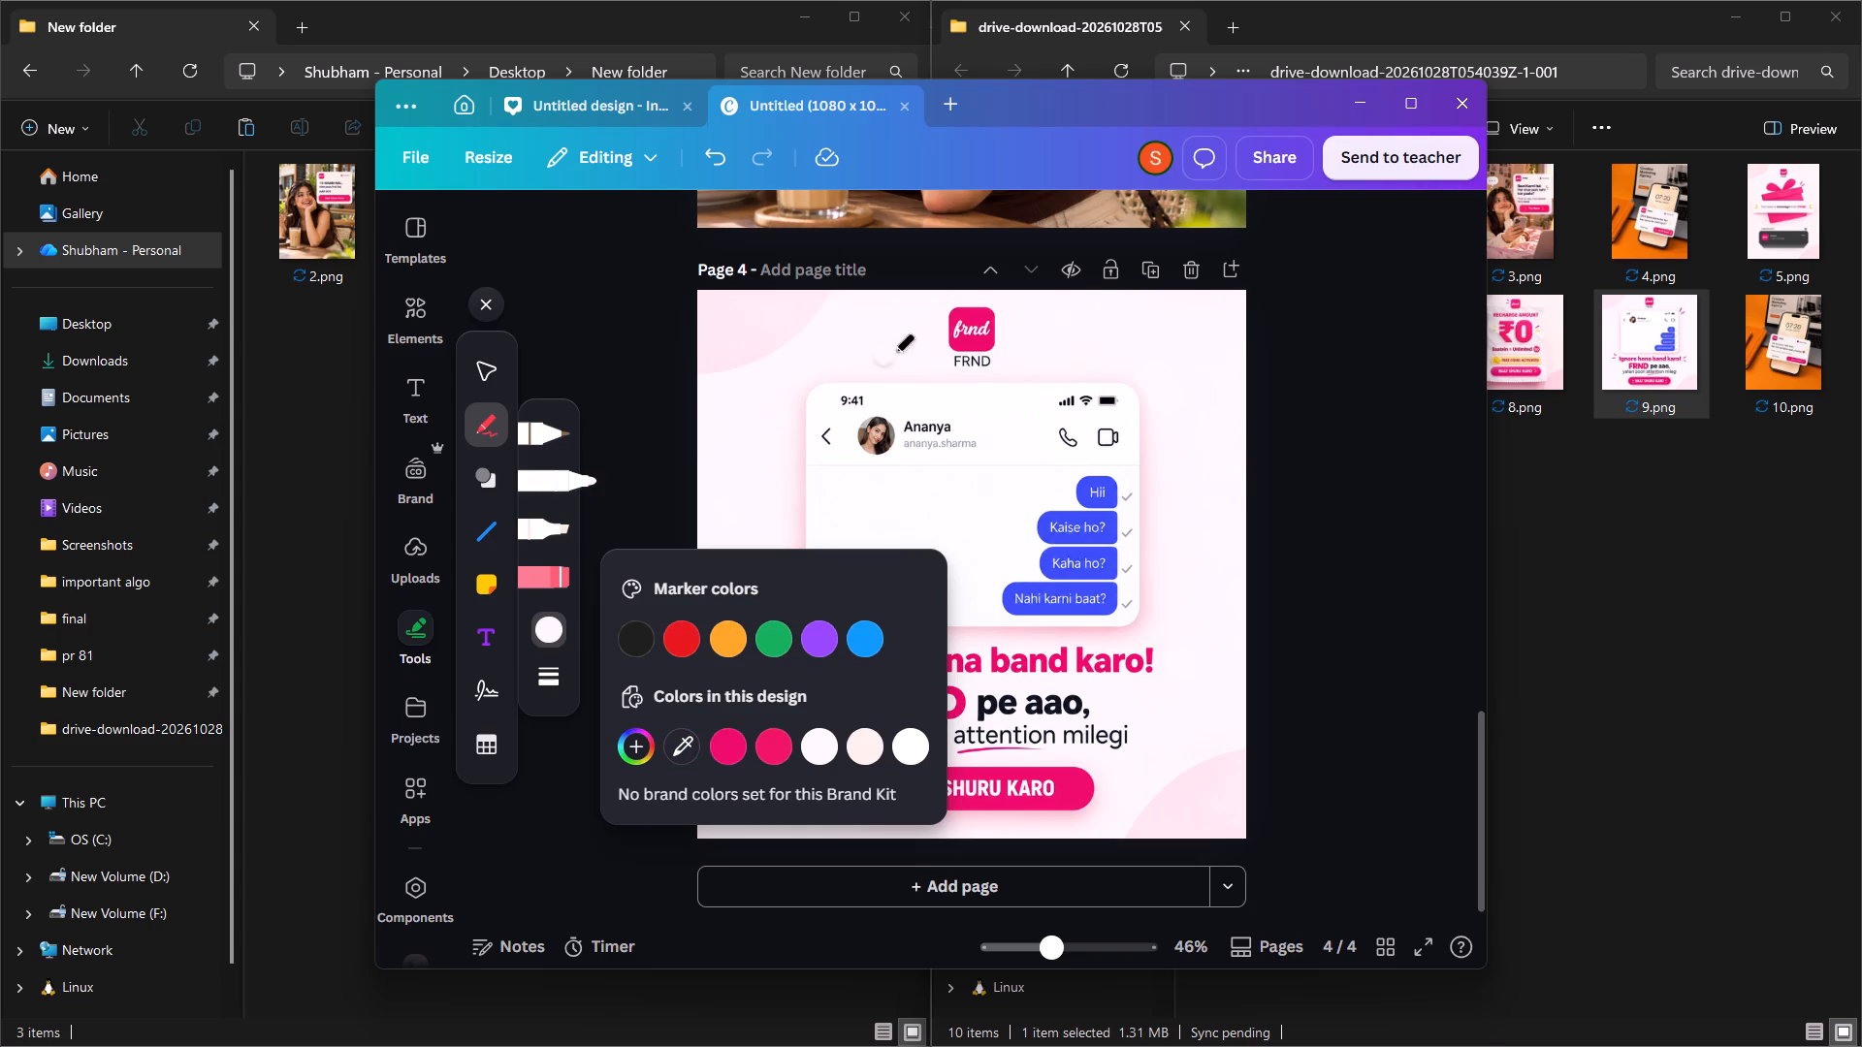
pyautogui.moveTo(952, 366); pyautogui.dragTo(959, 366)
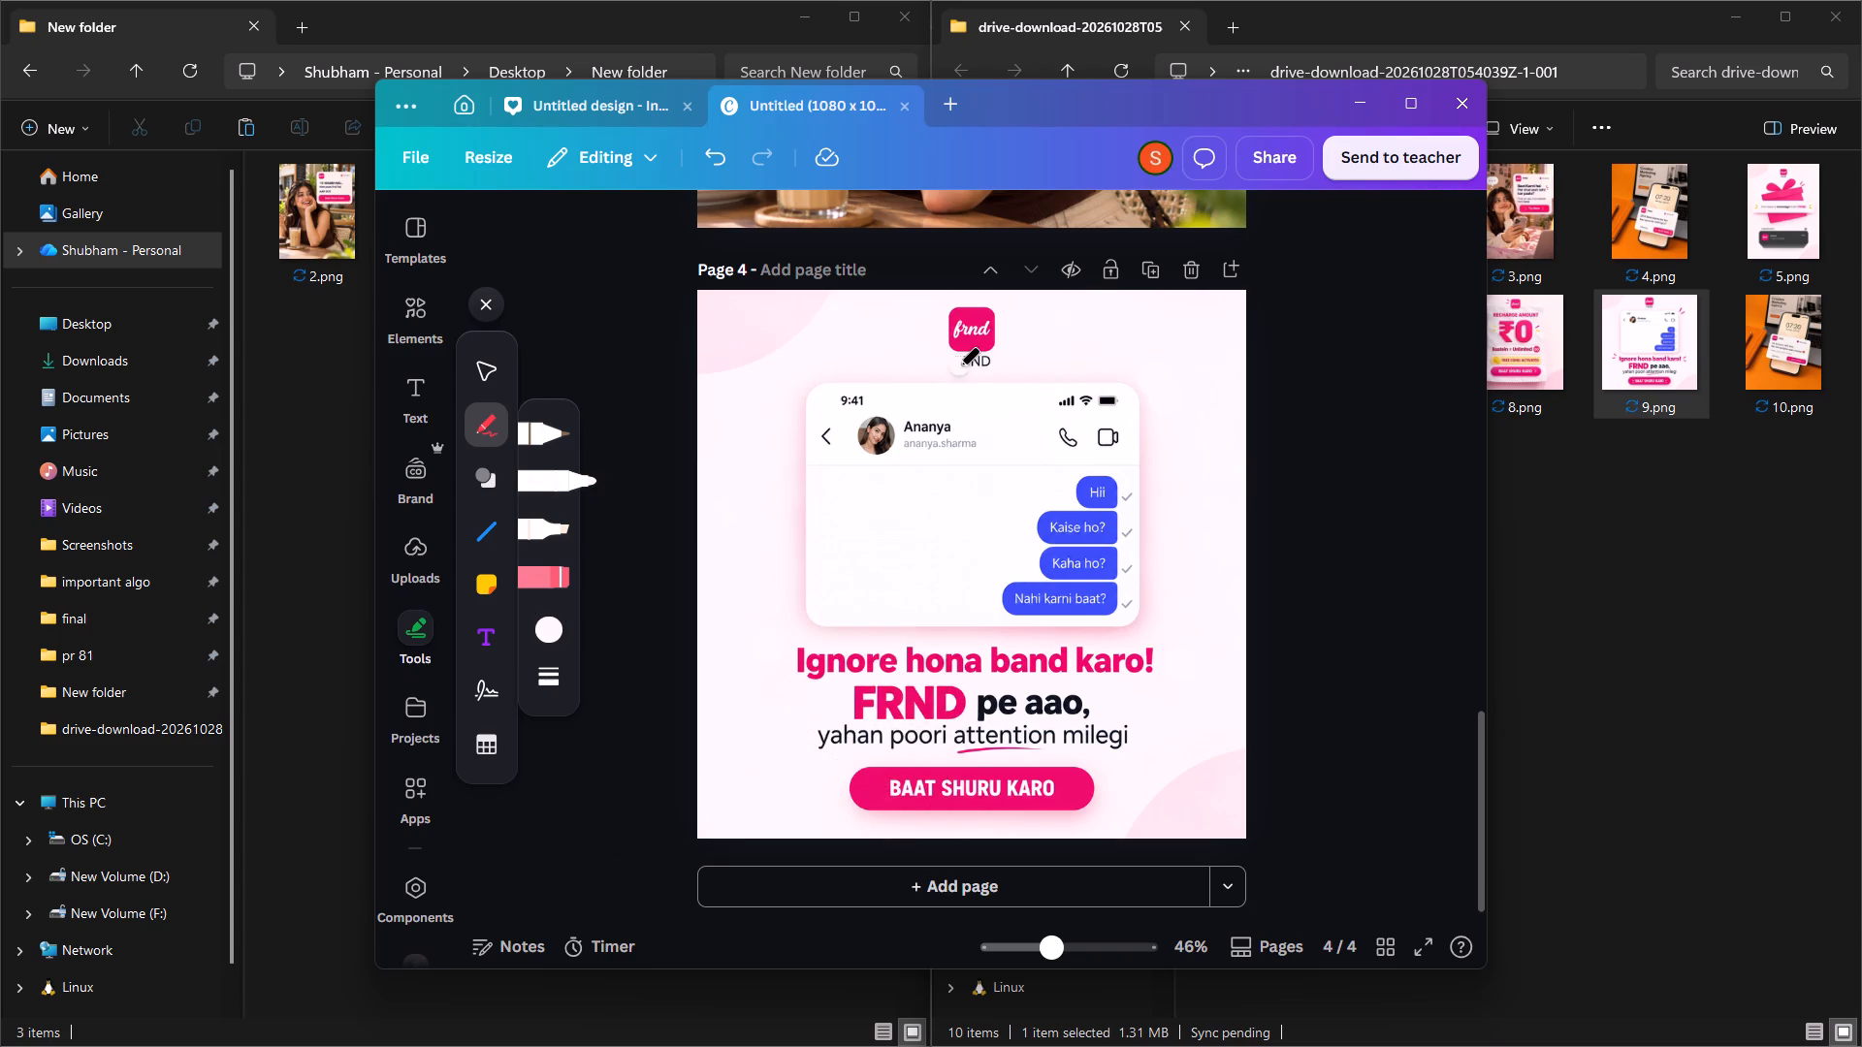
pyautogui.moveTo(959, 366); pyautogui.dragTo(966, 369)
pyautogui.moveTo(951, 363); pyautogui.dragTo(963, 363)
pyautogui.moveTo(963, 363); pyautogui.dragTo(1002, 364)
# Minimise the Canva window and both File Explorer windows to reach the desktop.
pyautogui.click(1351, 99)
pyautogui.click(1744, 28)
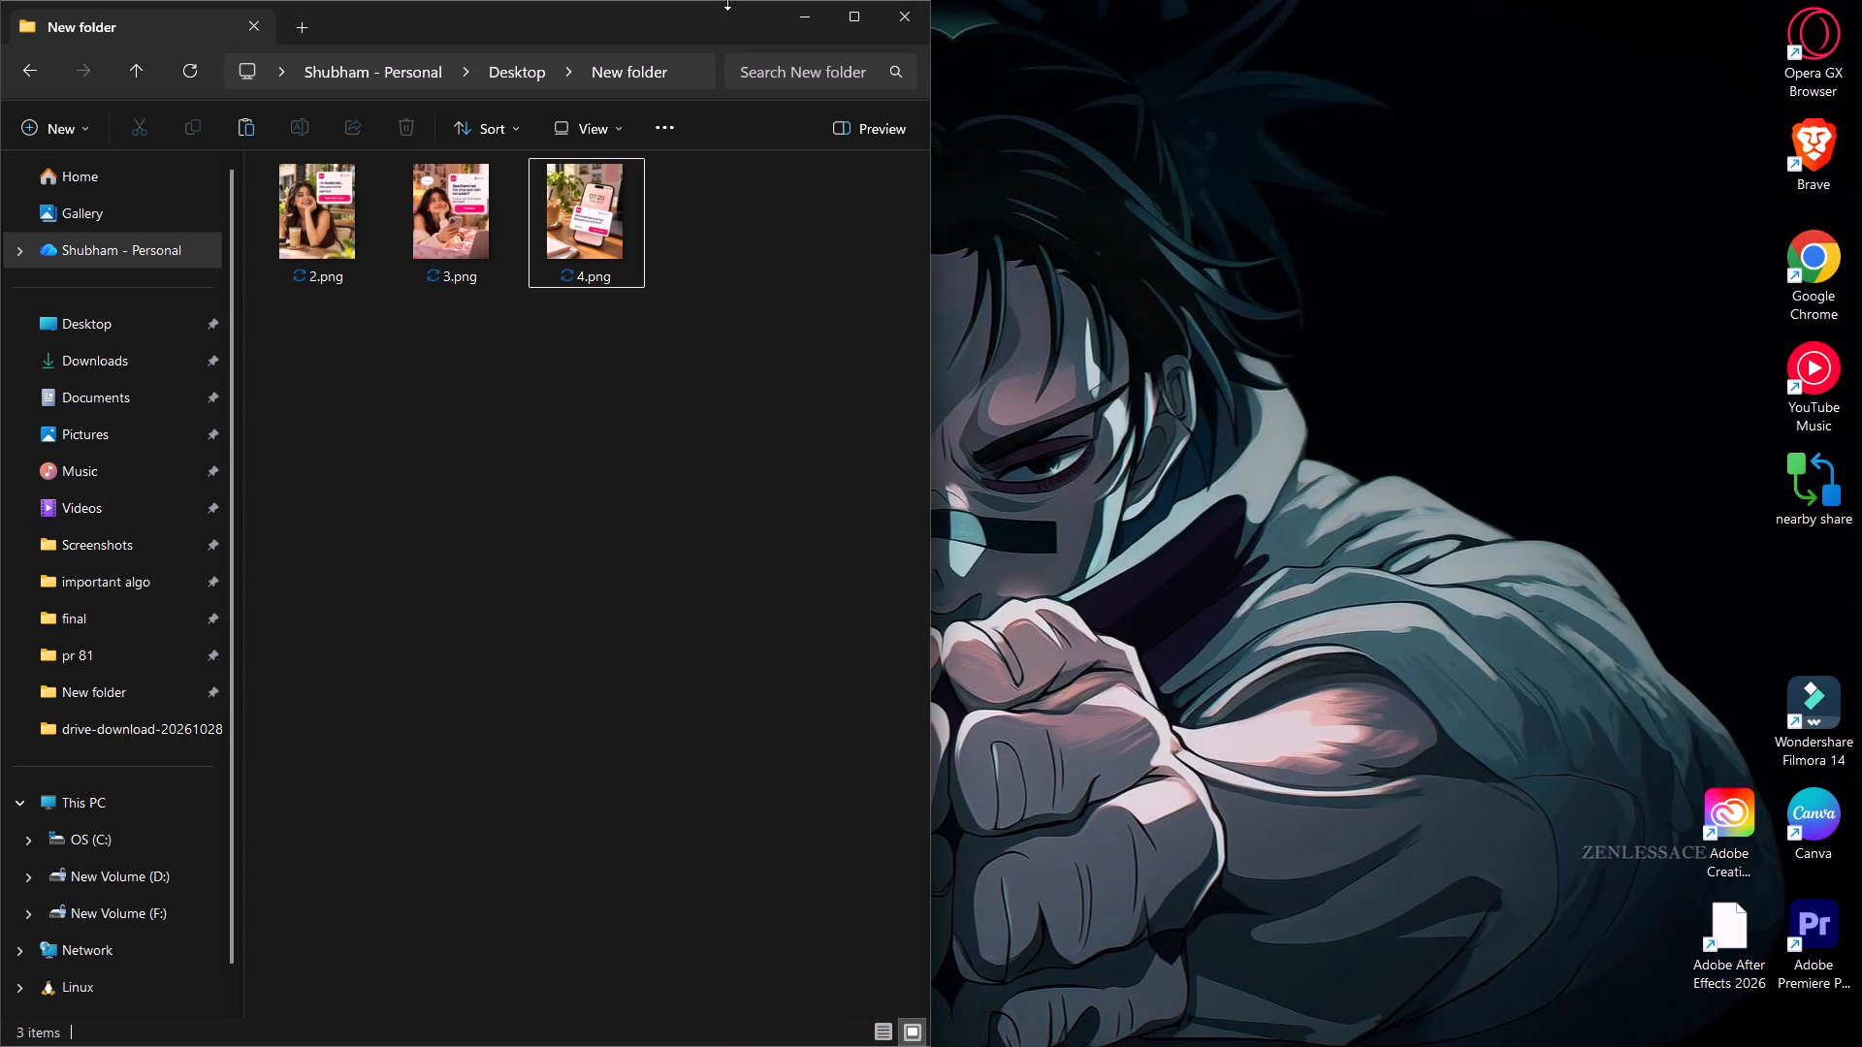
pyautogui.click(788, 15)
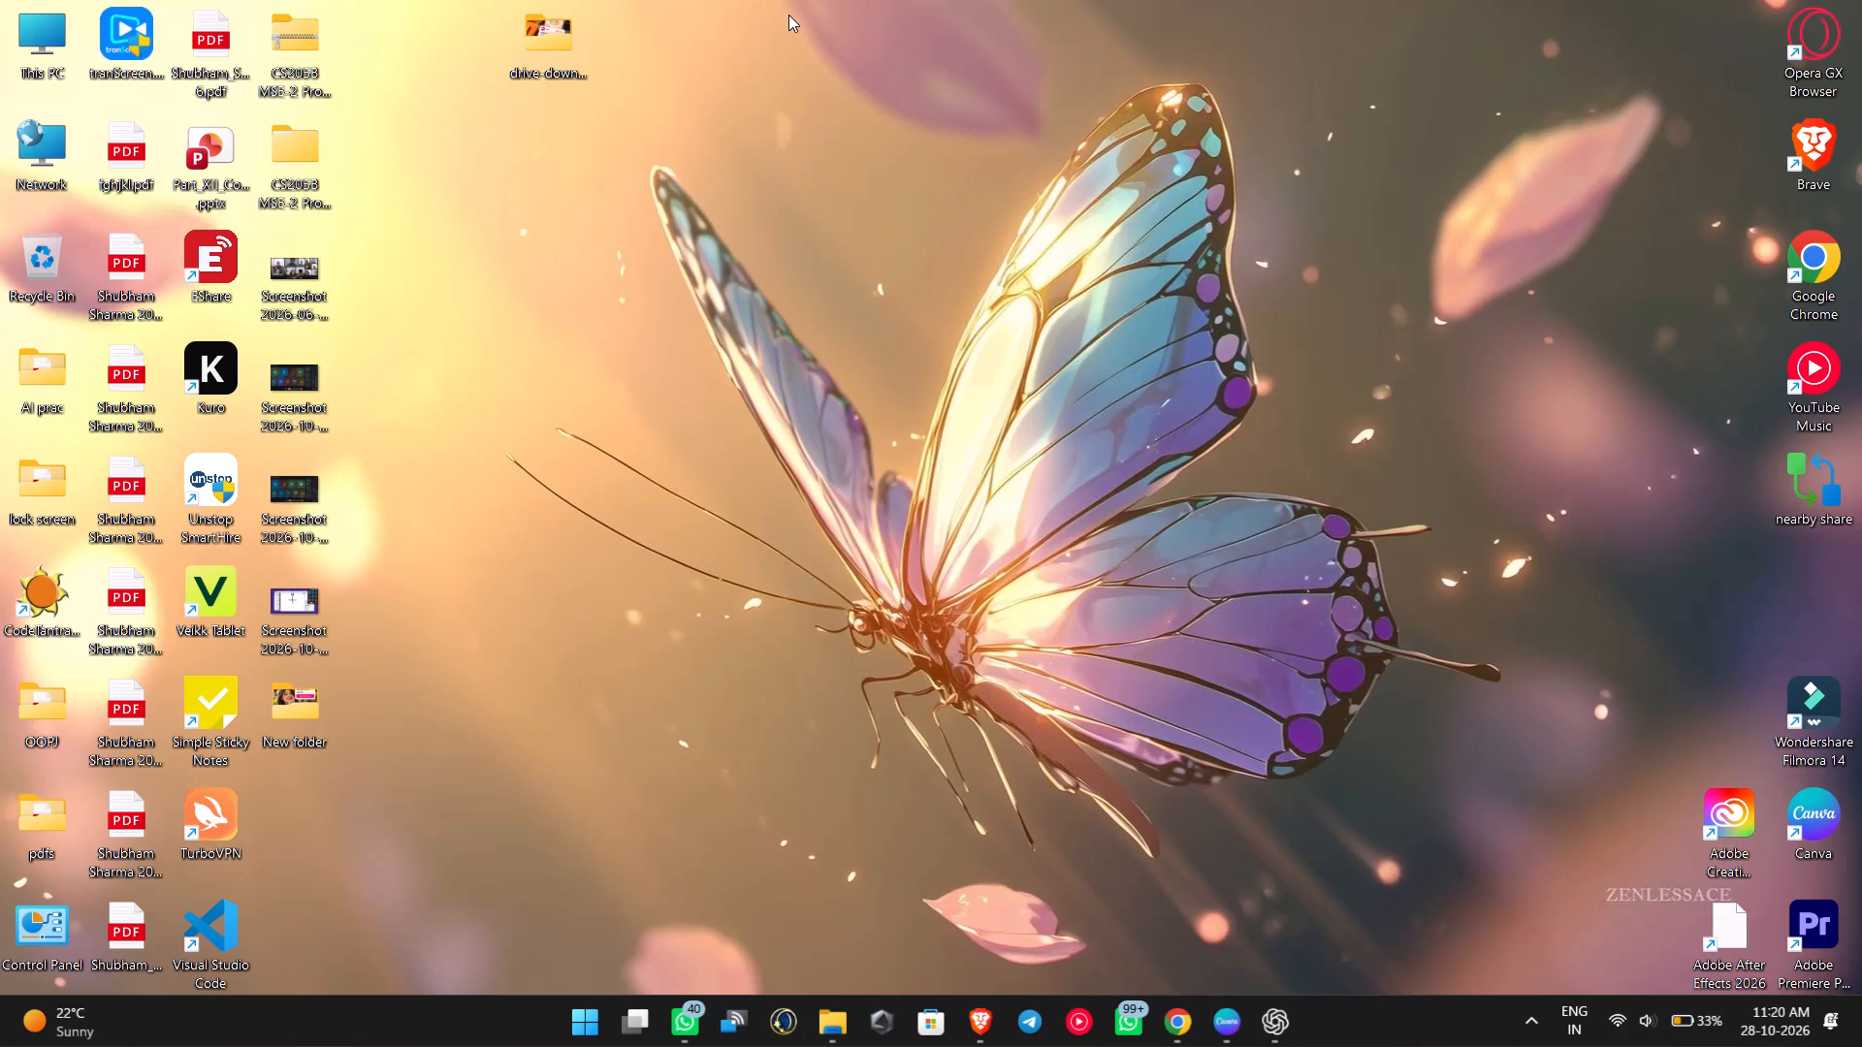
pyautogui.click(971, 236)
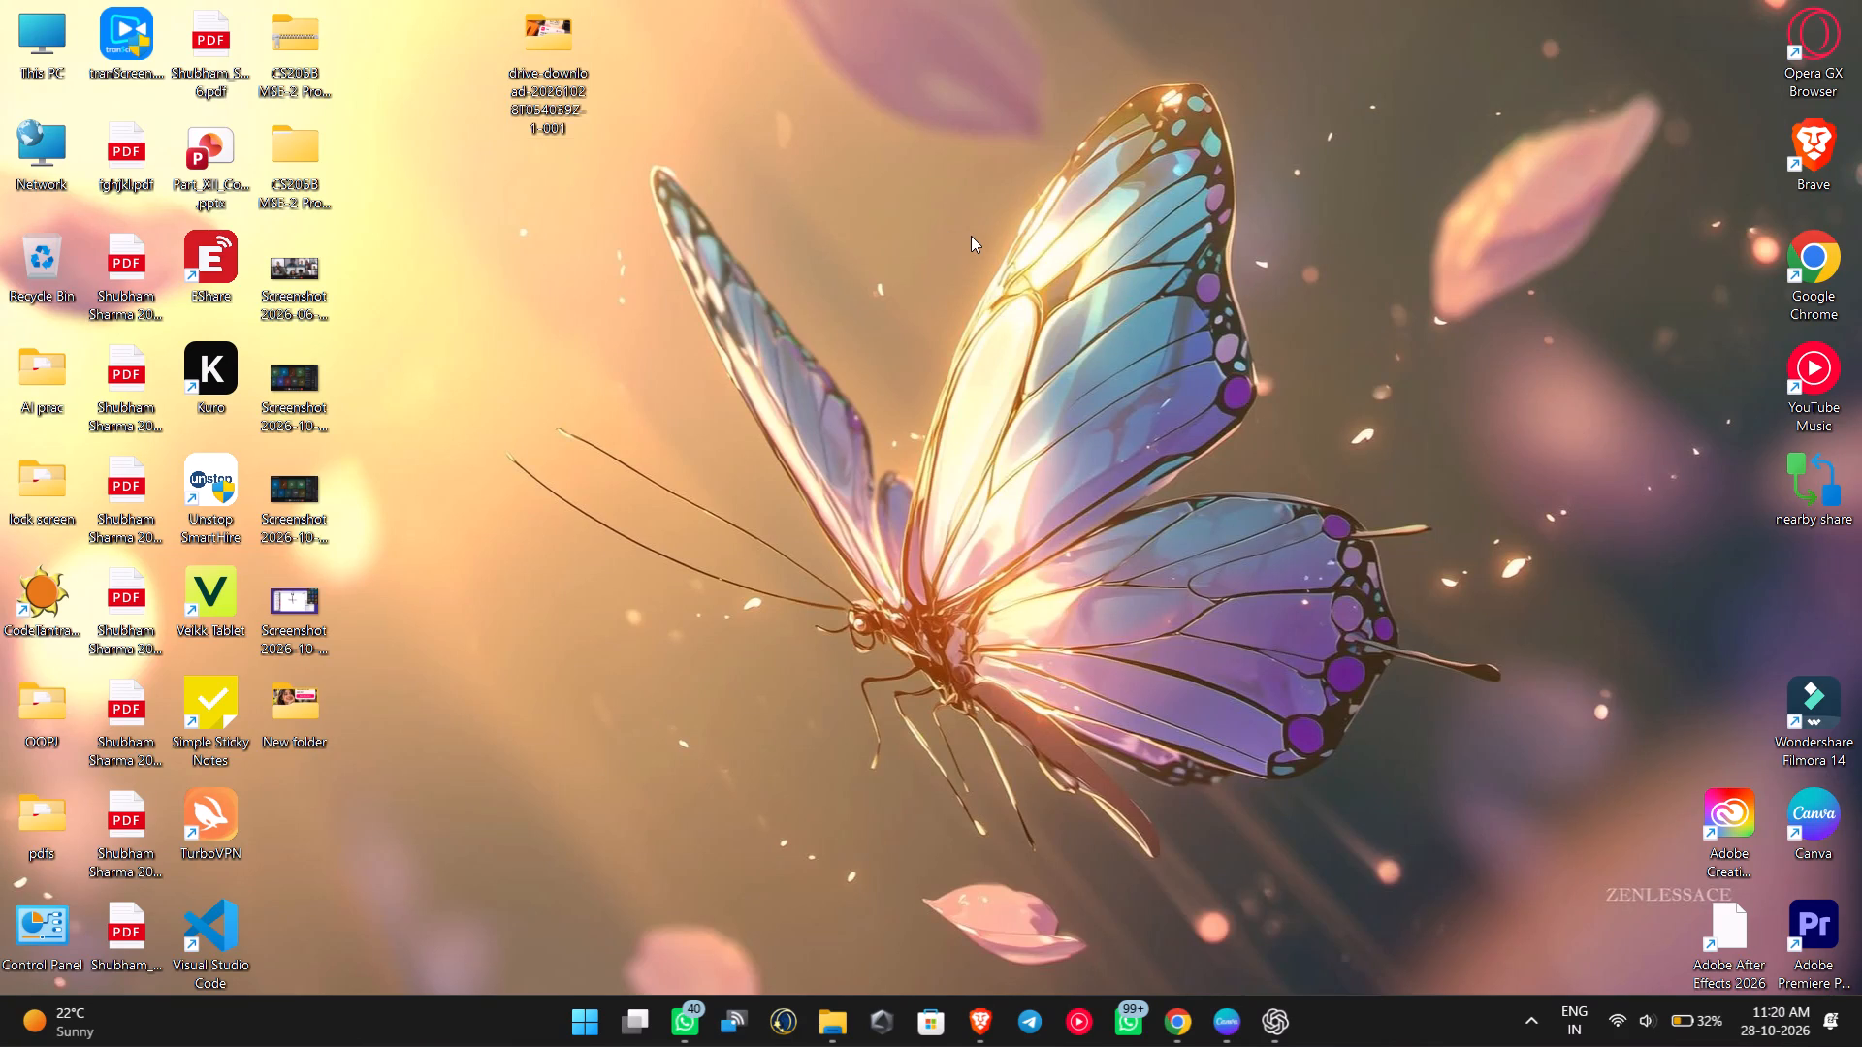
# Open Notepad and write "Rewardd shaping and Envirnment design" in a new blank note.
pyautogui.write('notepad')
pyautogui.press('Return')
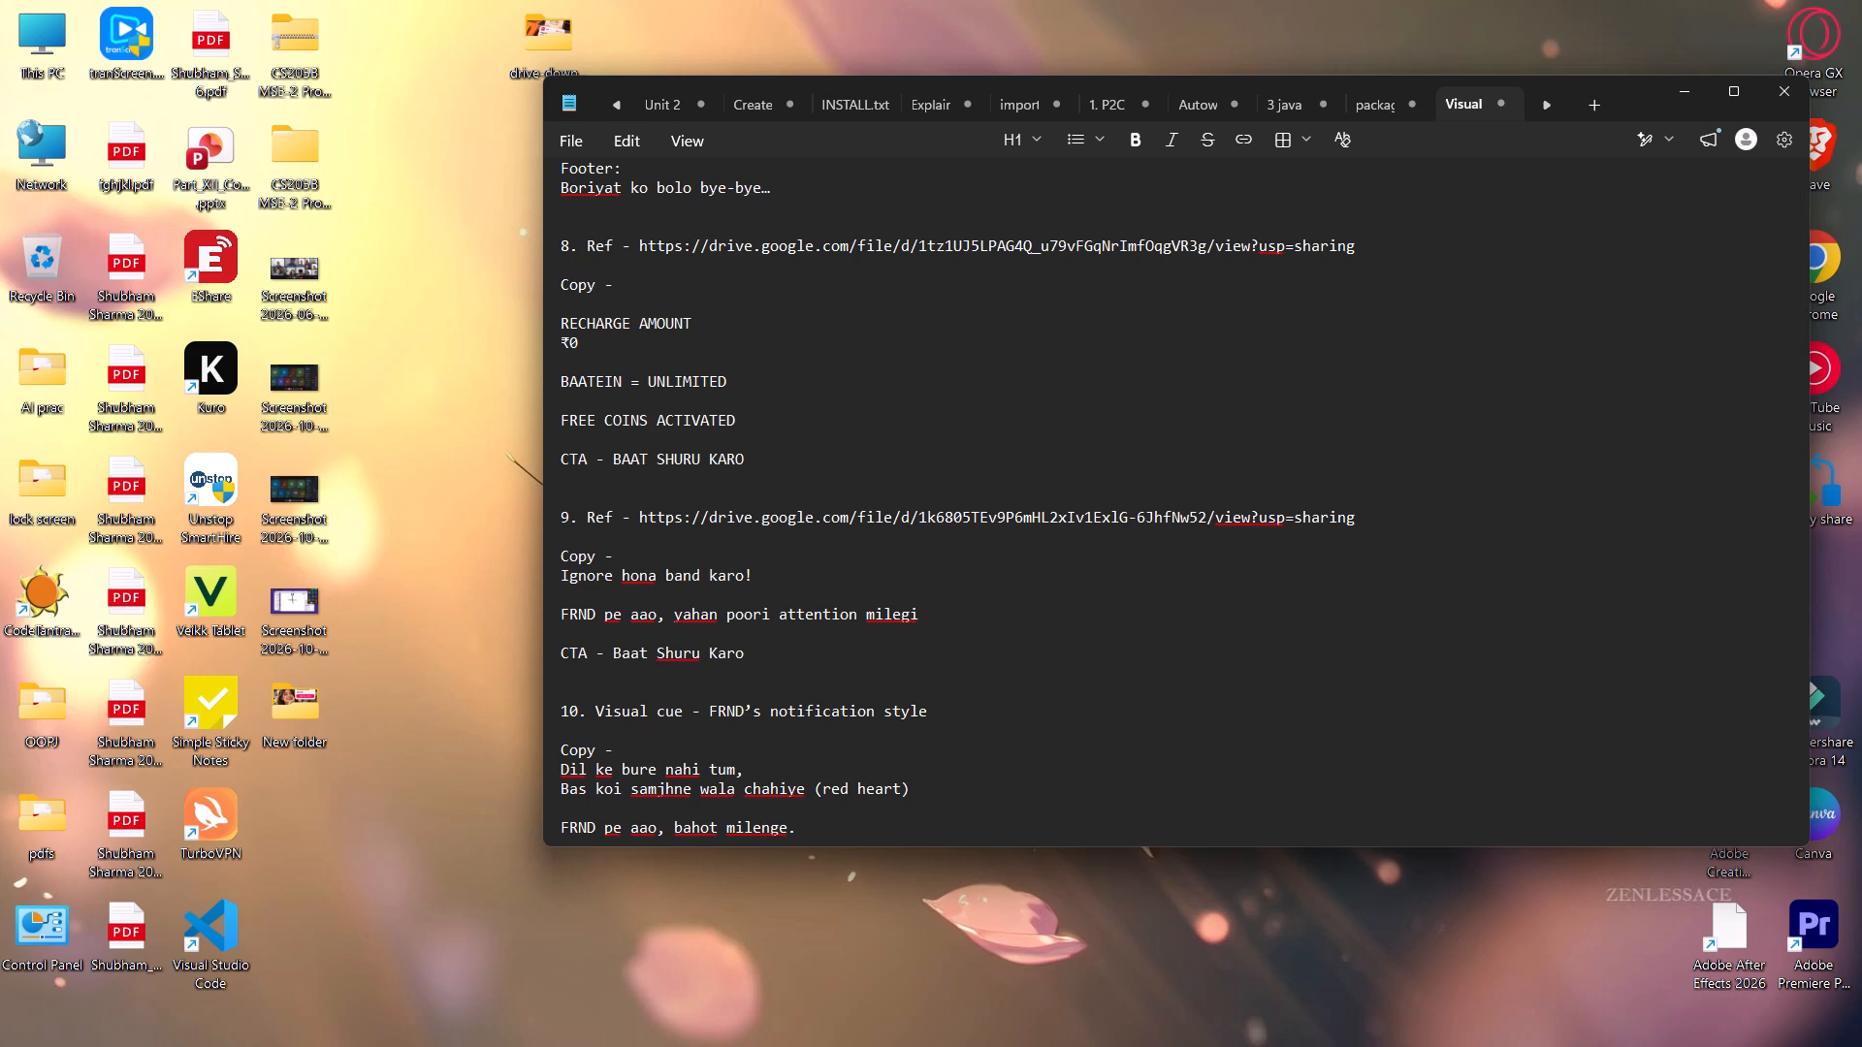
pyautogui.scroll(1, 971, 236)
pyautogui.click(1602, 103)
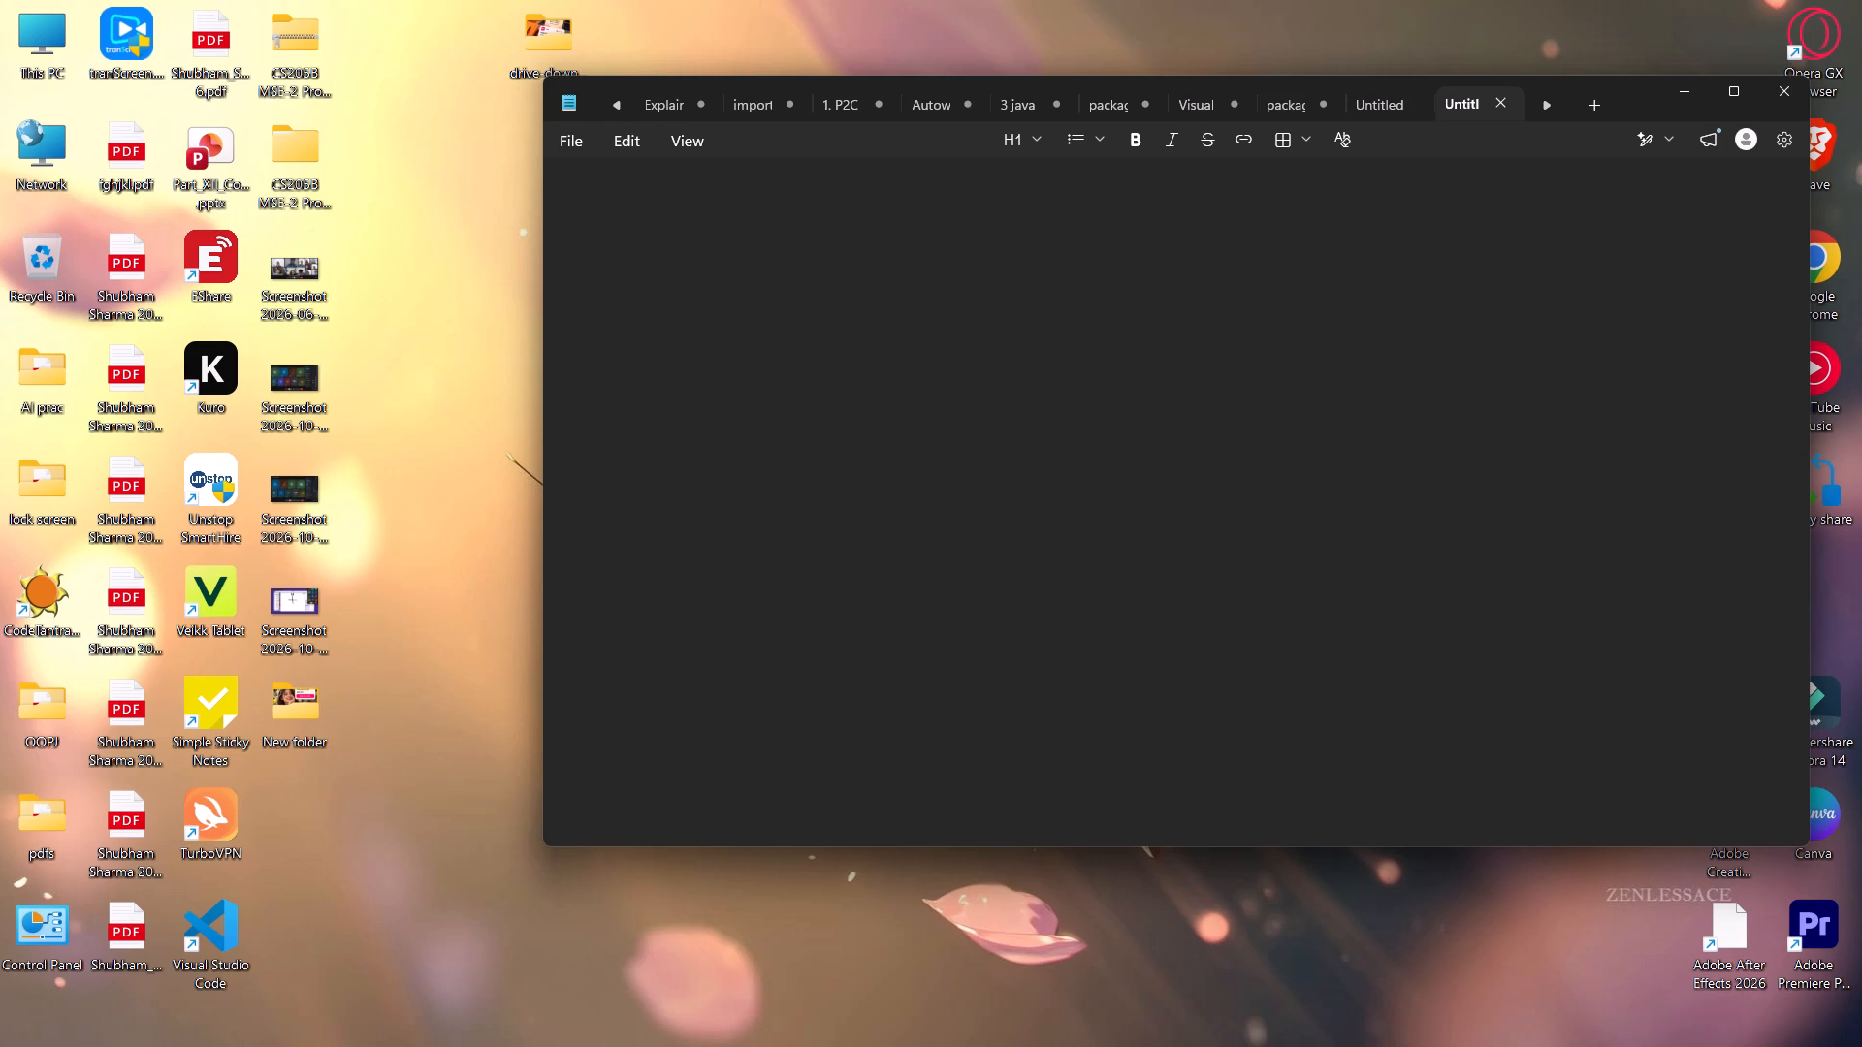
pyautogui.write('Rewardd shaping aanf')
pyautogui.press('space')
pyautogui.press('BackSpace')
pyautogui.press('BackSpace')
pyautogui.press('BackSpace')
pyautogui.press('BackSpace')
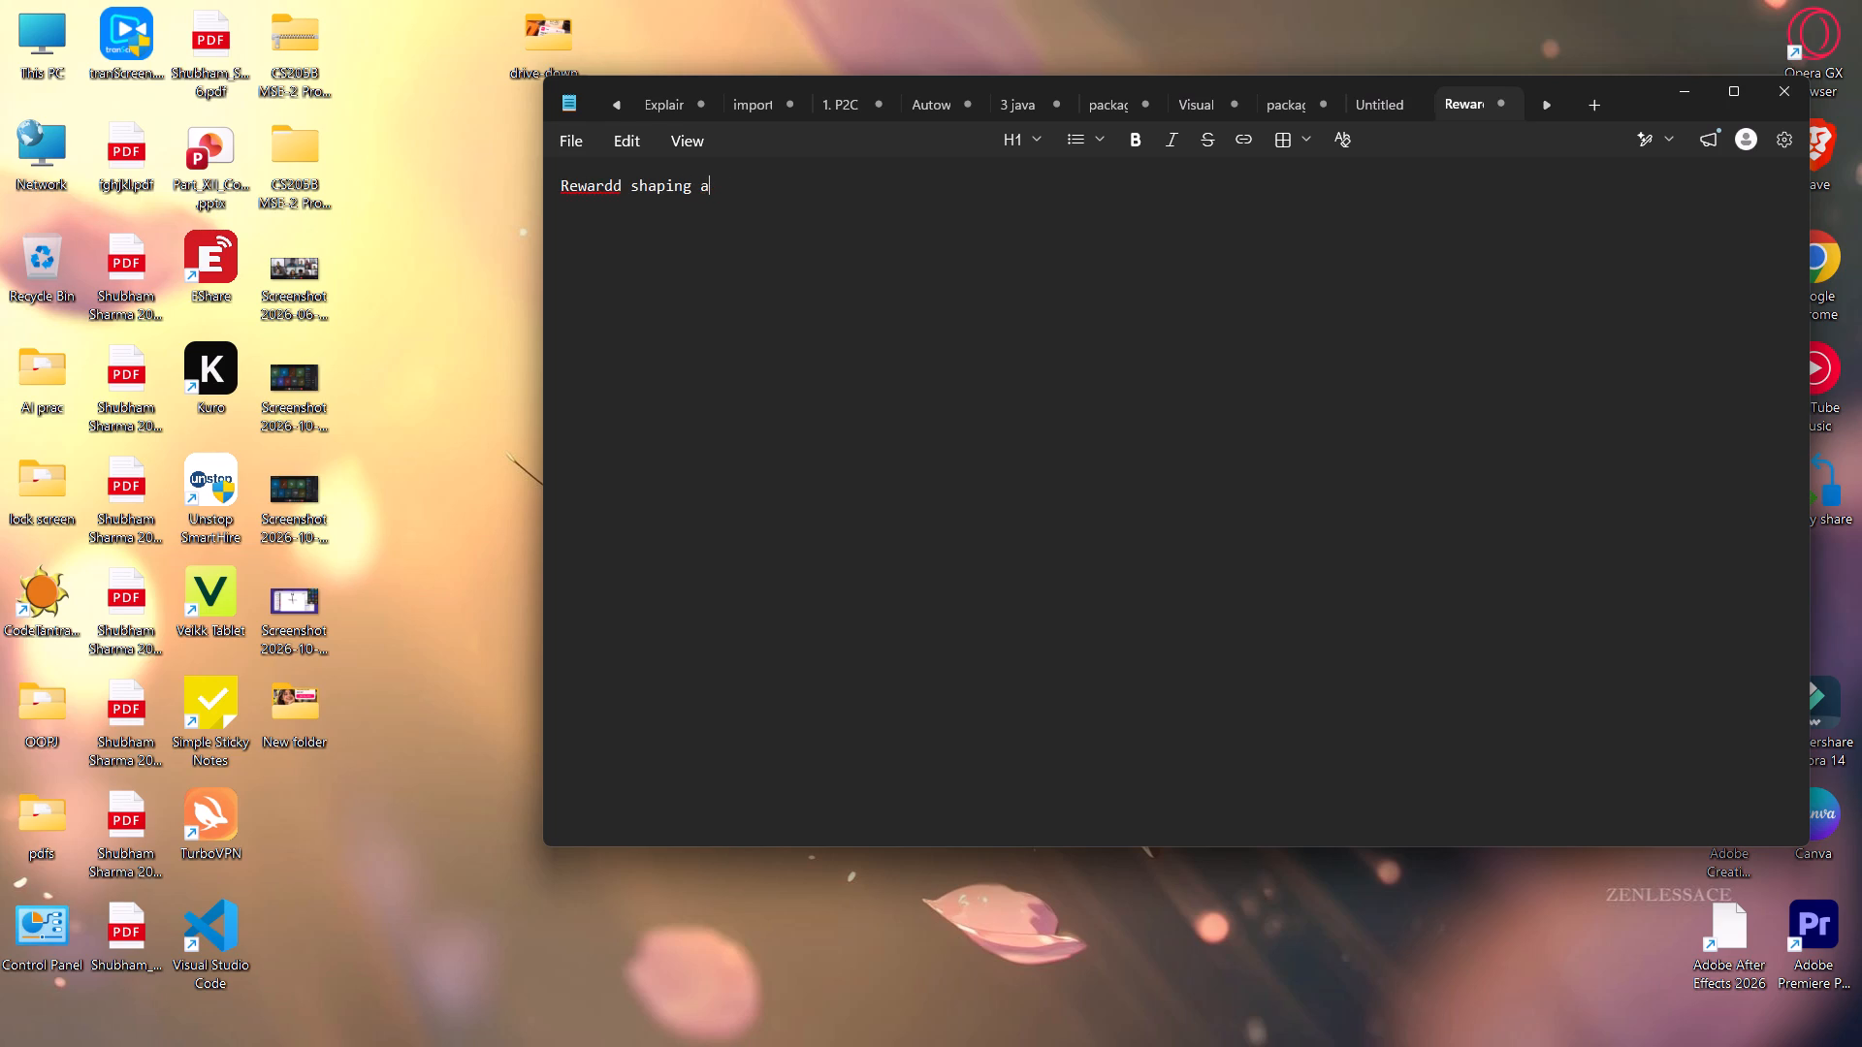
pyautogui.write('nd')
pyautogui.press('space')
pyautogui.write('Envirnment design')
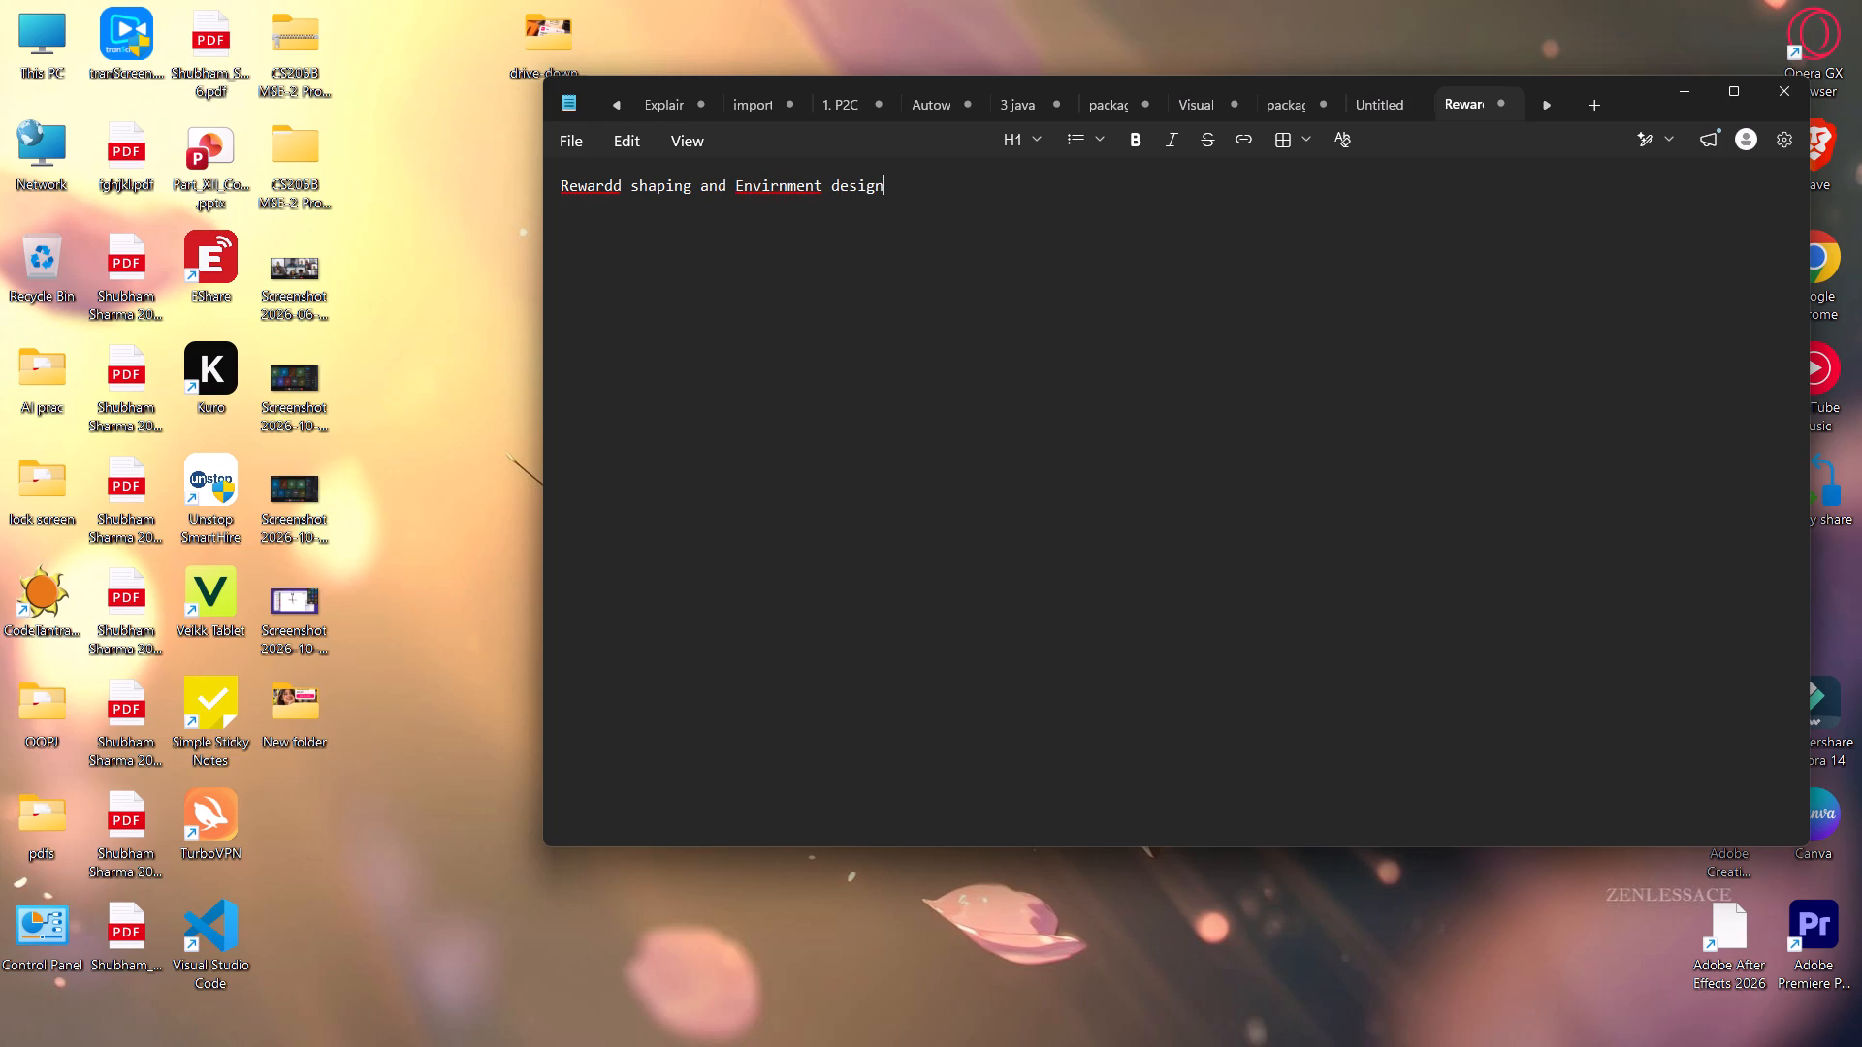
# Insert an "o" into "Envirnment" so that the word reads "Enviornment".
pyautogui.press('Left')
pyautogui.press('Left')
pyautogui.press('Left')
pyautogui.press('Left')
pyautogui.press('Left')
pyautogui.press('Left')
pyautogui.press('Left')
pyautogui.press('Left')
pyautogui.press('Left')
pyautogui.press('Left')
pyautogui.press('Left')
pyautogui.press('Left')
pyautogui.press('Left')
pyautogui.press('o')
# Change the capital "E" of "Enviornment" to a lowercase "e".
pyautogui.press('Left')
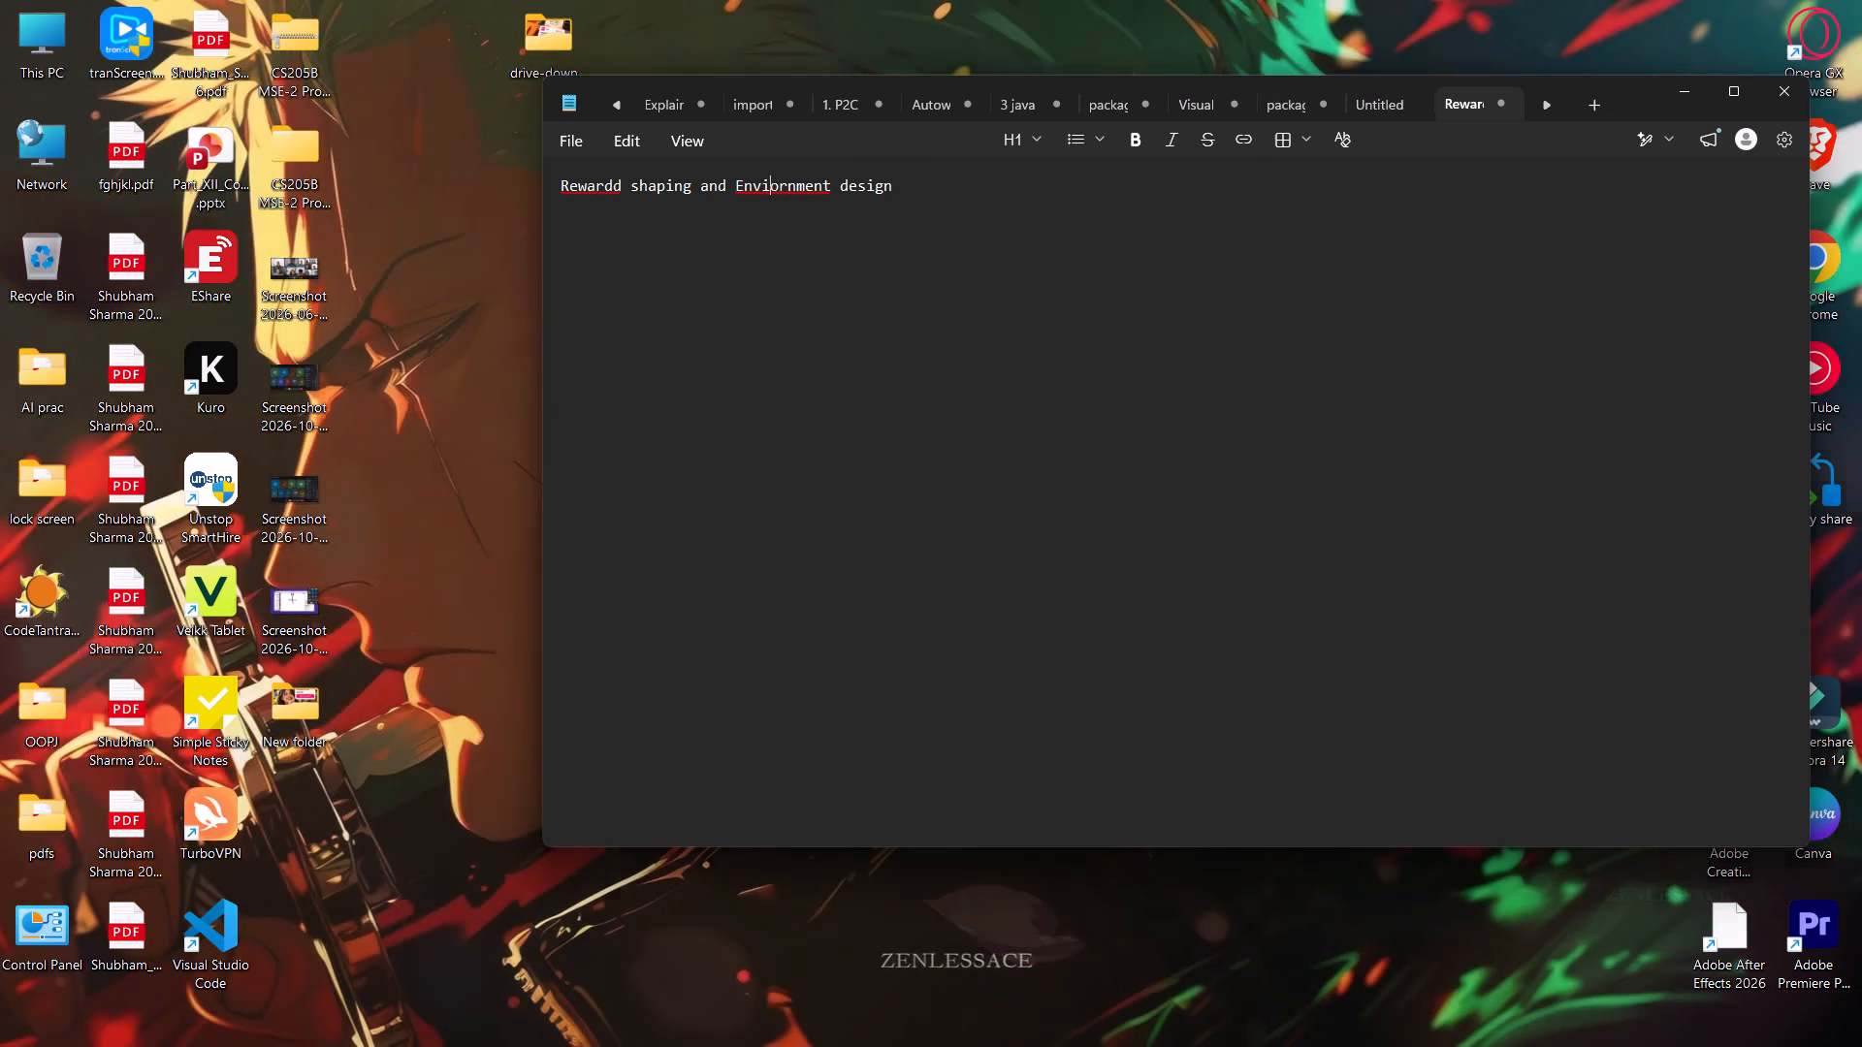
pyautogui.press('Left')
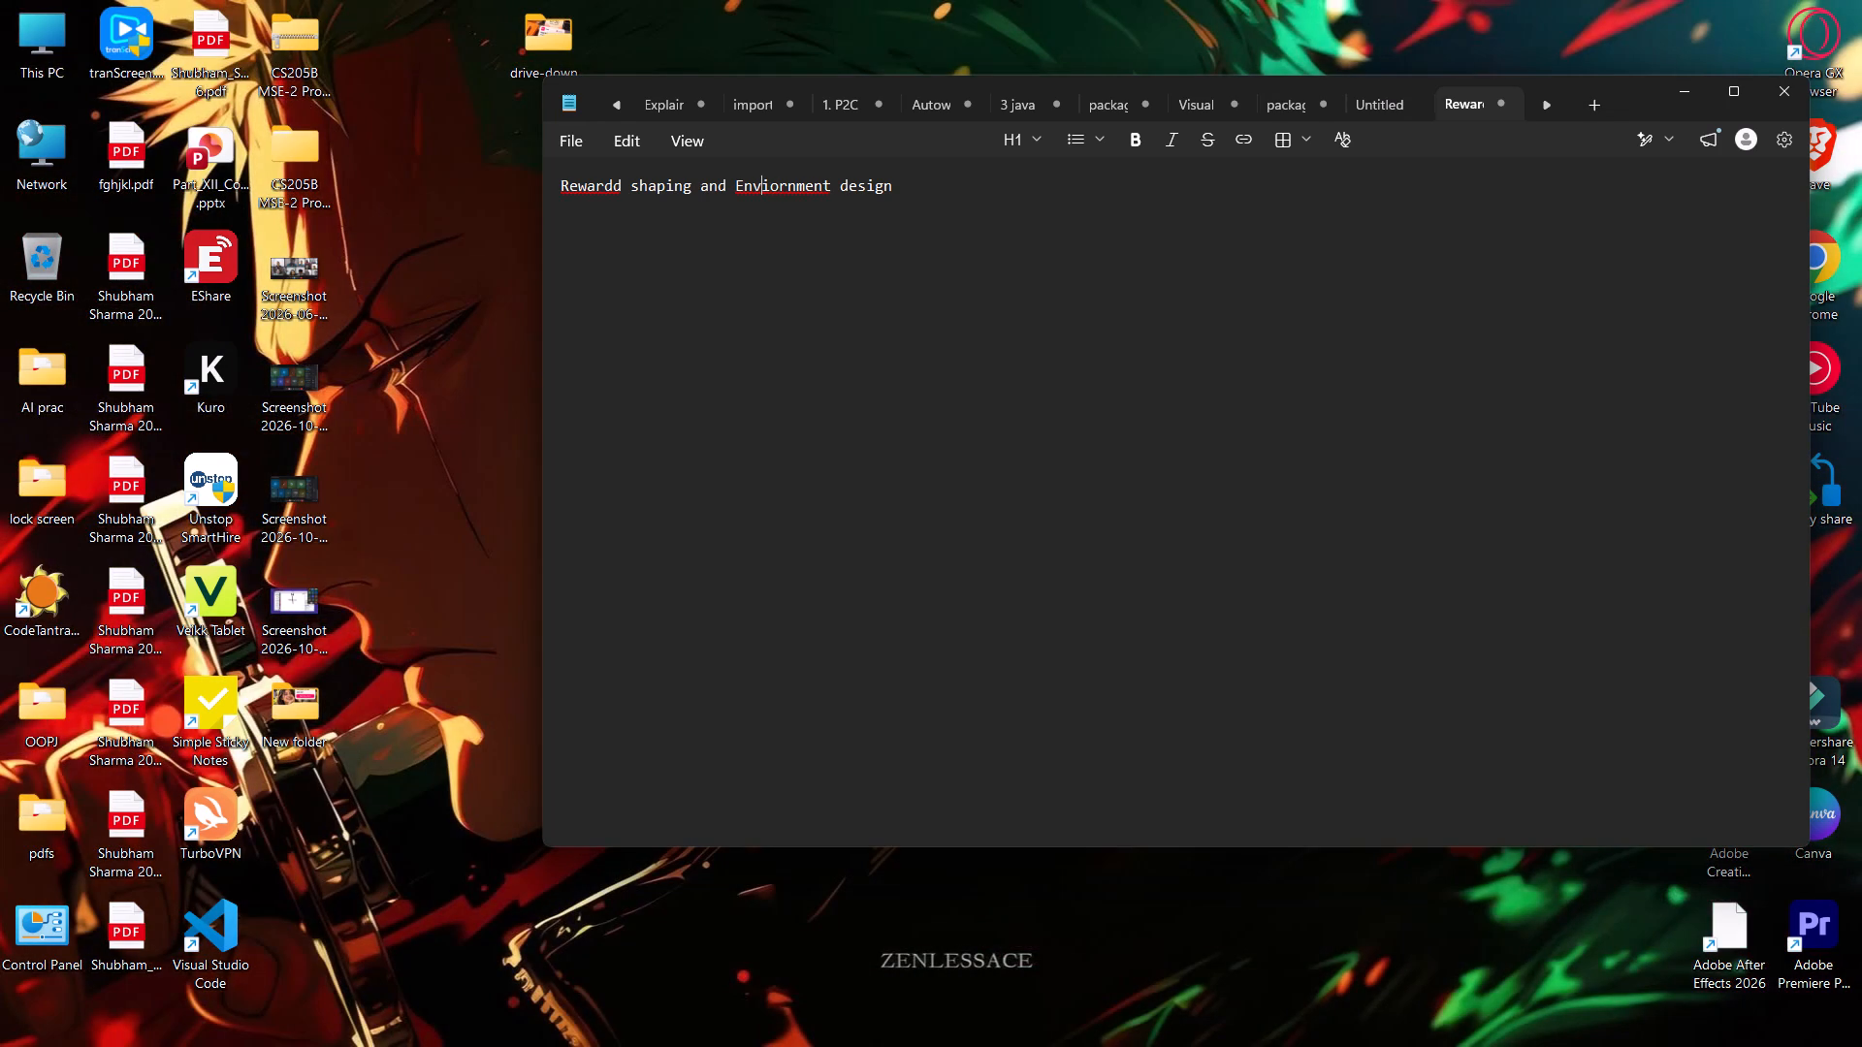
pyautogui.press('Left')
pyautogui.press('Left')
pyautogui.press('Left')
pyautogui.press('Left')
pyautogui.press('Left')
pyautogui.press('Right')
pyautogui.press('Right')
pyautogui.press('Right')
pyautogui.press('BackSpace')
pyautogui.press('e')
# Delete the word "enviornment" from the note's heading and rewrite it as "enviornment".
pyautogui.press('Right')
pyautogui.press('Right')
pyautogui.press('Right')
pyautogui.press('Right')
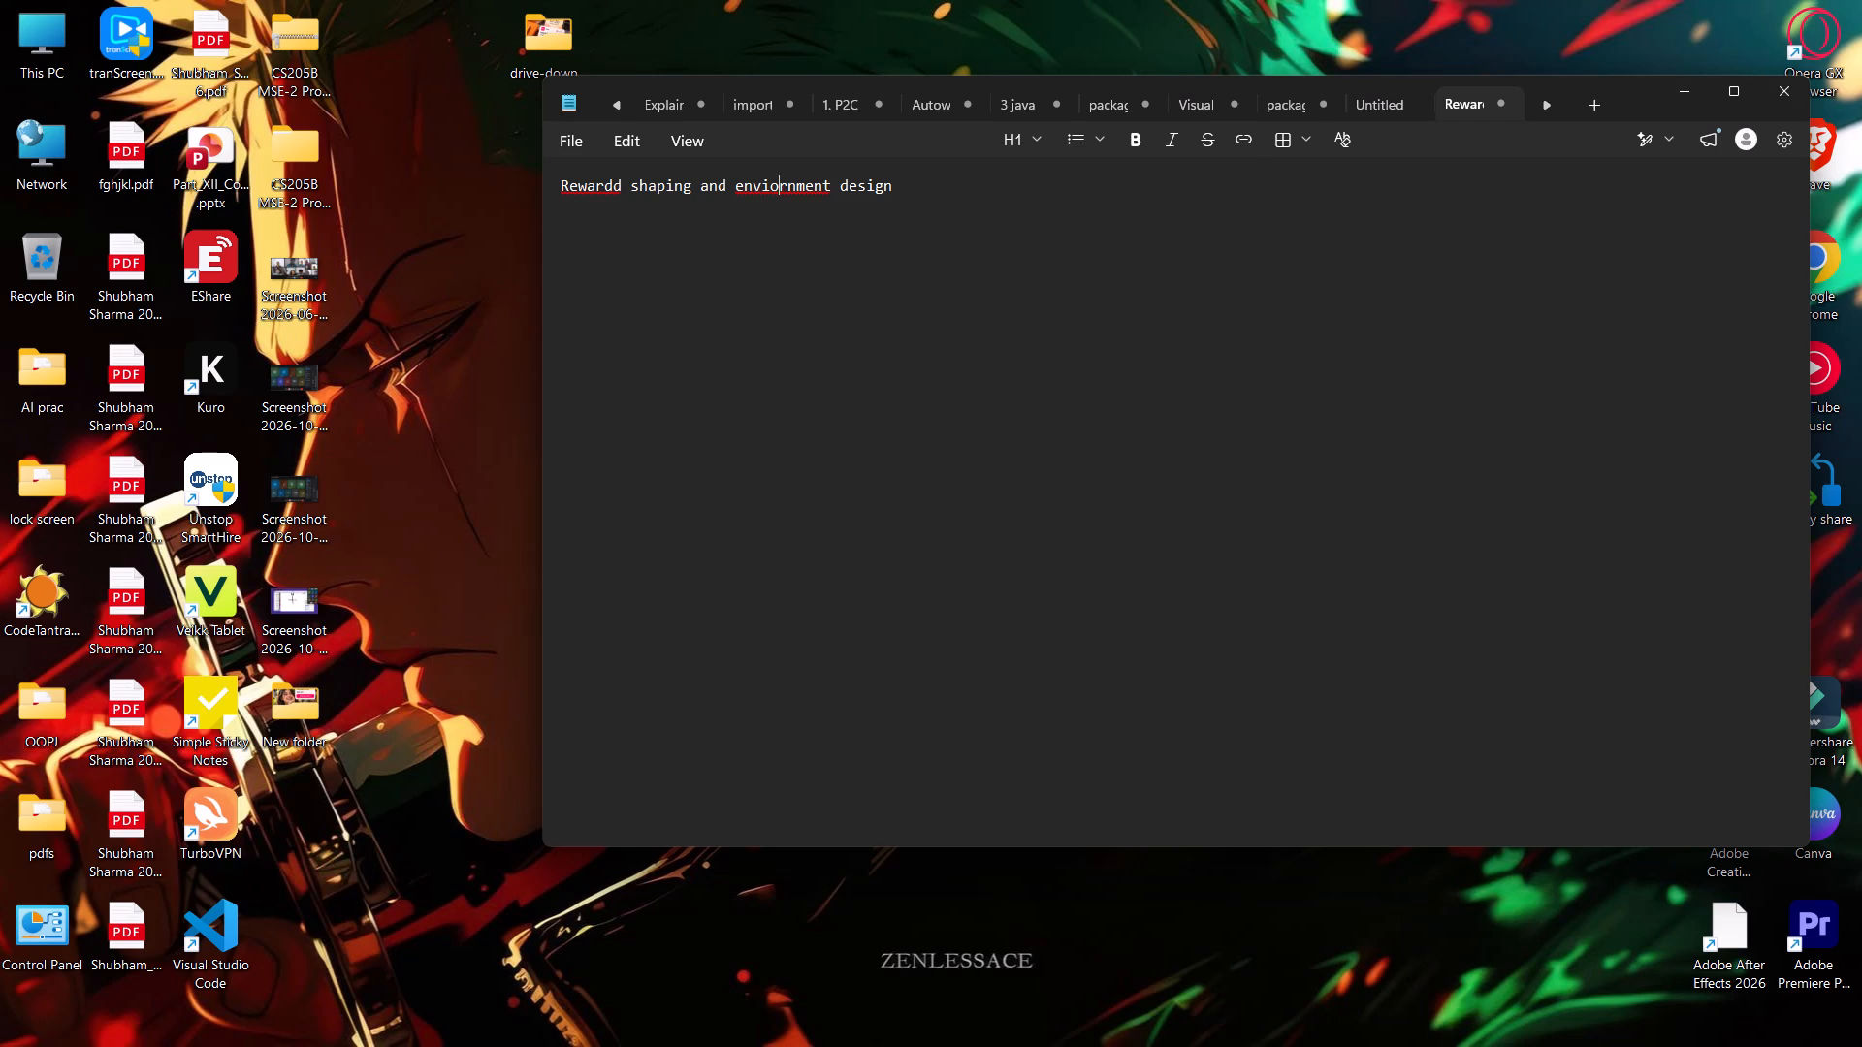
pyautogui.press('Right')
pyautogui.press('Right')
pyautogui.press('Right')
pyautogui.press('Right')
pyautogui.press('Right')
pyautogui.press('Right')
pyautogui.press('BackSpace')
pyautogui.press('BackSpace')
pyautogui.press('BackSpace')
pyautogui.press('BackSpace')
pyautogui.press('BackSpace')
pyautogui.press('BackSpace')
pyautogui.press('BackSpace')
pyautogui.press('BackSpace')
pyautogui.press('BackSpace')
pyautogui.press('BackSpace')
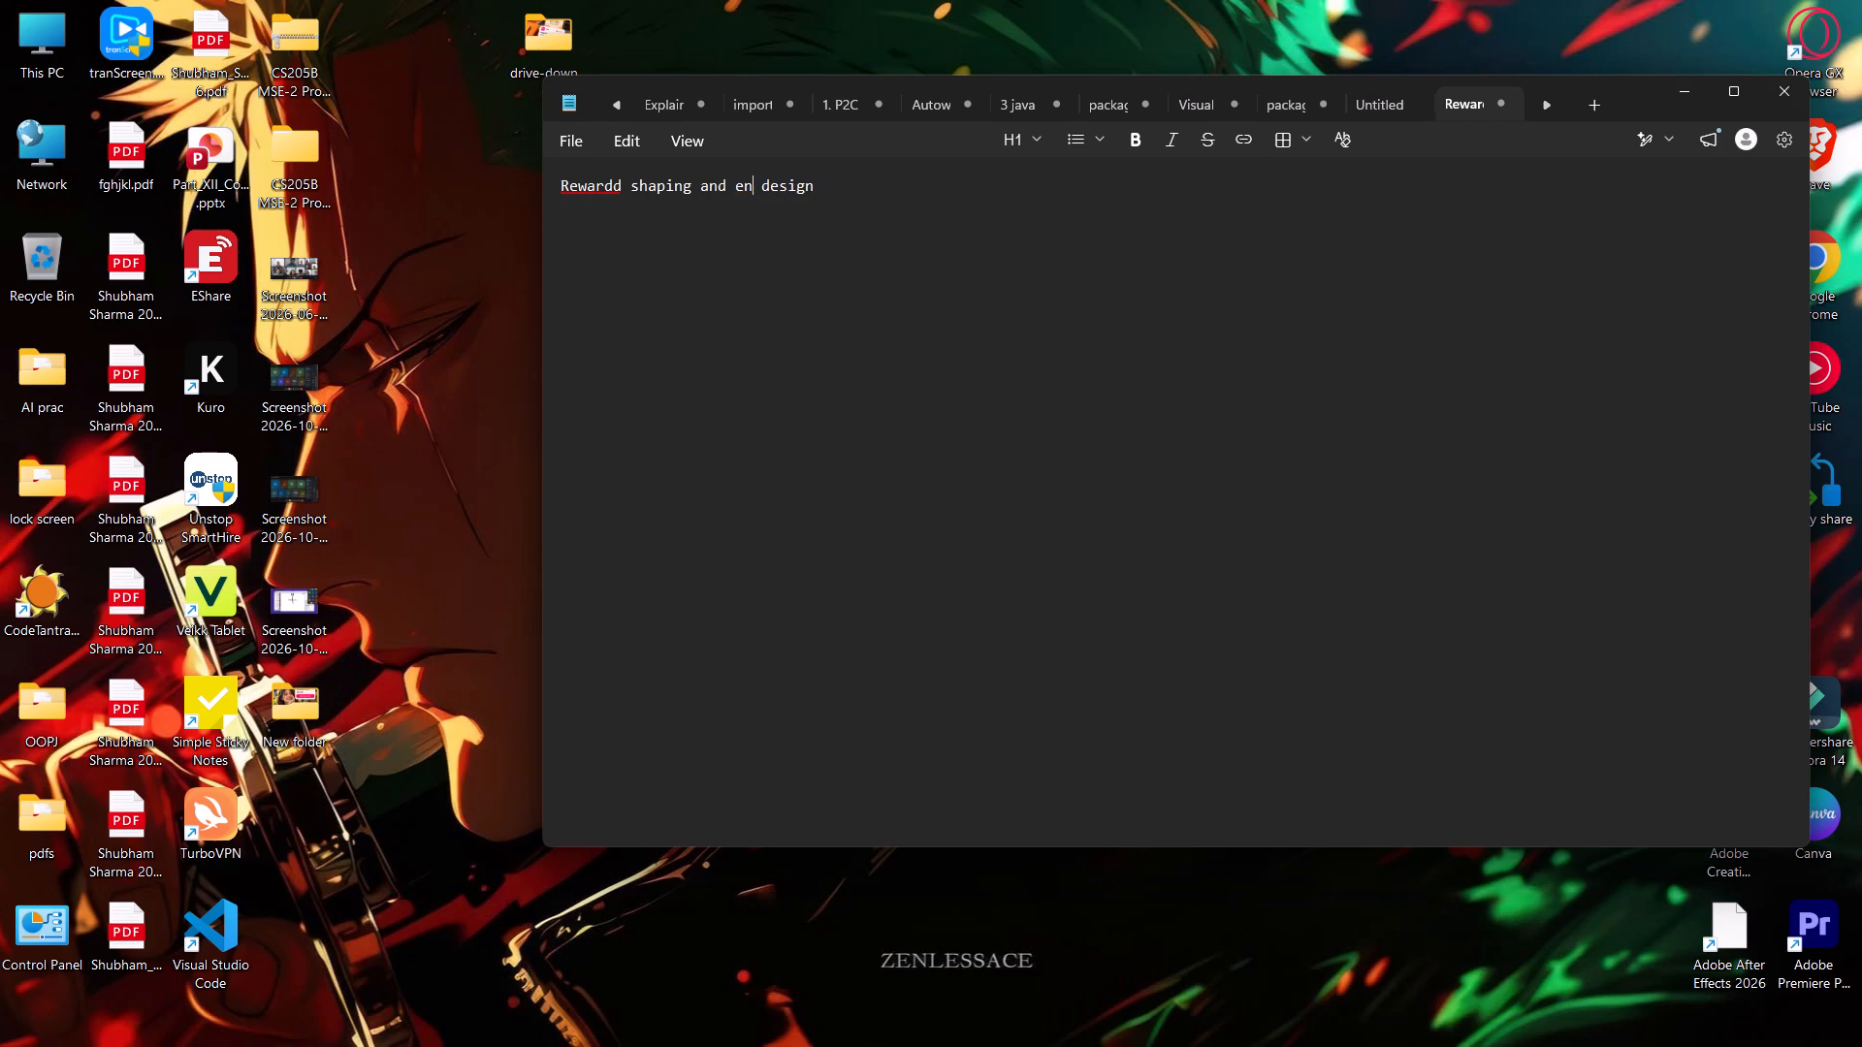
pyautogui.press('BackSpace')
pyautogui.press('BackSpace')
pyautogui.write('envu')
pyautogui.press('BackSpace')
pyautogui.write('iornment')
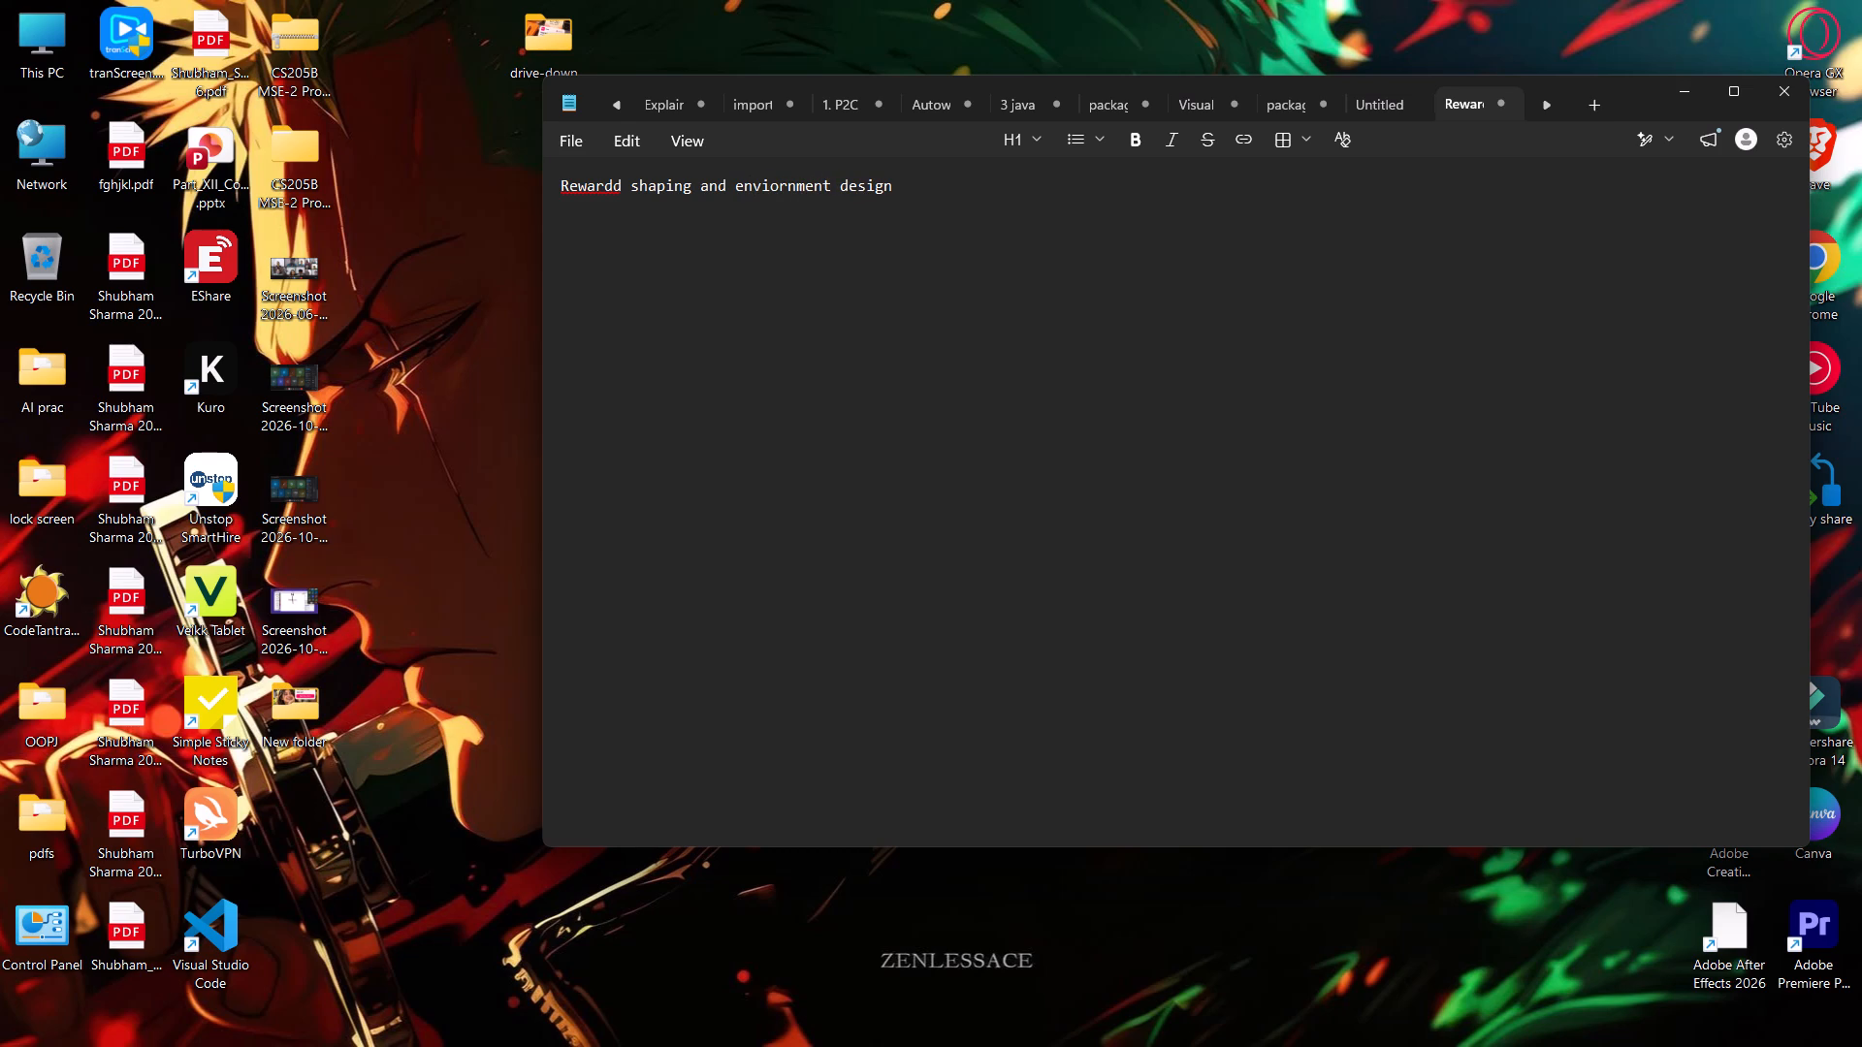
# Remove the extra "d" from "Rewardd" so that the heading's first word reads "Reward".
pyautogui.press('Left')
pyautogui.press('Left')
pyautogui.press('Left')
pyautogui.press('Left')
pyautogui.press('Left')
pyautogui.press('Left')
pyautogui.press('Left')
pyautogui.press('Left')
pyautogui.press('Left')
pyautogui.press('Left')
pyautogui.press('Left')
pyautogui.press('Left')
pyautogui.press('Left')
pyautogui.press('Left')
pyautogui.press('Left')
pyautogui.press('Left')
pyautogui.press('Left')
pyautogui.press('Left')
pyautogui.press('Left')
pyautogui.press('Left')
pyautogui.press('Left')
pyautogui.press('Right')
pyautogui.press('BackSpace')
# Correct "enviornment" to "environment" in the heading and return the cursor to the end of the line.
pyautogui.press('Right')
pyautogui.press('Right')
pyautogui.press('Right')
pyautogui.press('Right')
pyautogui.press('Right')
pyautogui.press('Right')
pyautogui.press('Right')
pyautogui.press('Right')
pyautogui.press('Right')
pyautogui.press('Right')
pyautogui.press('Right')
pyautogui.press('Right')
pyautogui.press('Right')
pyautogui.press('Right')
pyautogui.press('Right')
pyautogui.press('Right')
pyautogui.press('Right')
pyautogui.press('Right')
pyautogui.press('Right')
pyautogui.press('Right')
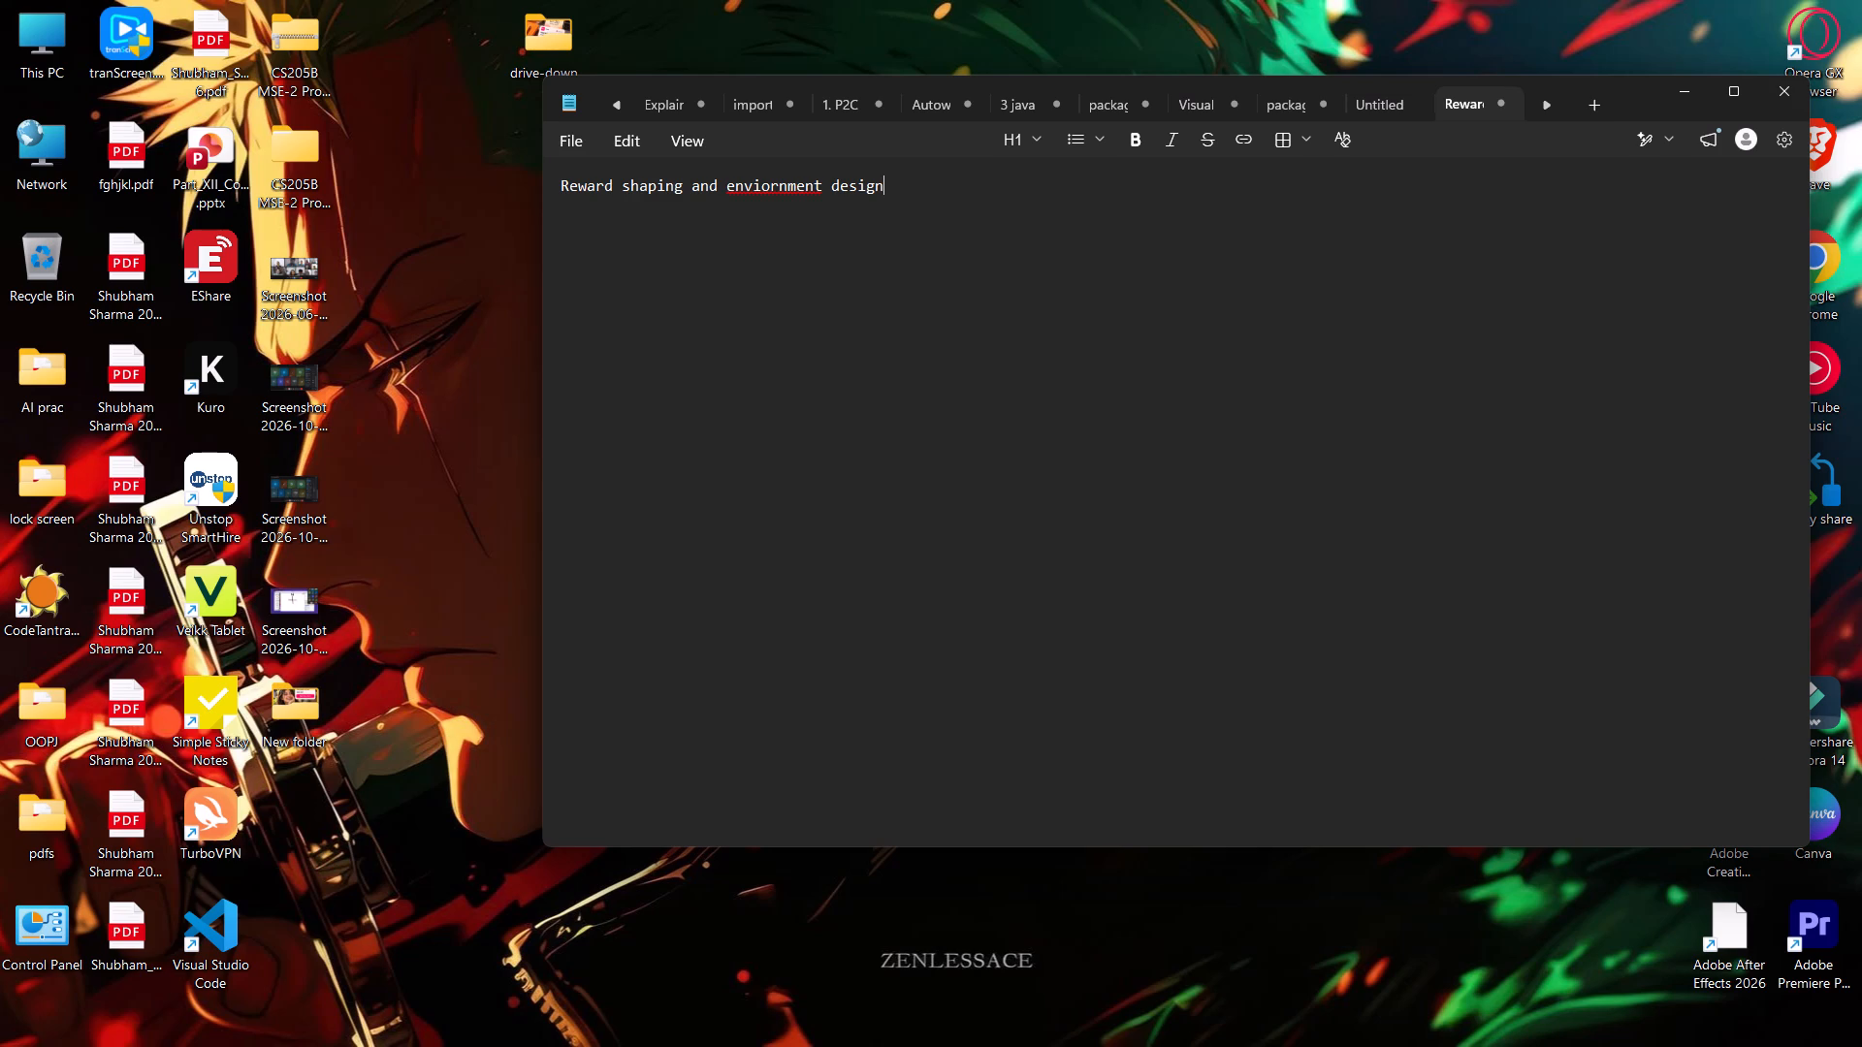
pyautogui.press('Left')
pyautogui.press('Left')
pyautogui.press('Left')
pyautogui.press('Left')
pyautogui.press('Left')
pyautogui.press('Left')
pyautogui.press('Left')
pyautogui.press('Left')
pyautogui.press('Left')
pyautogui.press('Left')
pyautogui.press('Left')
pyautogui.press('Left')
pyautogui.press('Left')
pyautogui.press('Right')
pyautogui.press('BackSpace')
pyautogui.press('BackSpace')
pyautogui.press('t')
pyautogui.press('BackSpace')
pyautogui.write('ro')
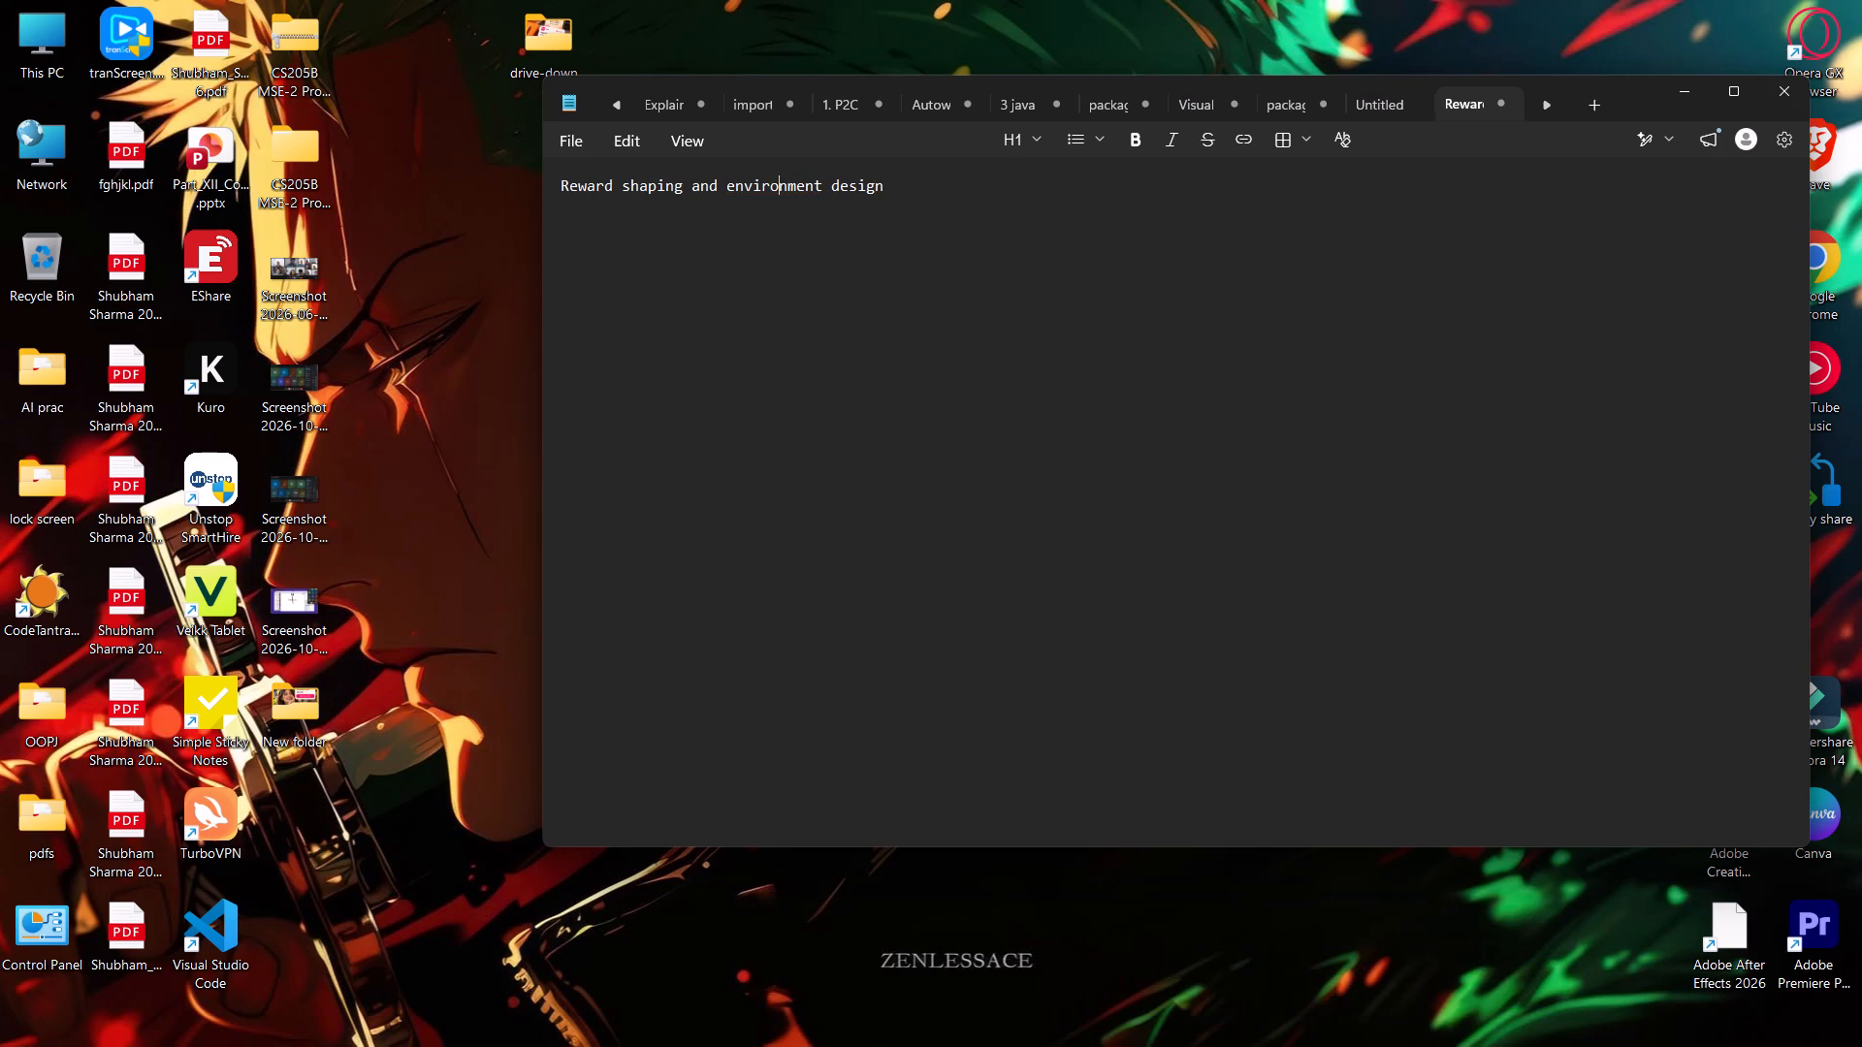
pyautogui.press('Right')
pyautogui.press('Right')
pyautogui.press('Right')
pyautogui.press('Right')
pyautogui.press('Right')
pyautogui.press('Right')
pyautogui.press('Right')
pyautogui.press('Right')
pyautogui.press('Right')
pyautogui.press('Right')
pyautogui.press('Right')
pyautogui.press('Right')
pyautogui.press('Right')
pyautogui.press('Right')
pyautogui.press('Right')
pyautogui.press('Right')
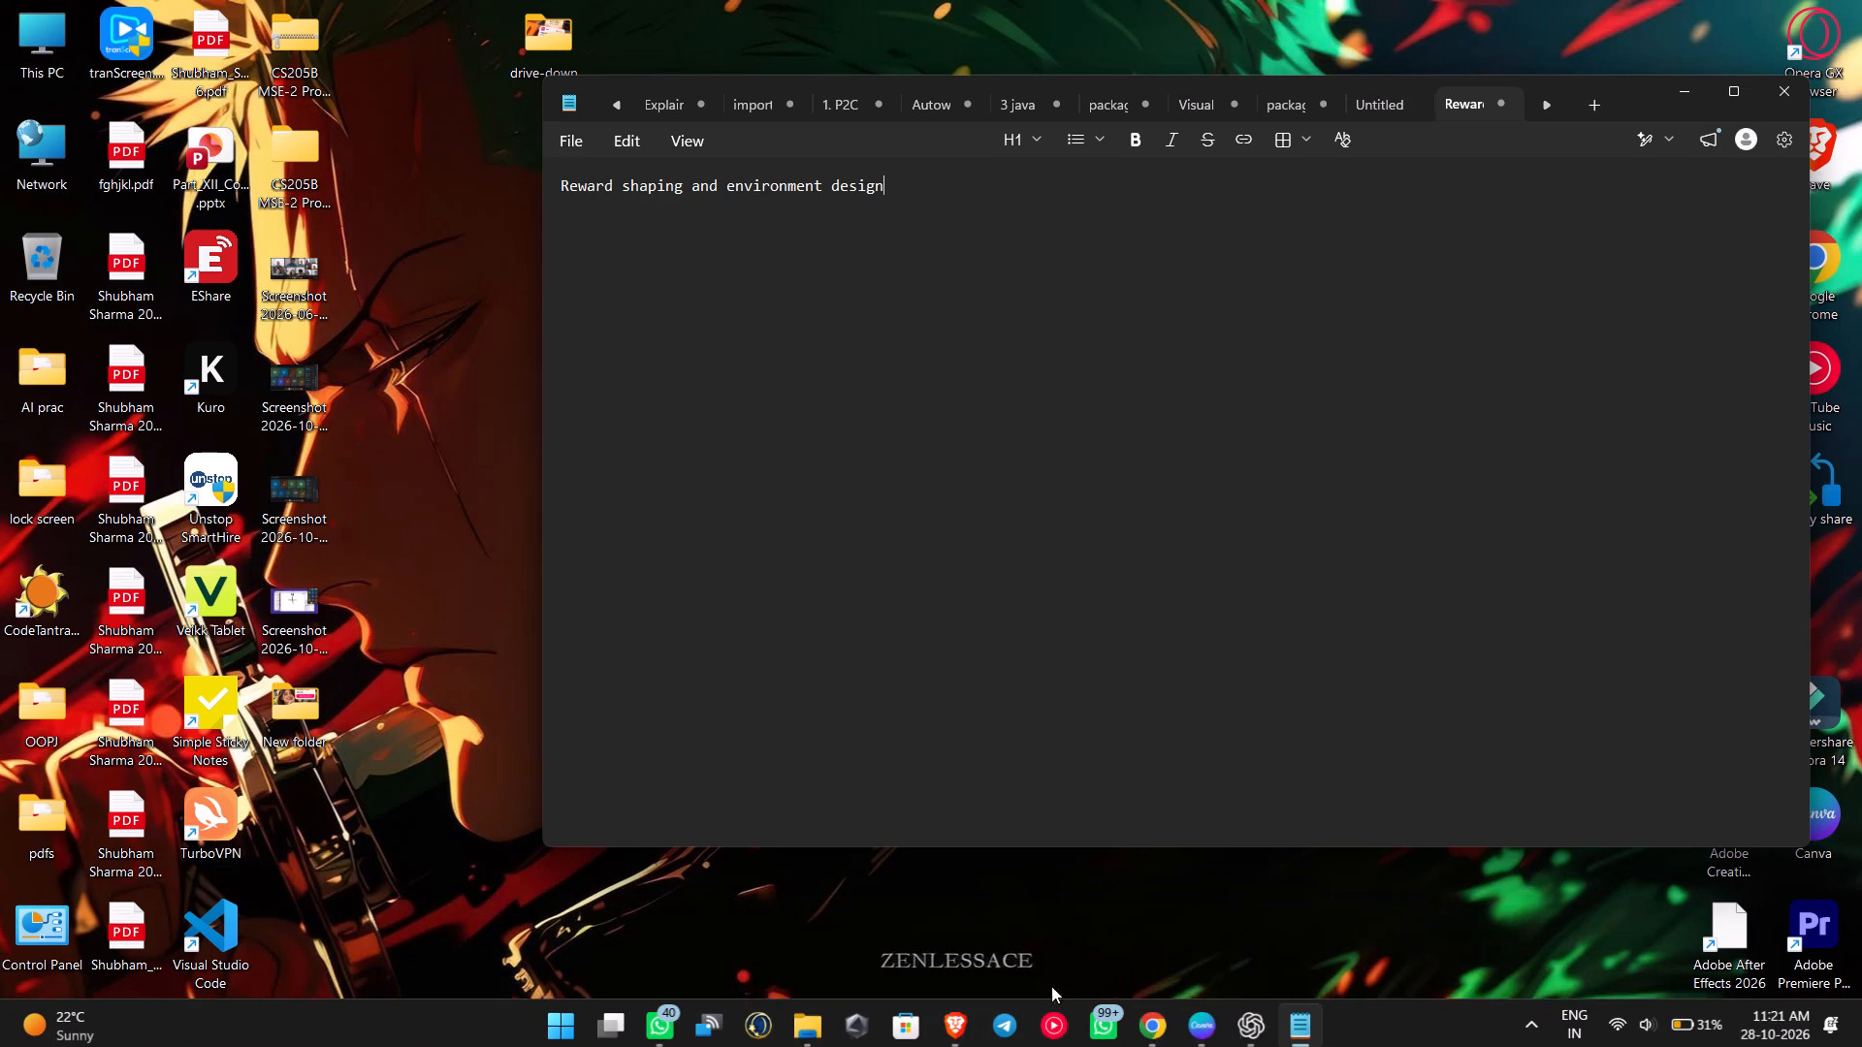
# Search Google in Brave for "enviornment" to check its spelling, and close the browser.
pyautogui.click(960, 1018)
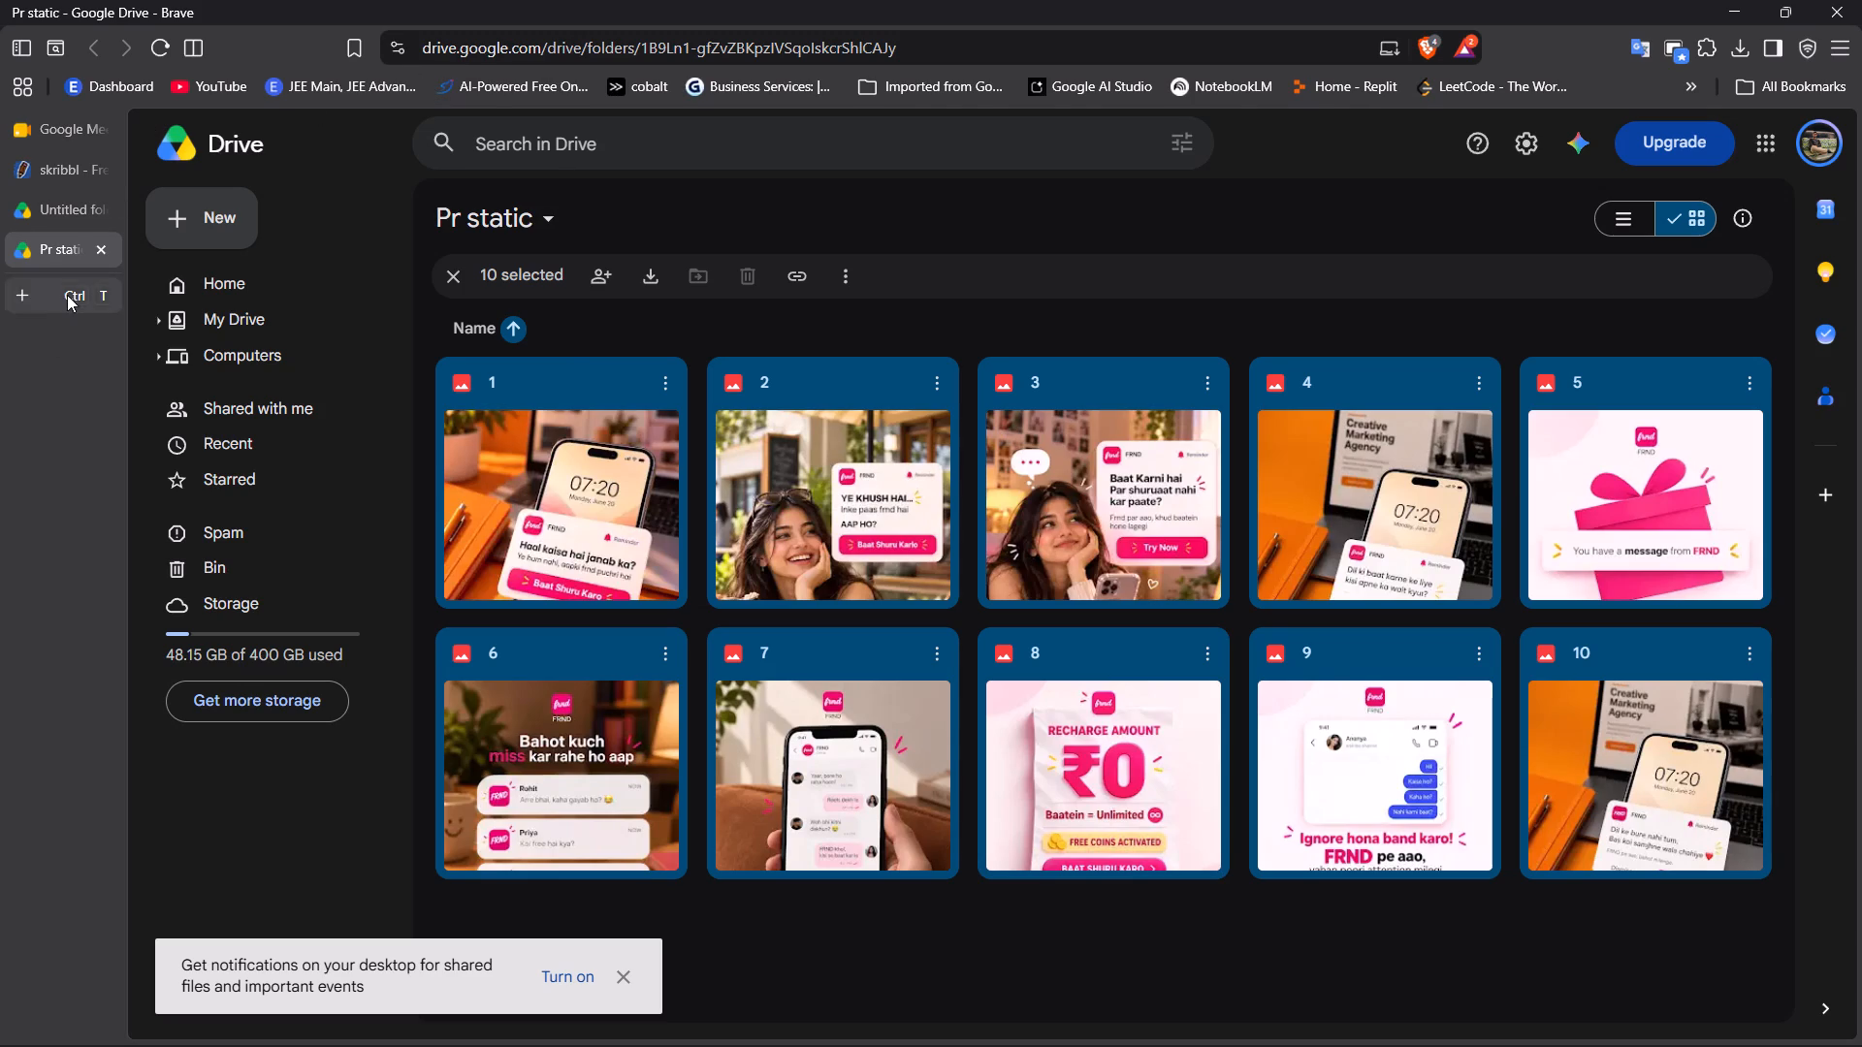
pyautogui.click(69, 281)
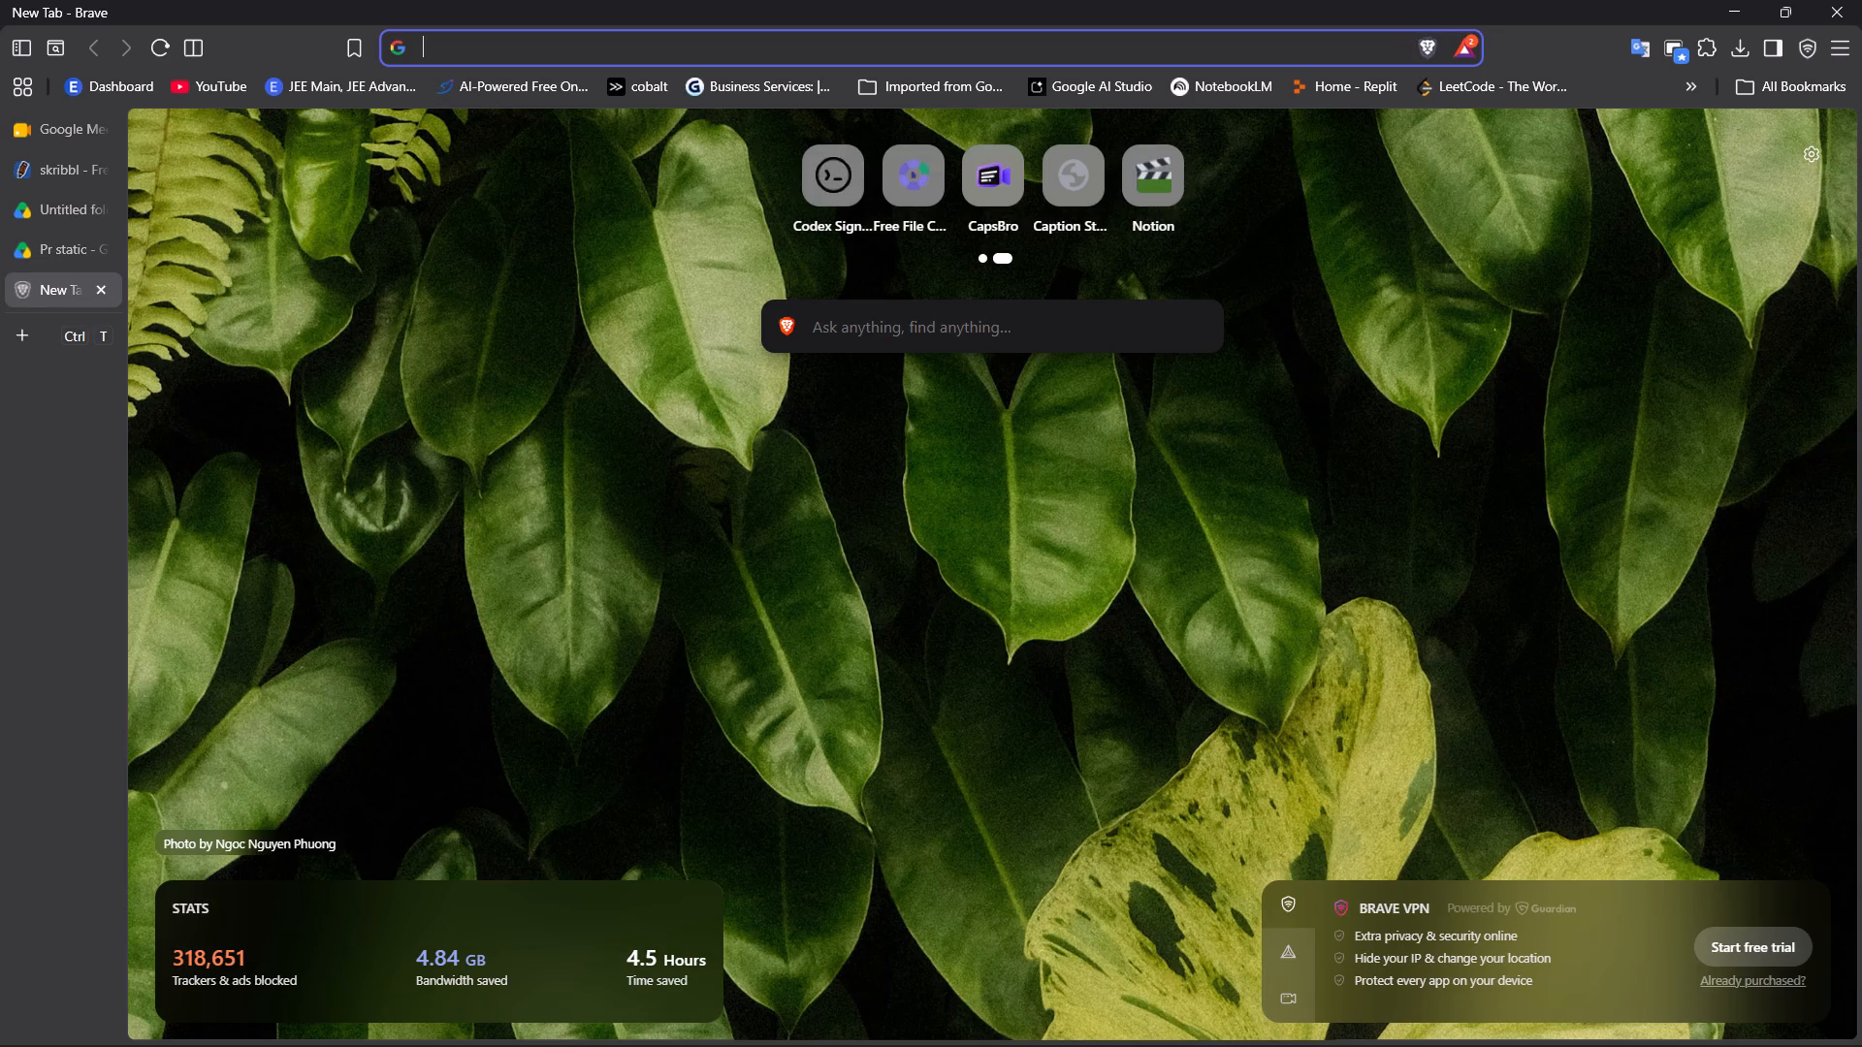
pyautogui.write('enviornment')
pyautogui.press('Return')
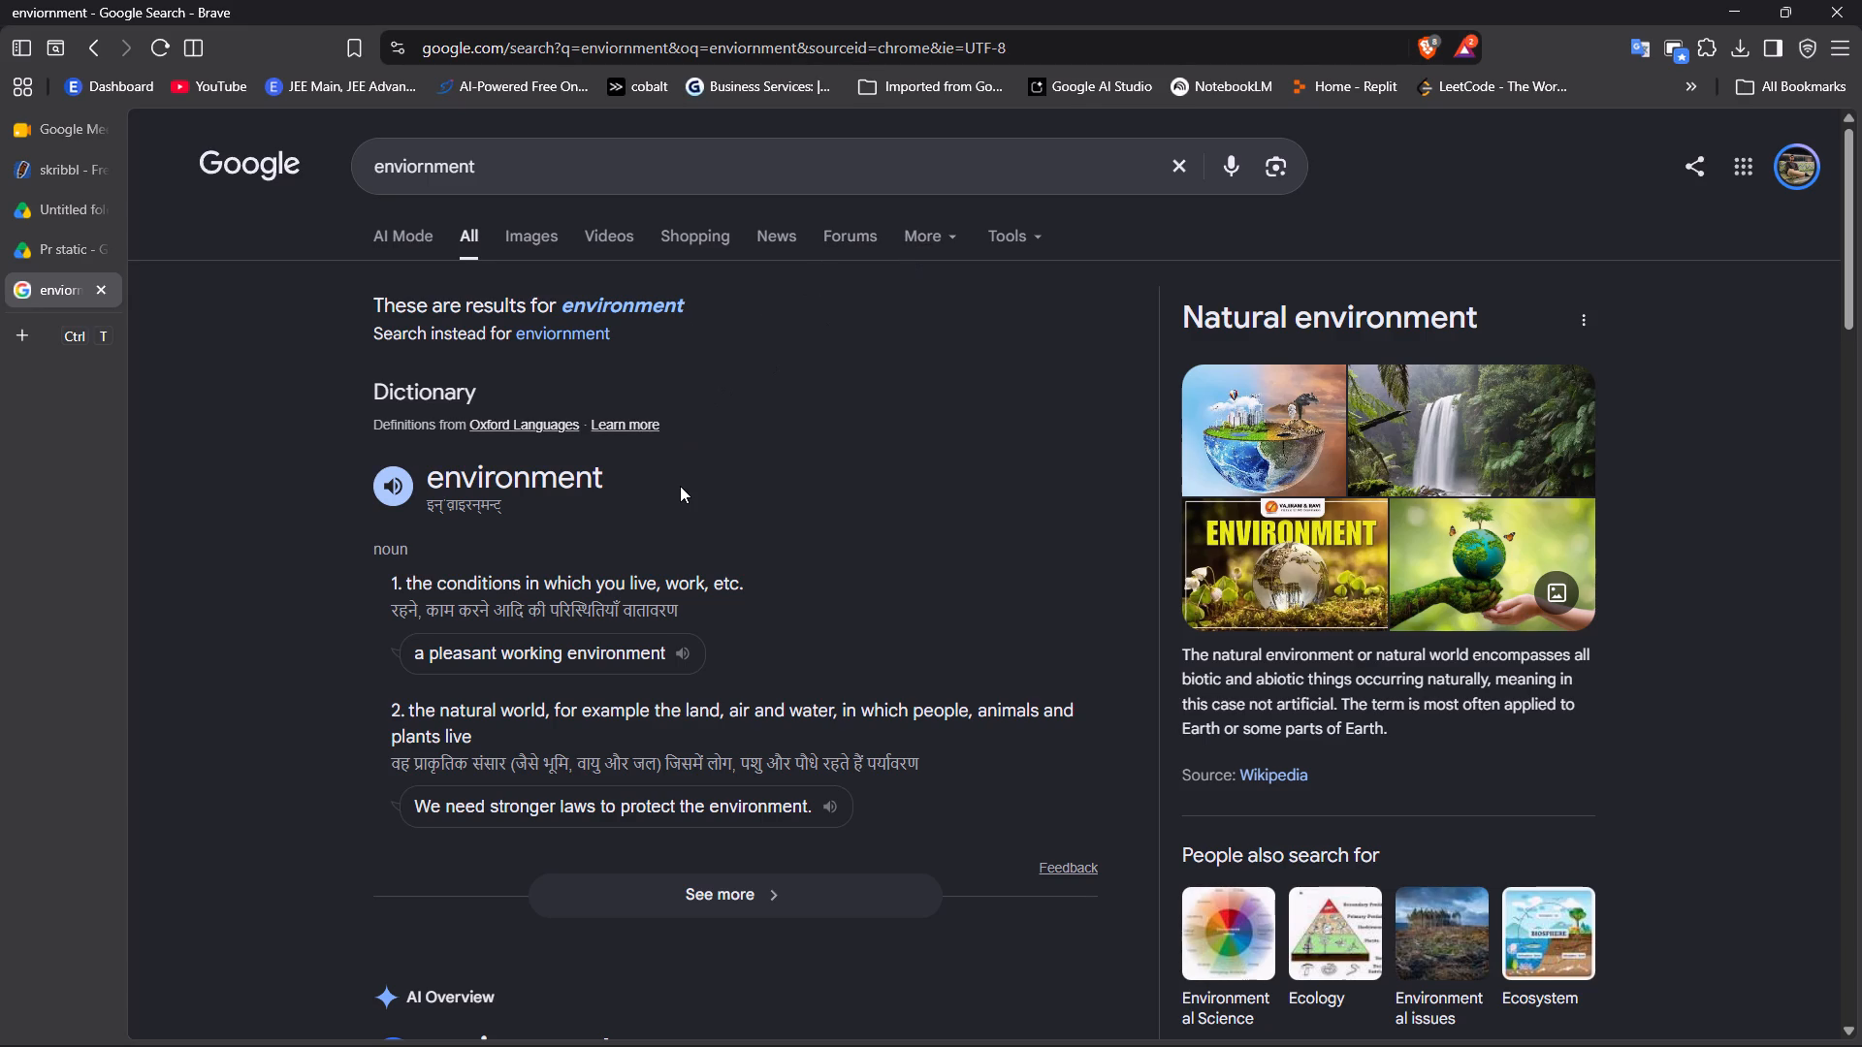
pyautogui.scroll(-4, 890, 685)
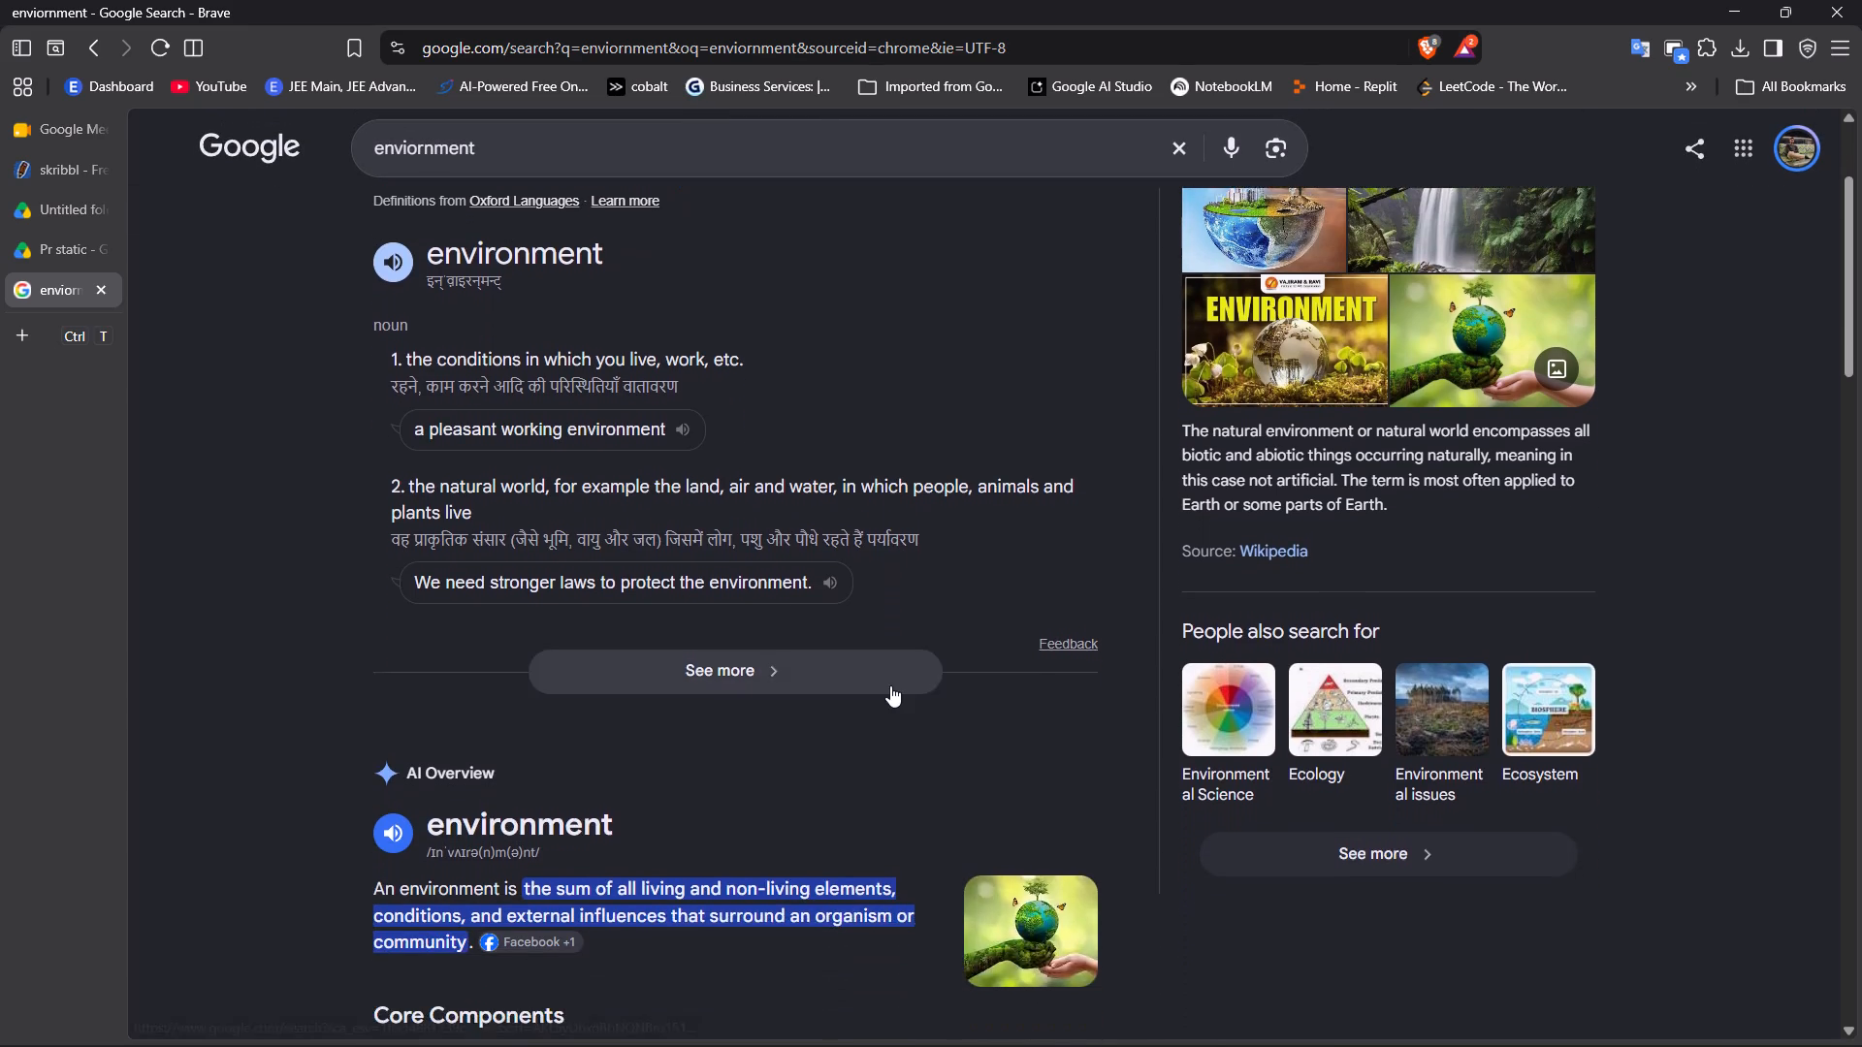
pyautogui.scroll(-3, 890, 685)
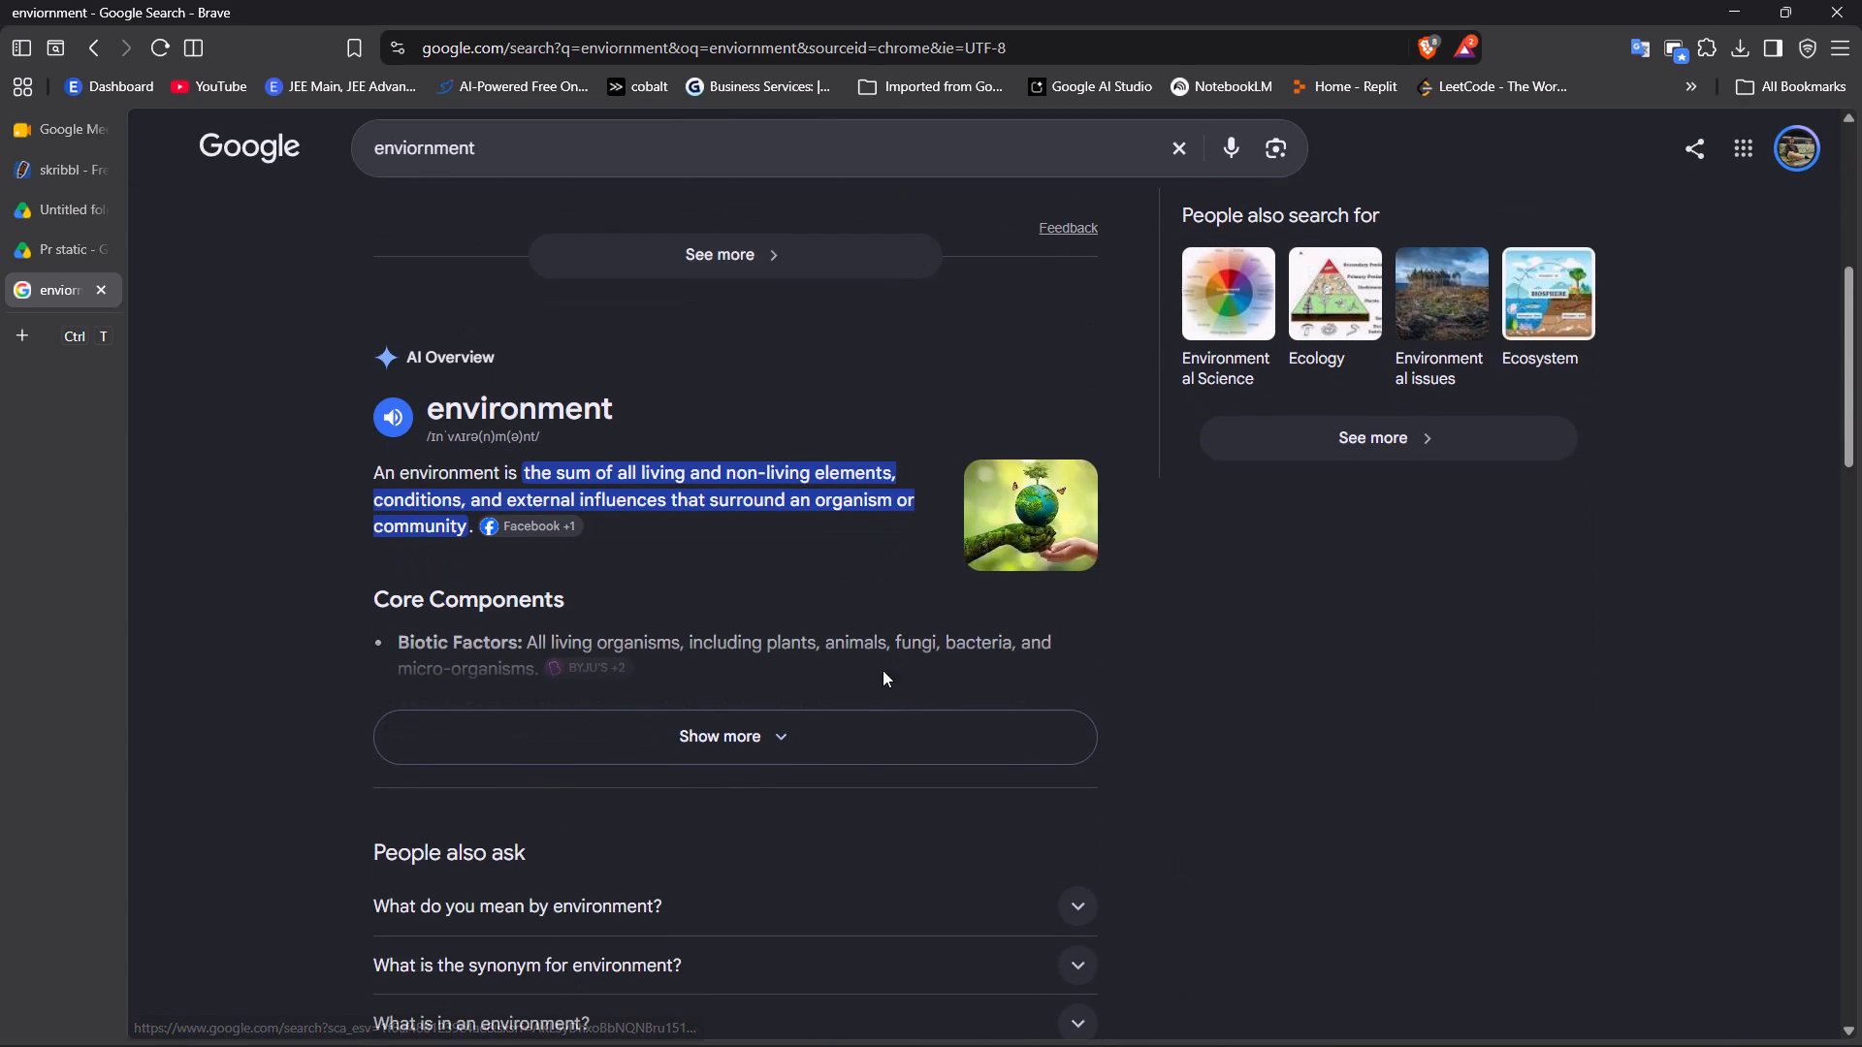
pyautogui.scroll(-1, 936, 606)
pyautogui.click(1861, 0)
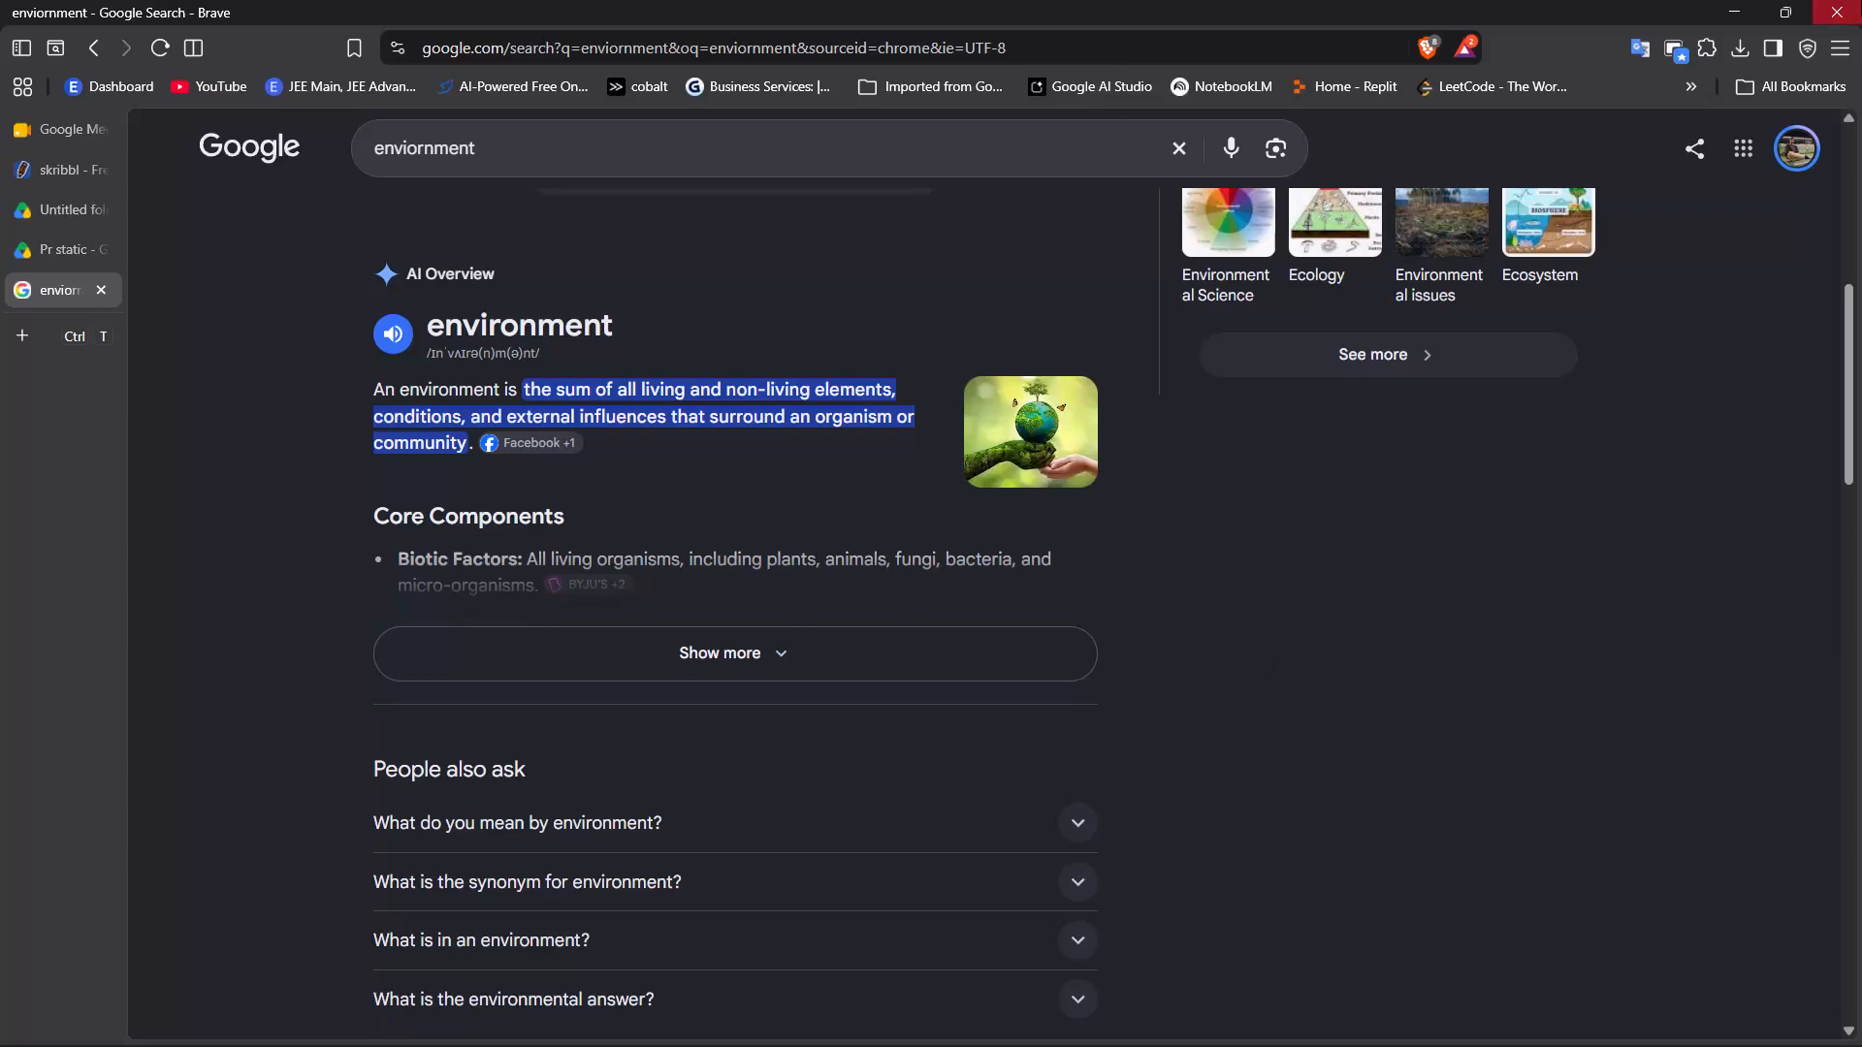
# In the Notepad note, leave a blank line below the heading and write "Reward shaping add intermediate feedback to help learning".
pyautogui.click(946, 234)
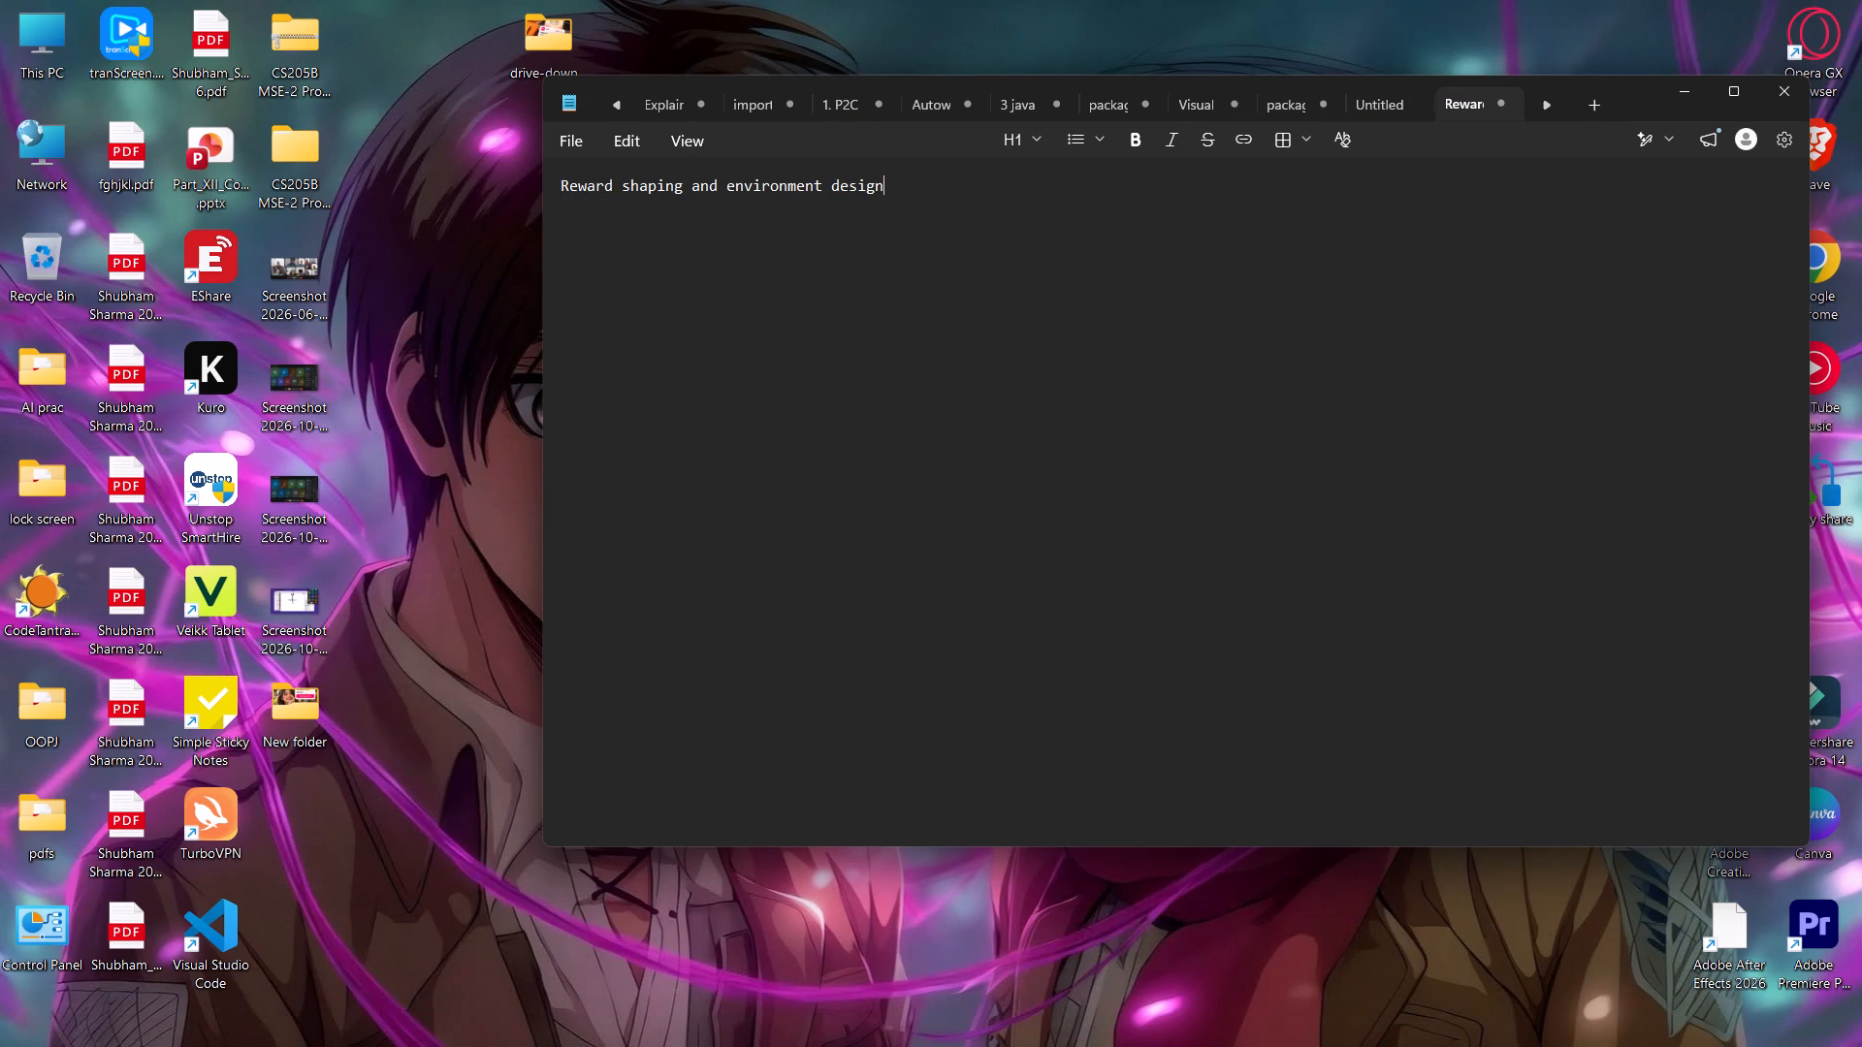
pyautogui.hotkey('shift', 'Return')
pyautogui.hotkey('shift', 'Return')
pyautogui.write('Reward shaping add')
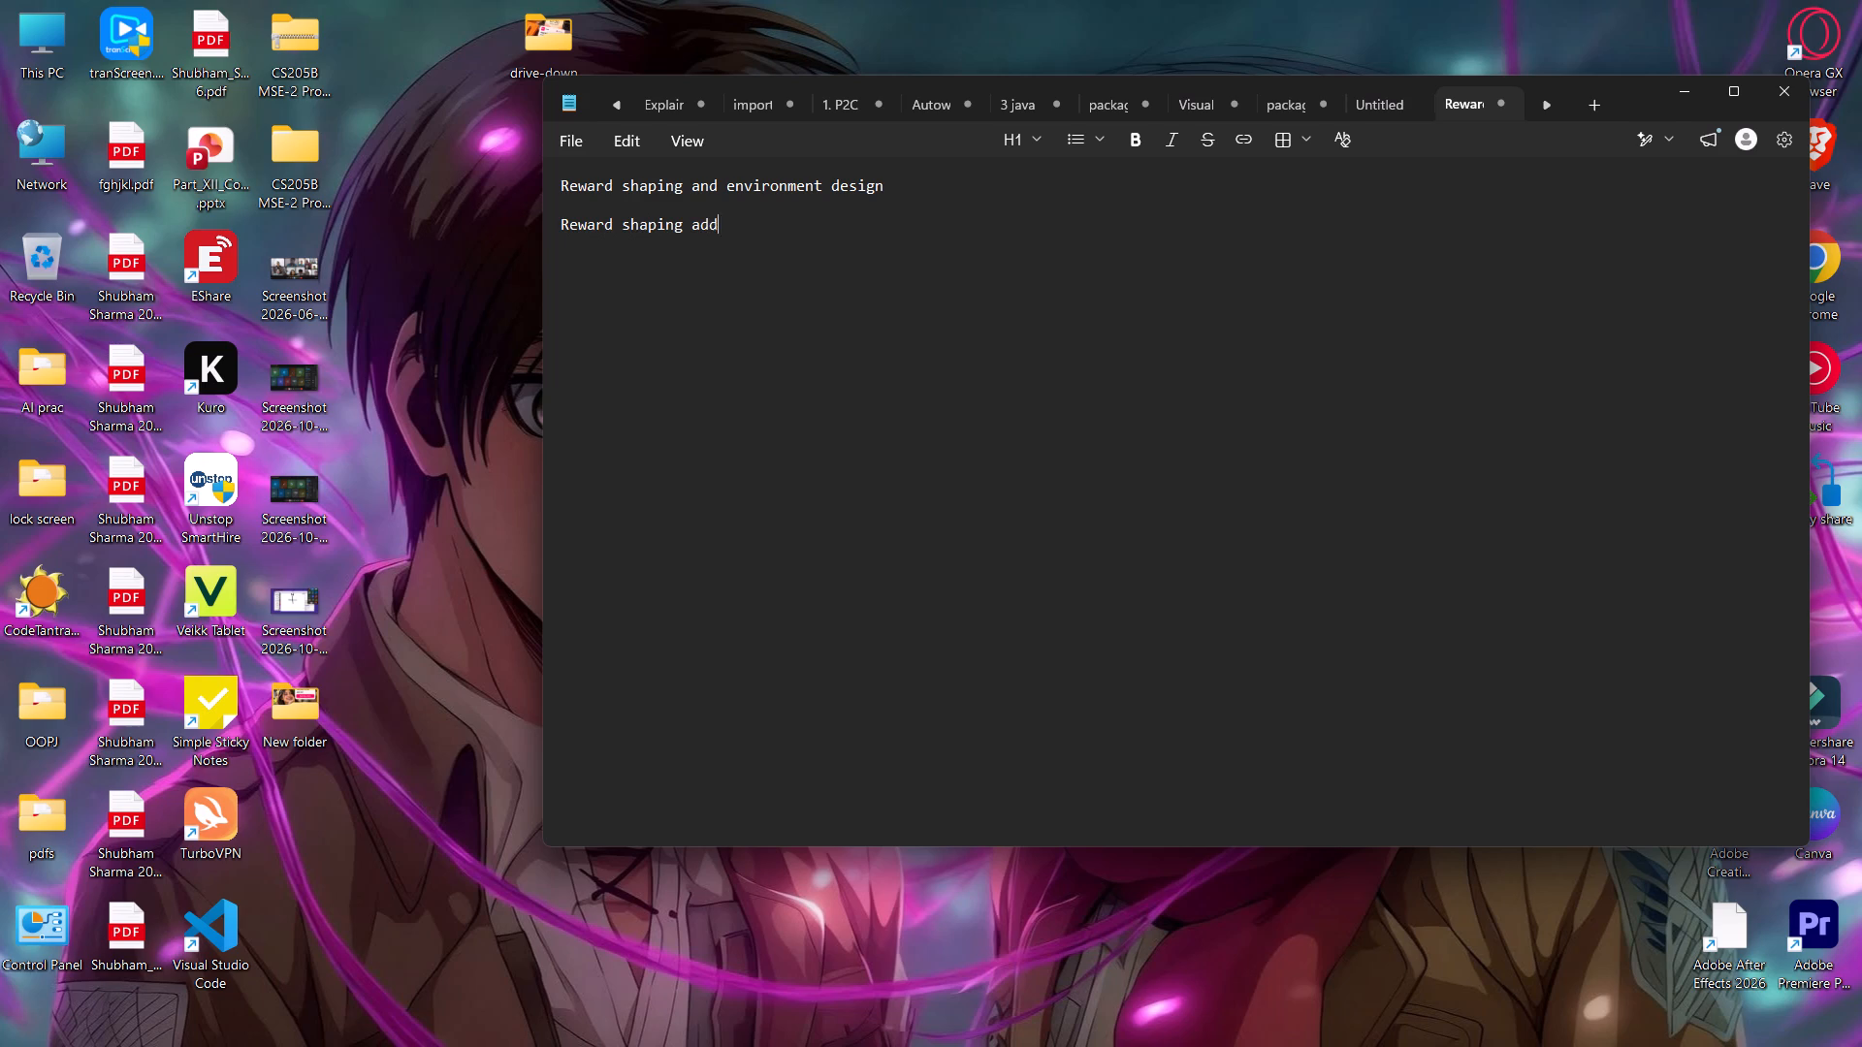
pyautogui.press('space')
pyautogui.press('i')
pyautogui.write('ntermediate')
pyautogui.press('space')
pyautogui.write('feed')
pyautogui.press('BackSpace')
pyautogui.write('dback')
pyautogui.press('space')
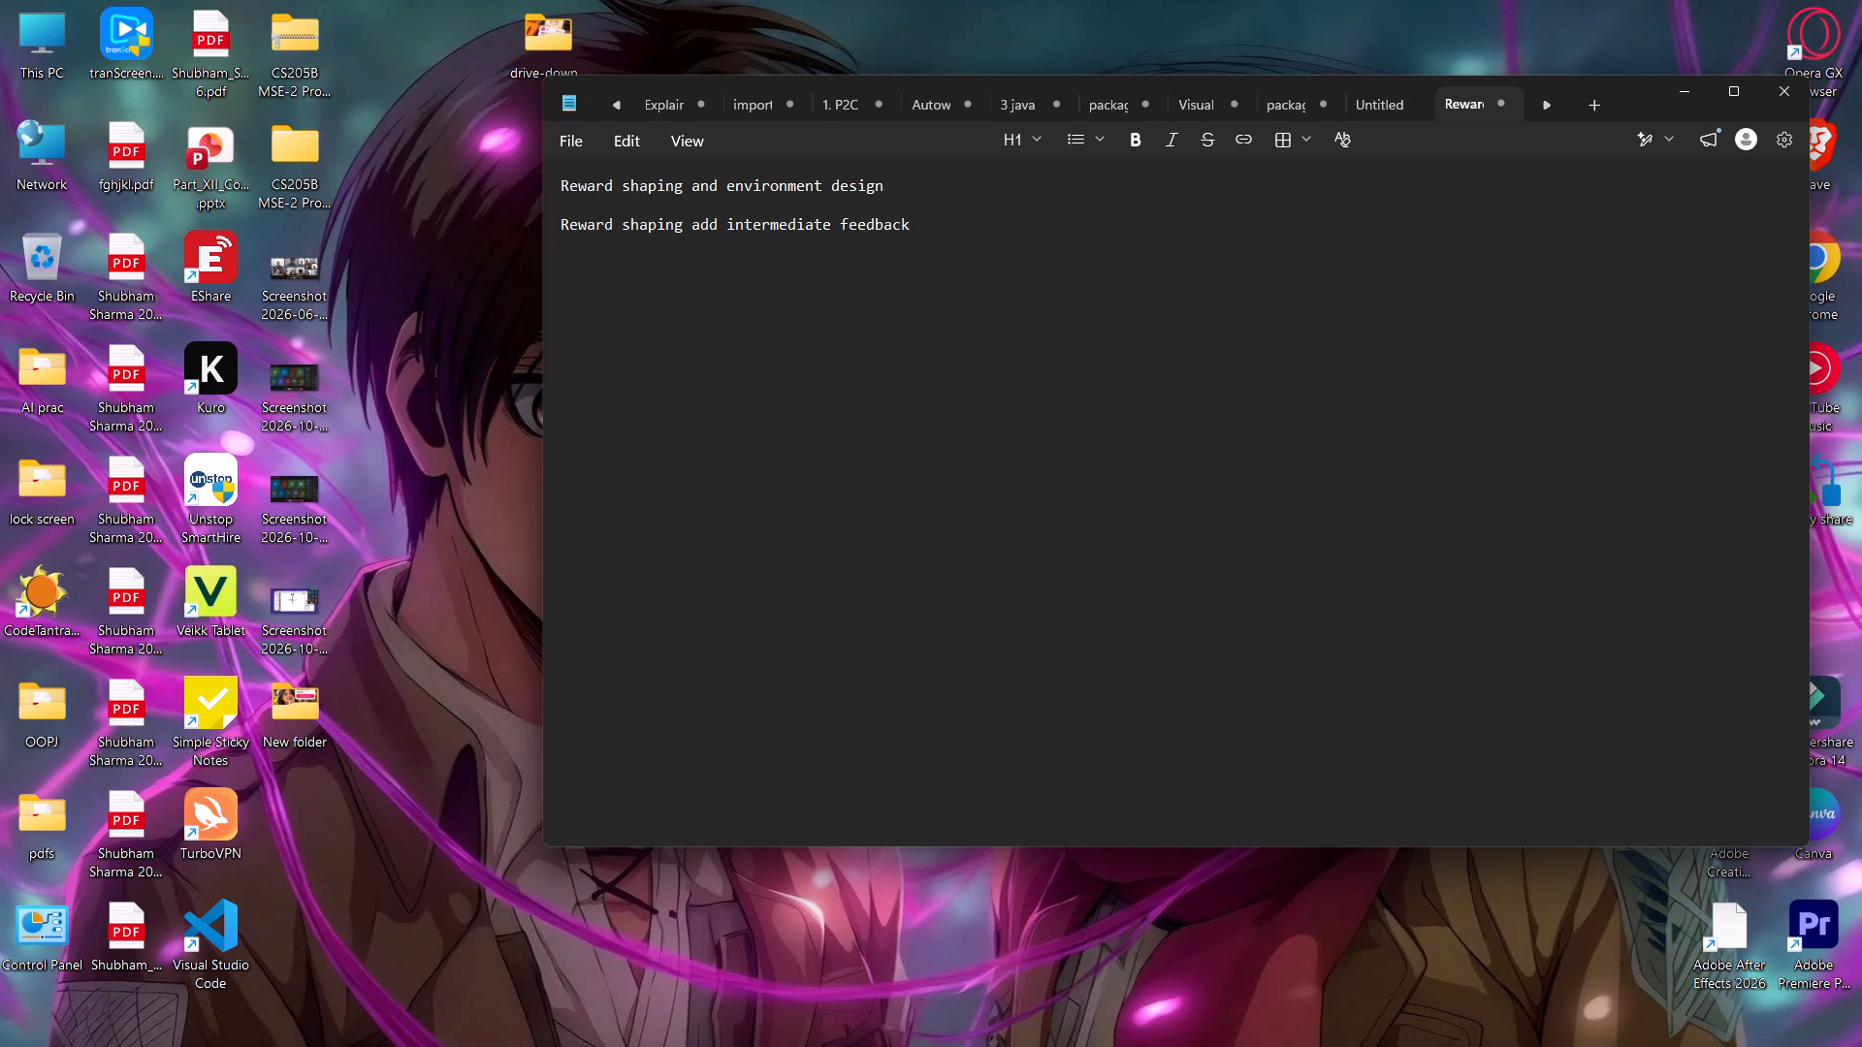
pyautogui.write('to help learning')
pyautogui.press('space')
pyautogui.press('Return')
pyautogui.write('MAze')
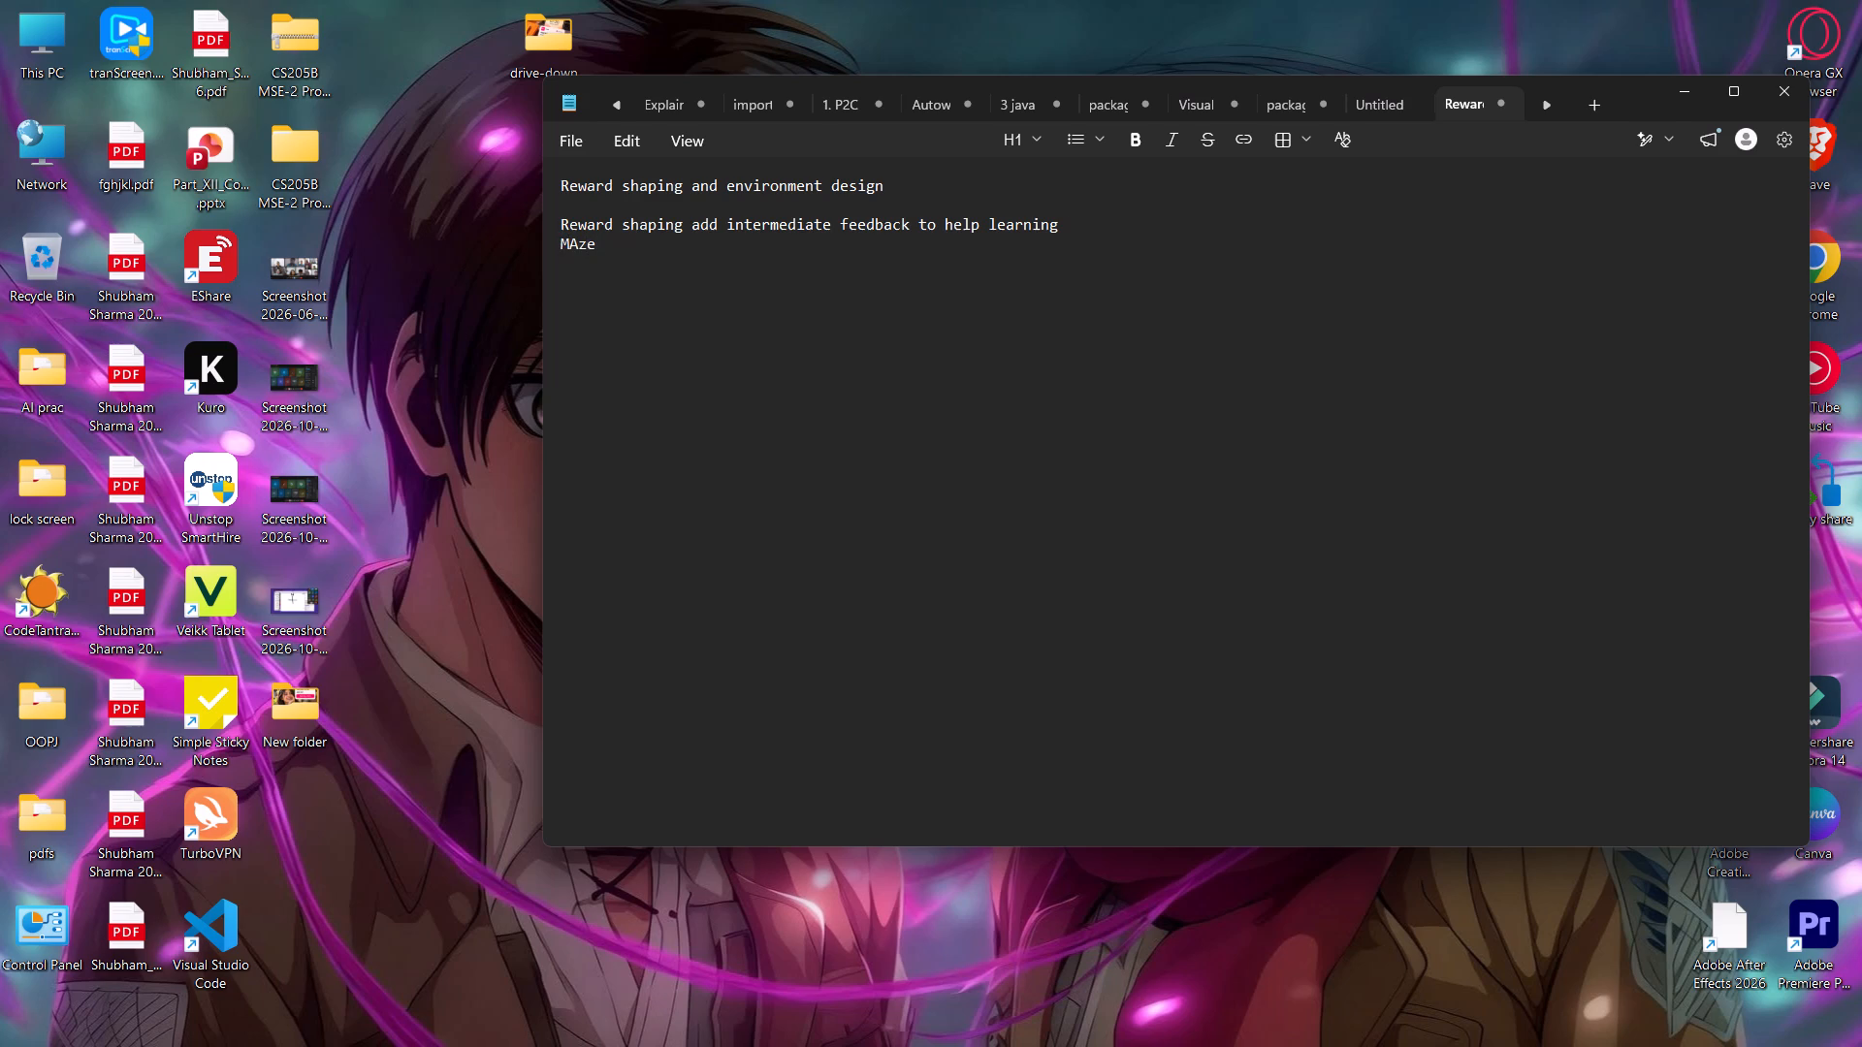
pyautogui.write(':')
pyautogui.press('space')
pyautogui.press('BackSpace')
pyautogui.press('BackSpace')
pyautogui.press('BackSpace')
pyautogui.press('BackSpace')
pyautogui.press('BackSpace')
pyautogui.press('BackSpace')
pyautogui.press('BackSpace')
pyautogui.click(1254, 1014)
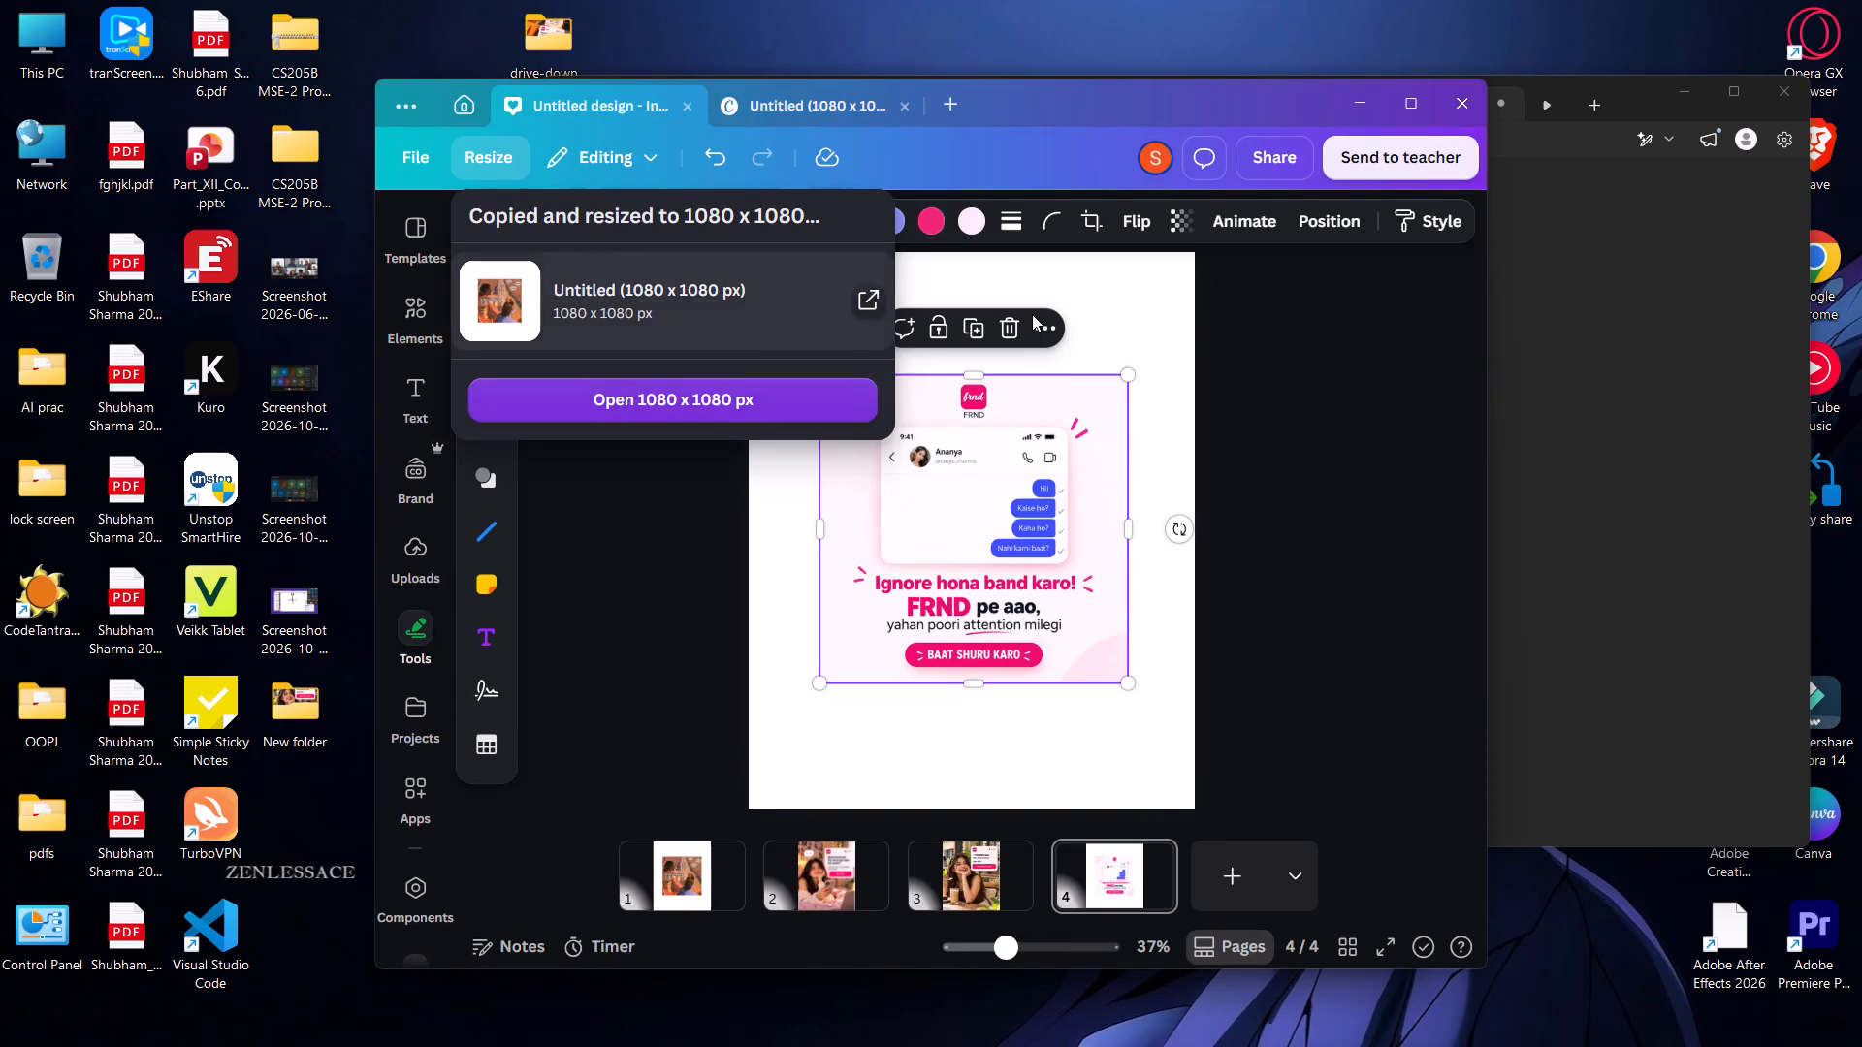
pyautogui.click(1396, 385)
pyautogui.scroll(-4, 1118, 620)
pyautogui.click(1043, 587)
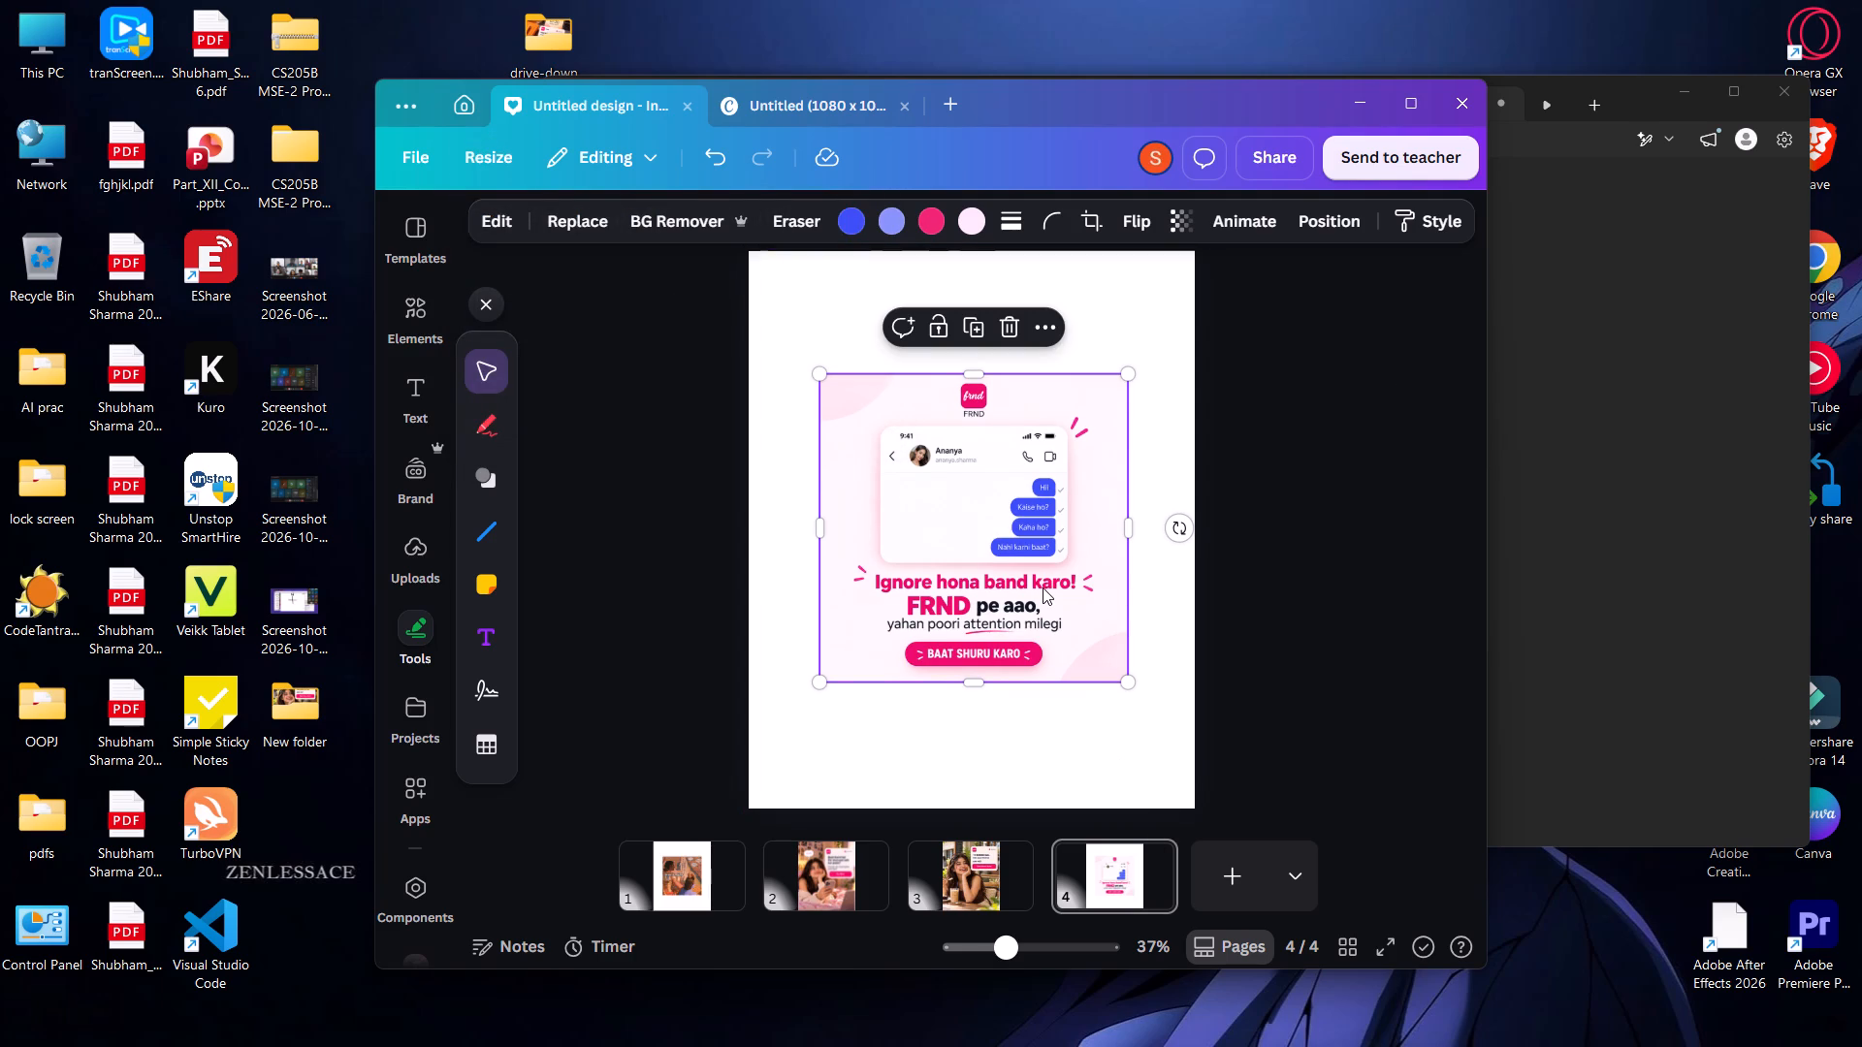
pyautogui.press('Delete')
pyautogui.click(1043, 587)
pyautogui.press('Delete')
# Paste the copied phone image with the "Dil ke bure nahi tum" notification onto blank page 4 and enlarge it to fill the page.
pyautogui.rightClick(1020, 489)
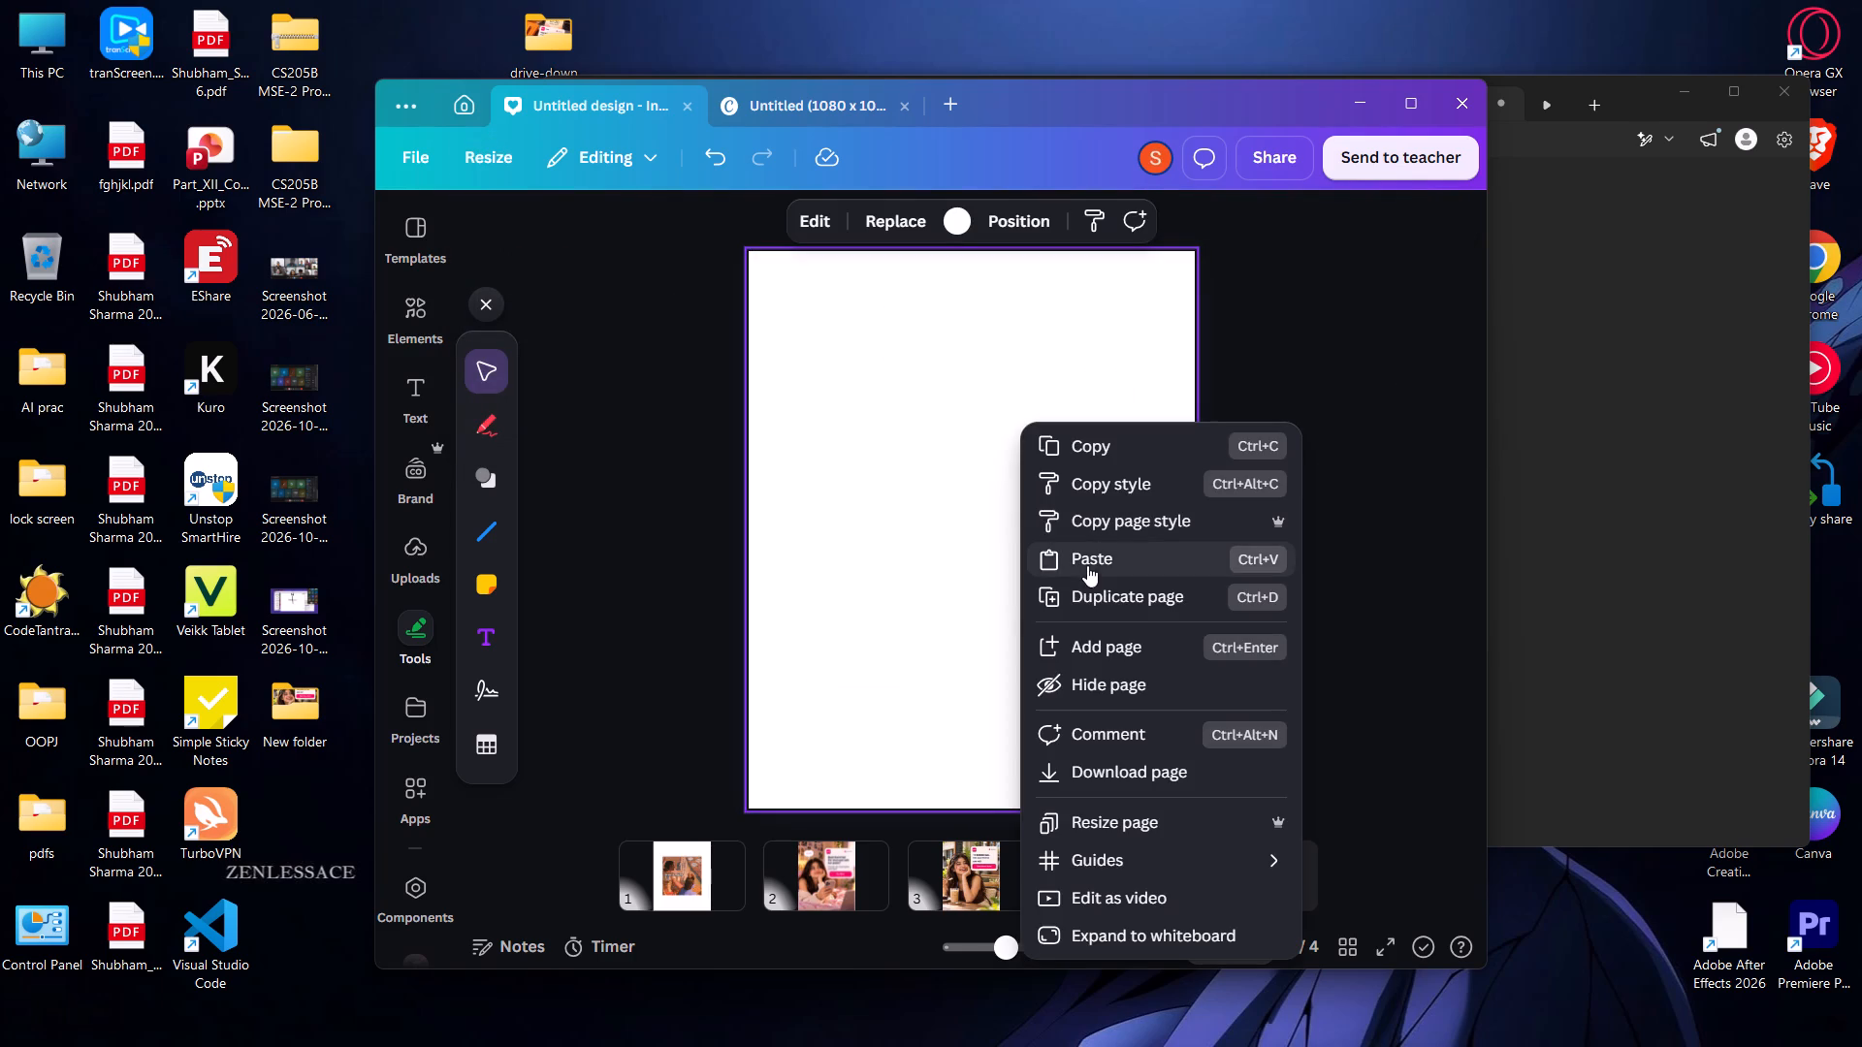
pyautogui.click(1088, 565)
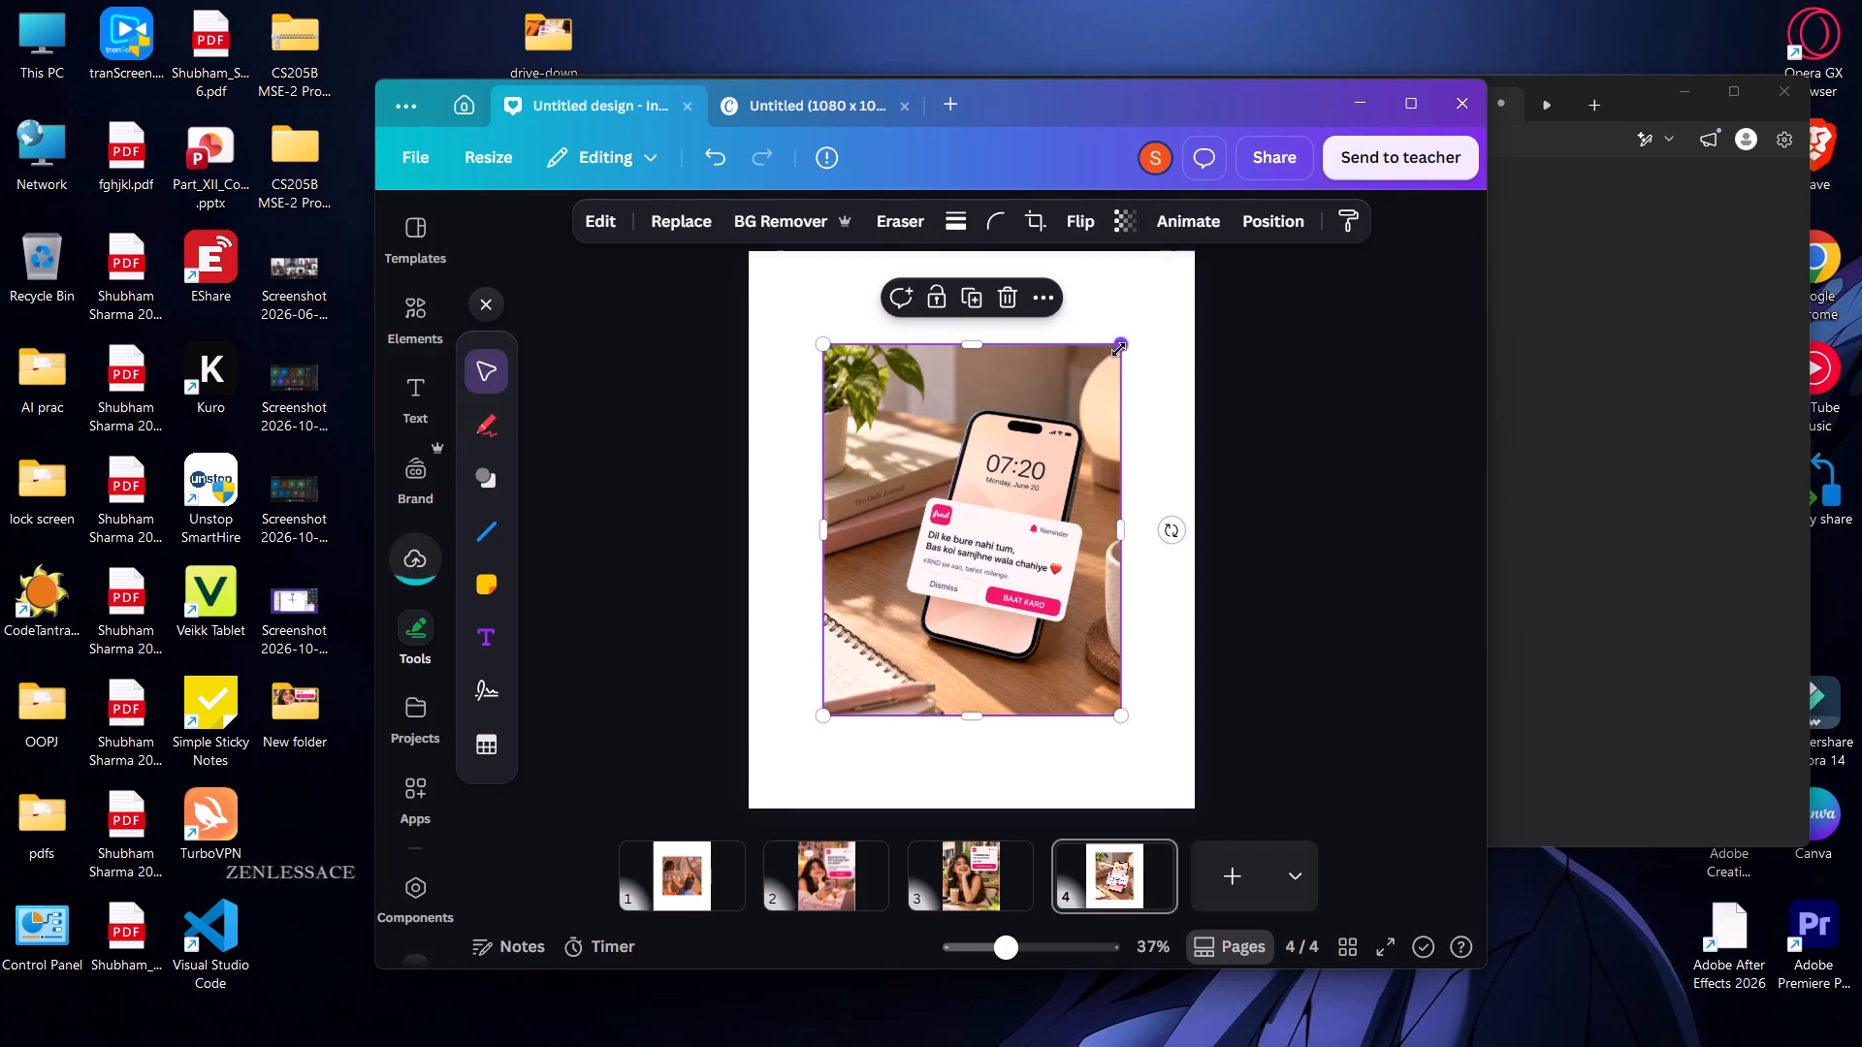
pyautogui.moveTo(1118, 349); pyautogui.dragTo(1172, 243)
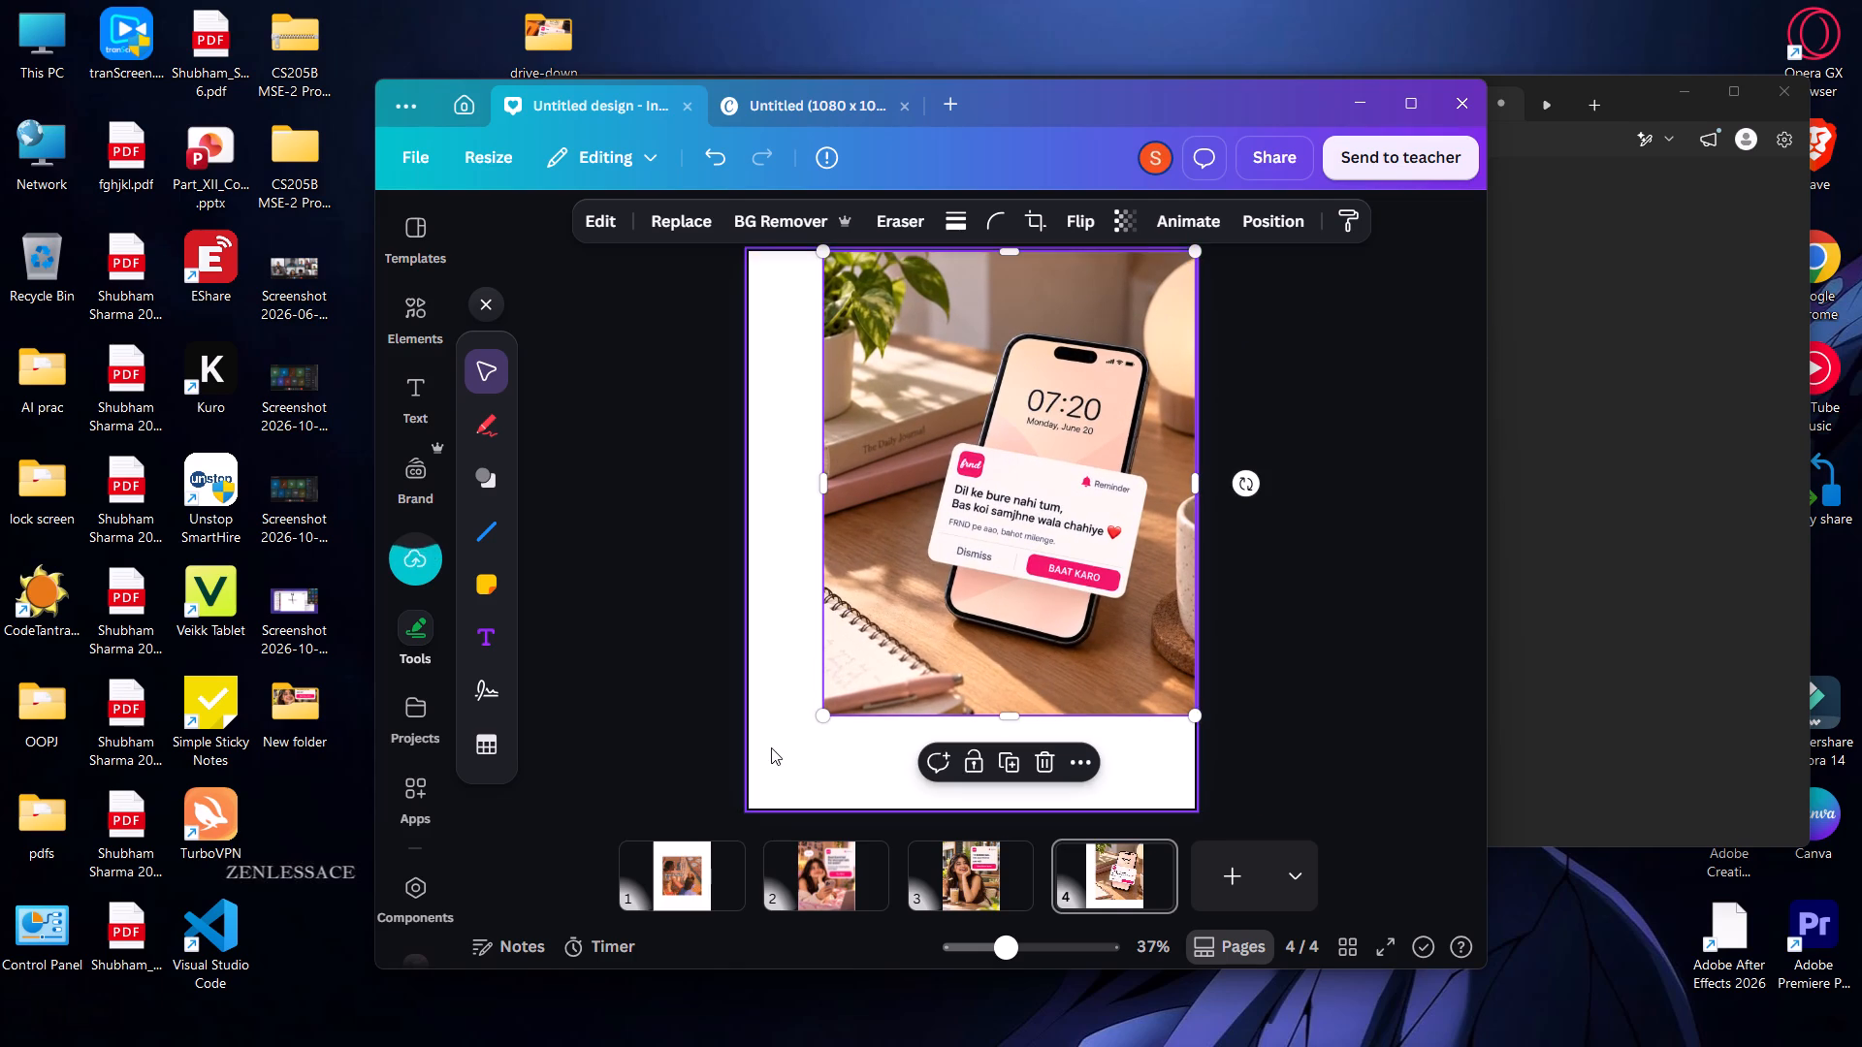
pyautogui.moveTo(826, 710); pyautogui.dragTo(775, 828)
pyautogui.scroll(1, 1499, 573)
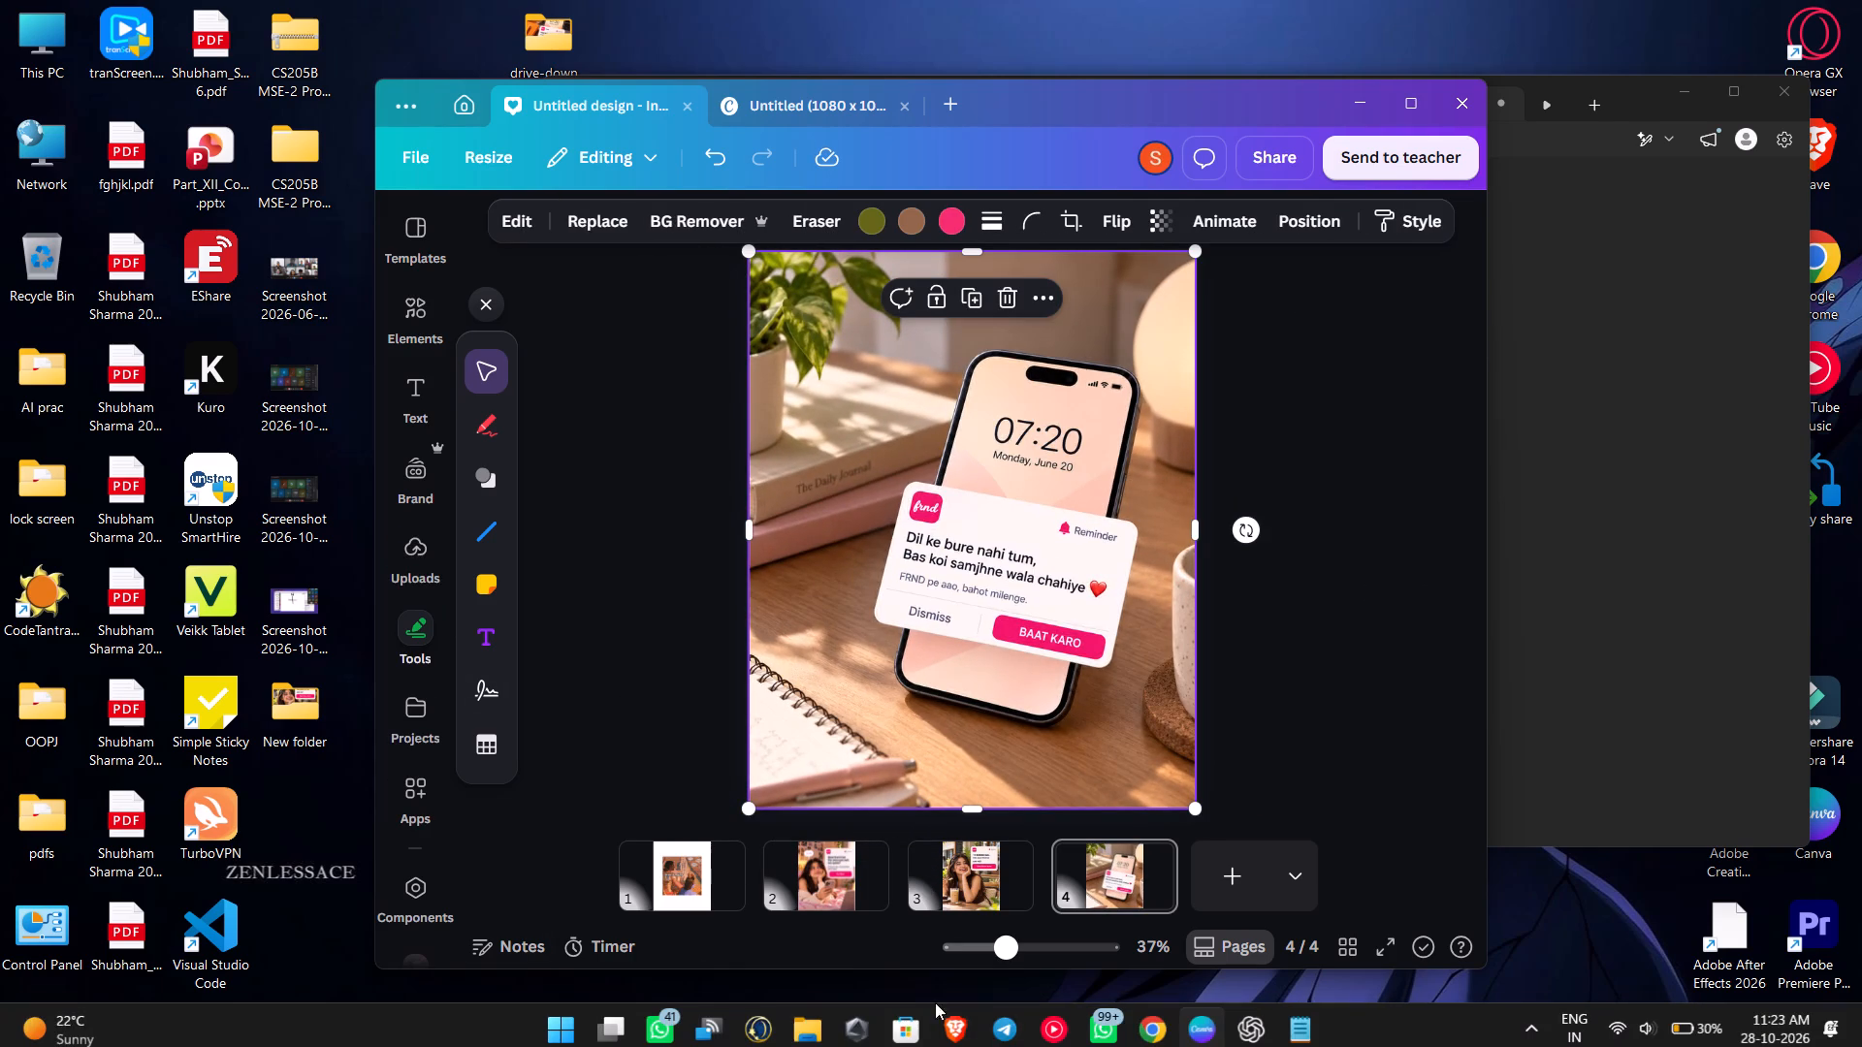
# In File Explorer, view the desktop "New folder" beside the drive-download folder of numbered images, and minimize the drive-download window.
pyautogui.click(808, 1036)
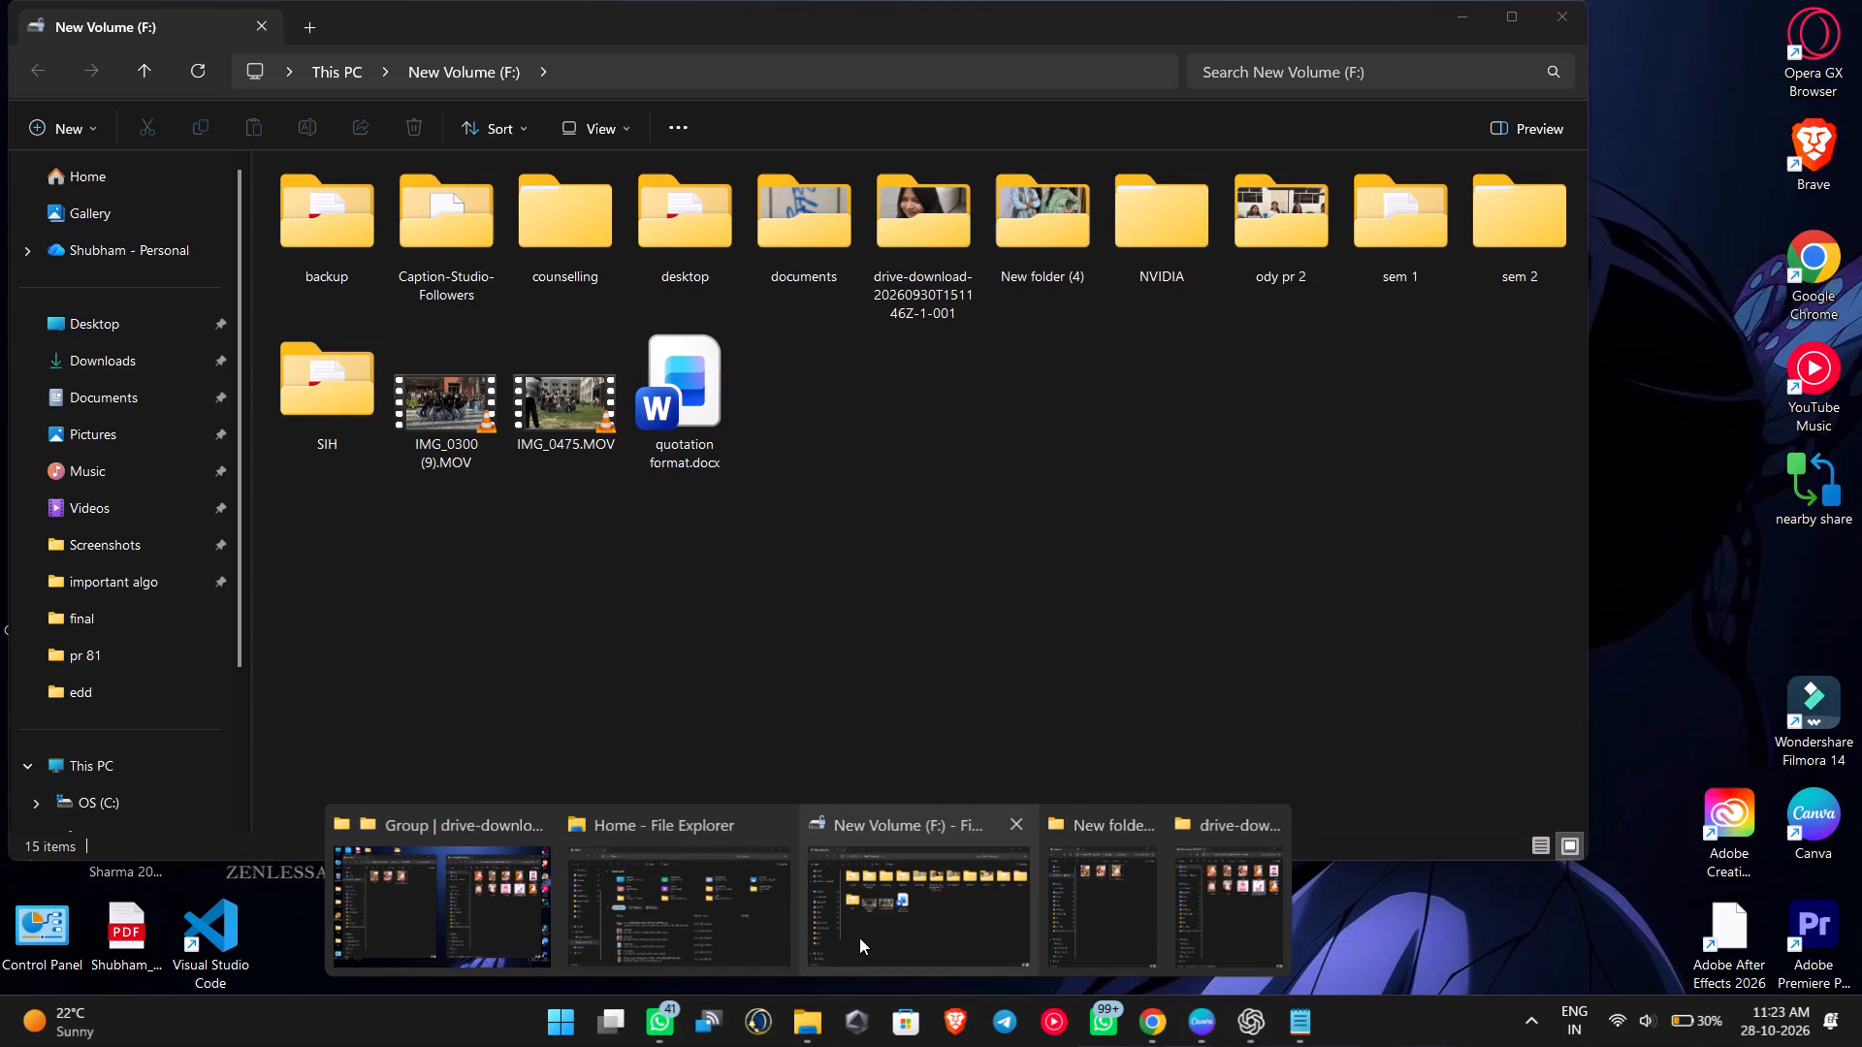
pyautogui.click(392, 911)
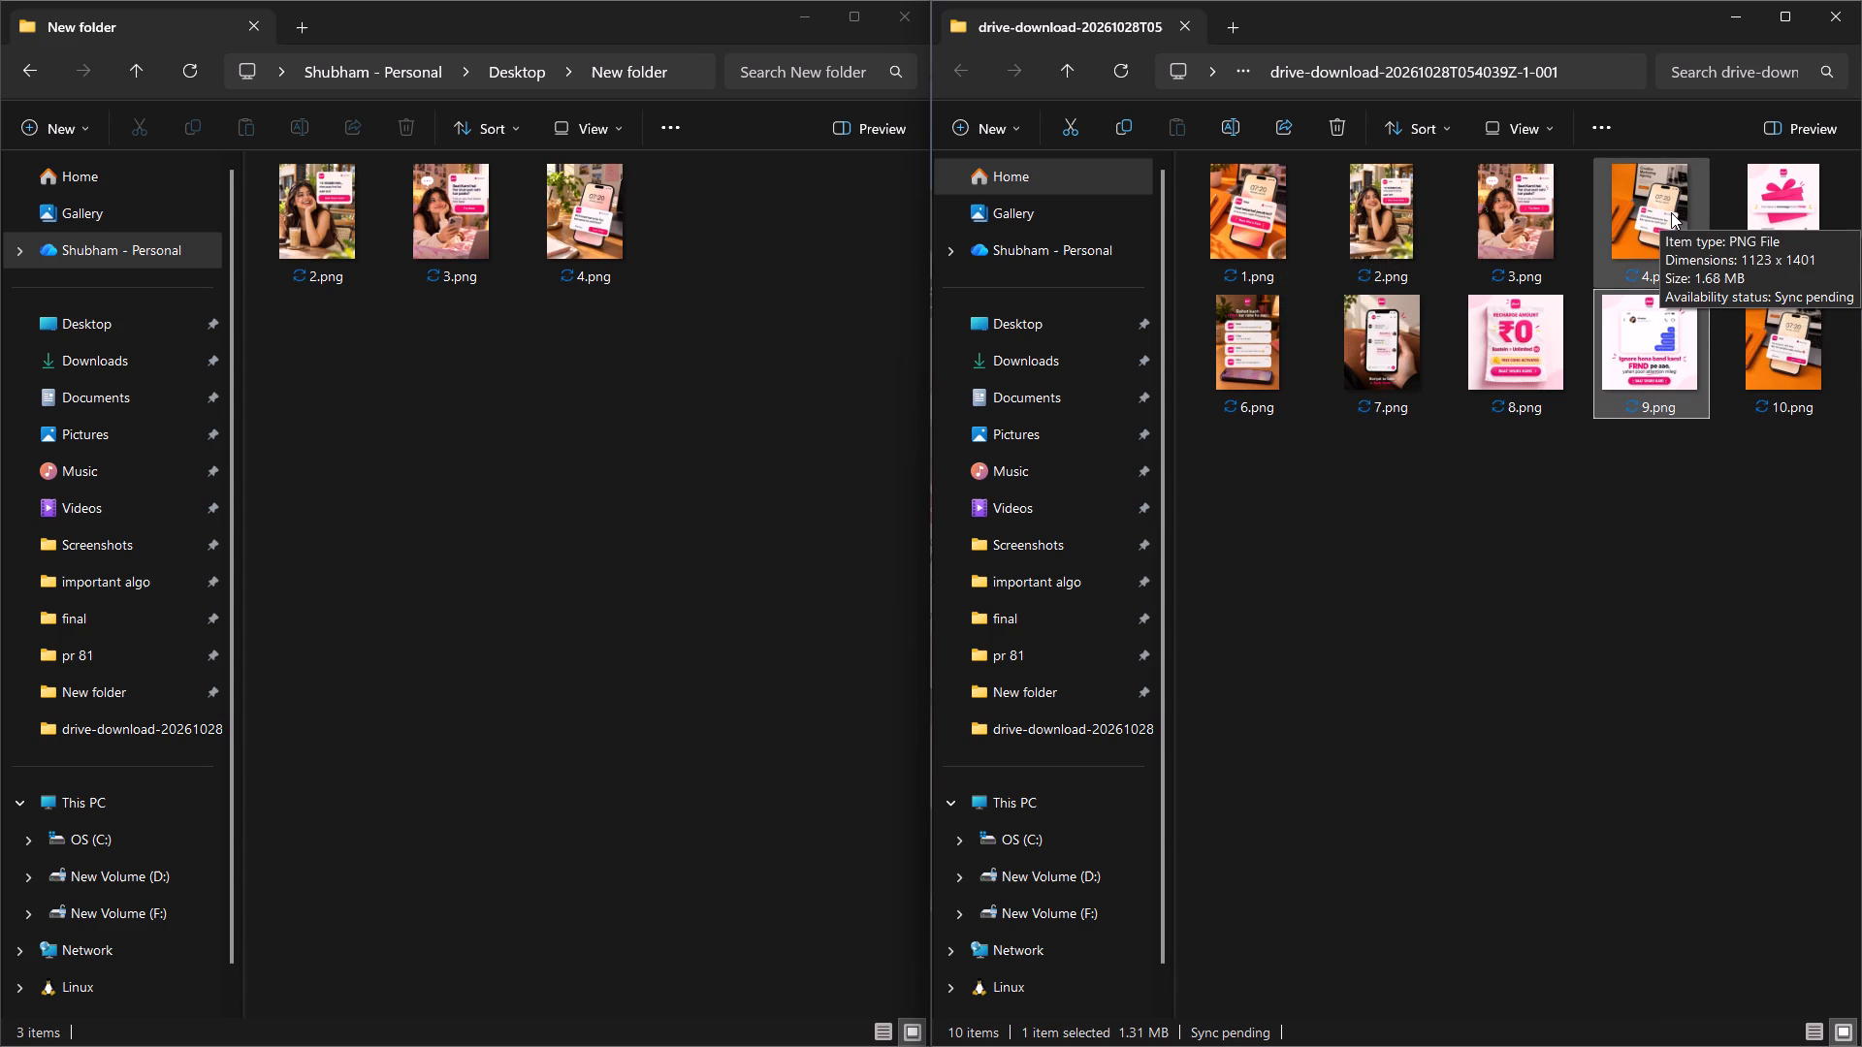
pyautogui.click(1726, 13)
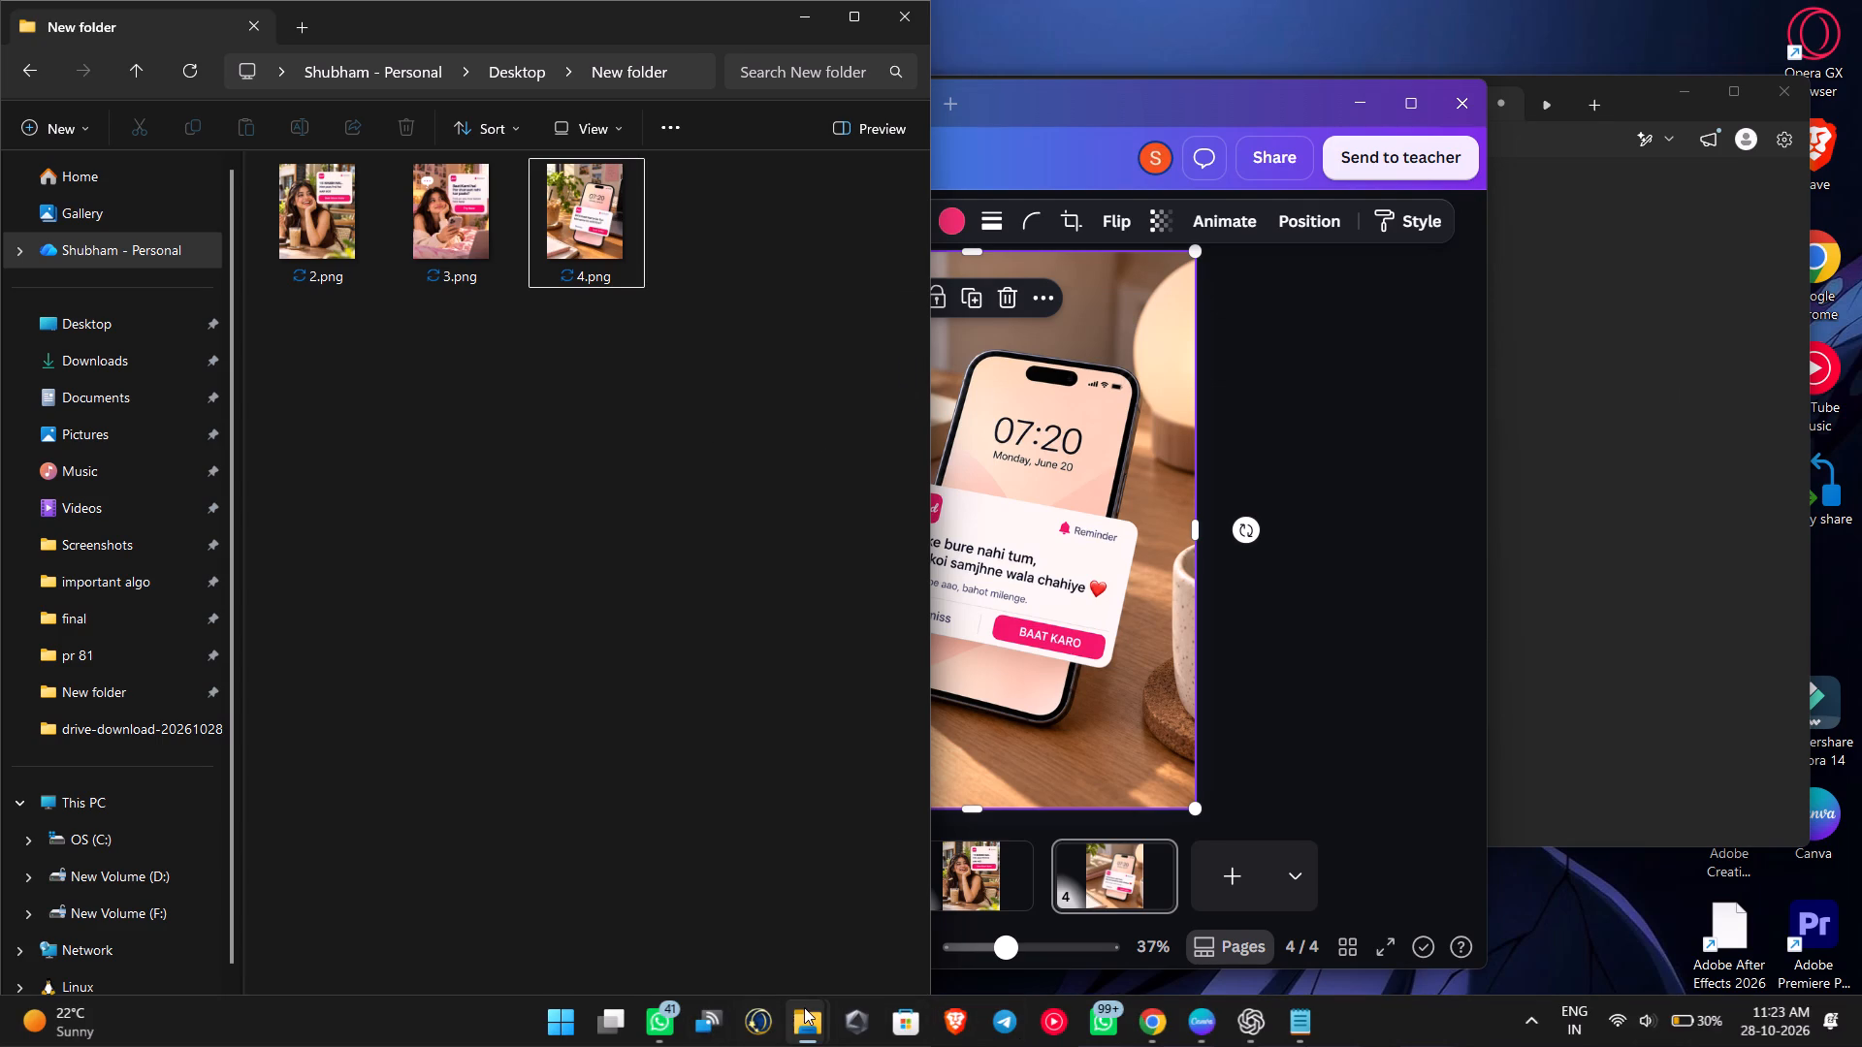
# In File Explorer, bring up the drive-download folder to compare its numbered images with the desktop "New folder", and minimize it again.
pyautogui.click(498, 902)
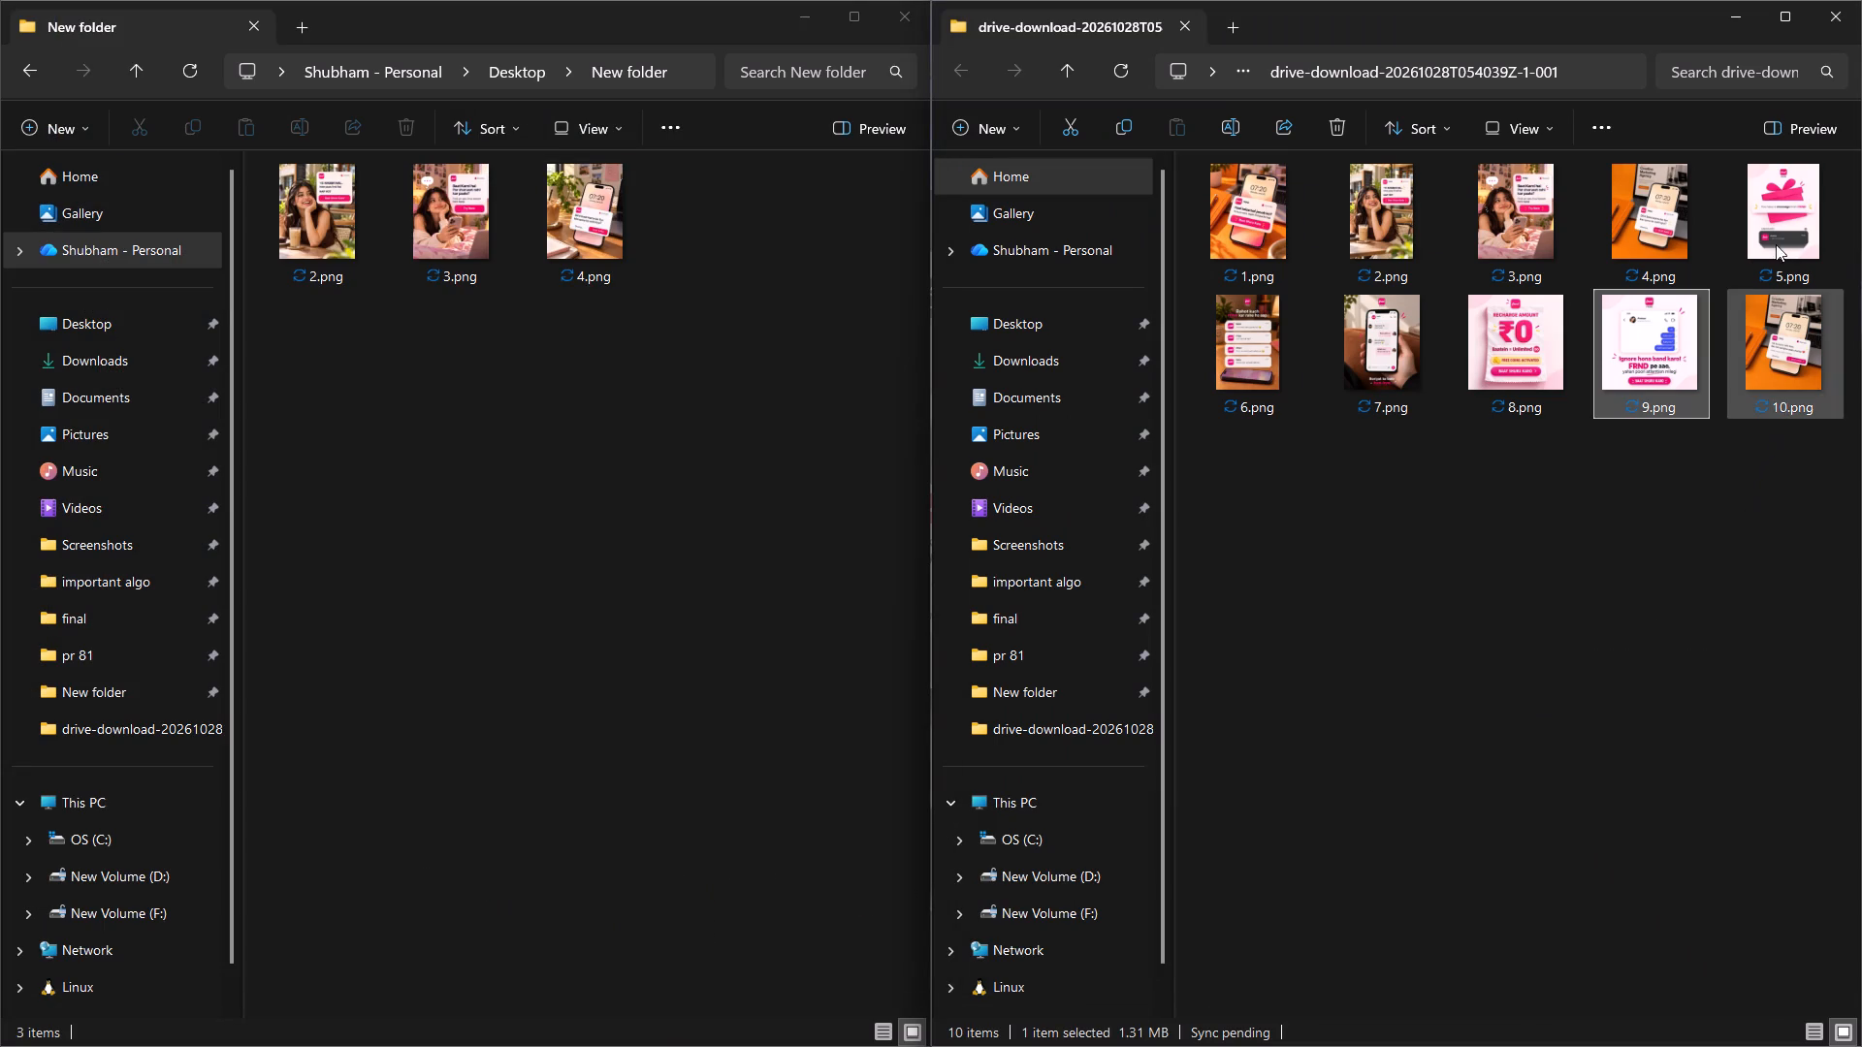
pyautogui.click(1743, 23)
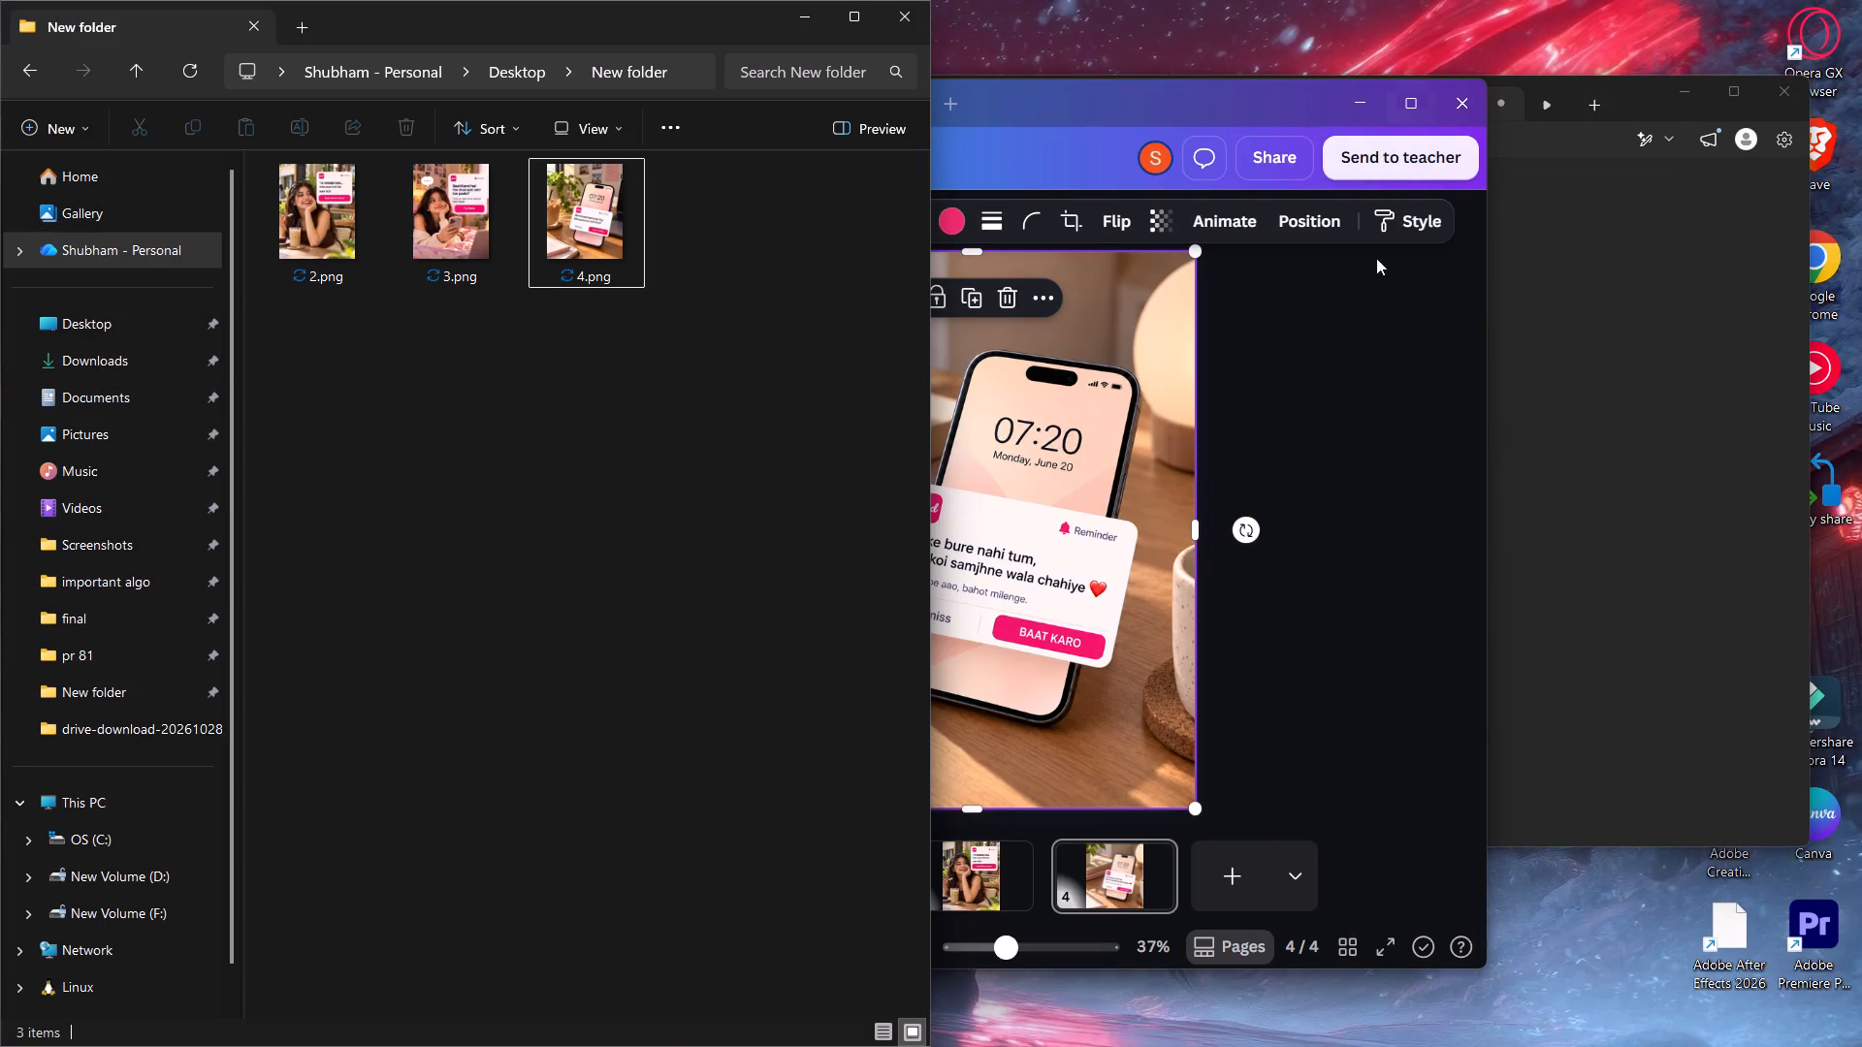
# Switch to Canva and maximize the window with page 4 of the Instagram Post (4:5) design, the "Dil ke bure nahi tum" phone image.
pyautogui.click(1376, 347)
pyautogui.click(1408, 93)
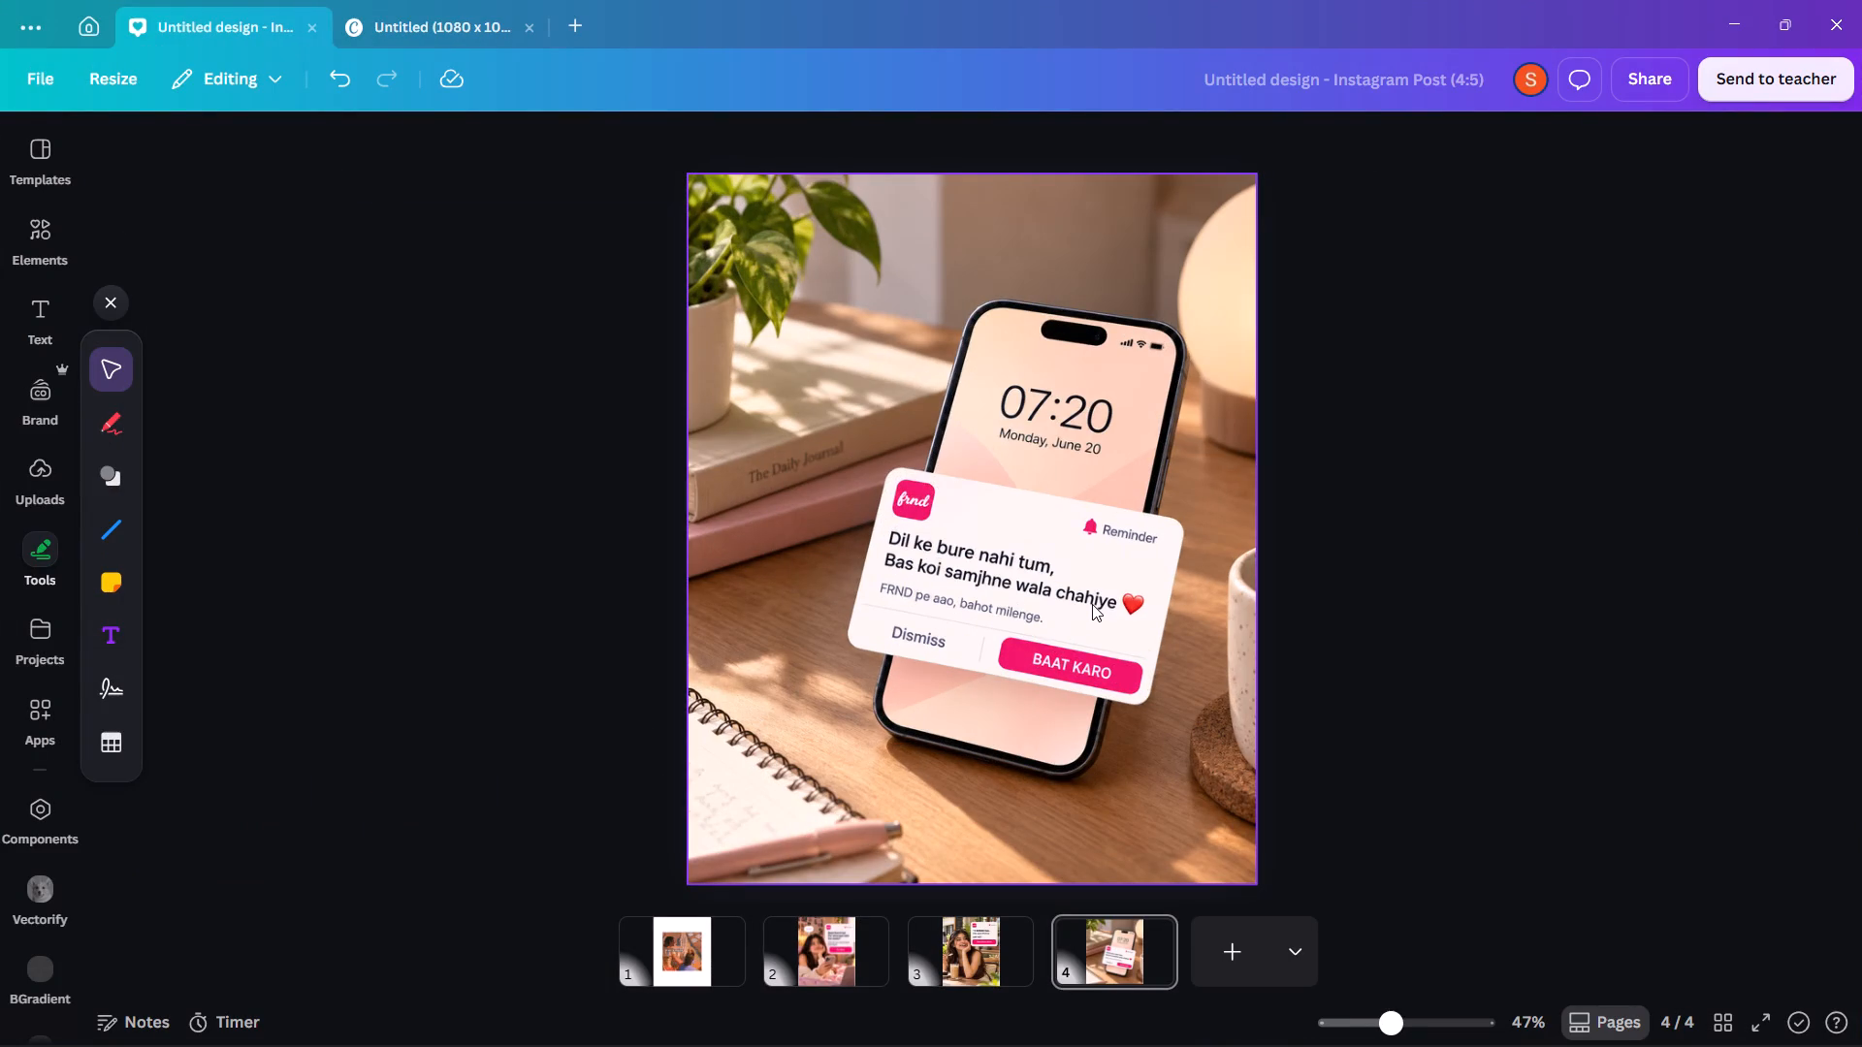
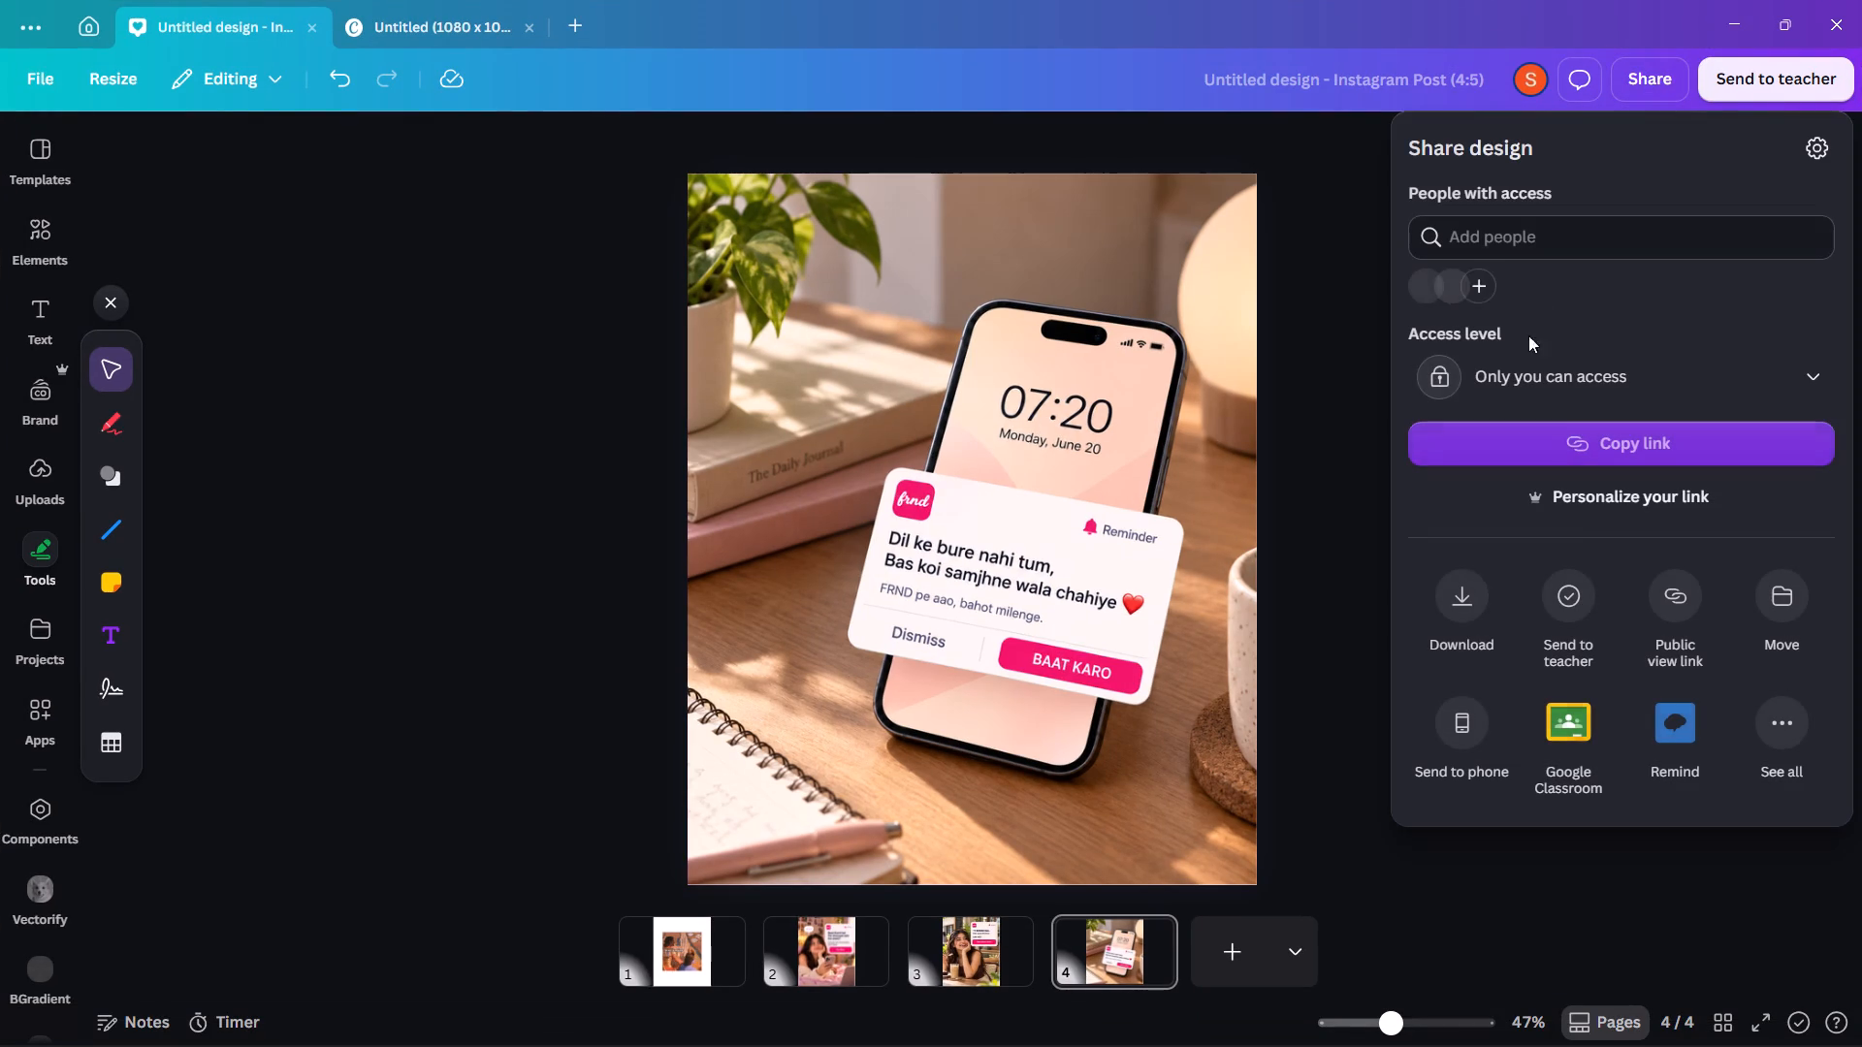
pyautogui.click(1475, 600)
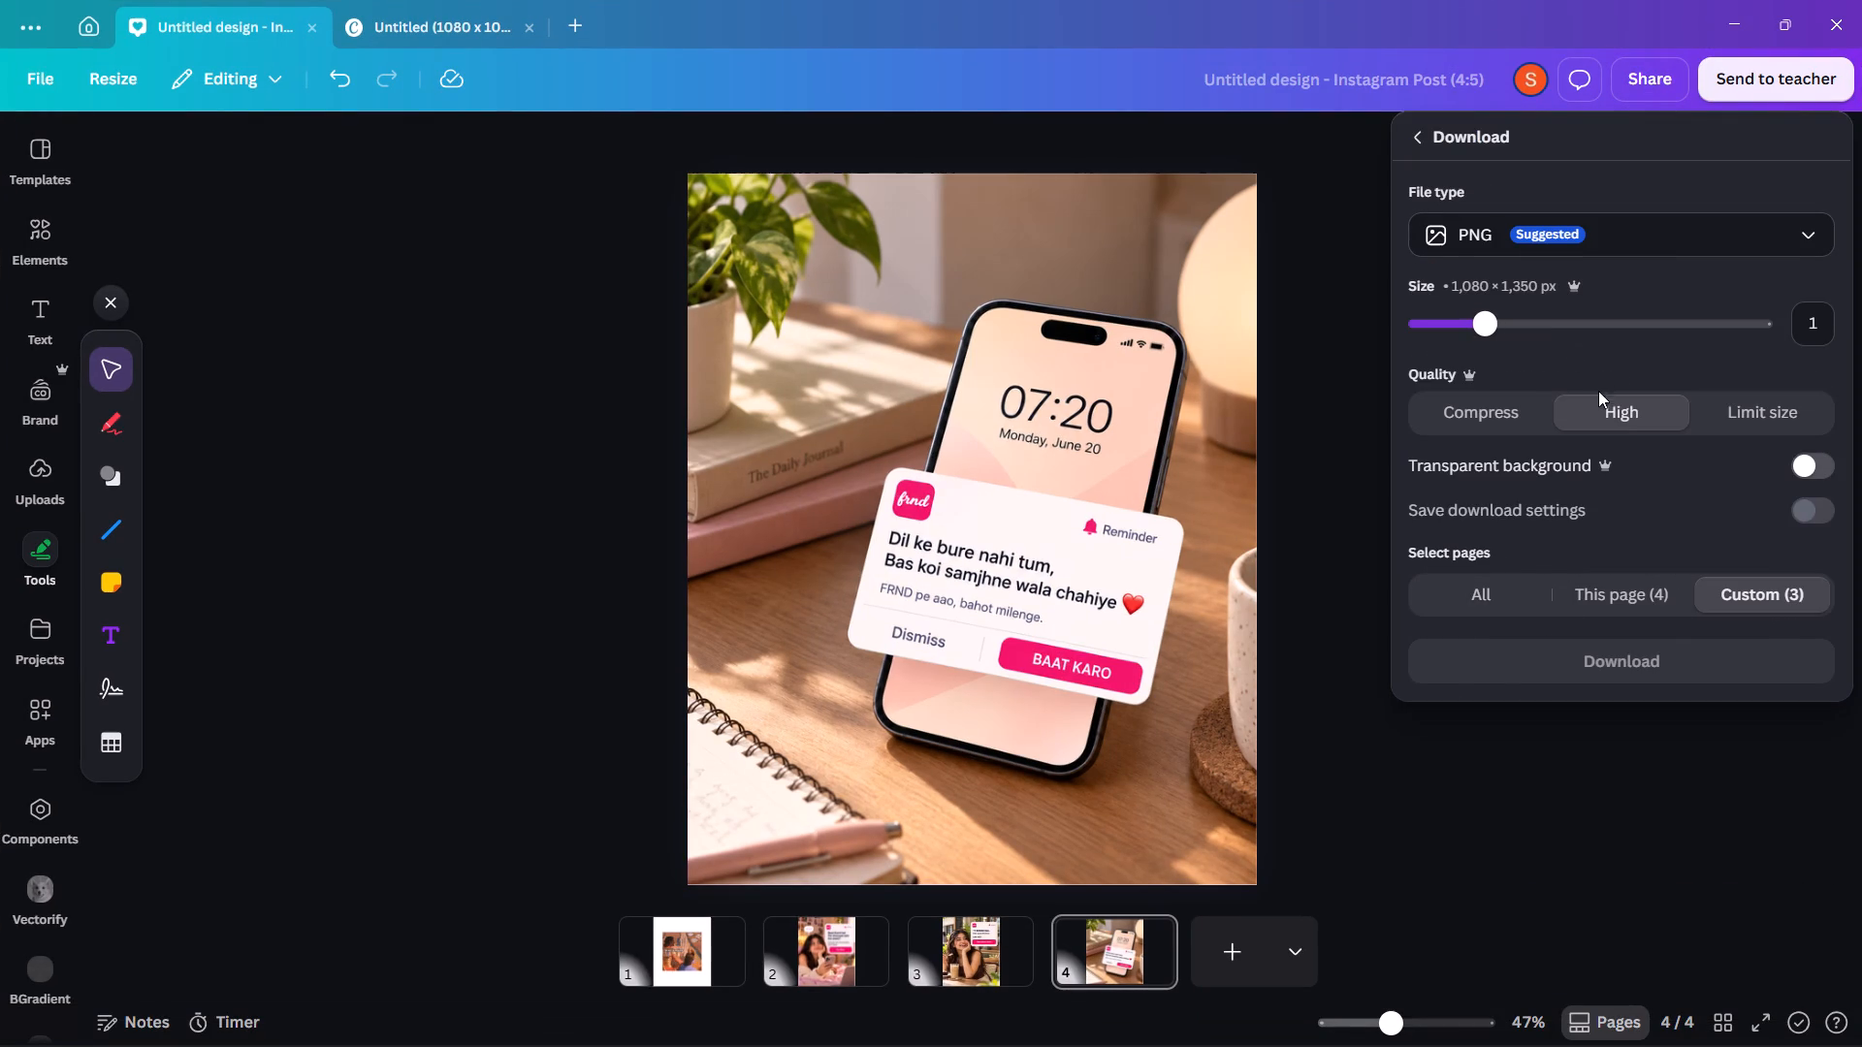
pyautogui.click(1617, 596)
pyautogui.click(1617, 661)
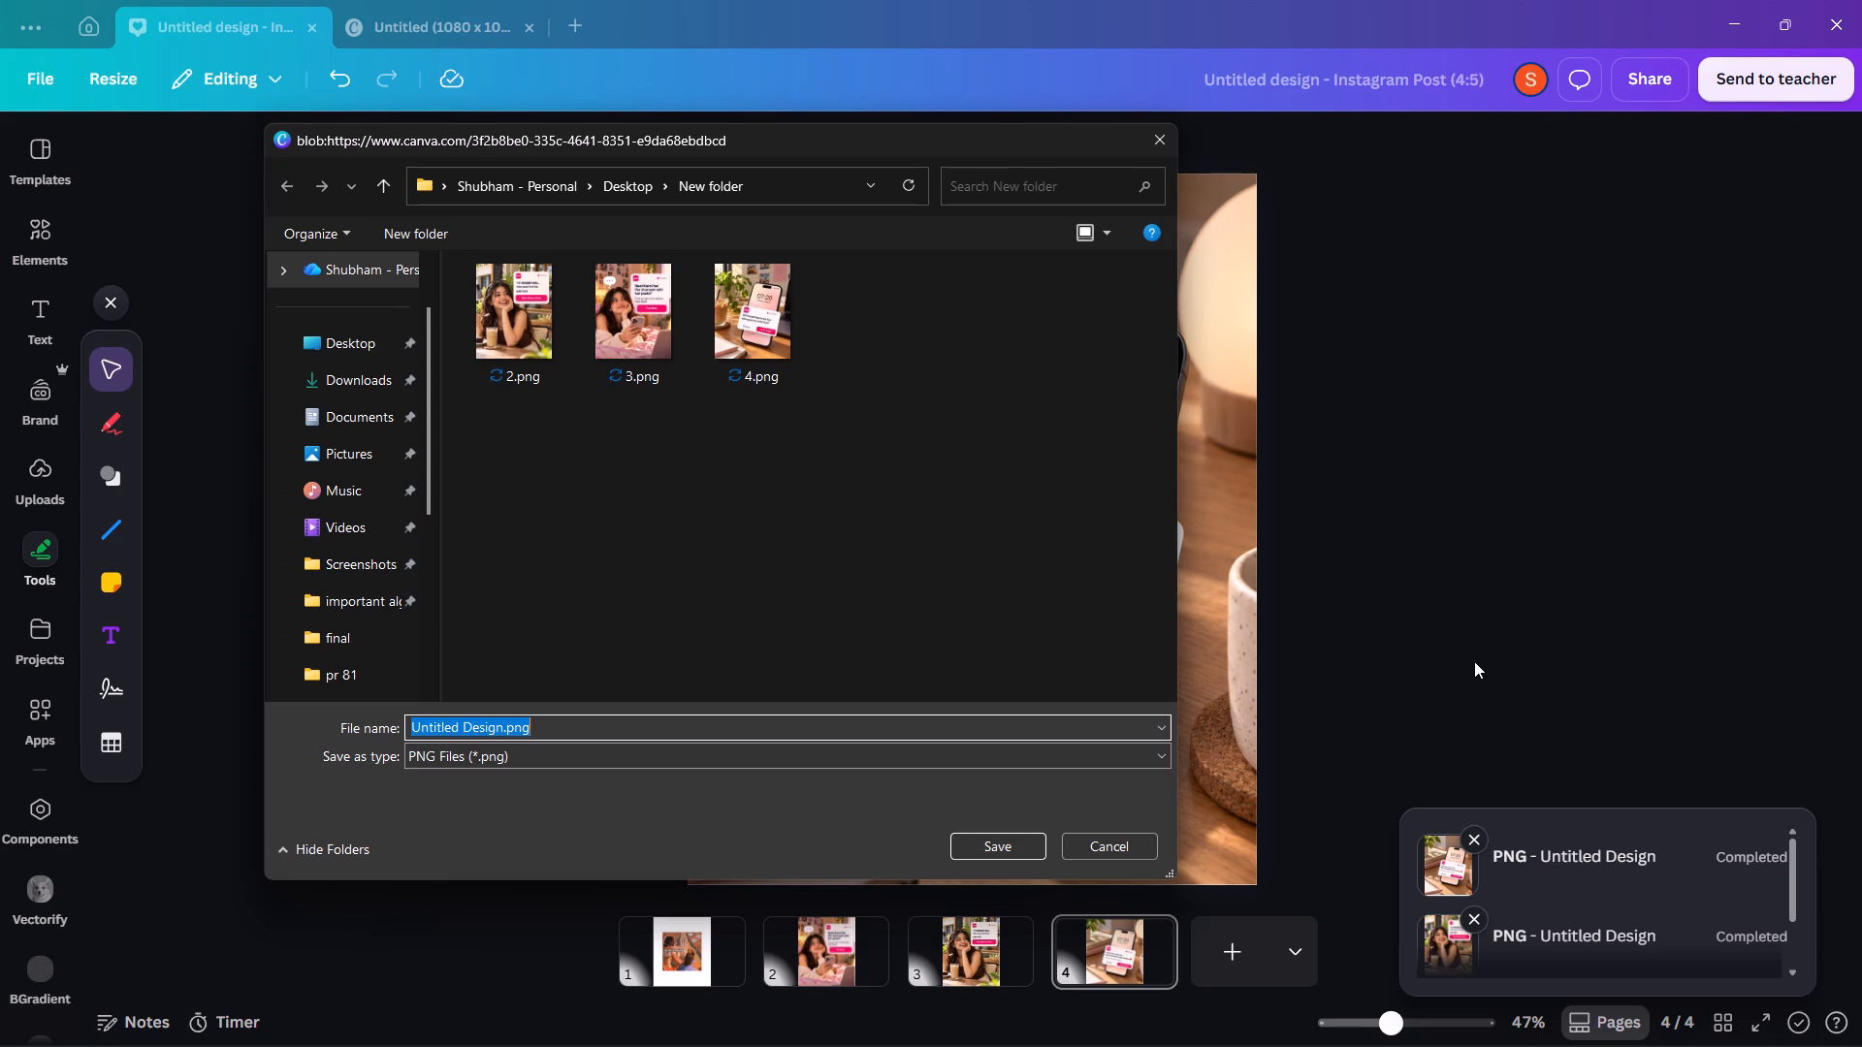
pyautogui.write('10')
pyautogui.press('Return')
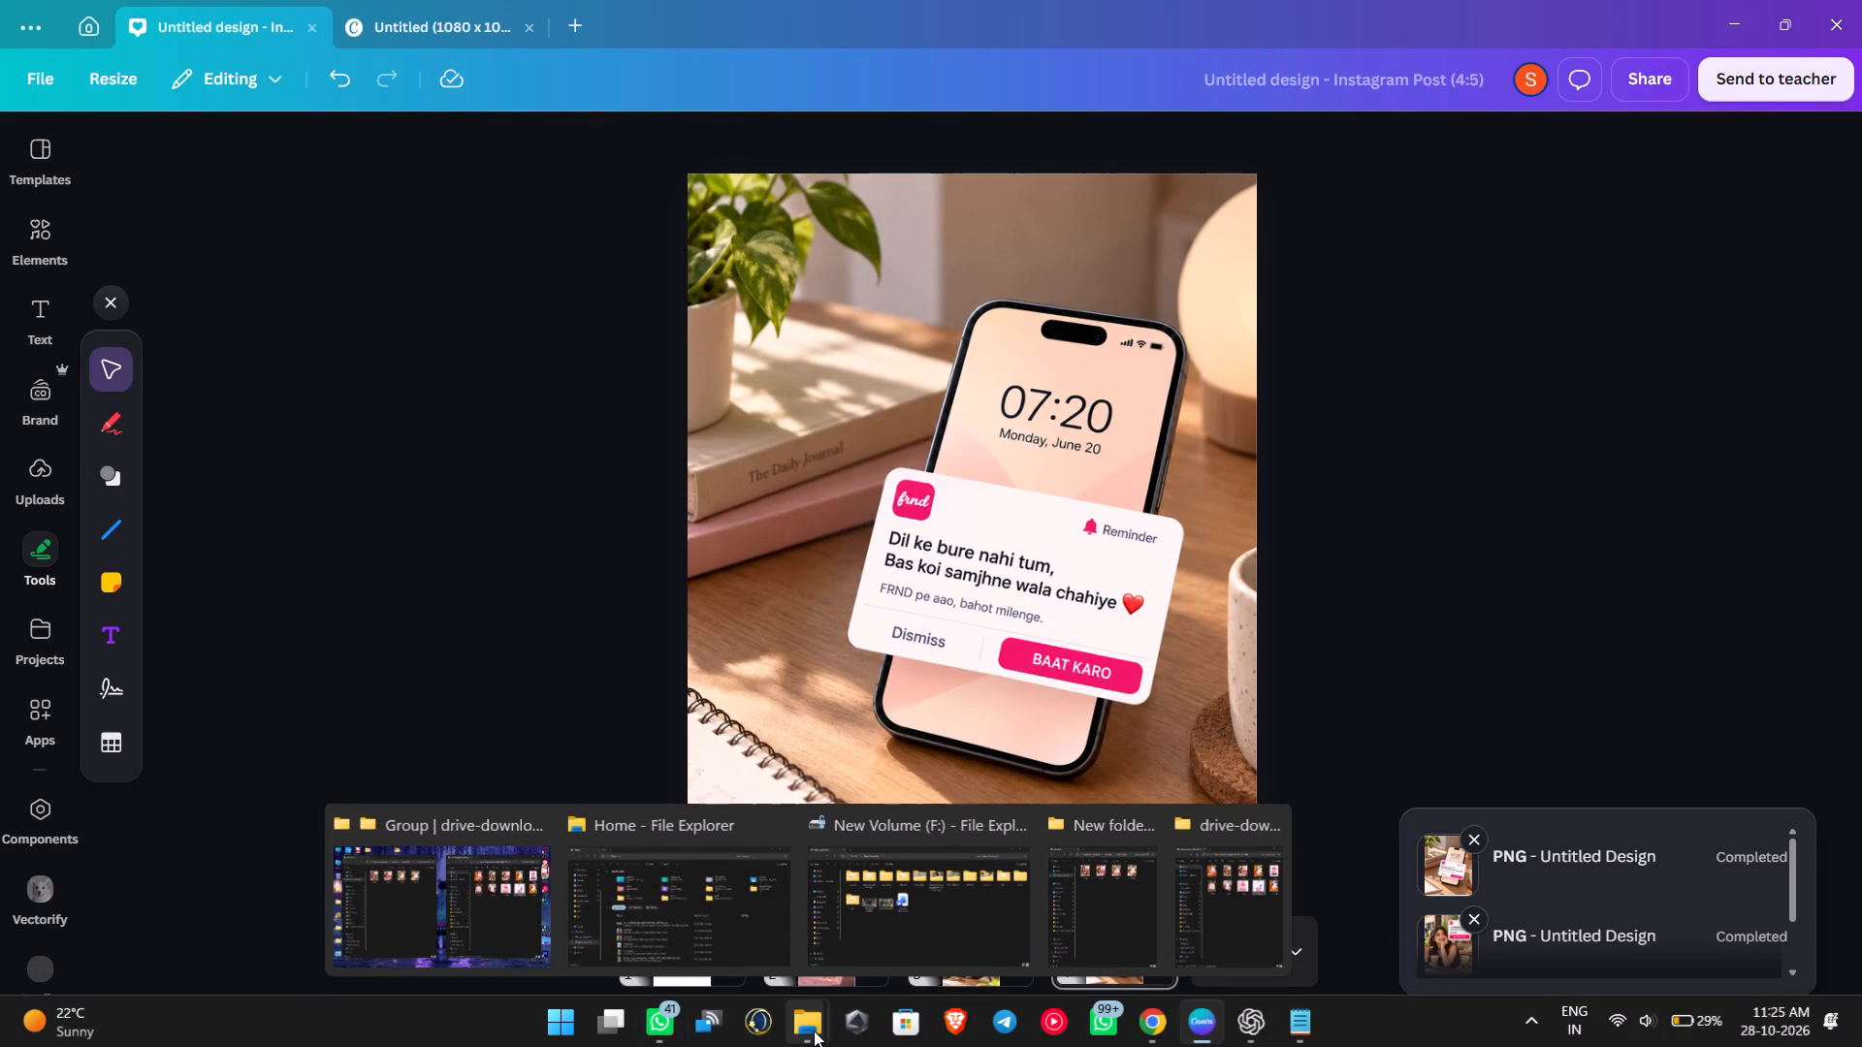
# From the "Untitled (1080 x 1080 px)" design, download only page 4 as a PNG and save it in New folder as 9.
pyautogui.click(498, 910)
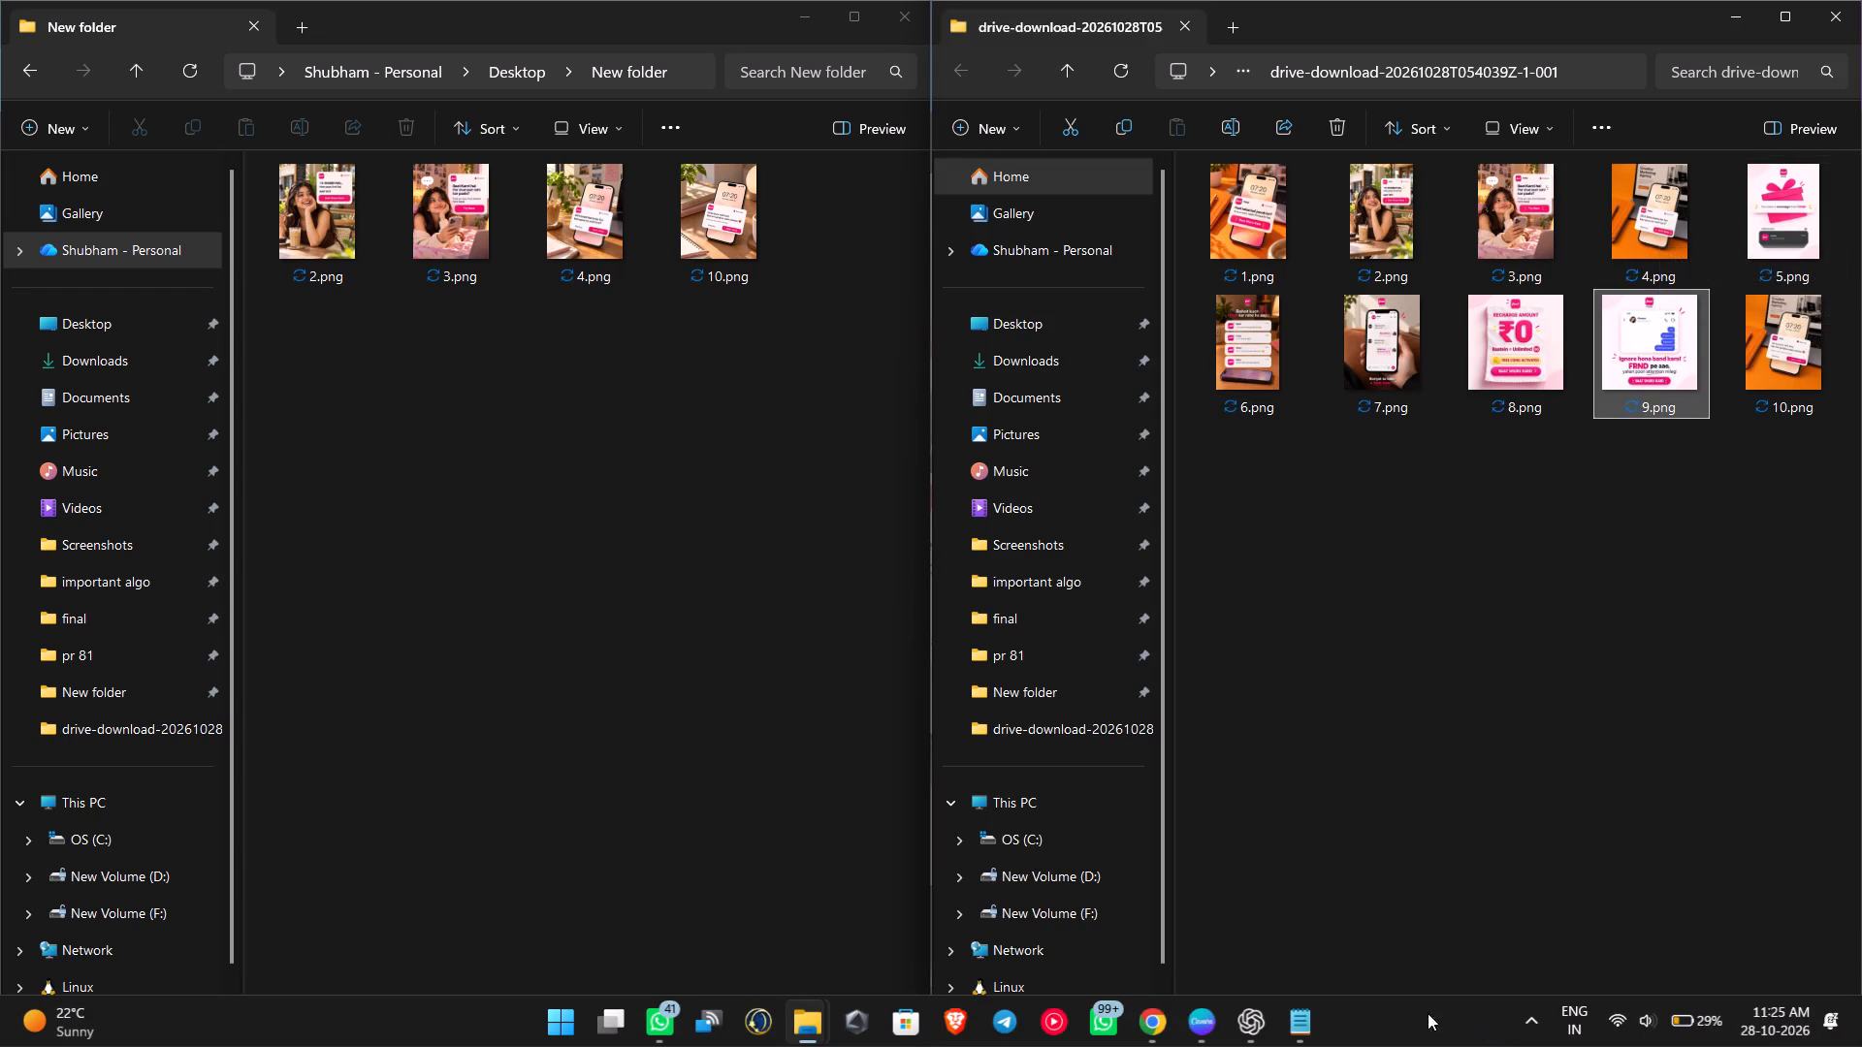
pyautogui.click(1196, 1022)
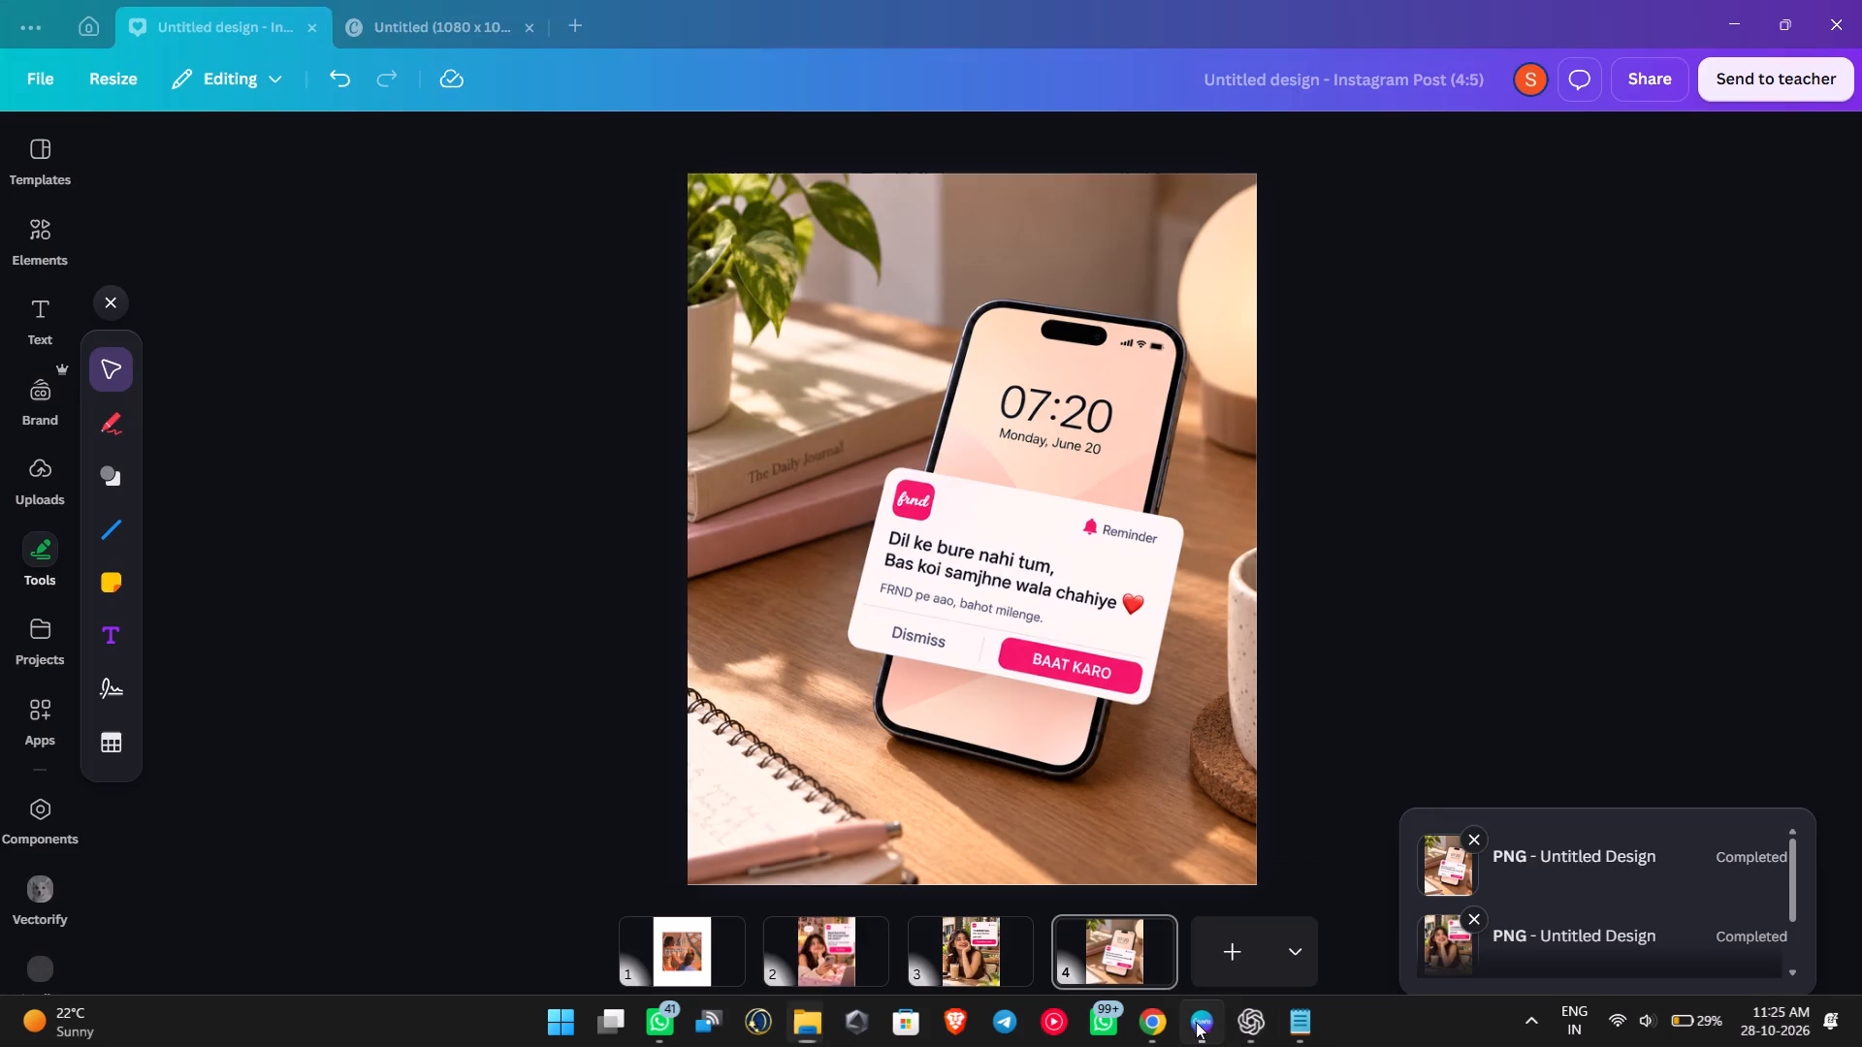
pyautogui.click(417, 8)
pyautogui.click(428, 19)
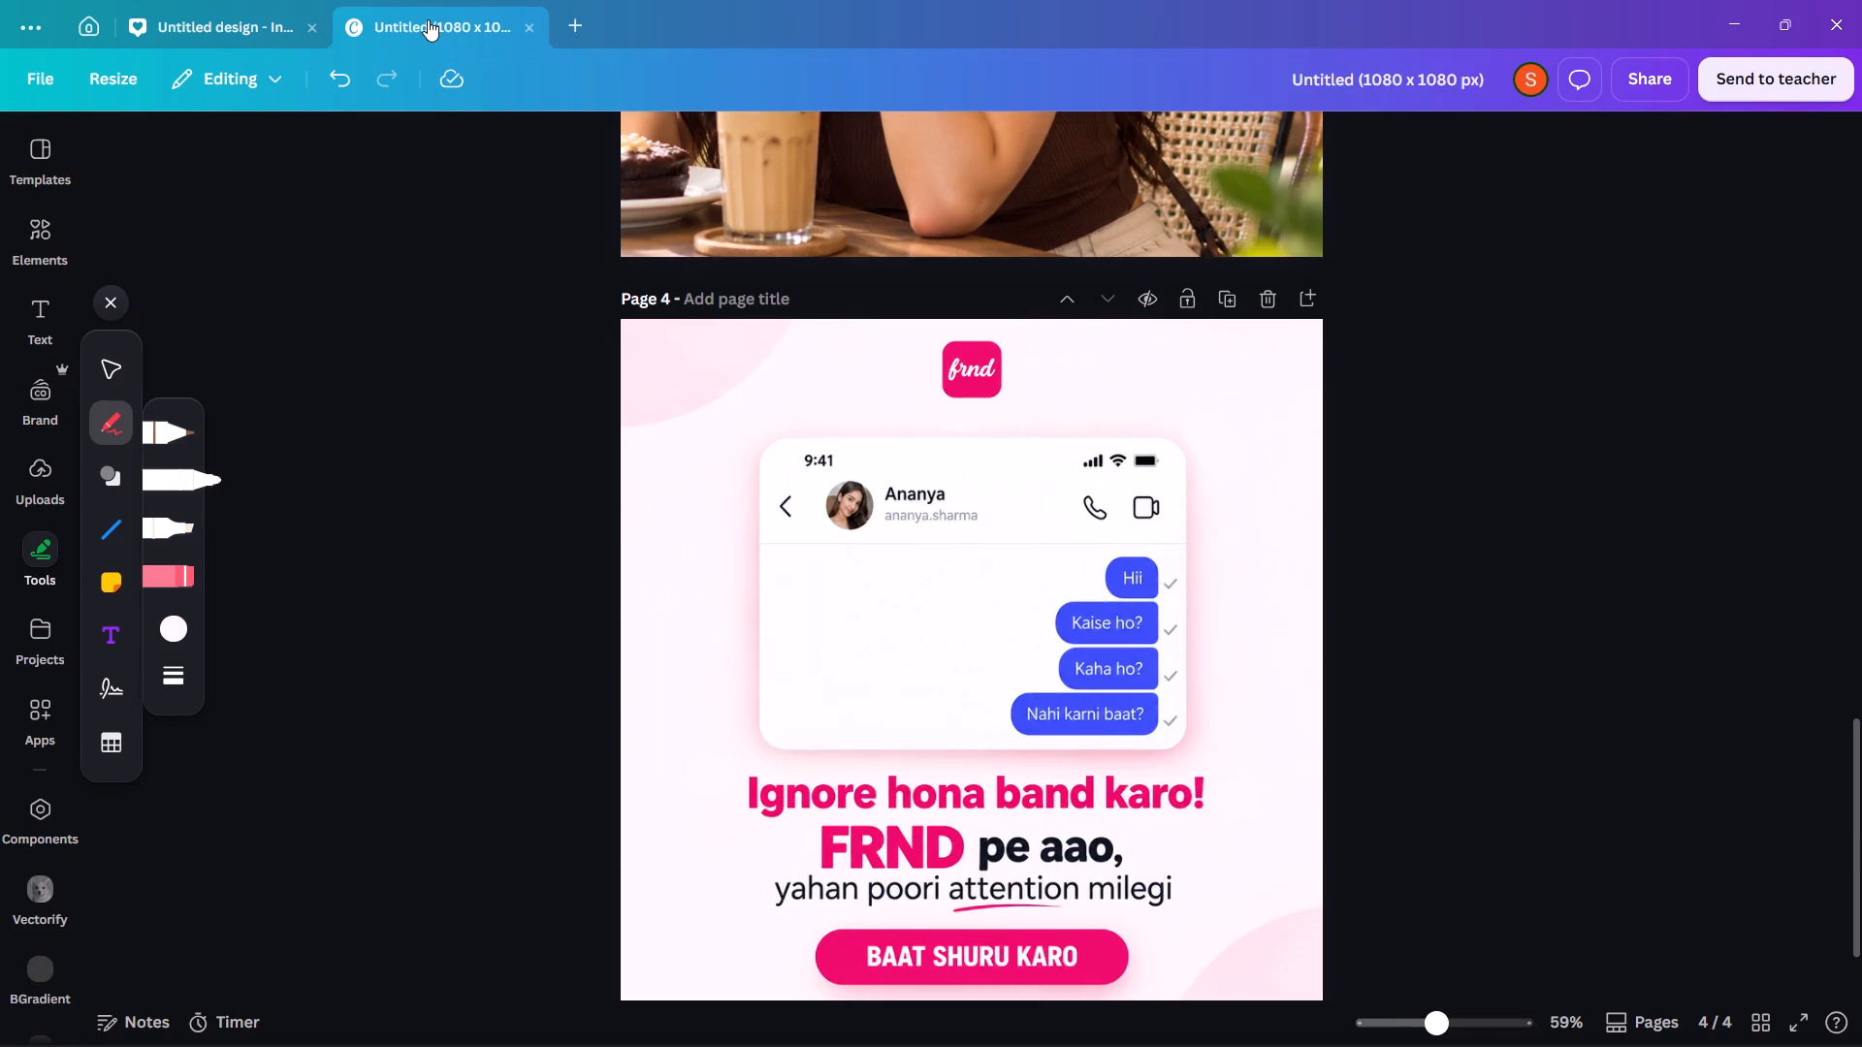
pyautogui.scroll(-2, 1488, 731)
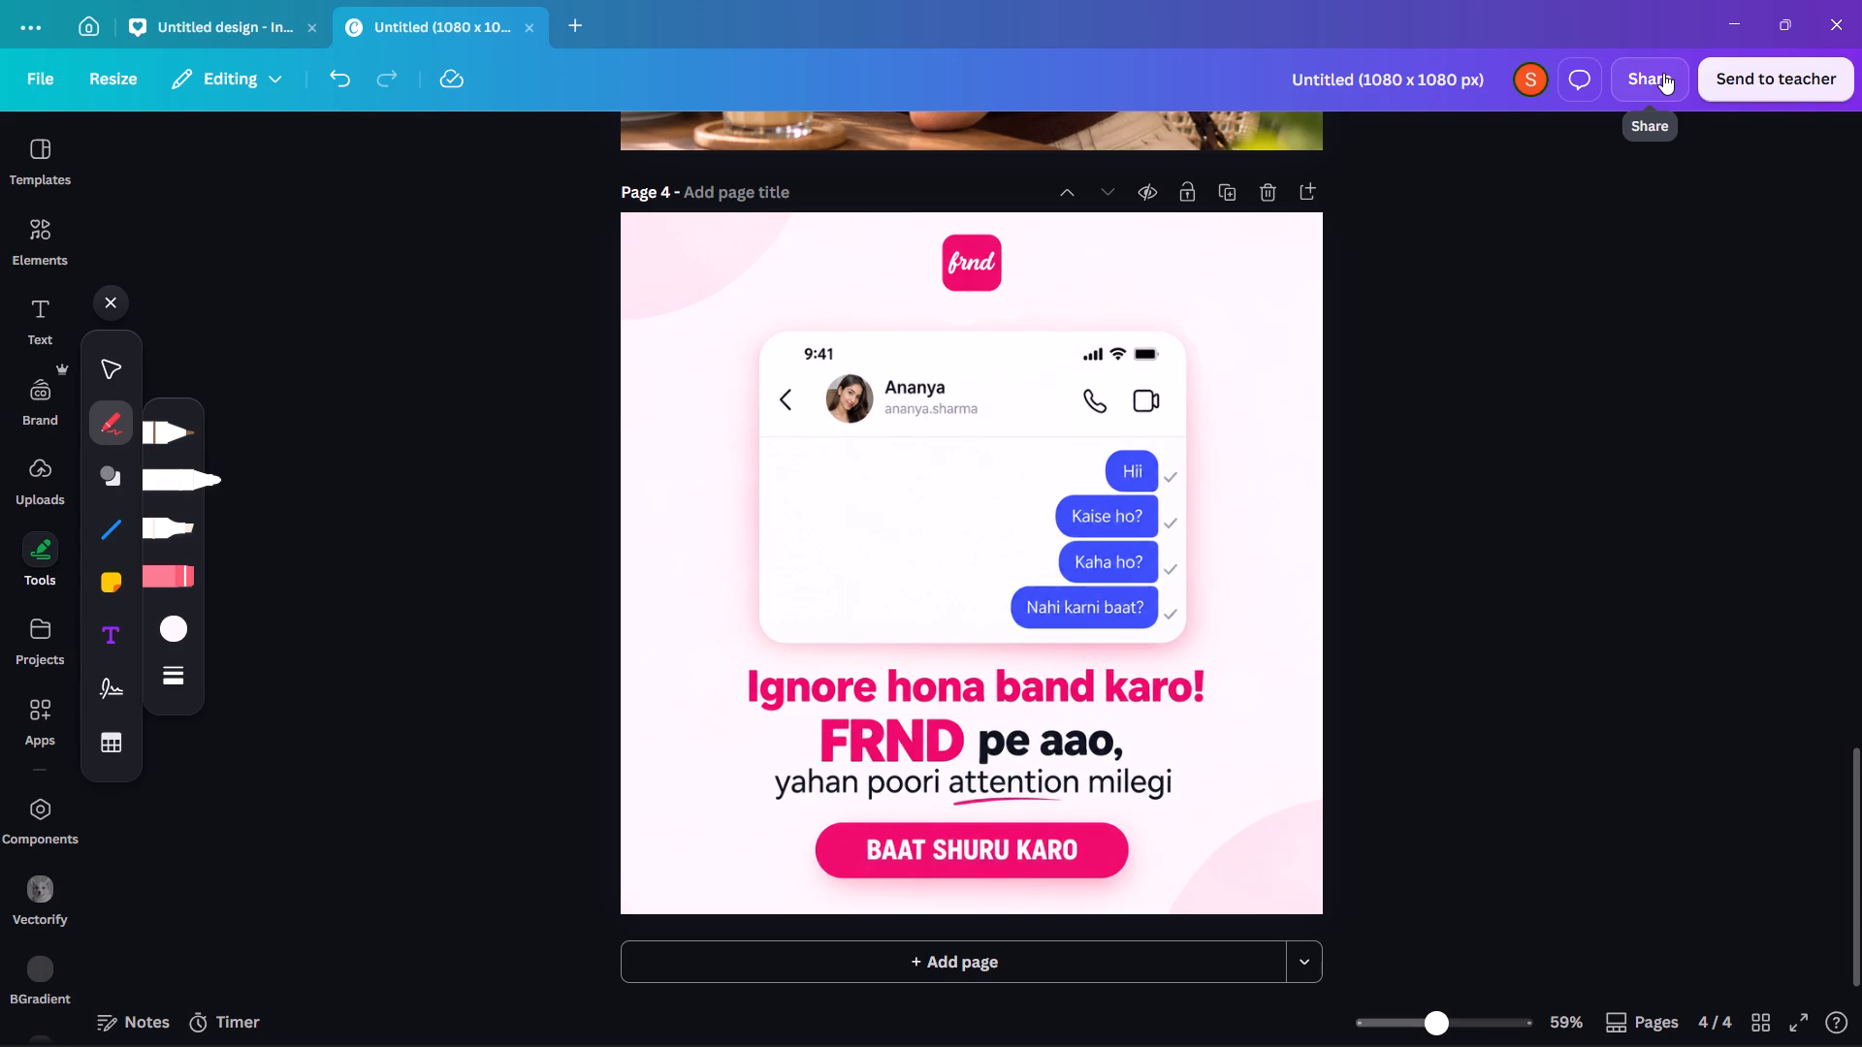
pyautogui.click(1663, 73)
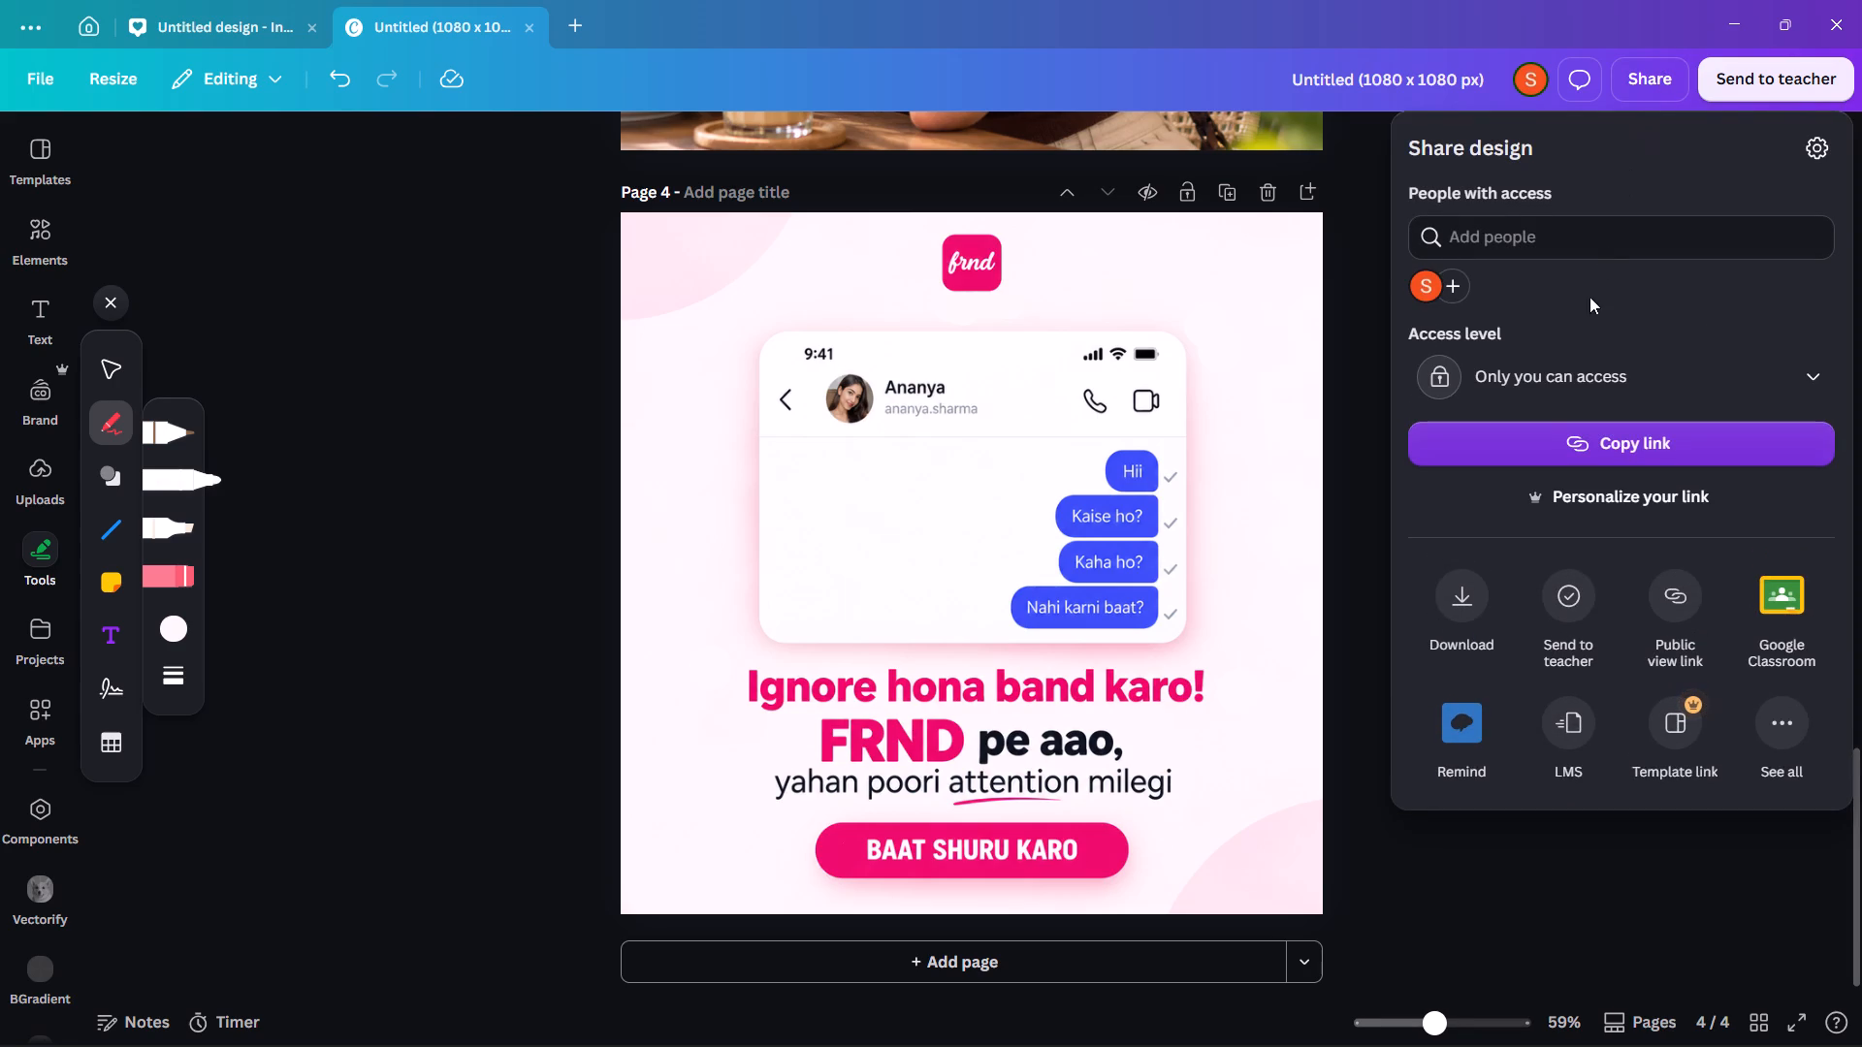
pyautogui.click(1476, 602)
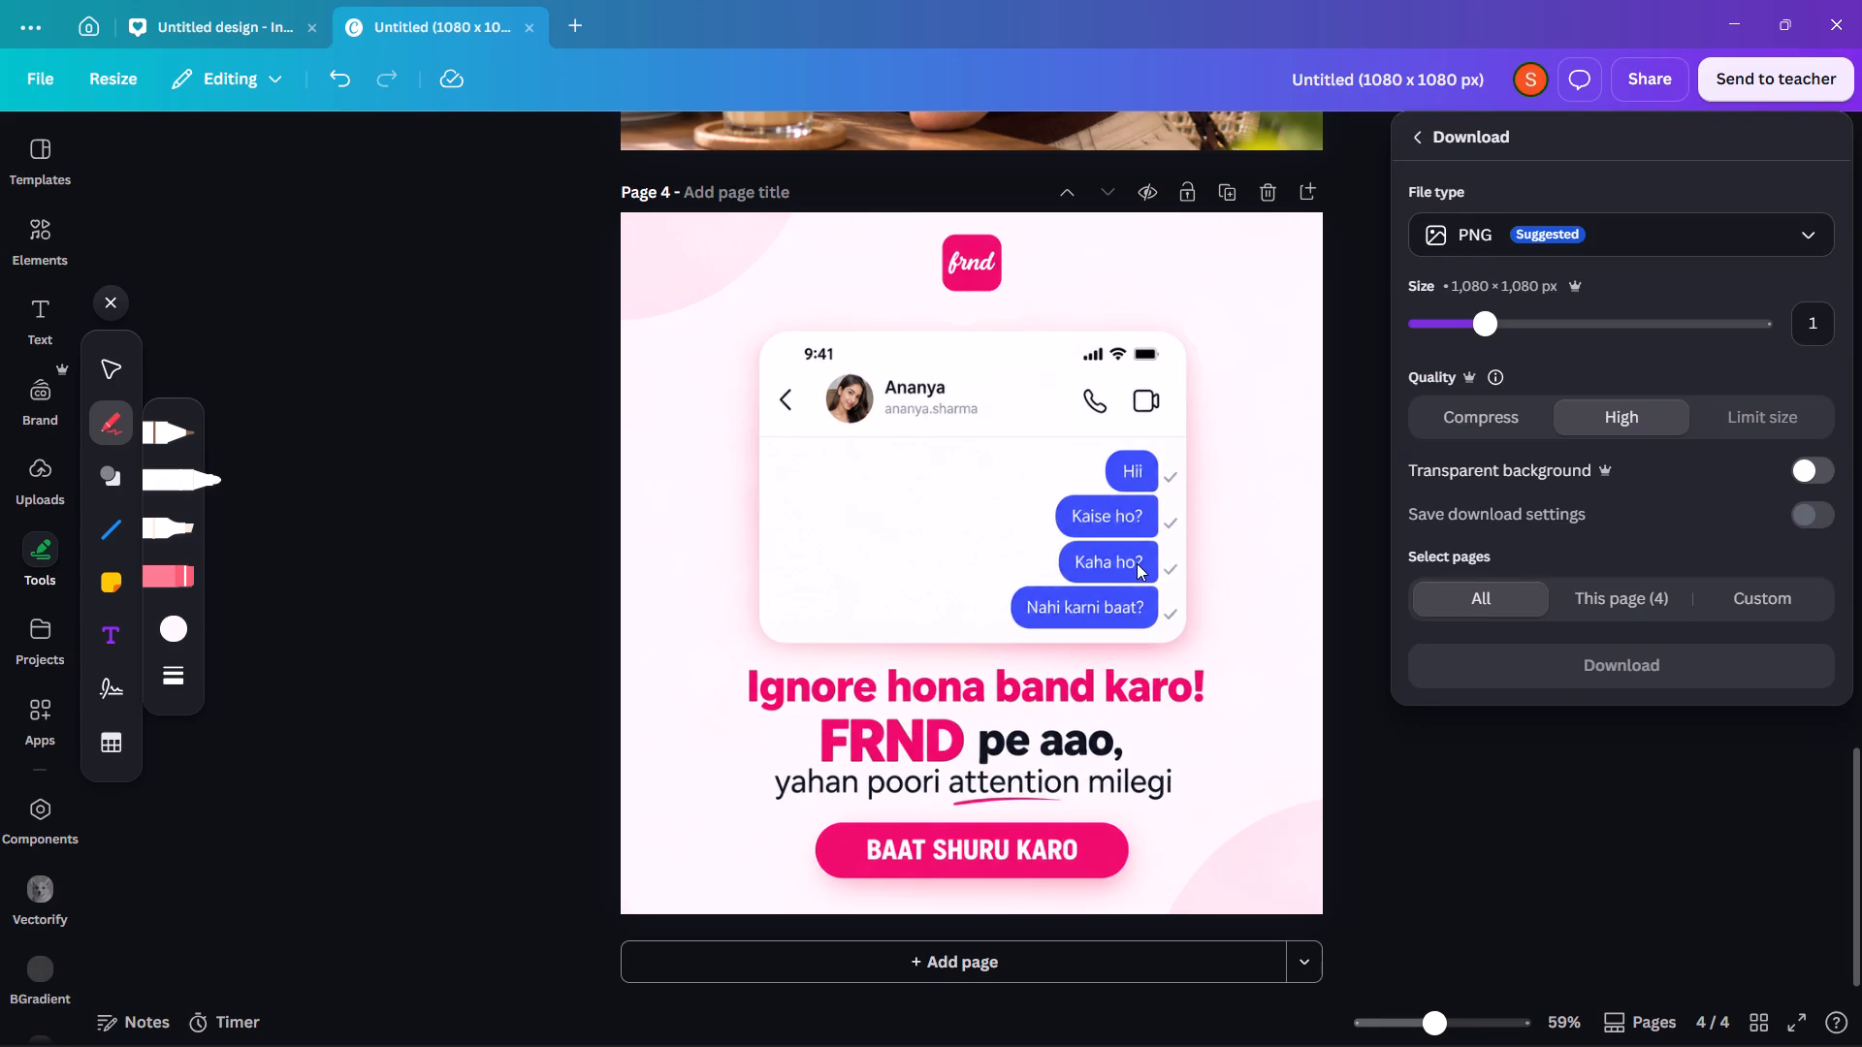
pyautogui.click(1635, 606)
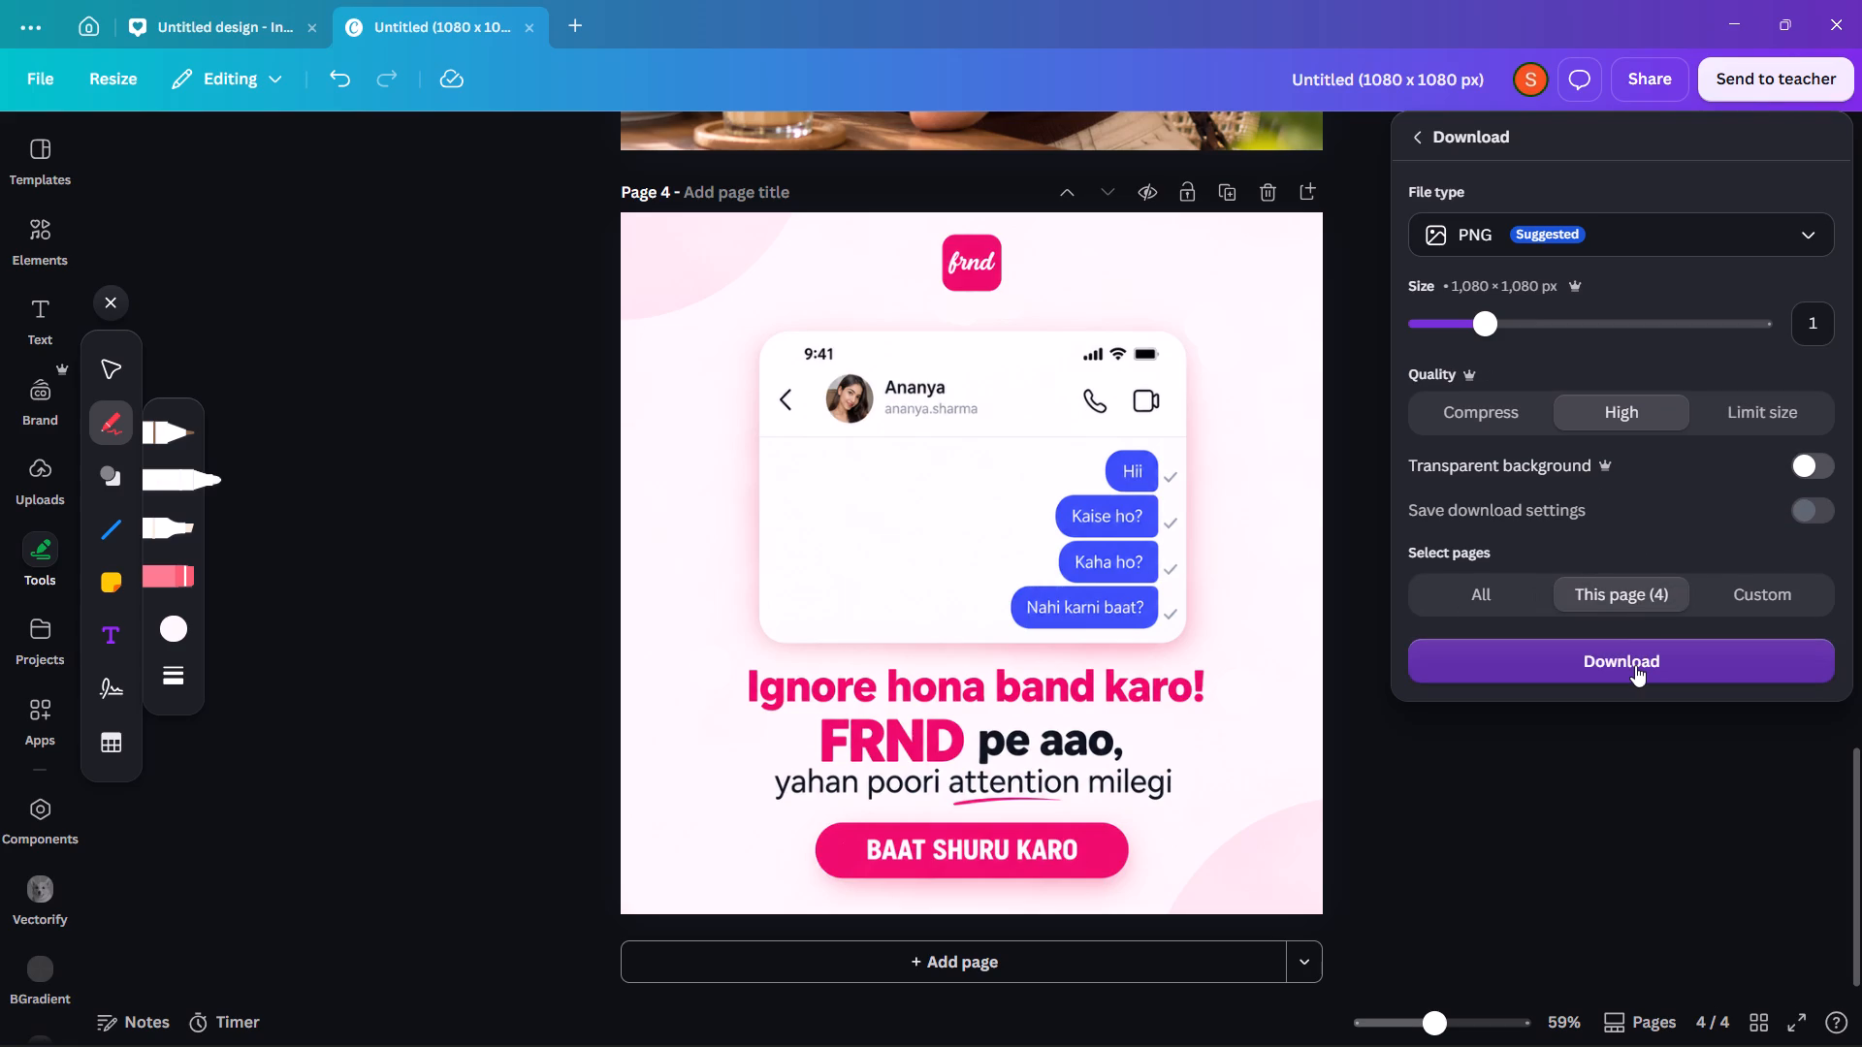
pyautogui.click(1635, 665)
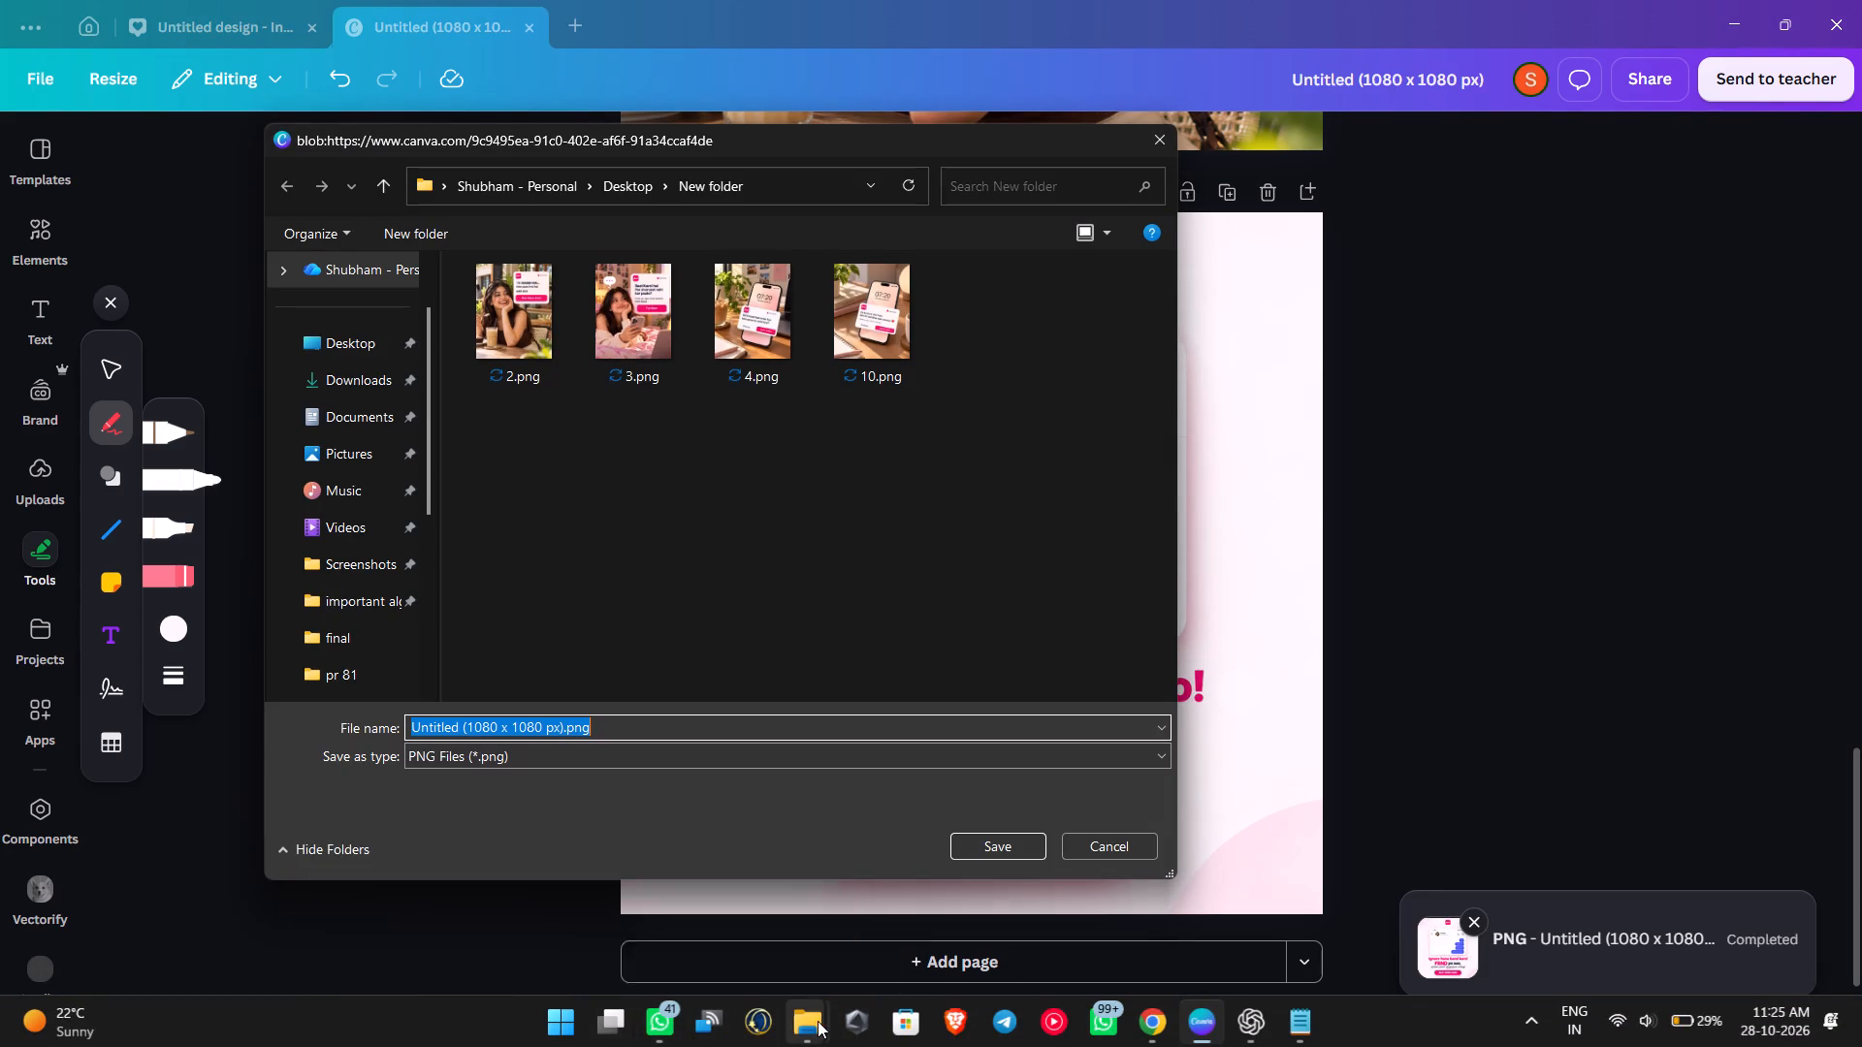
pyautogui.click(478, 956)
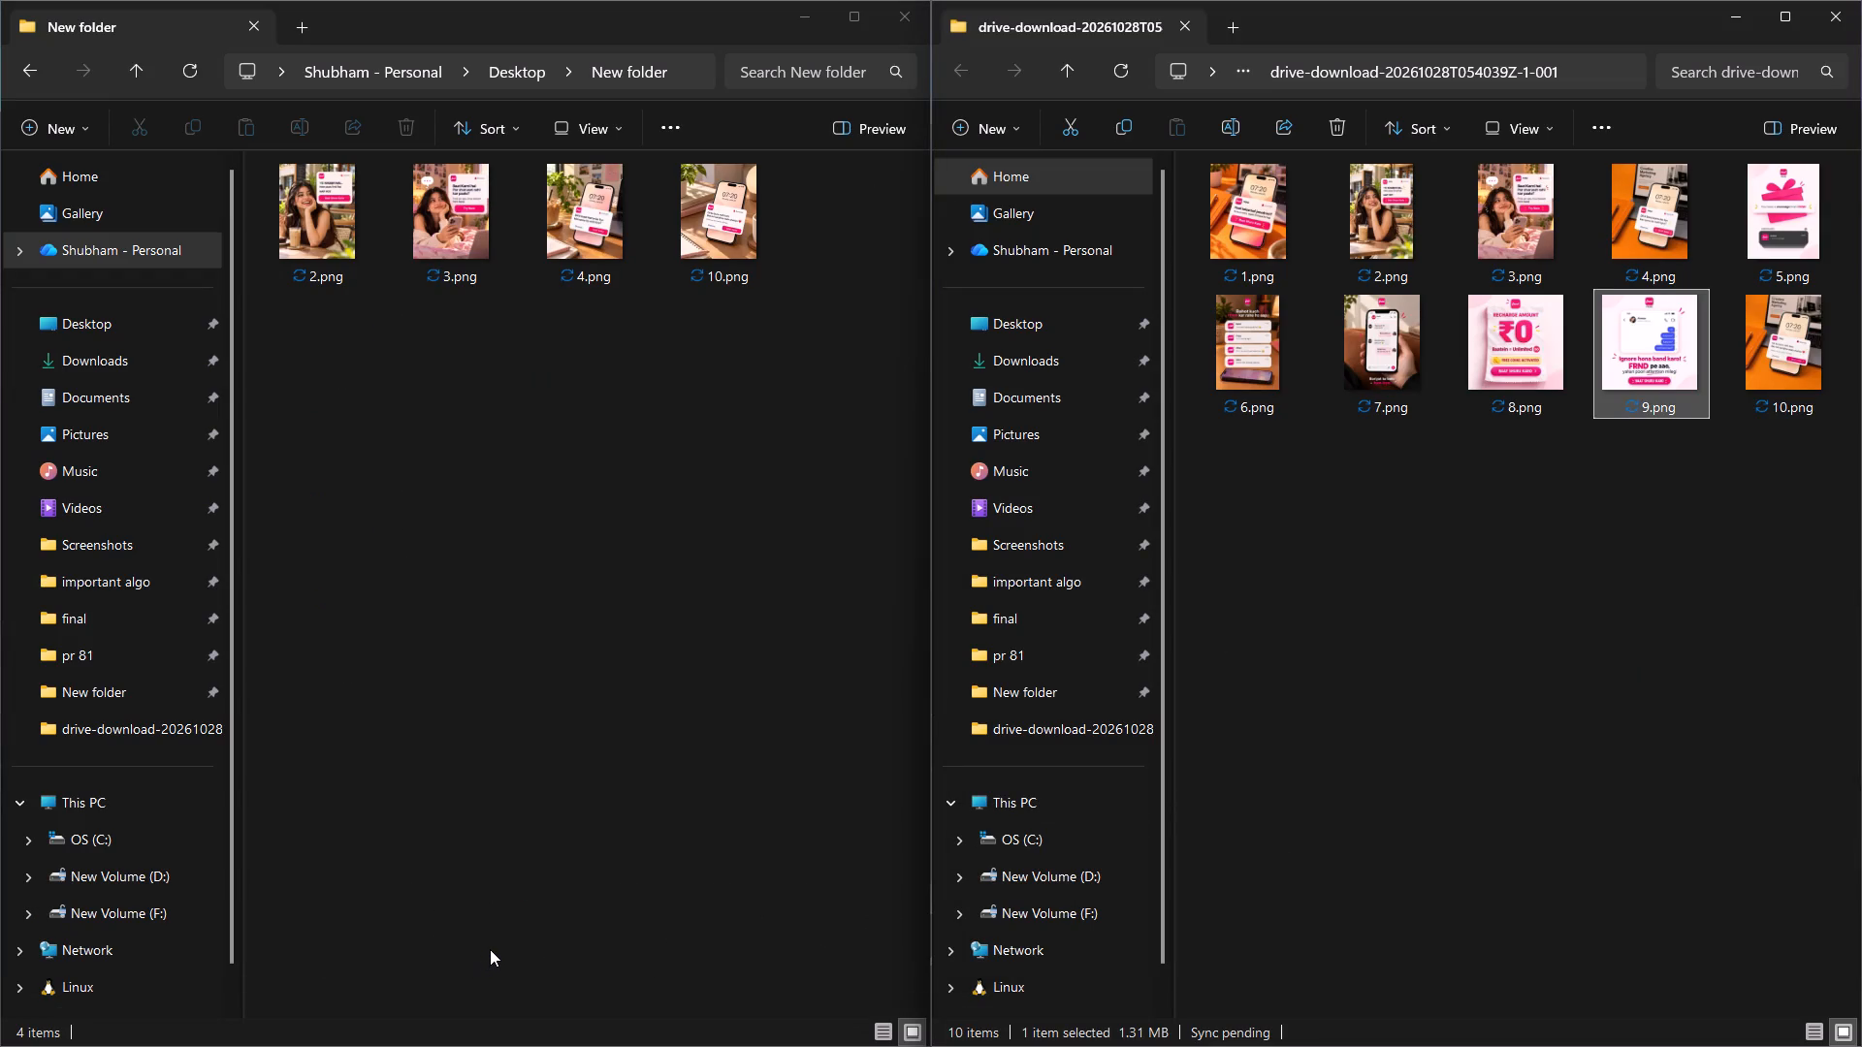
pyautogui.click(1731, 16)
pyautogui.click(807, 18)
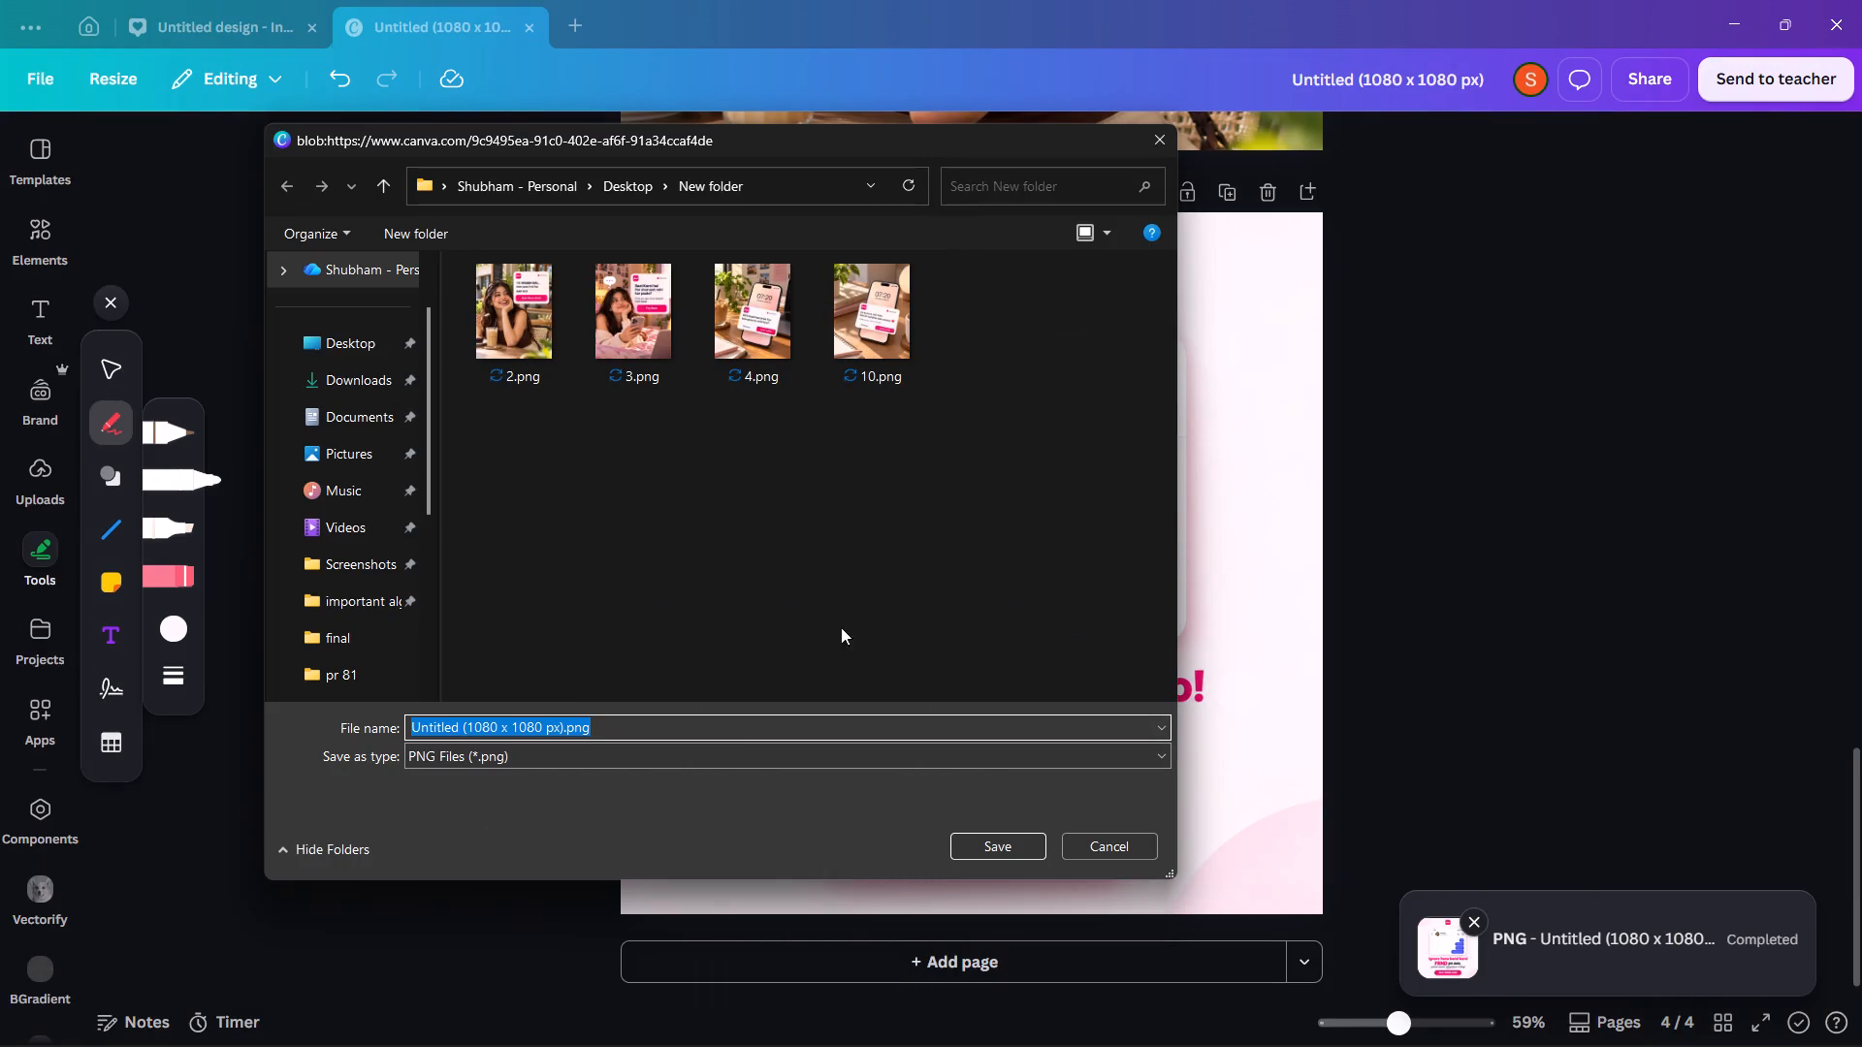
pyautogui.press('BackSpace')
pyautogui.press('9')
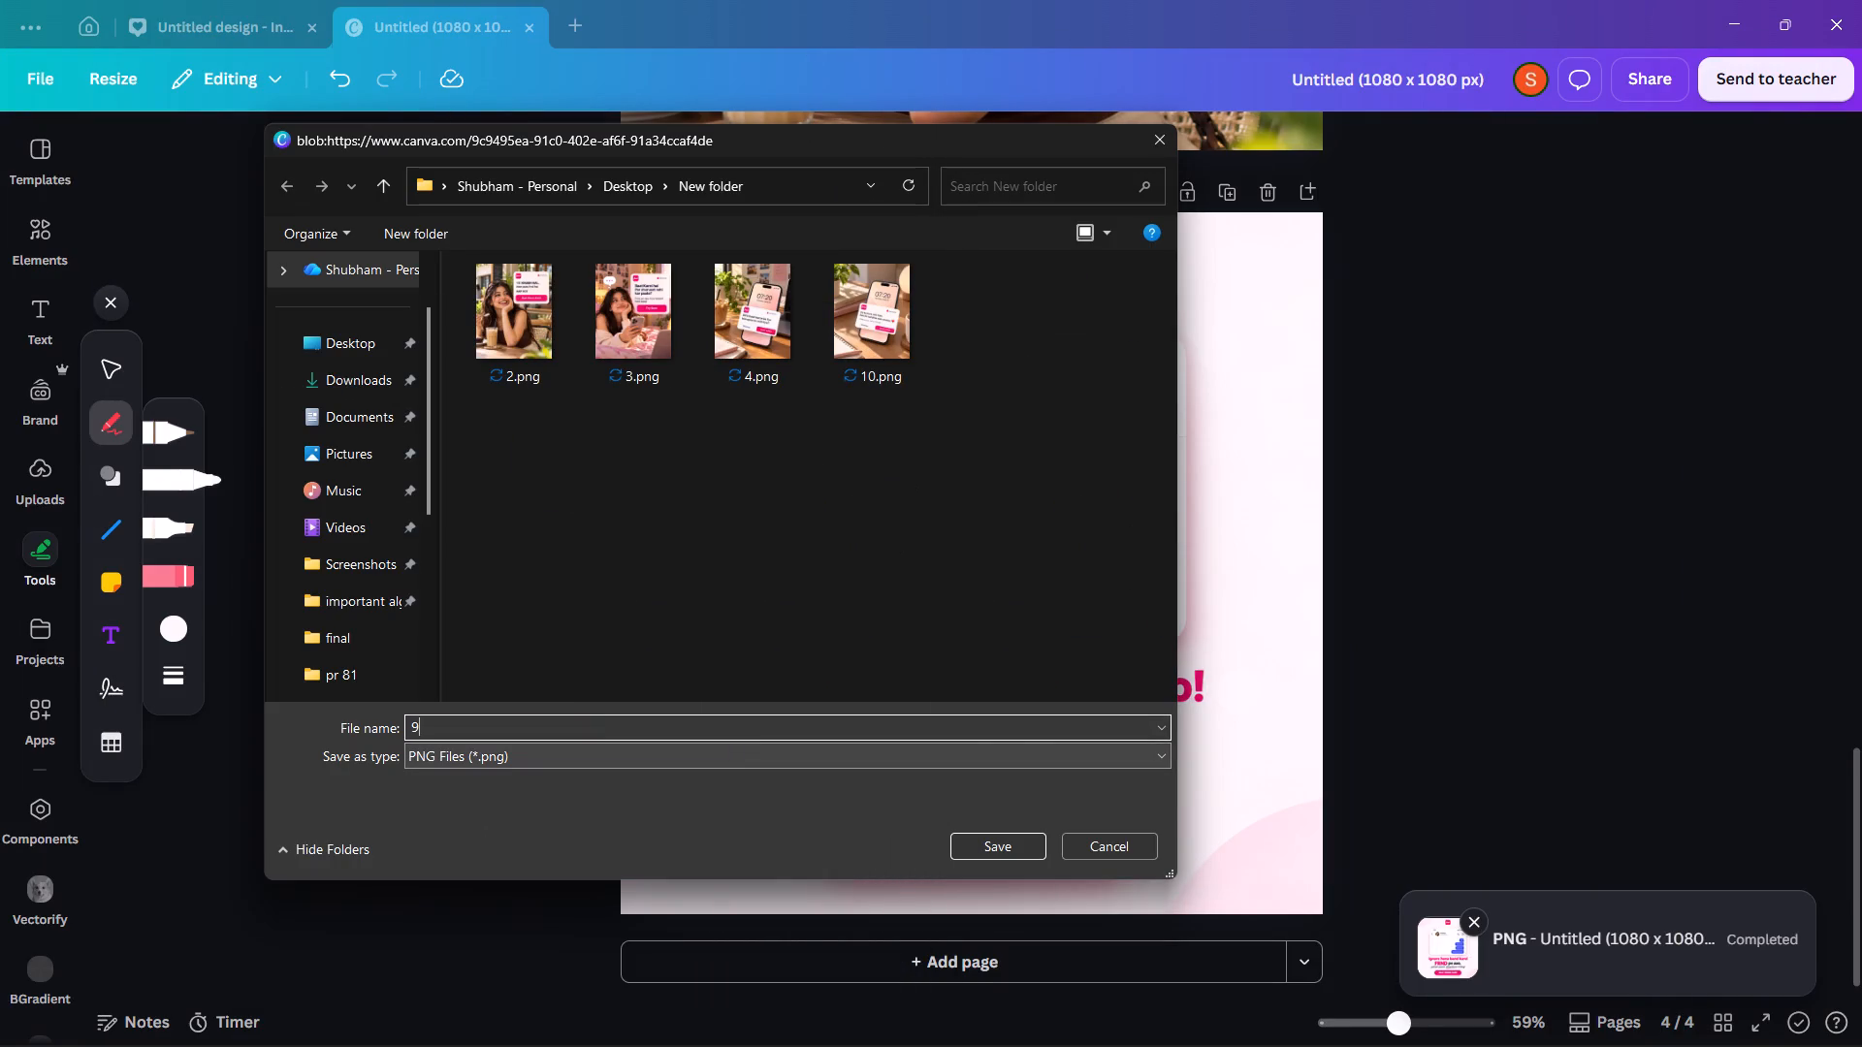
pyautogui.press('Return')
pyautogui.scroll(-4, 1275, 502)
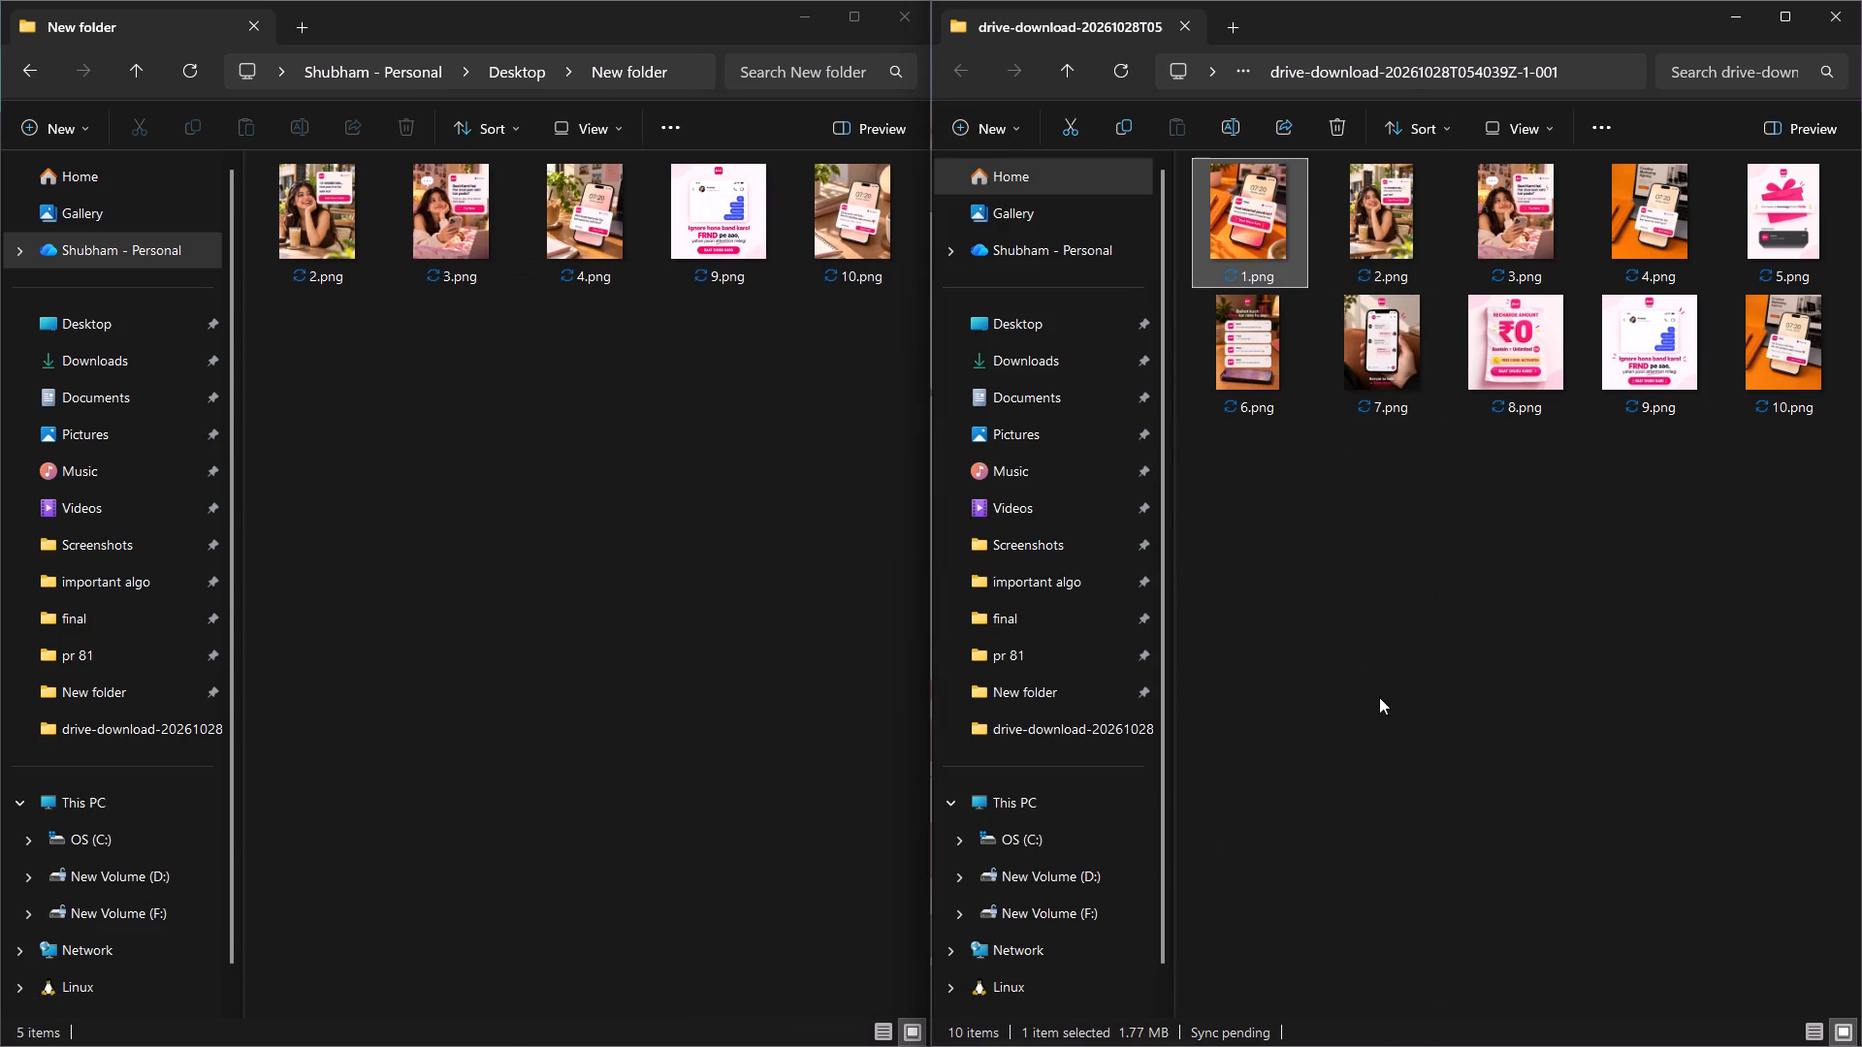
# Open 7.png from the drive-download folder and examine the artwork.
pyautogui.click(1374, 335)
pyautogui.doubleClick(1374, 335)
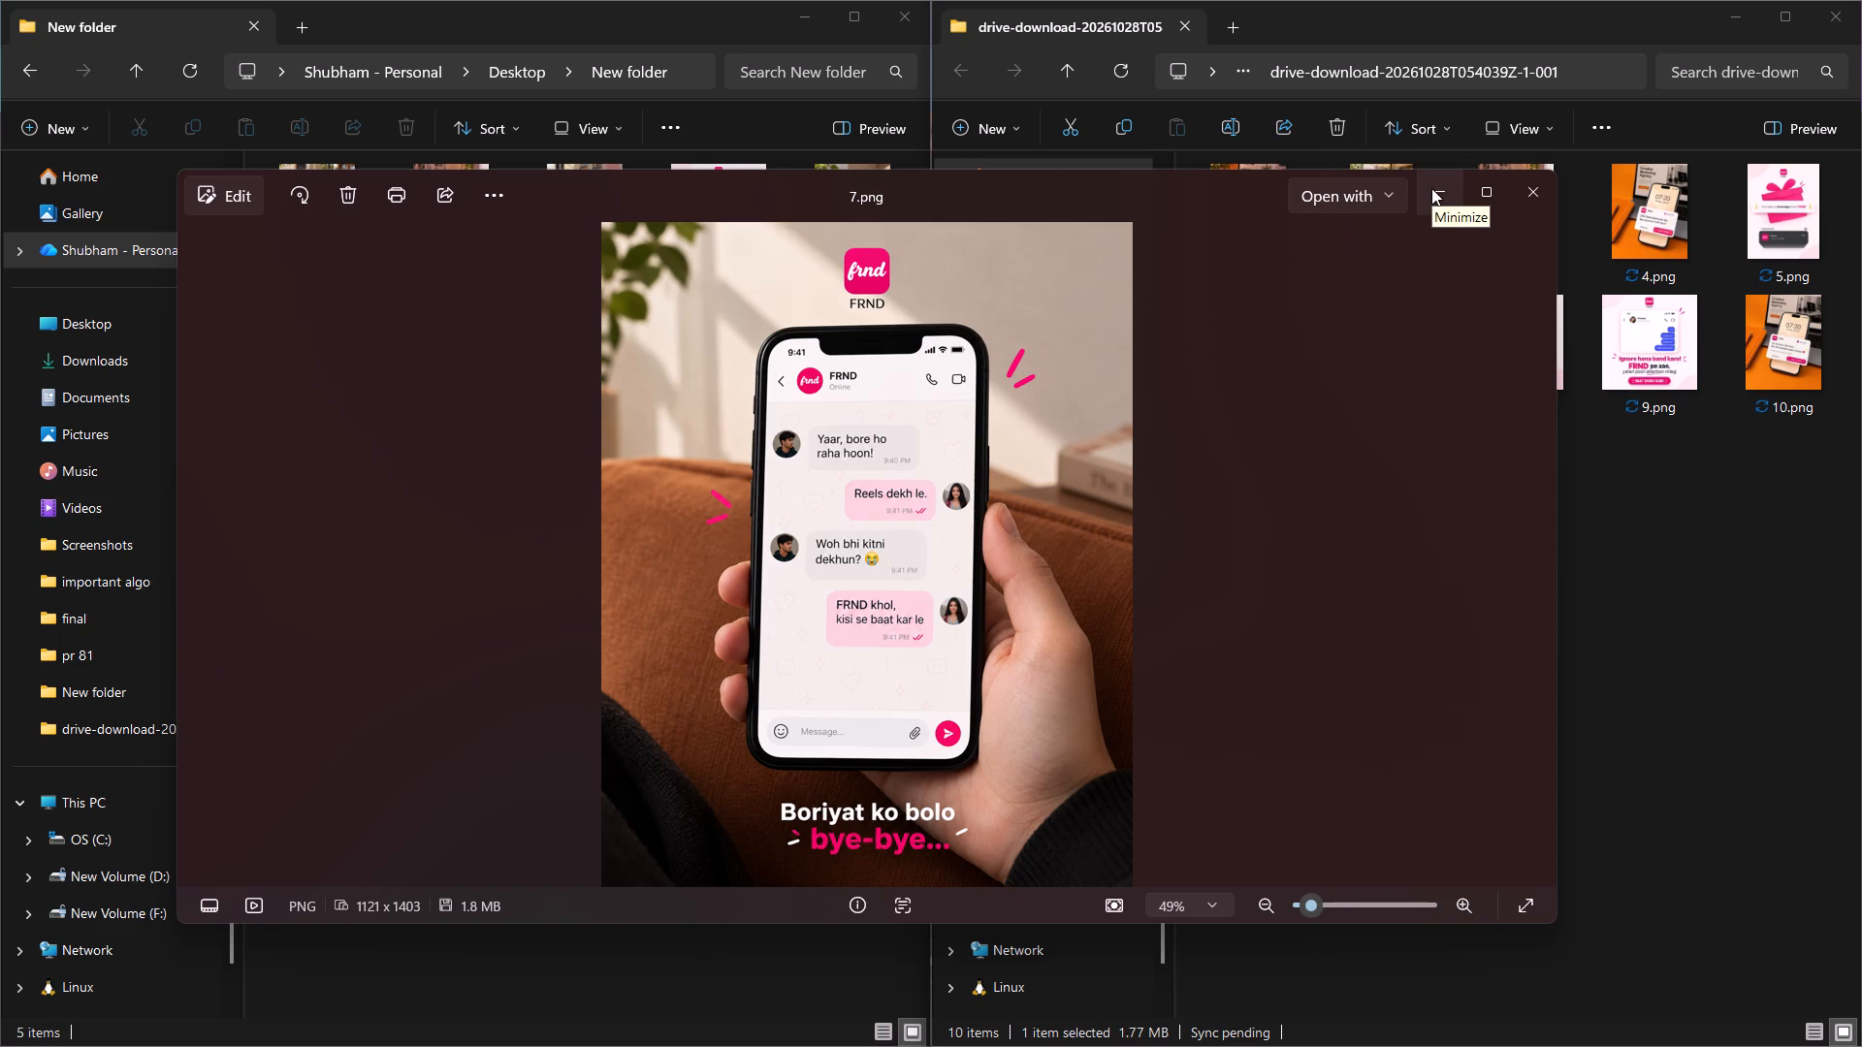
pyautogui.click(1431, 188)
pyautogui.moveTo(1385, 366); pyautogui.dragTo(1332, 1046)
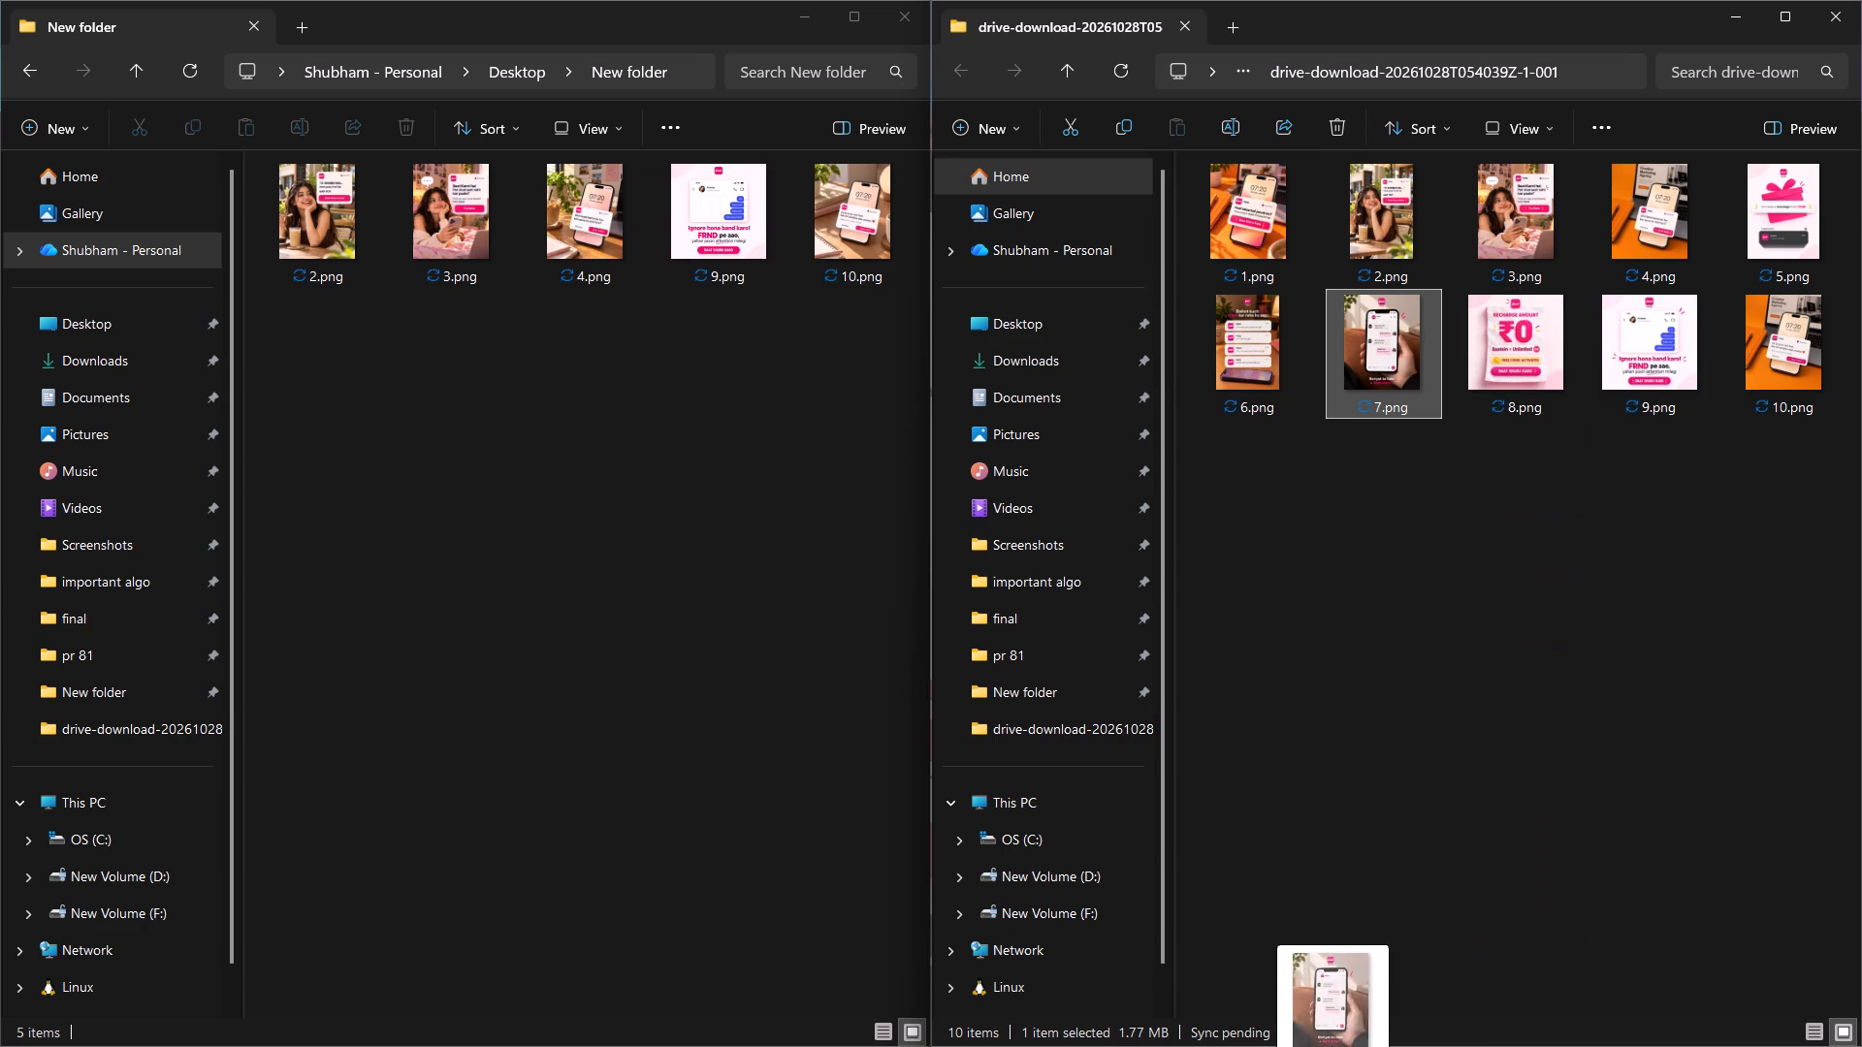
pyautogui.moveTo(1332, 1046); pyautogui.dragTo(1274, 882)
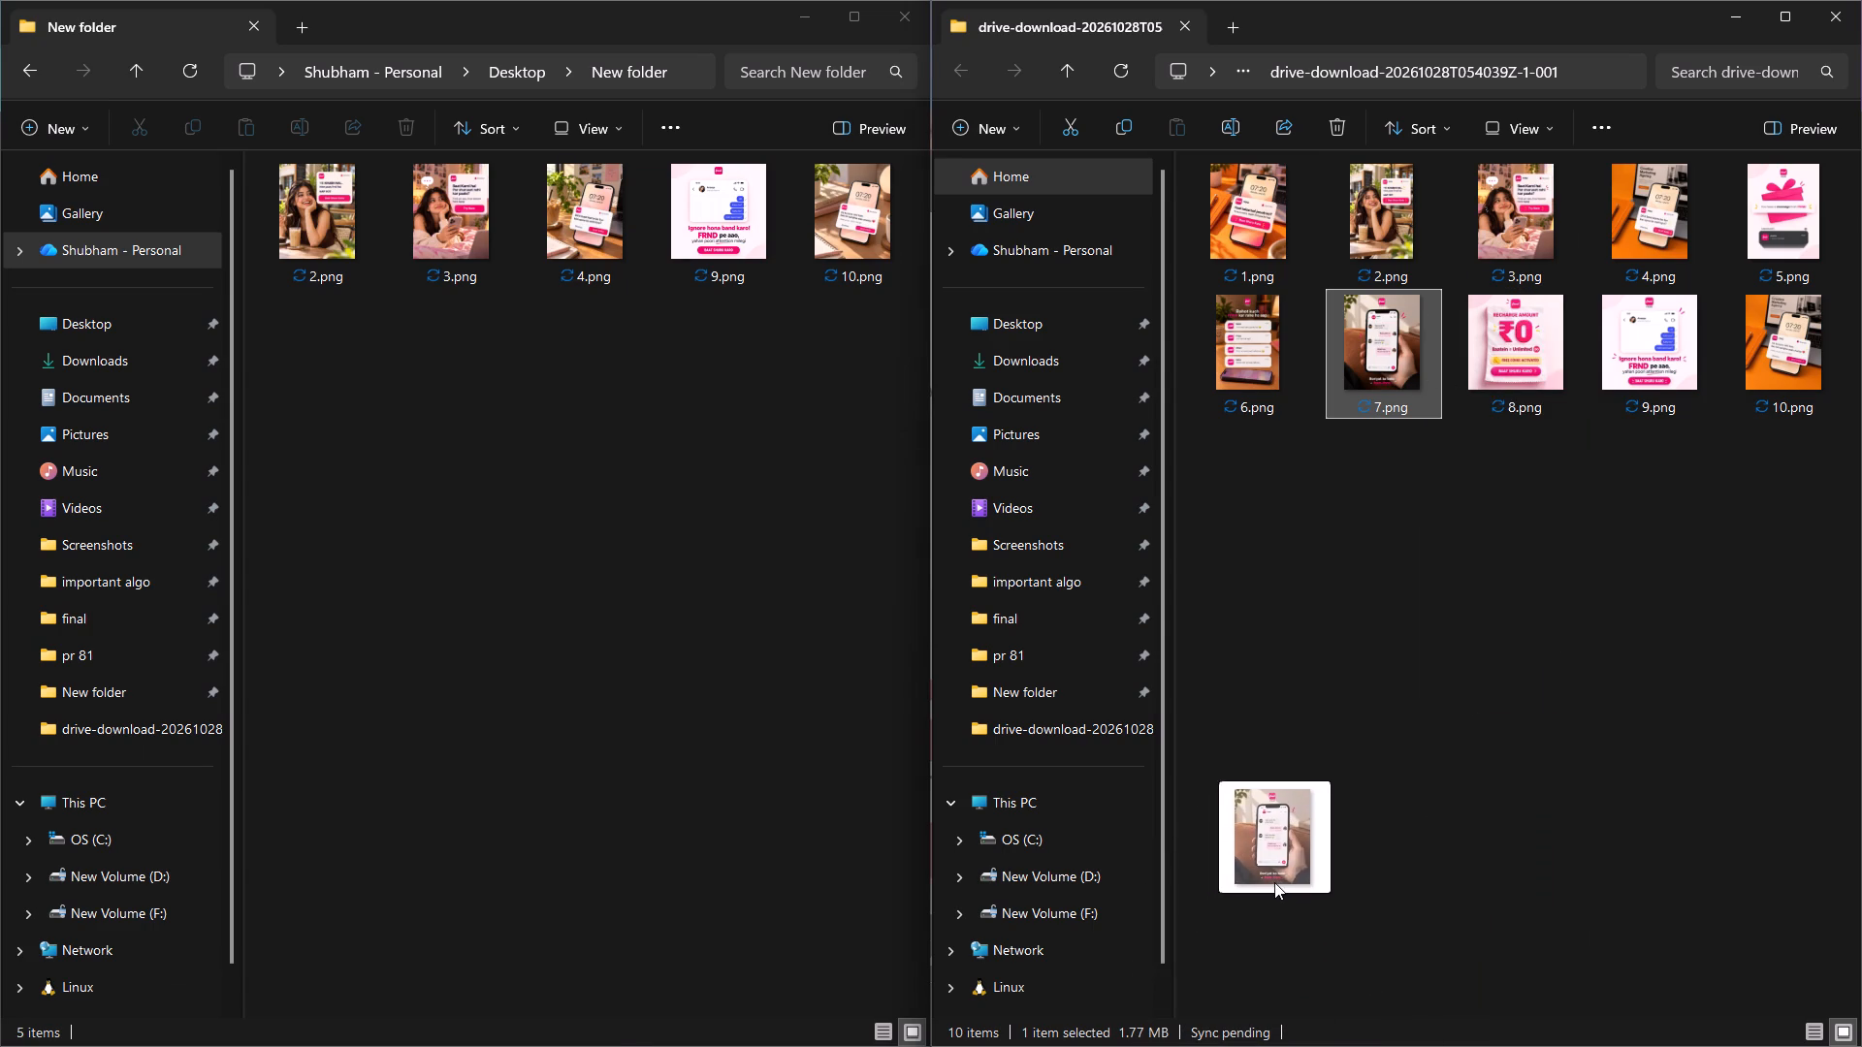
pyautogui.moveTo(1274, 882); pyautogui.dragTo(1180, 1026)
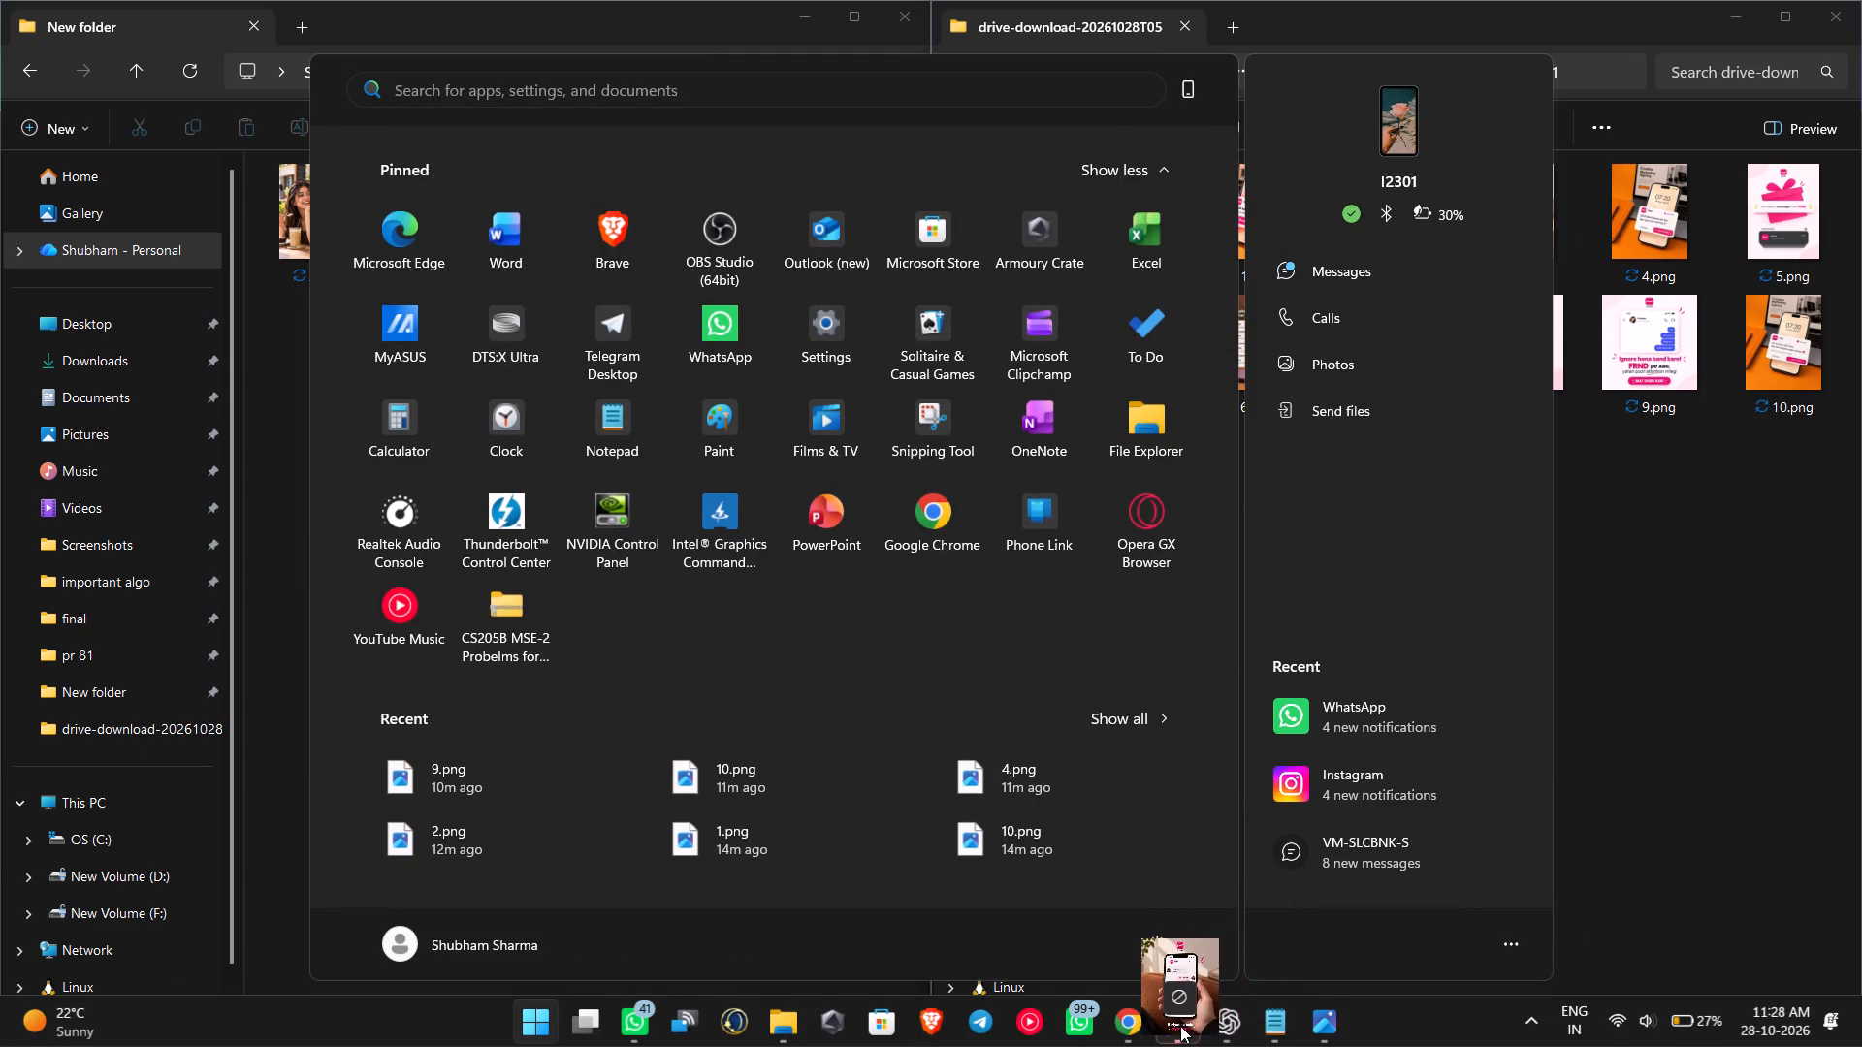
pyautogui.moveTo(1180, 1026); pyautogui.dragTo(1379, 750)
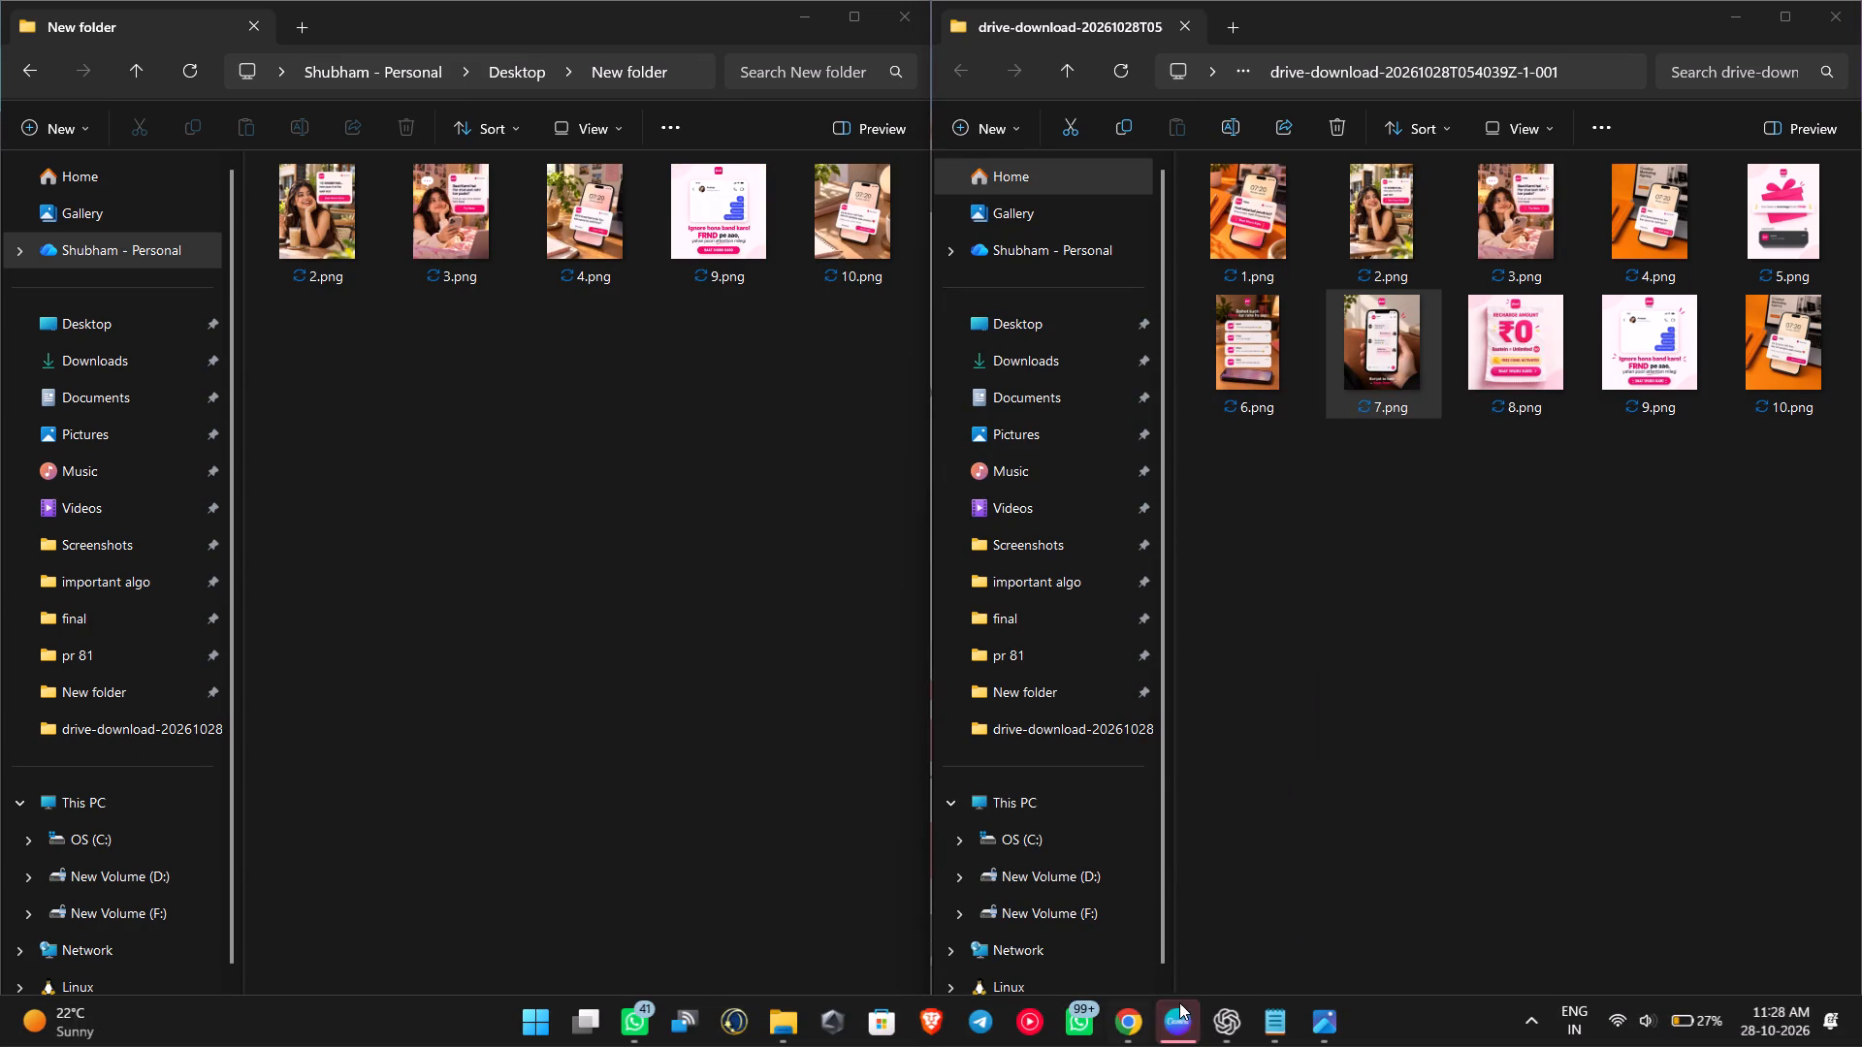
# Switch to Canva and add a blank fifth page to the Instagram Post (4:5) design.
pyautogui.click(1180, 1007)
pyautogui.click(229, 29)
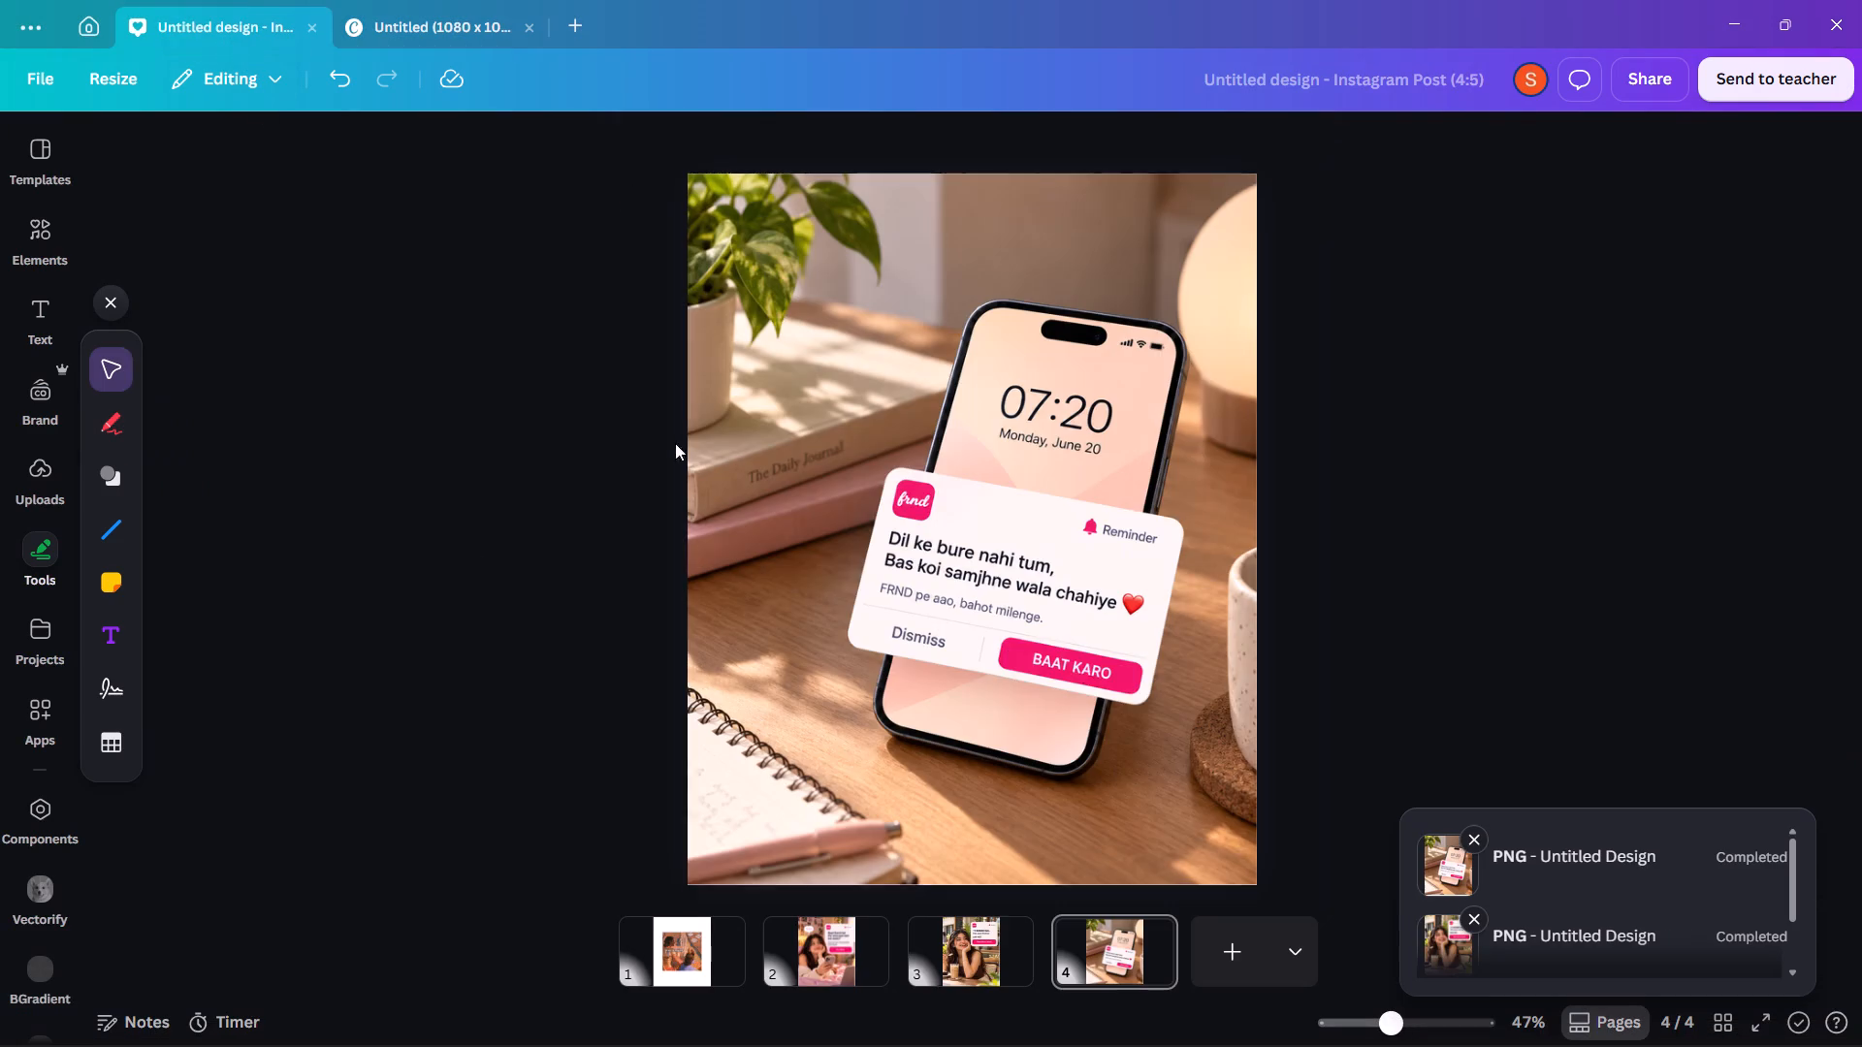
pyautogui.scroll(-1, 1169, 836)
pyautogui.click(1204, 953)
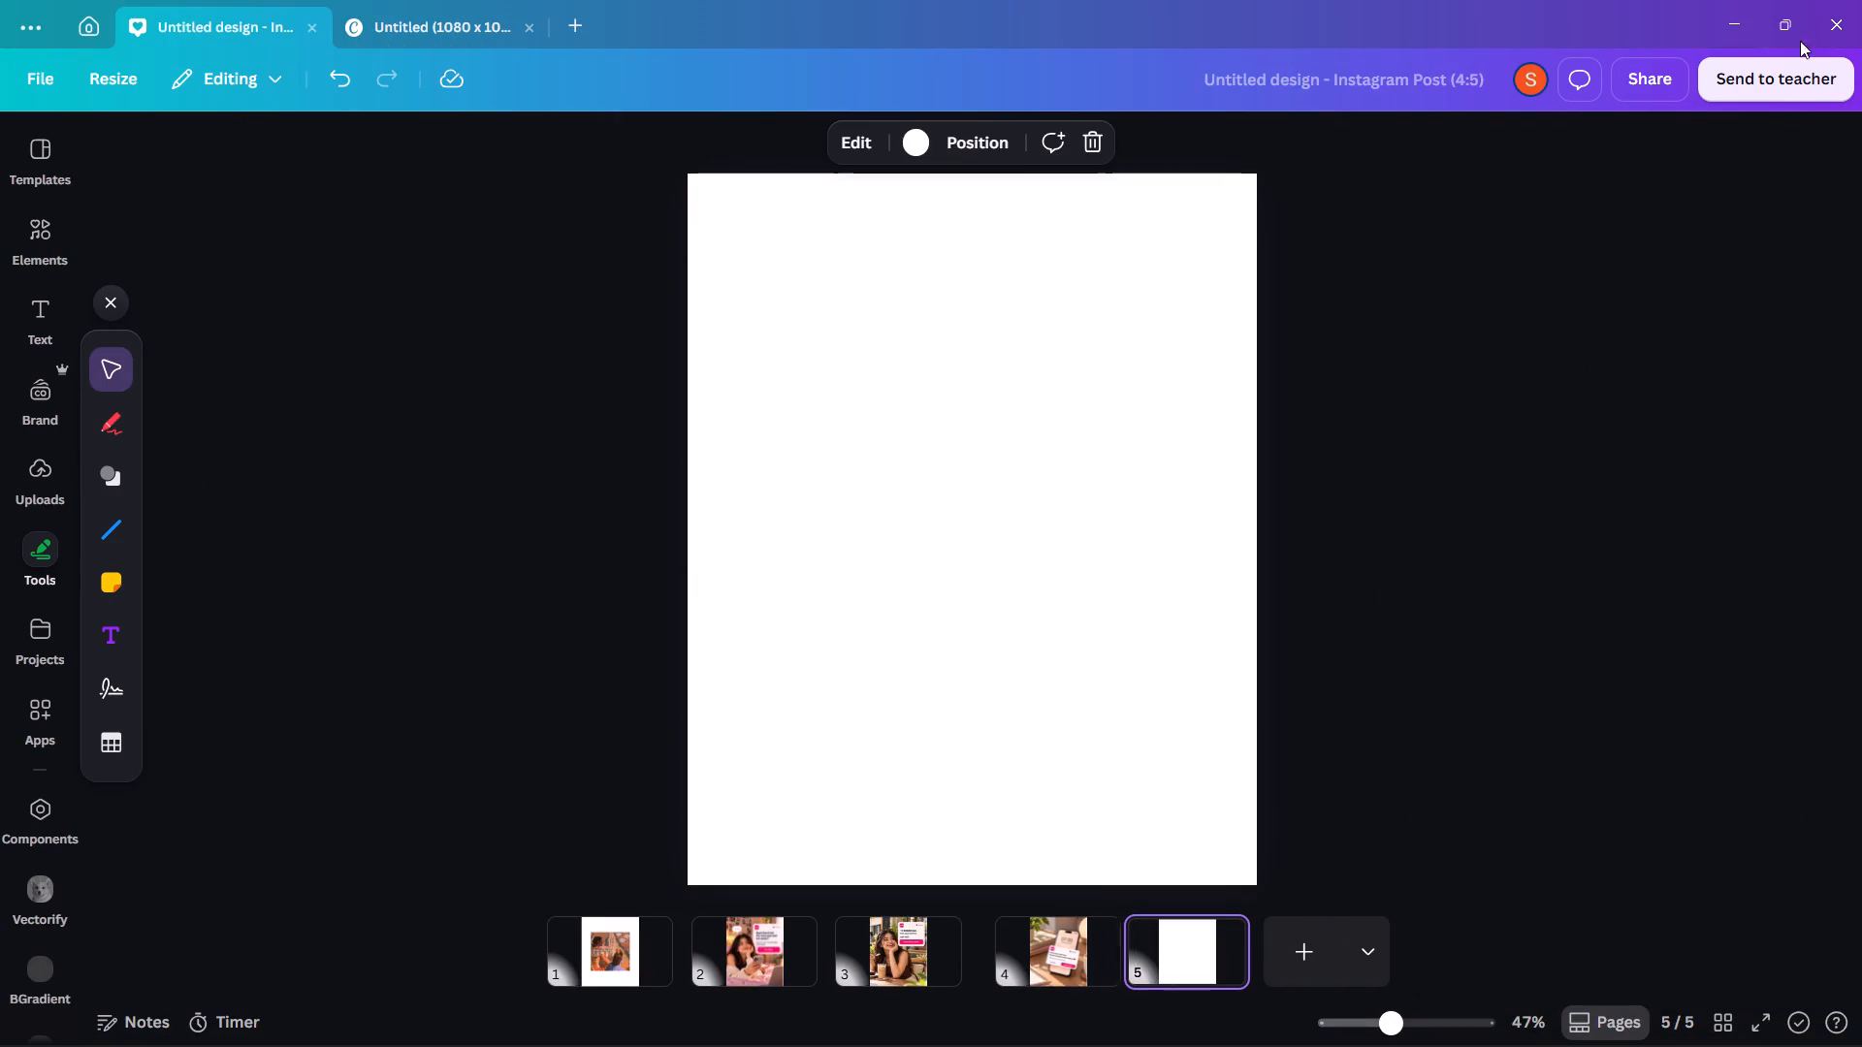
# Place 7.png from the drive-download folder on the blank fifth page of the Canva design.
pyautogui.click(1787, 12)
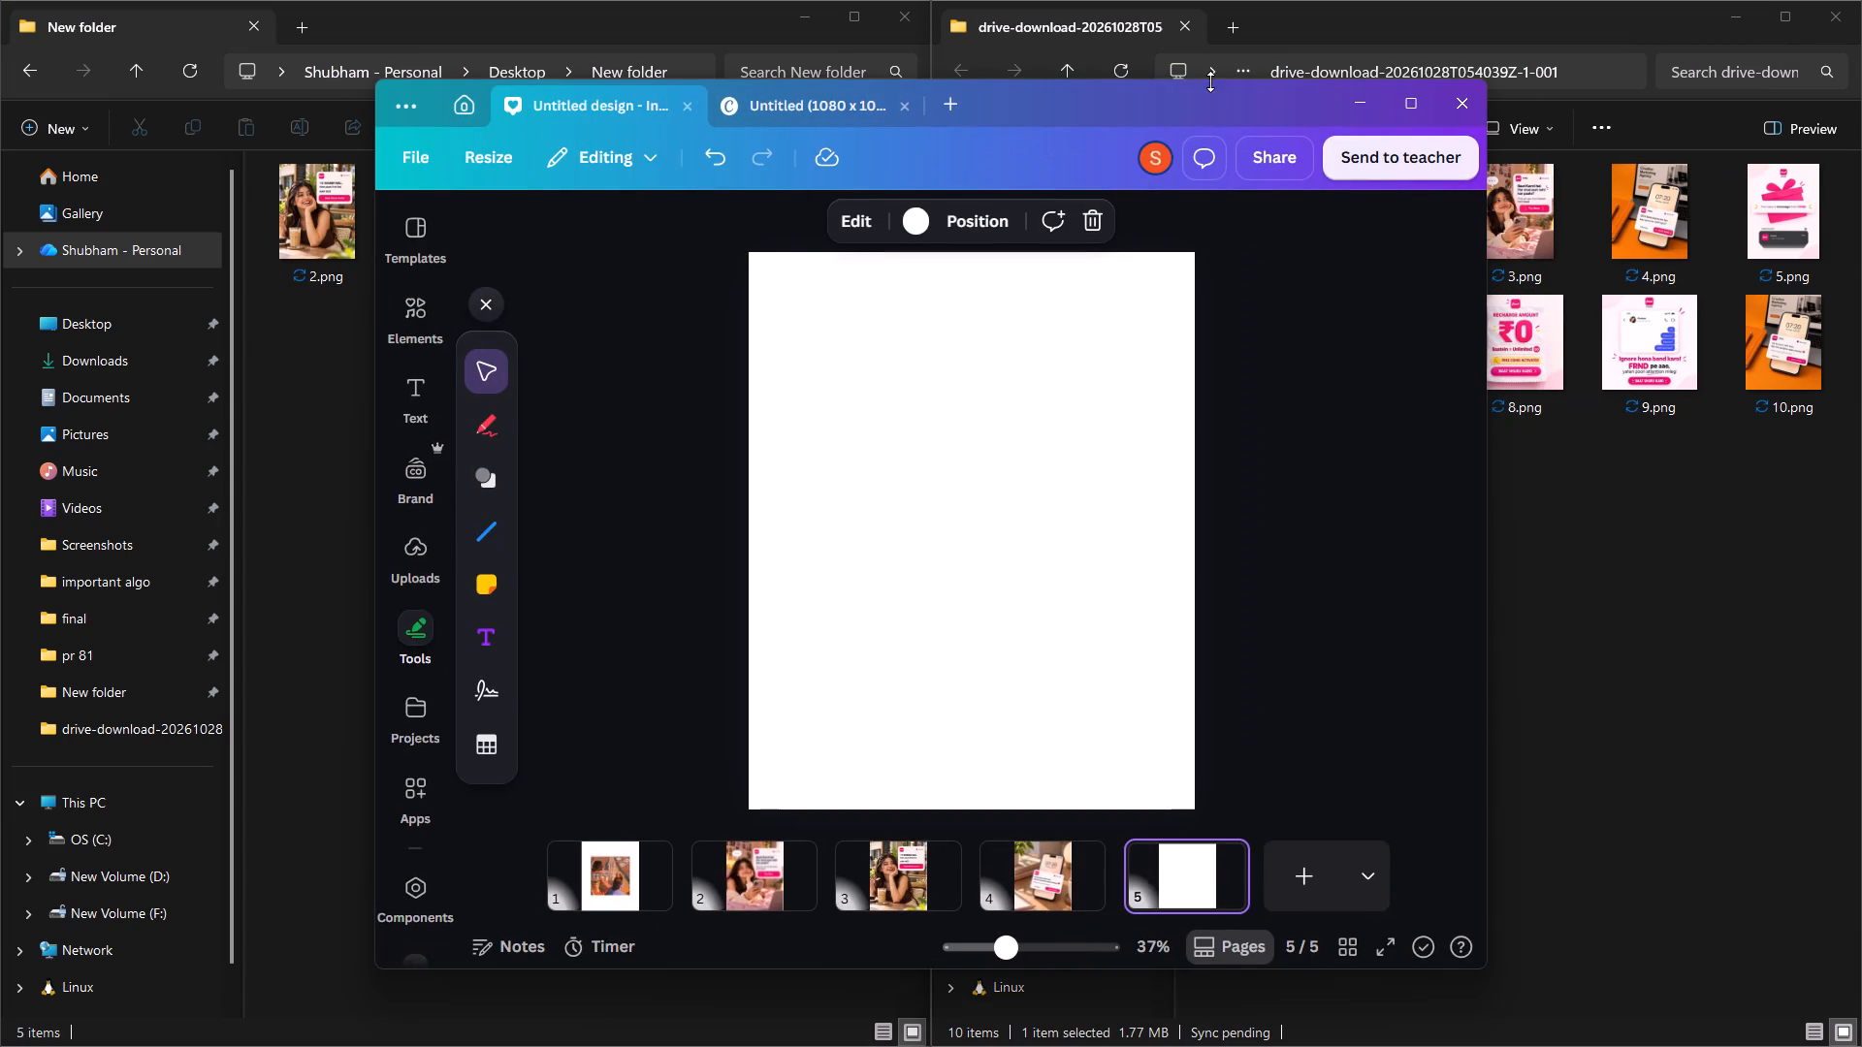
pyautogui.moveTo(1185, 98); pyautogui.dragTo(1007, 84)
pyautogui.moveTo(1372, 373); pyautogui.dragTo(889, 548)
pyautogui.click(1232, 85)
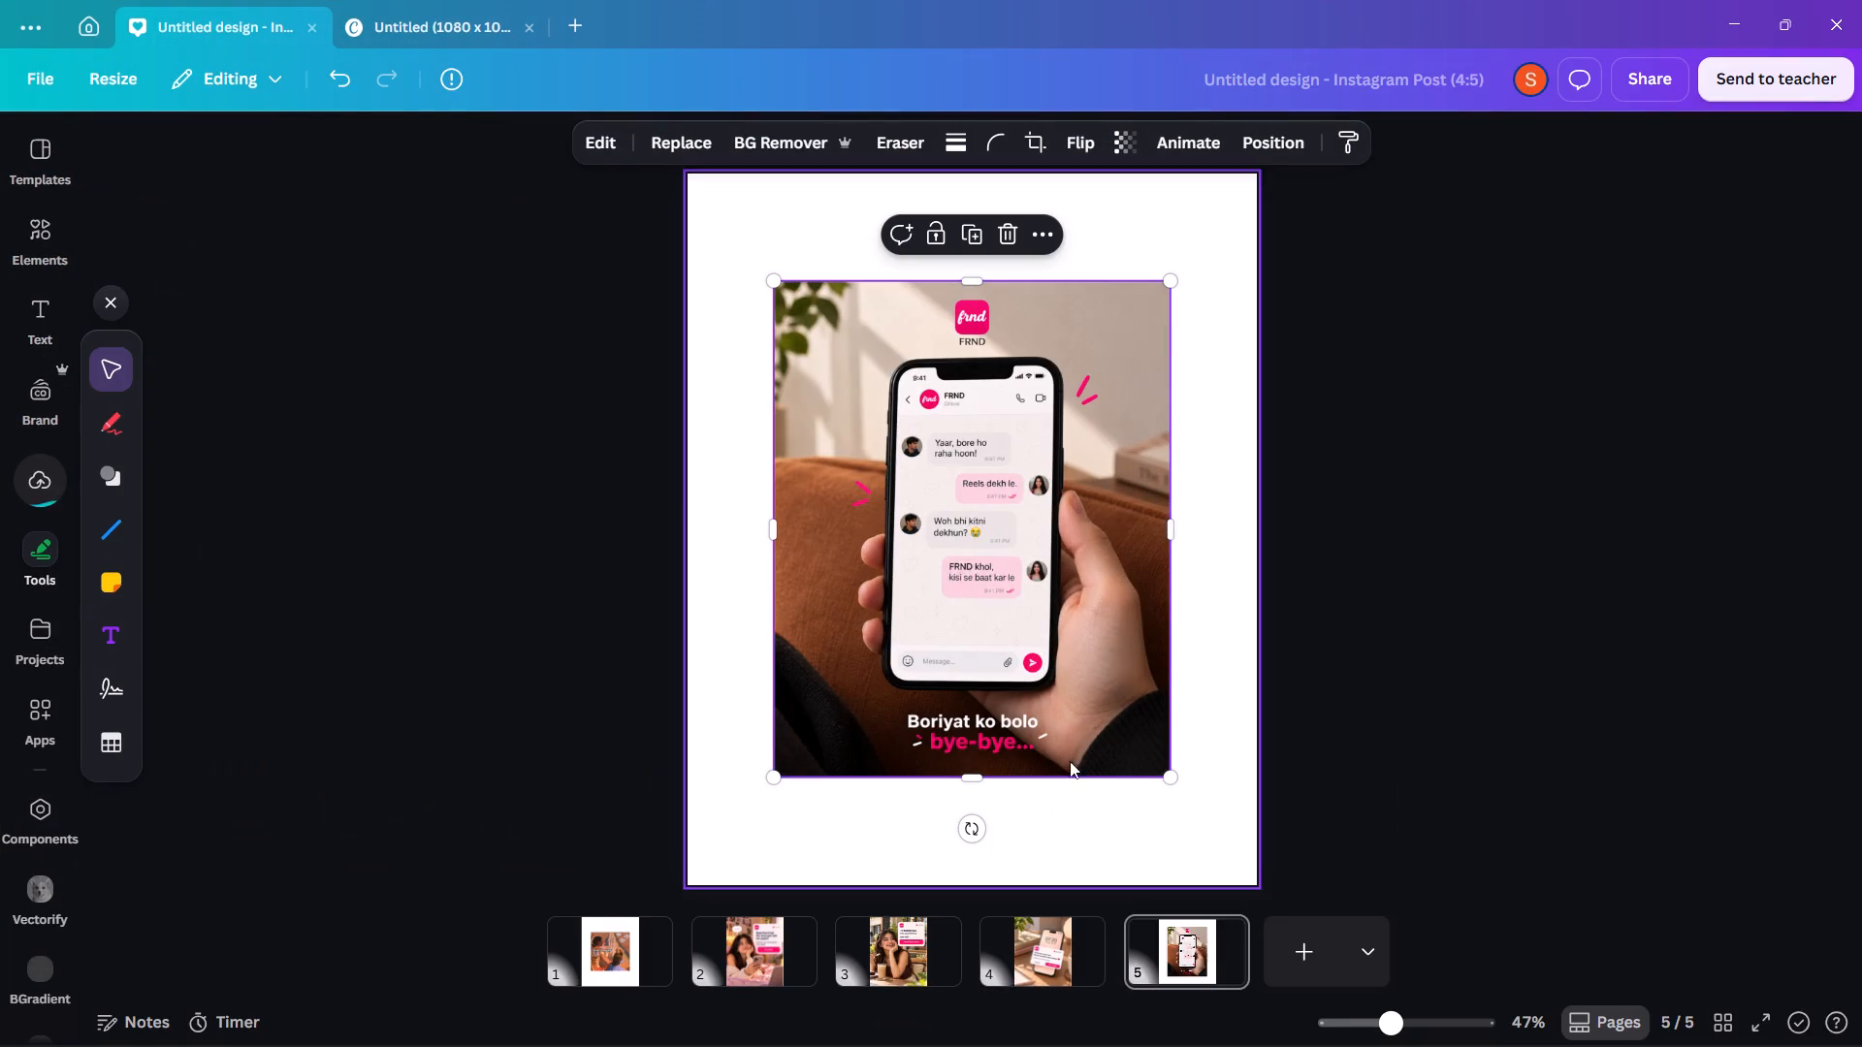
# Enlarge the placed phone chat image from its corners so that it fills the whole page.
pyautogui.moveTo(1171, 276); pyautogui.dragTo(1228, 190)
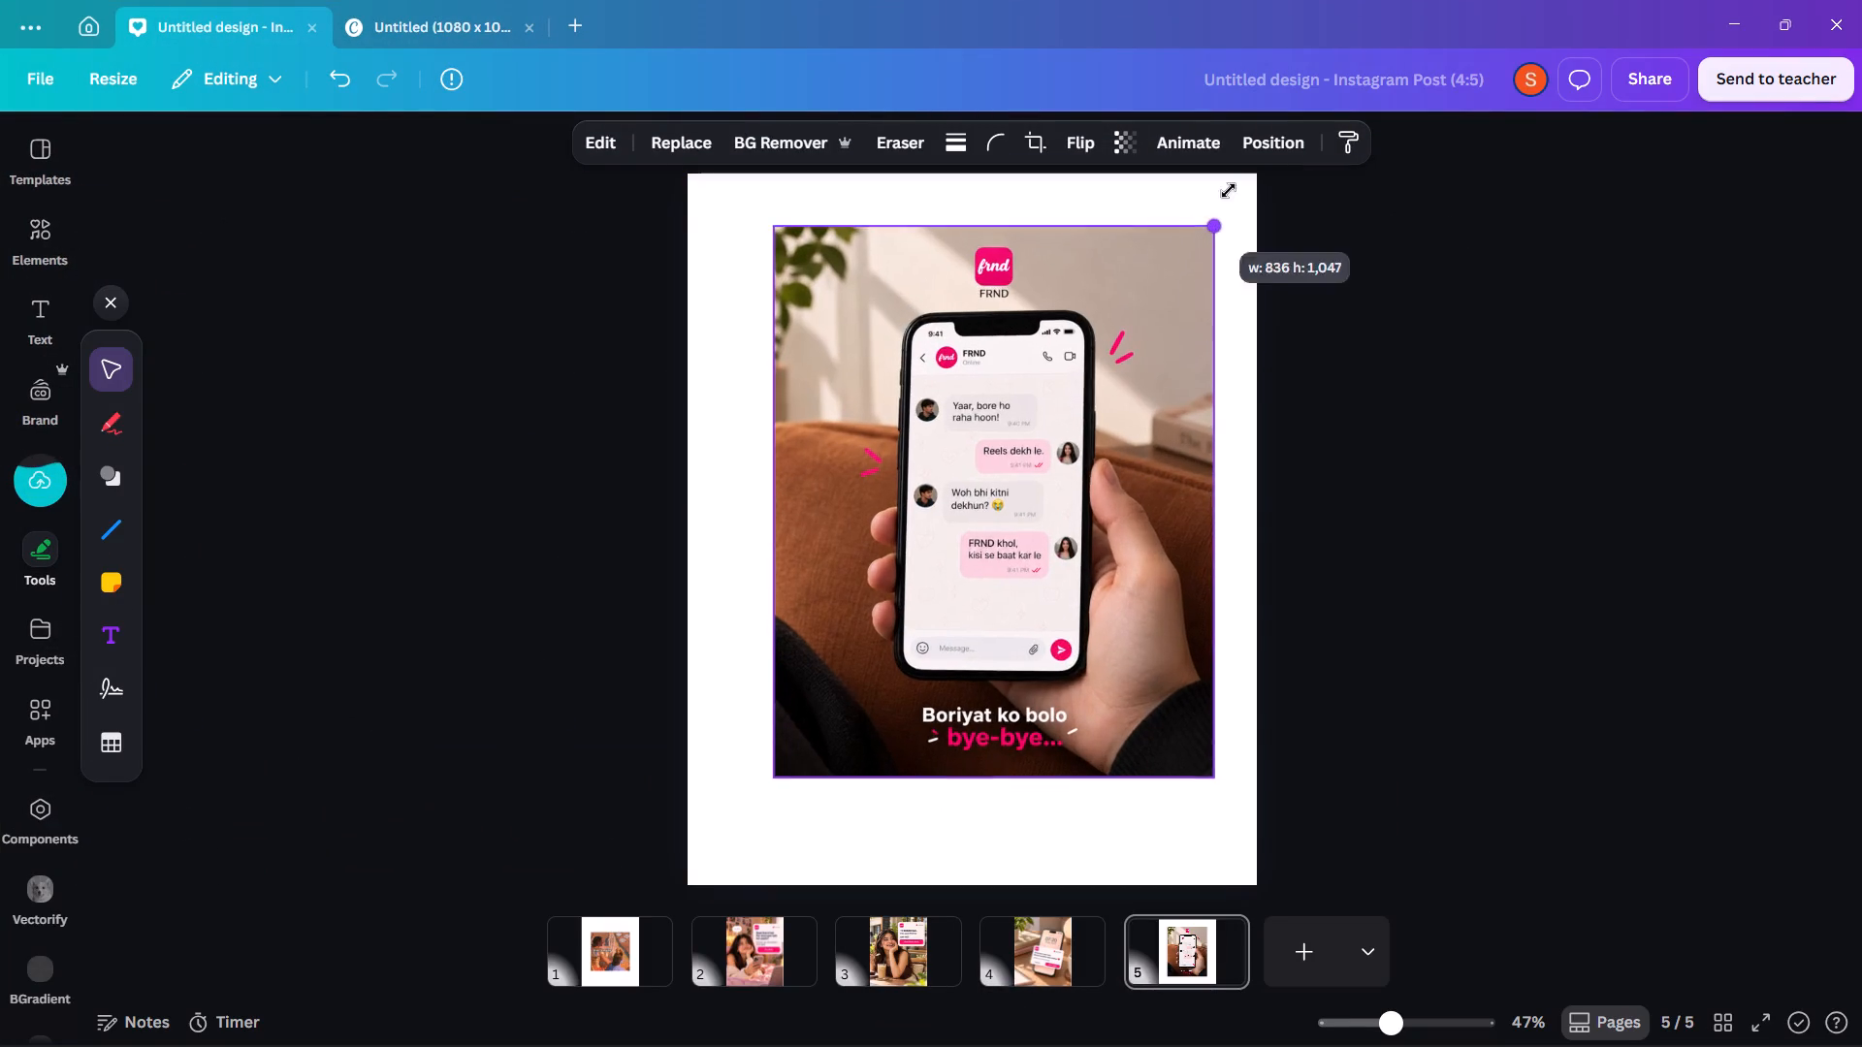
pyautogui.moveTo(1228, 190); pyautogui.dragTo(1263, 168)
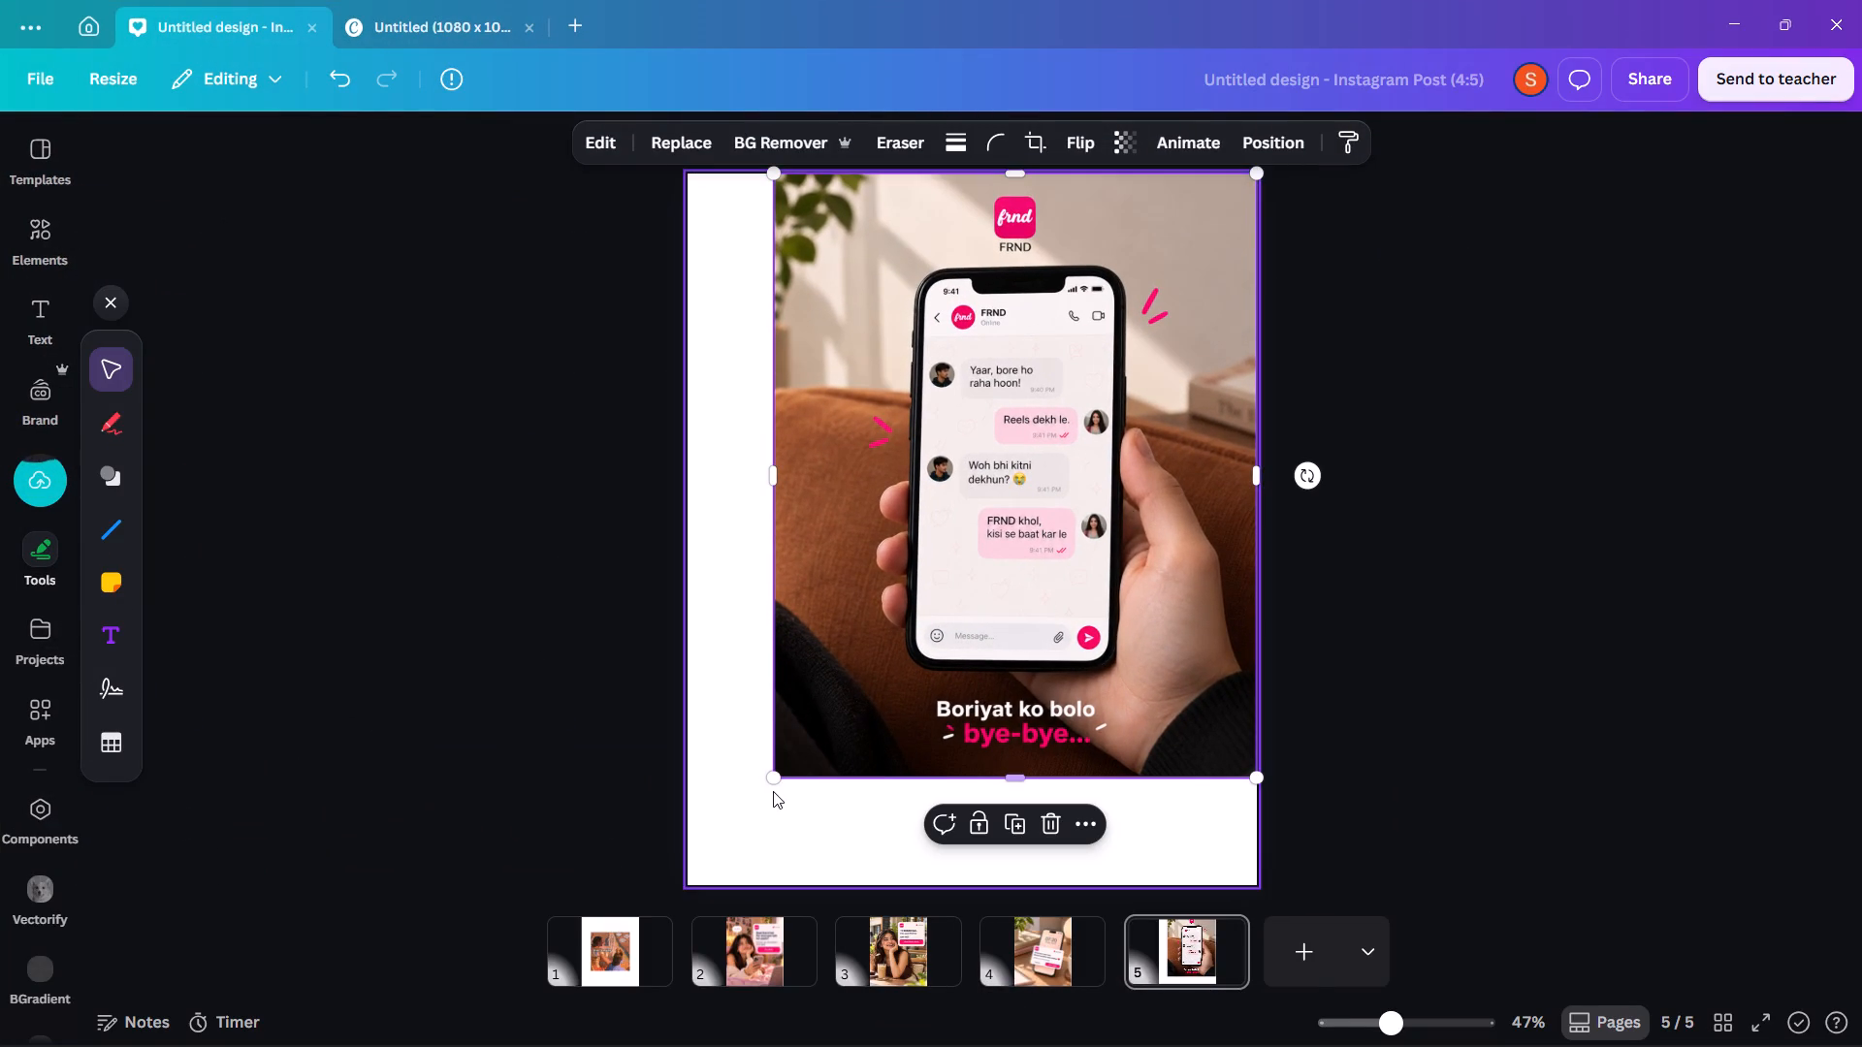
pyautogui.moveTo(776, 778); pyautogui.dragTo(702, 878)
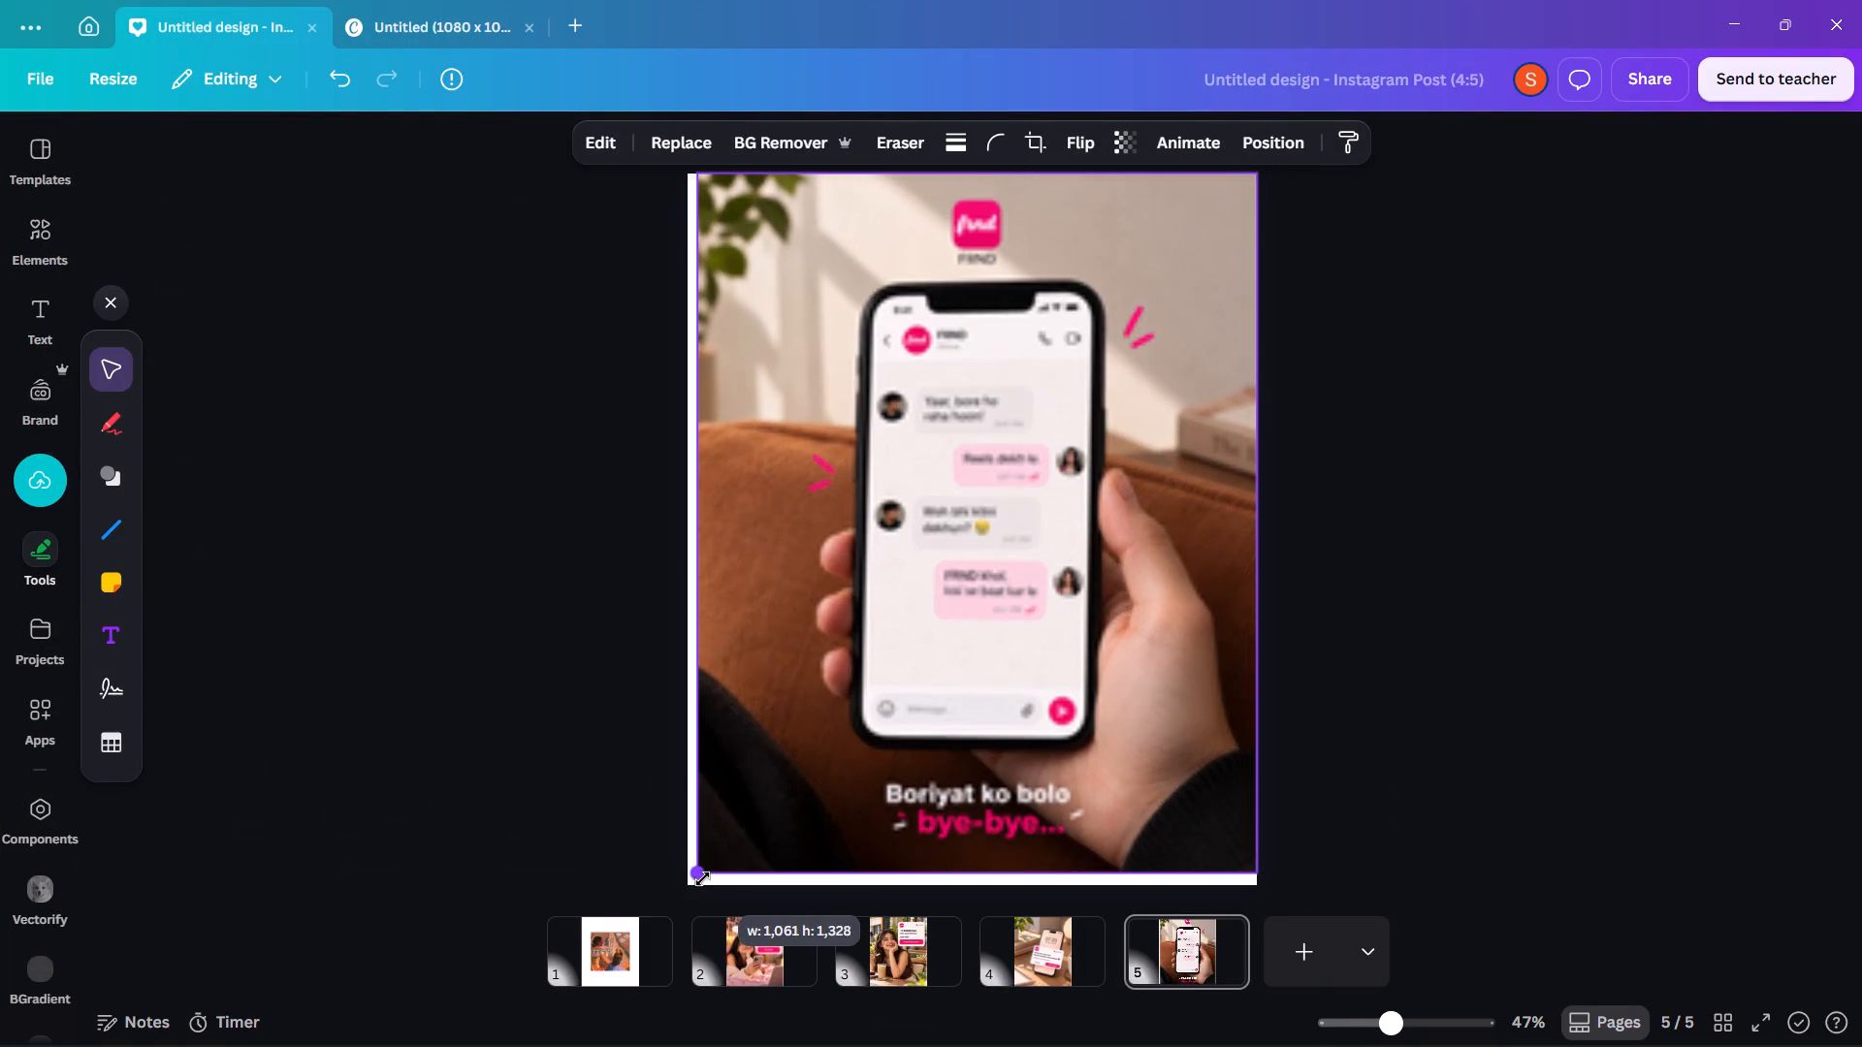
pyautogui.moveTo(702, 878); pyautogui.dragTo(698, 890)
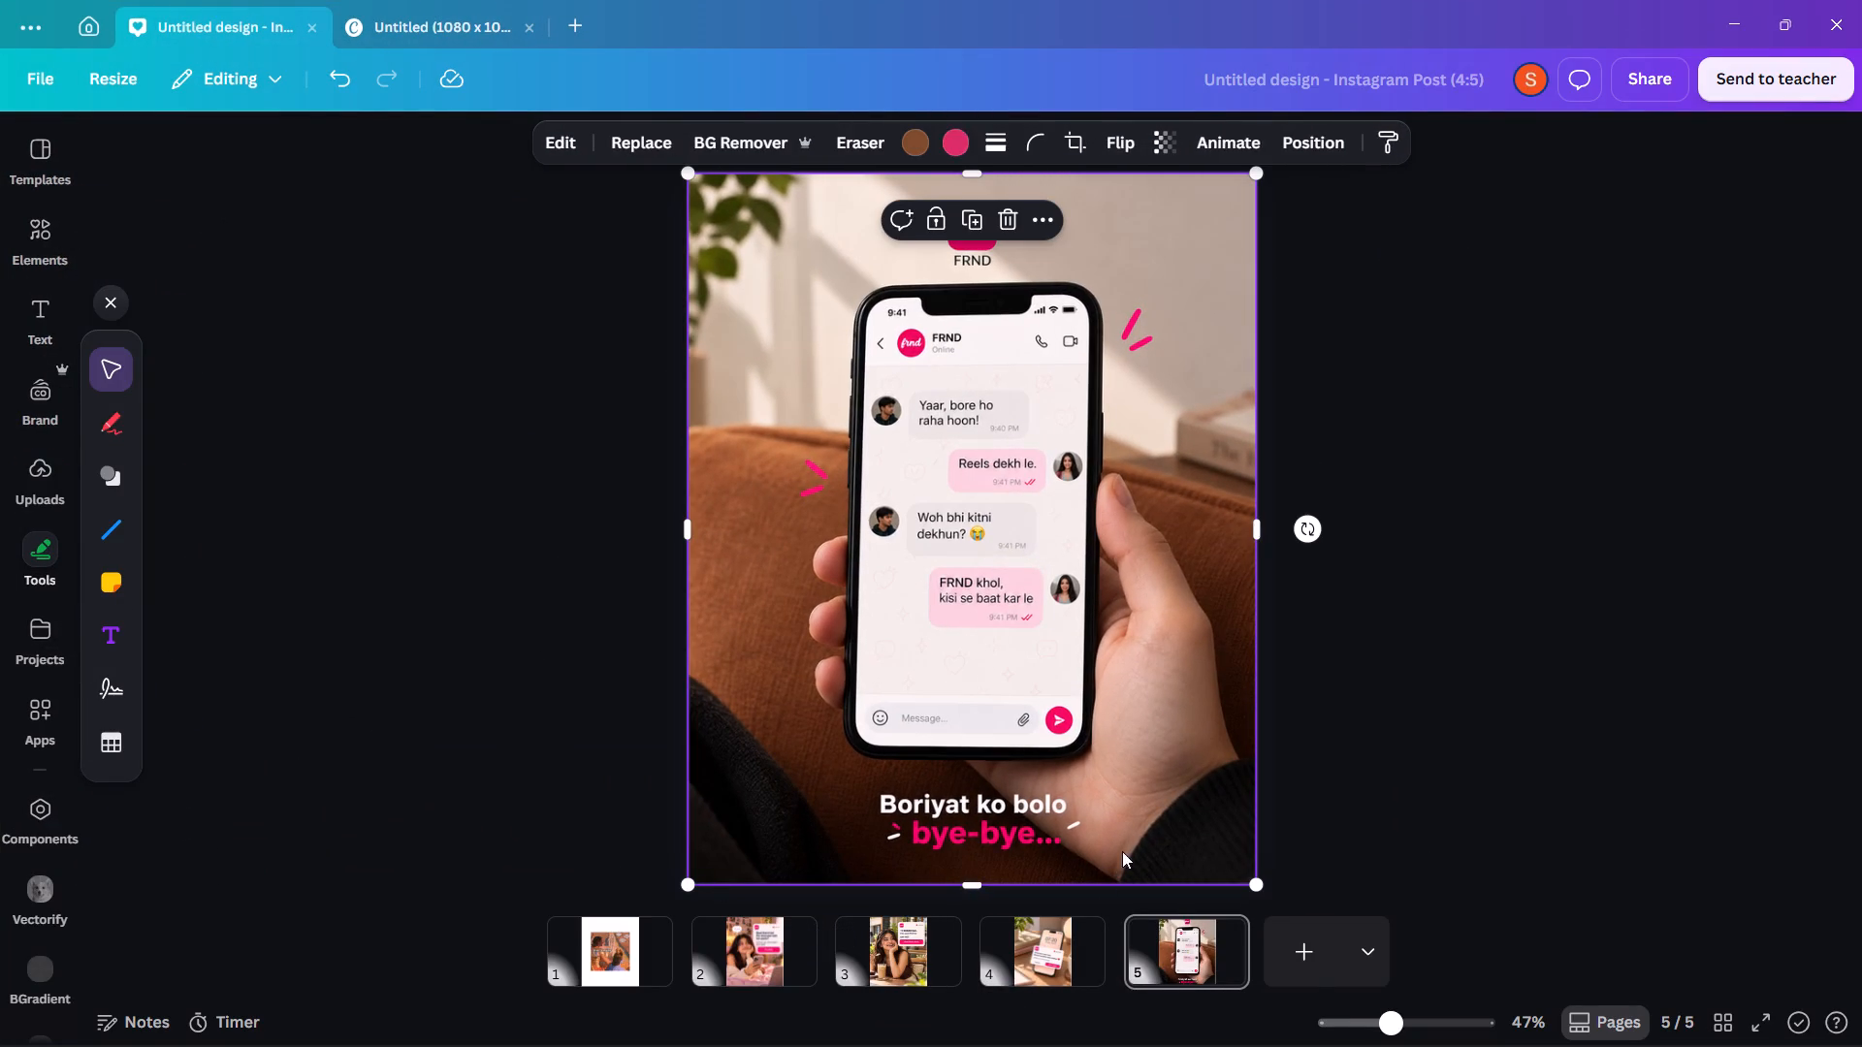
# Paint over the small pink and white accent strokes before "bye-bye..." with a marker in dark brown sampled from the surrounding background.
pyautogui.keyDown('ctrl'); pyautogui.scroll(11, 1129, 842); pyautogui.keyUp('ctrl')
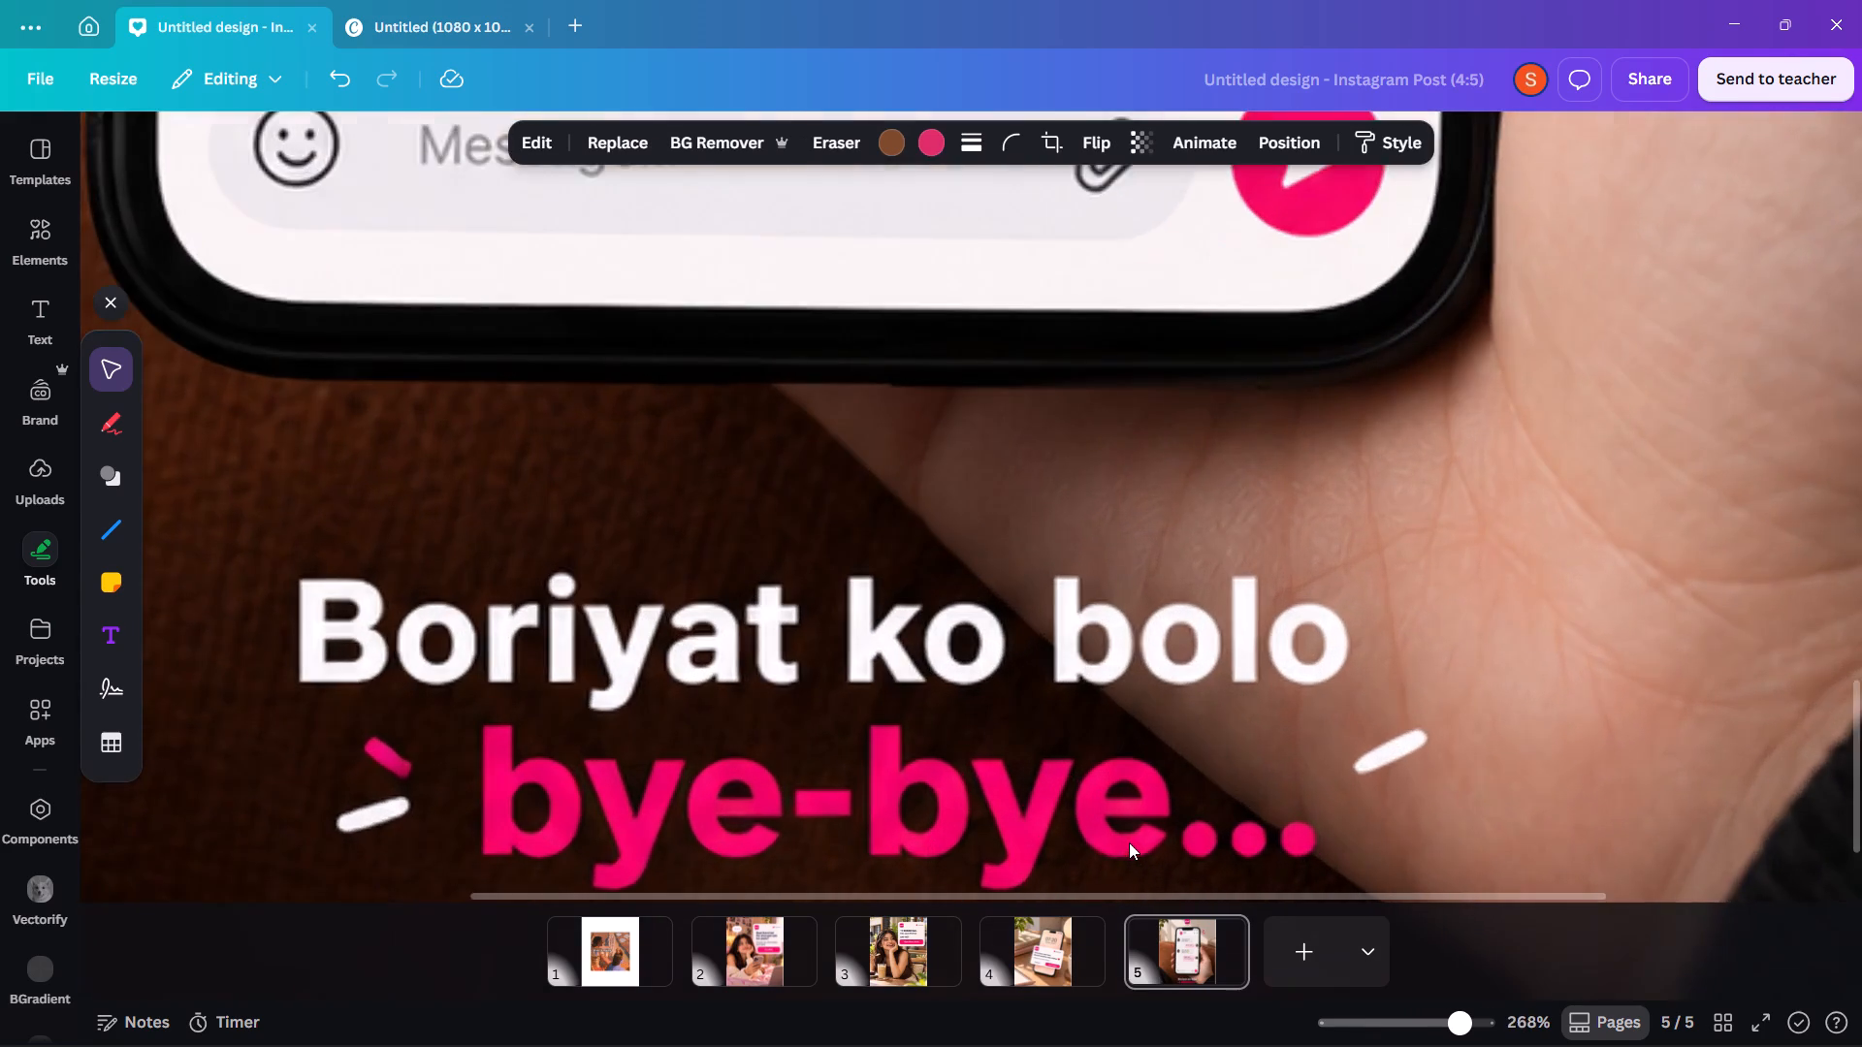
pyautogui.keyDown('ctrl'); pyautogui.scroll(1, 1129, 842); pyautogui.keyUp('ctrl')
pyautogui.keyDown('ctrl'); pyautogui.scroll(-3, 1197, 822); pyautogui.keyUp('ctrl')
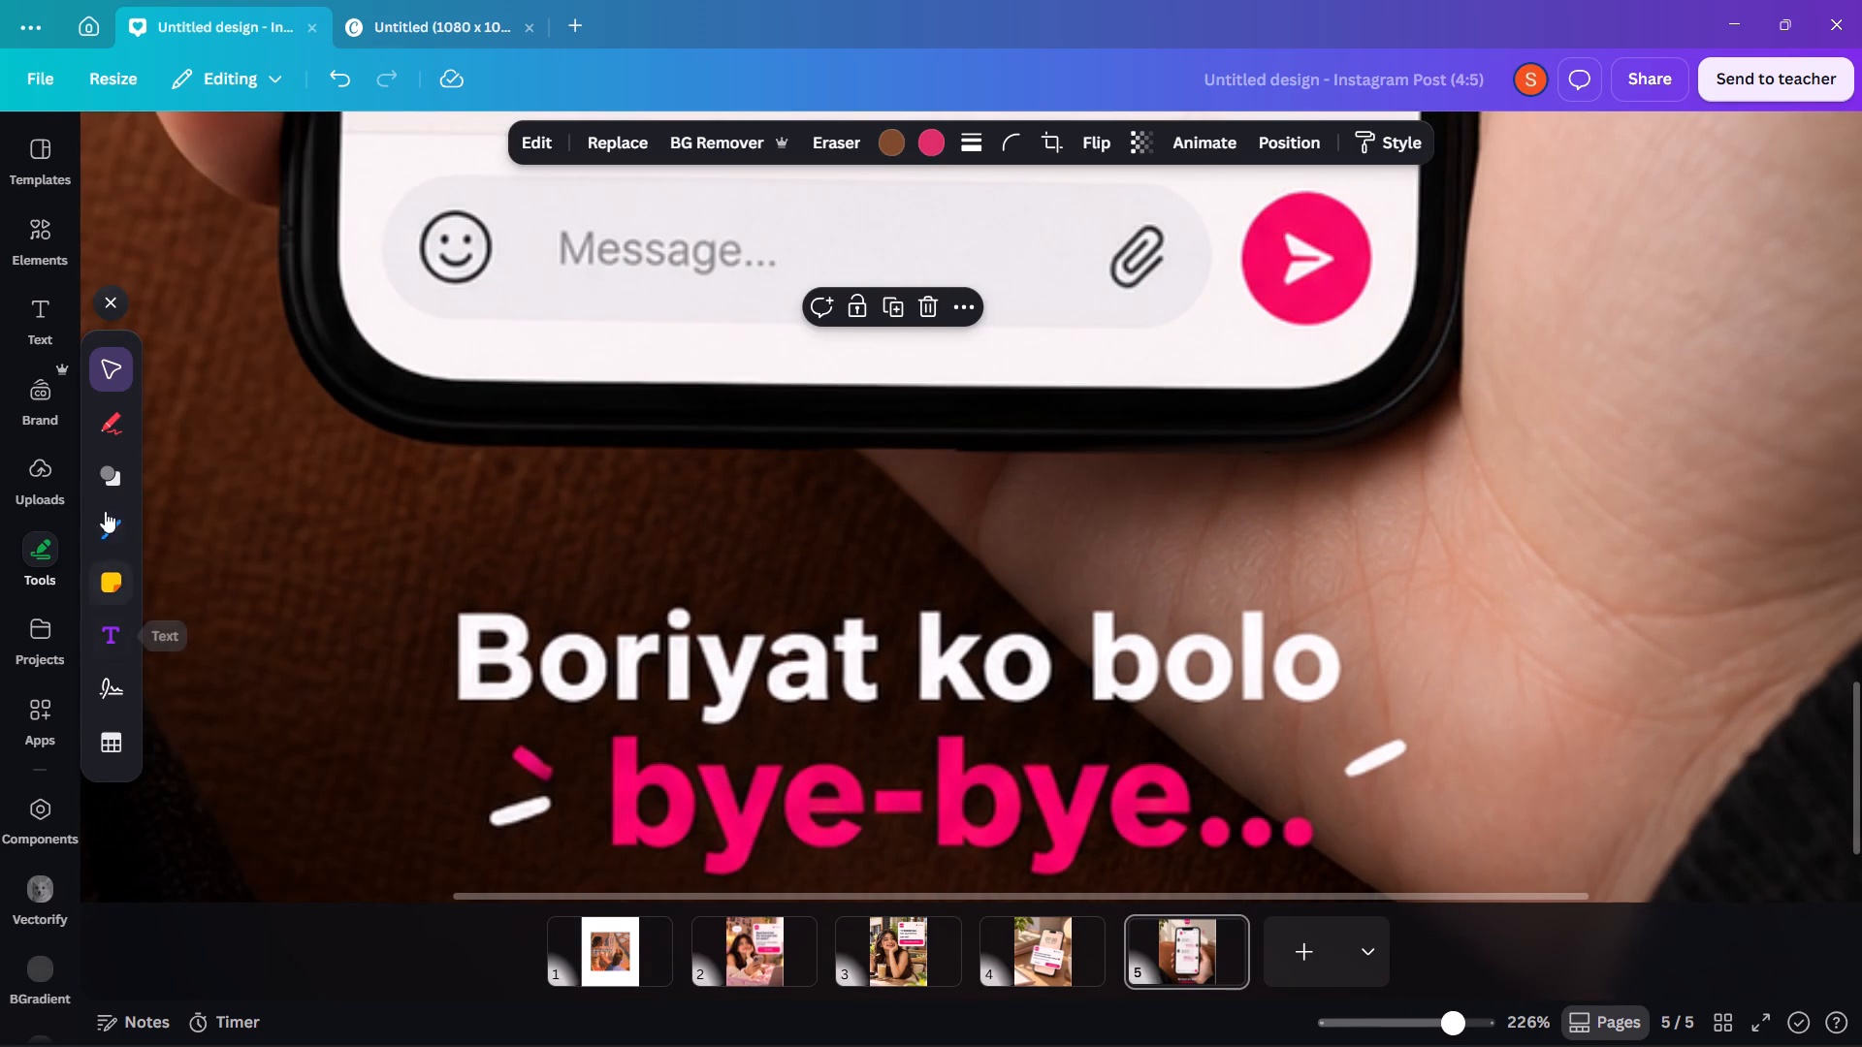
pyautogui.click(109, 428)
pyautogui.click(178, 625)
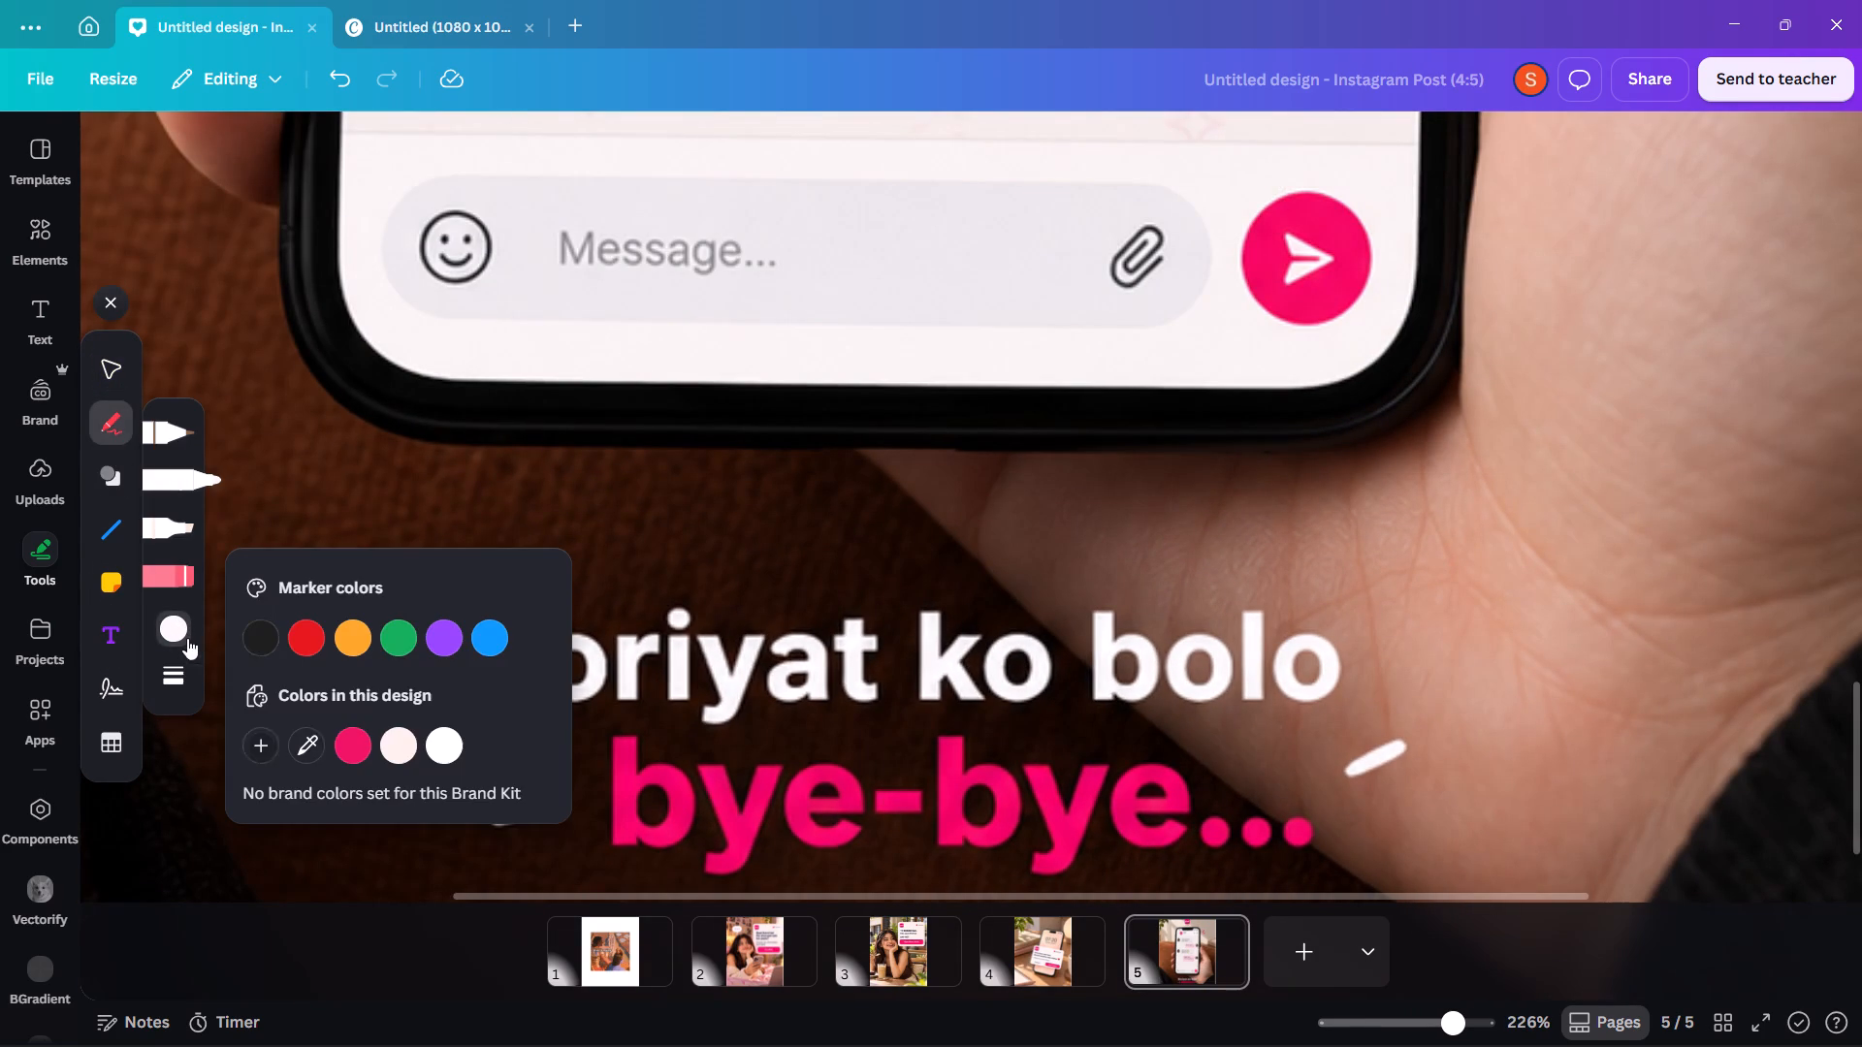
pyautogui.click(311, 755)
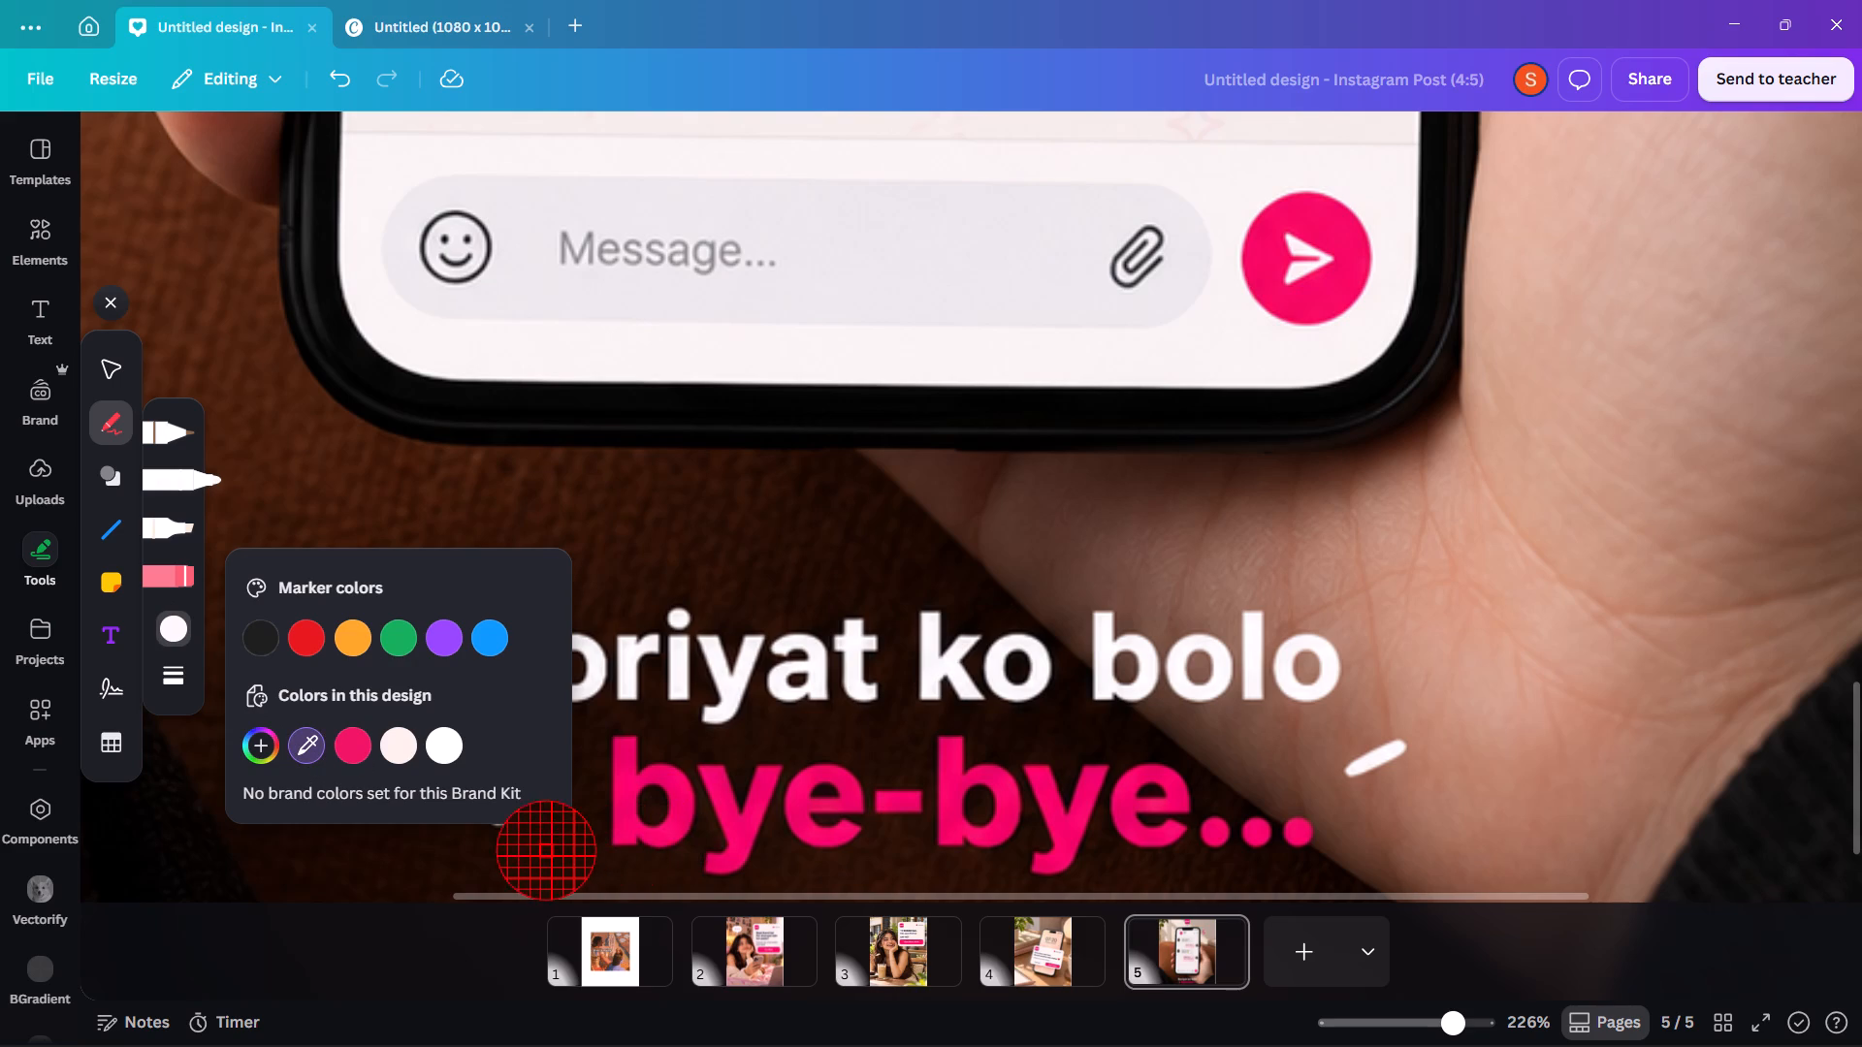
pyautogui.click(530, 839)
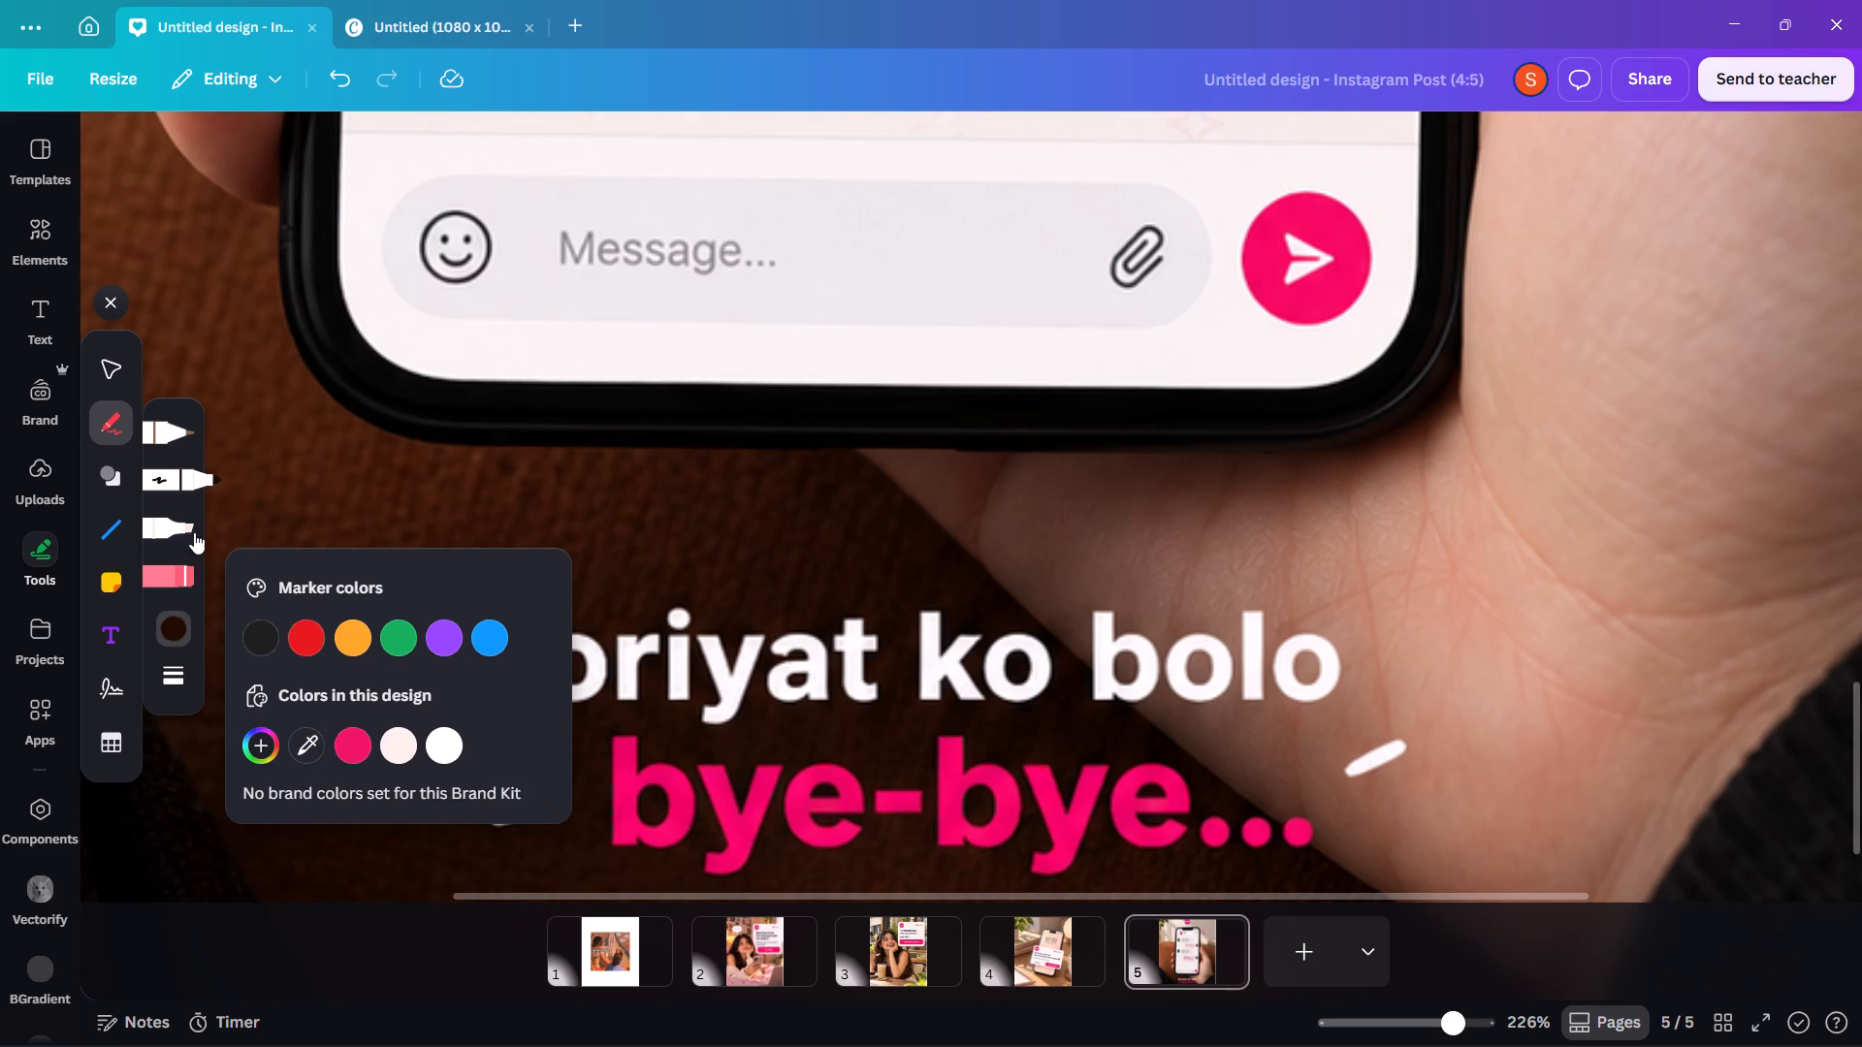
pyautogui.click(180, 617)
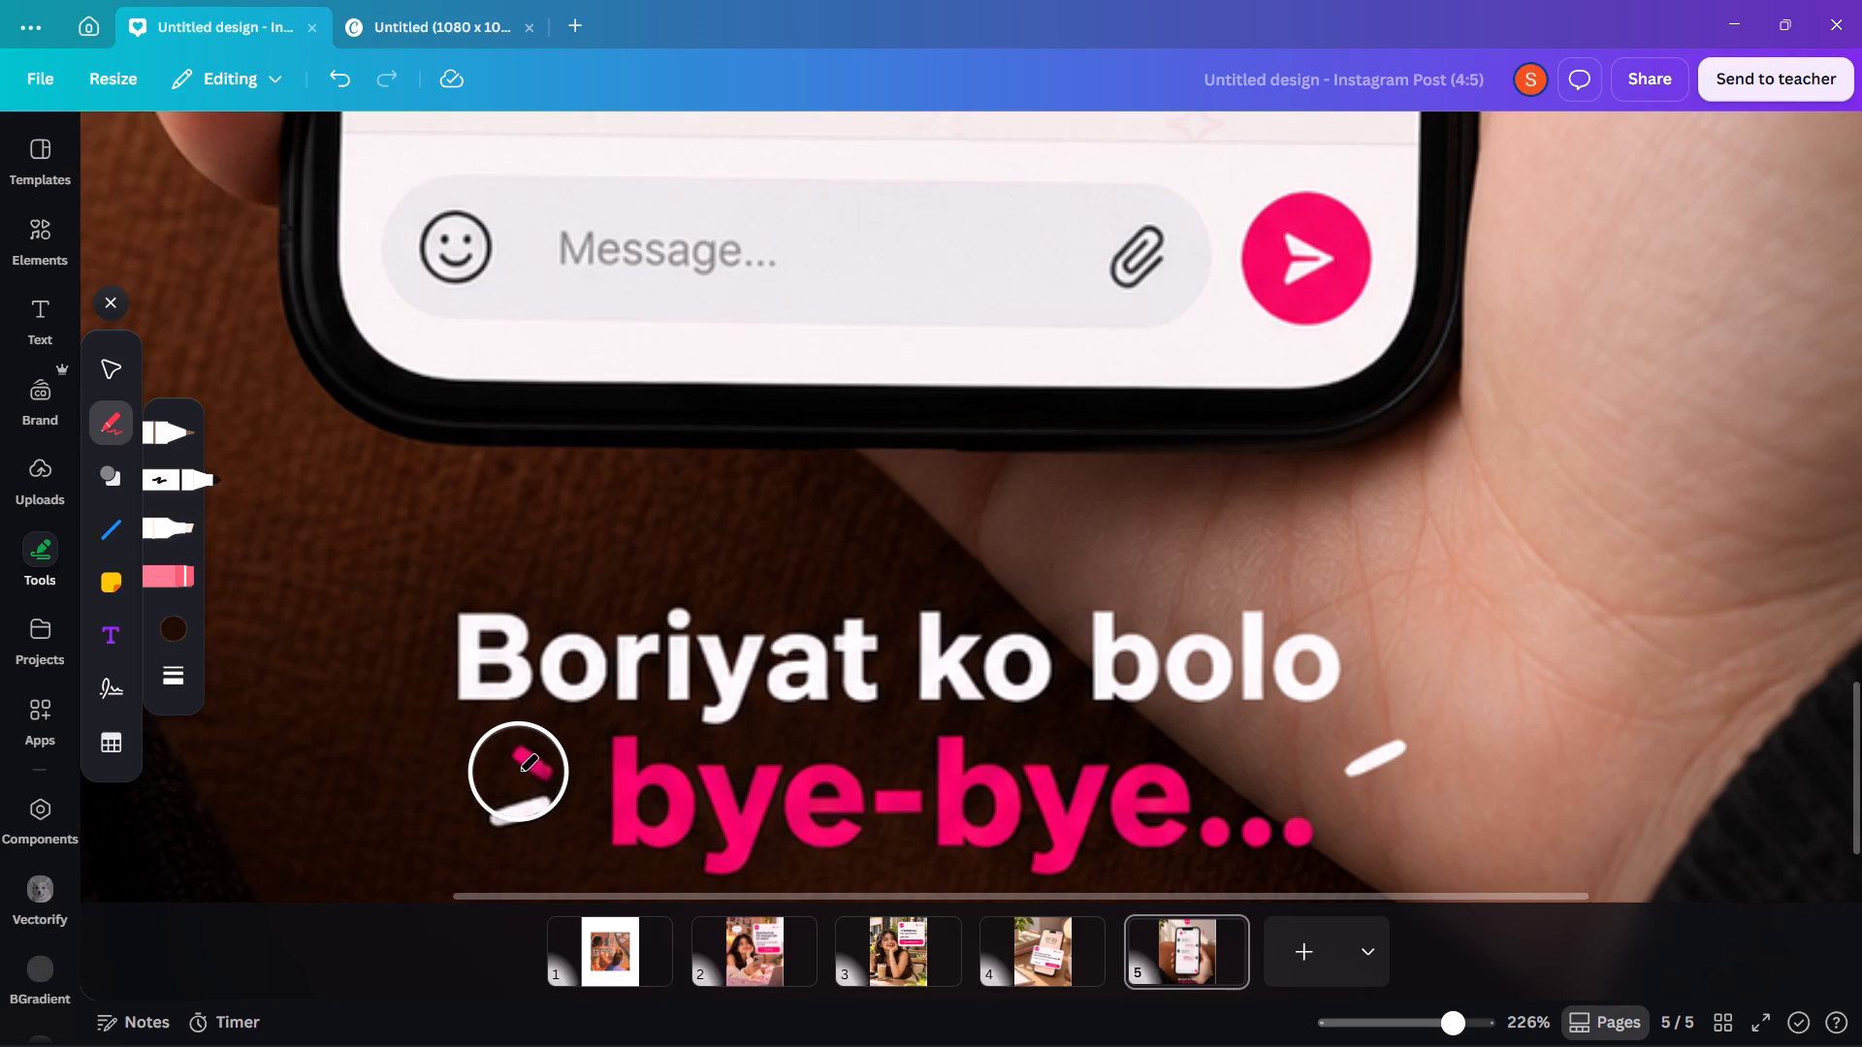
pyautogui.click(518, 773)
pyautogui.click(499, 799)
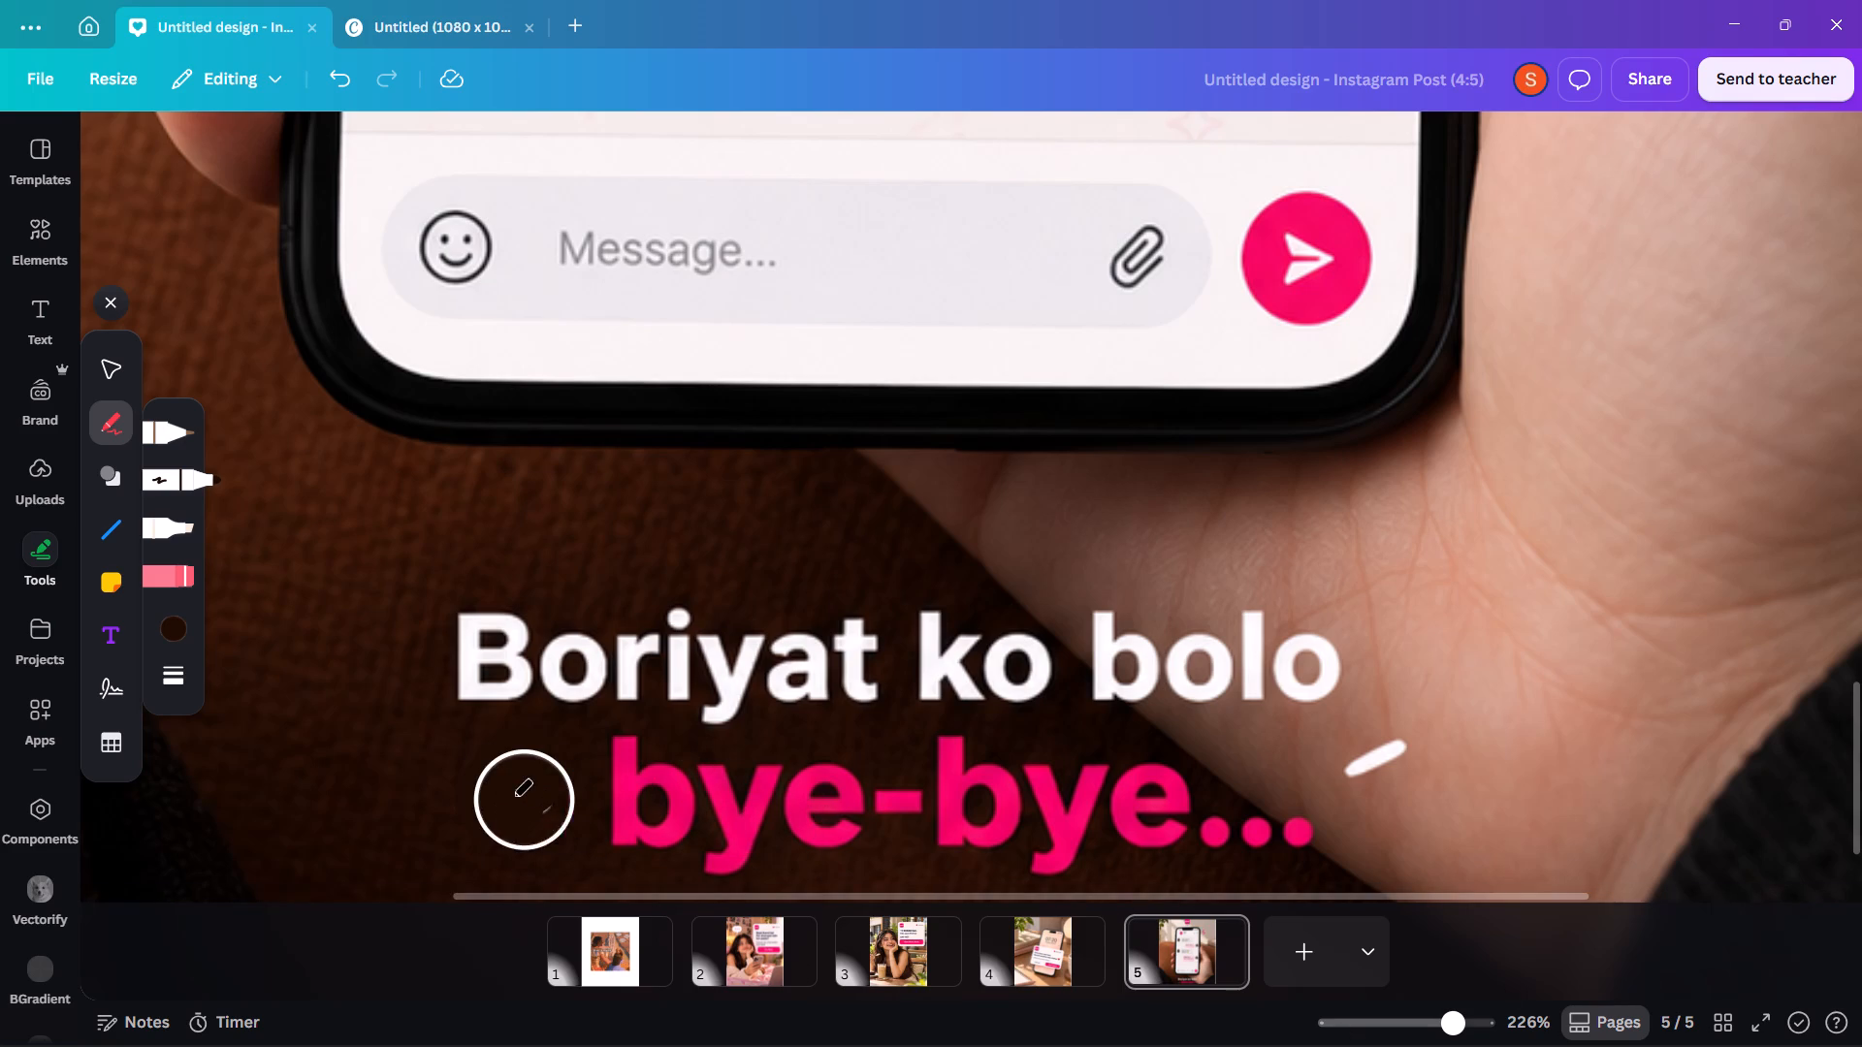
pyautogui.click(524, 801)
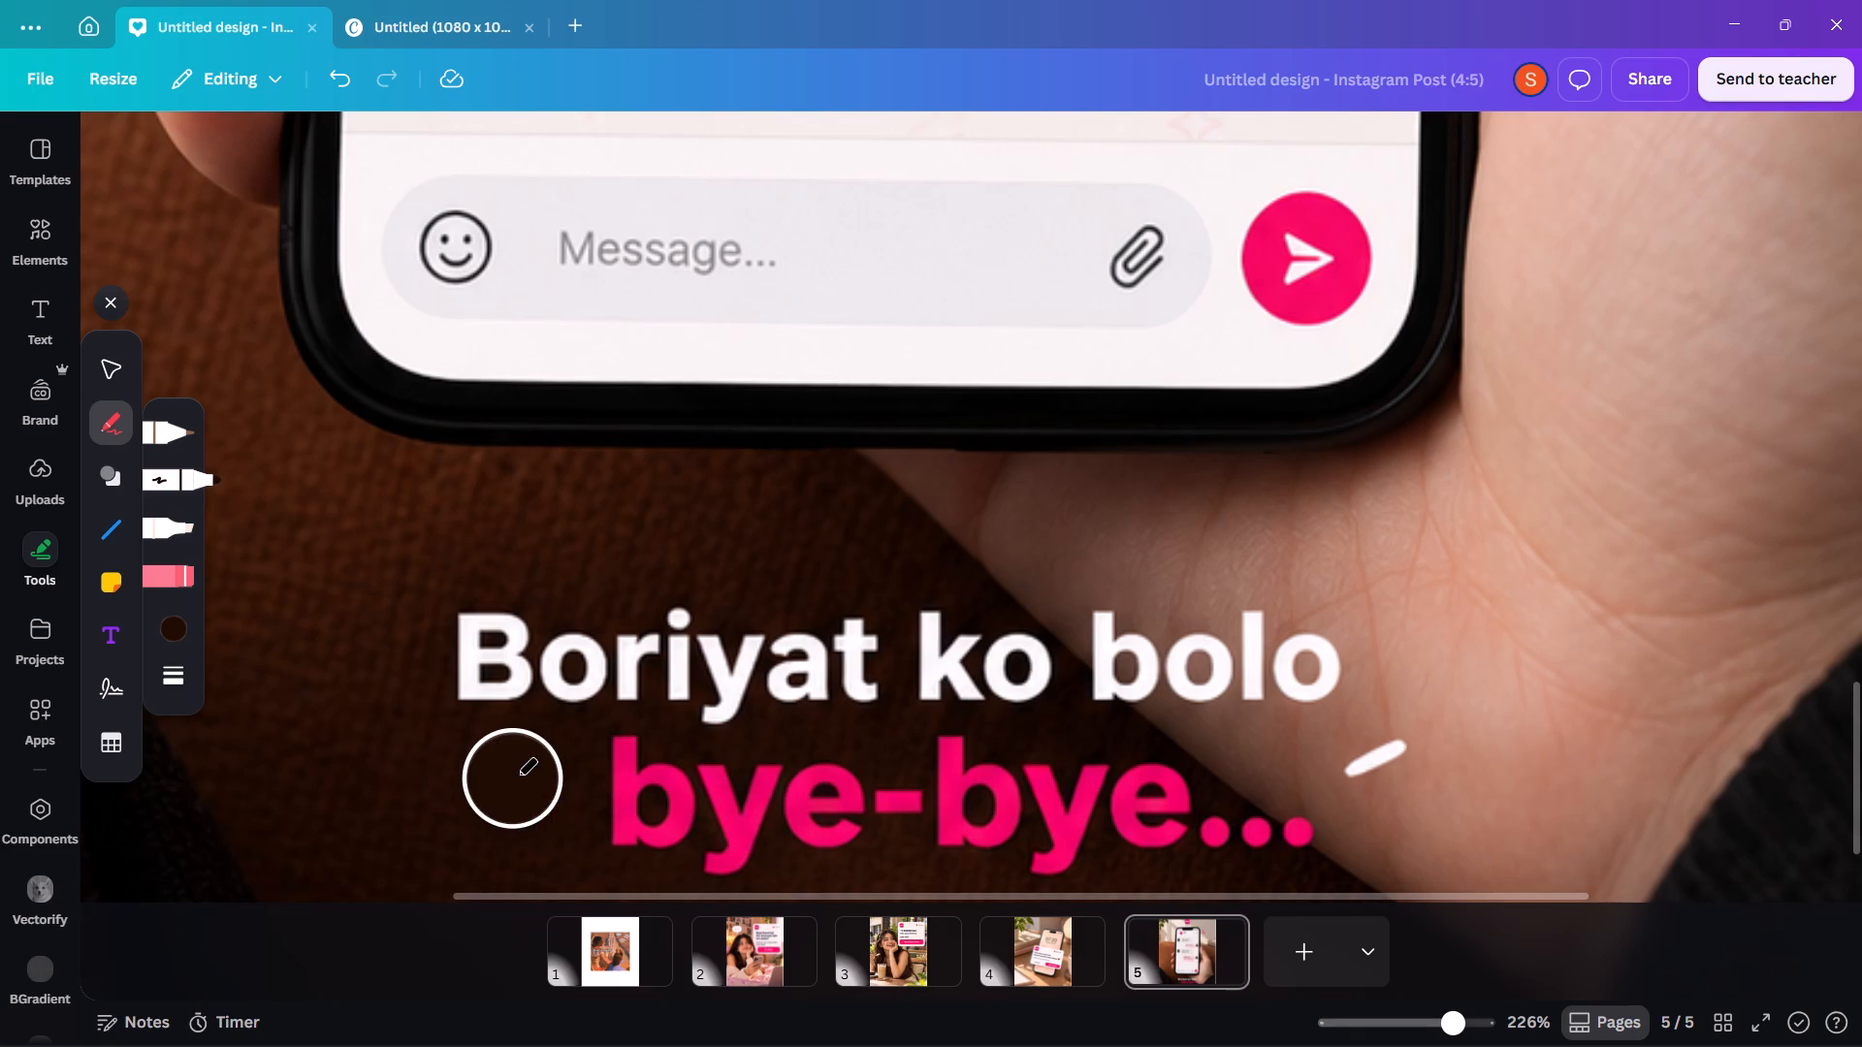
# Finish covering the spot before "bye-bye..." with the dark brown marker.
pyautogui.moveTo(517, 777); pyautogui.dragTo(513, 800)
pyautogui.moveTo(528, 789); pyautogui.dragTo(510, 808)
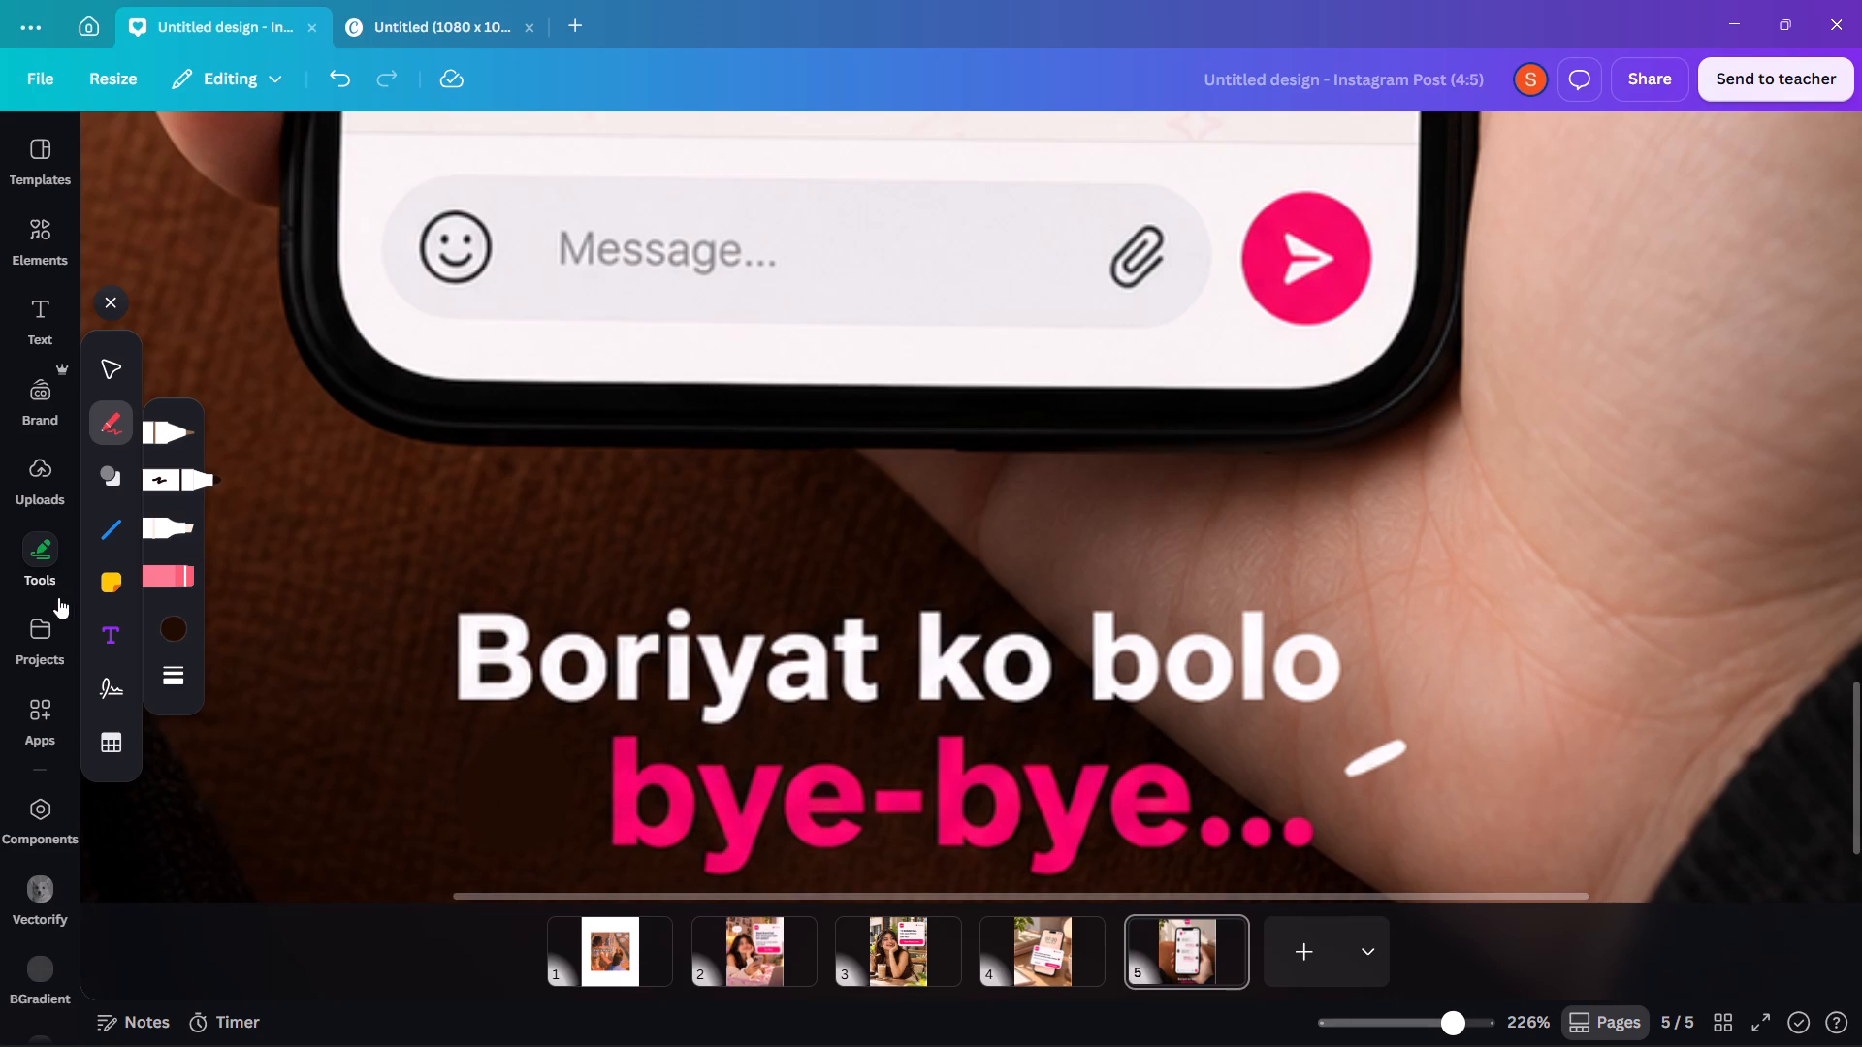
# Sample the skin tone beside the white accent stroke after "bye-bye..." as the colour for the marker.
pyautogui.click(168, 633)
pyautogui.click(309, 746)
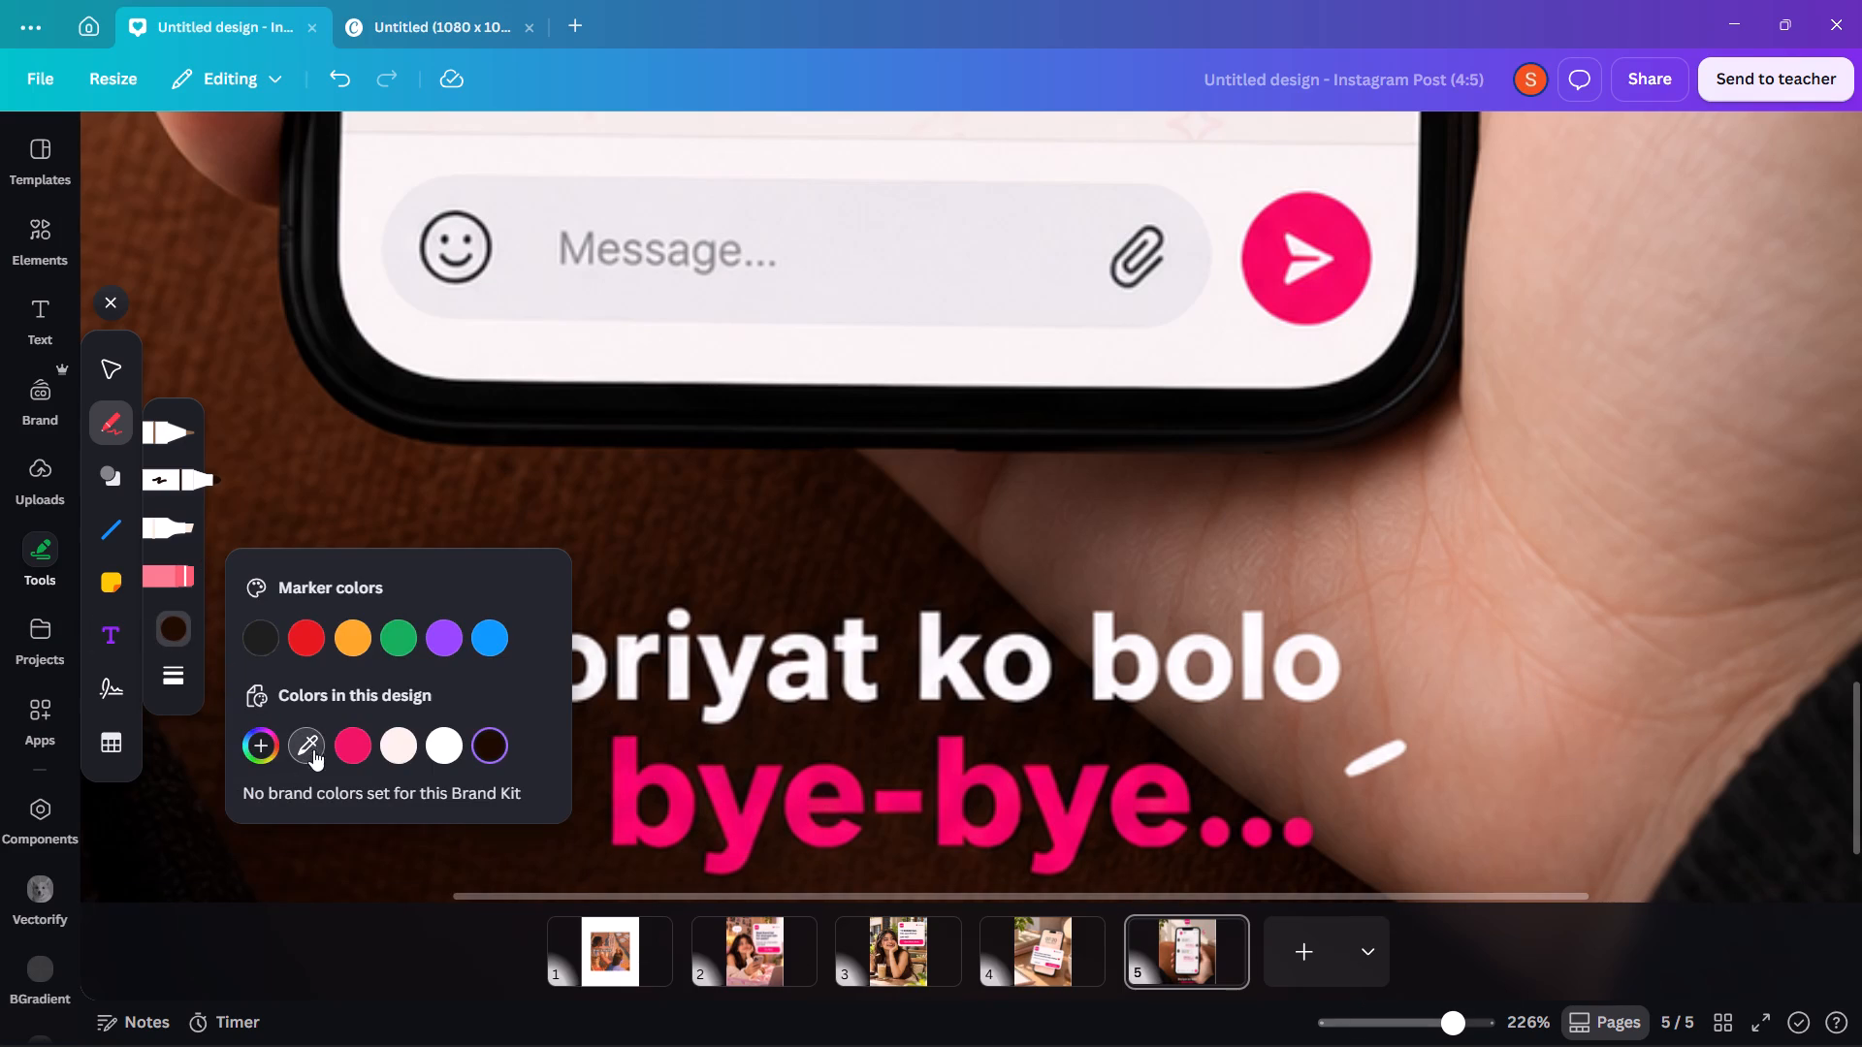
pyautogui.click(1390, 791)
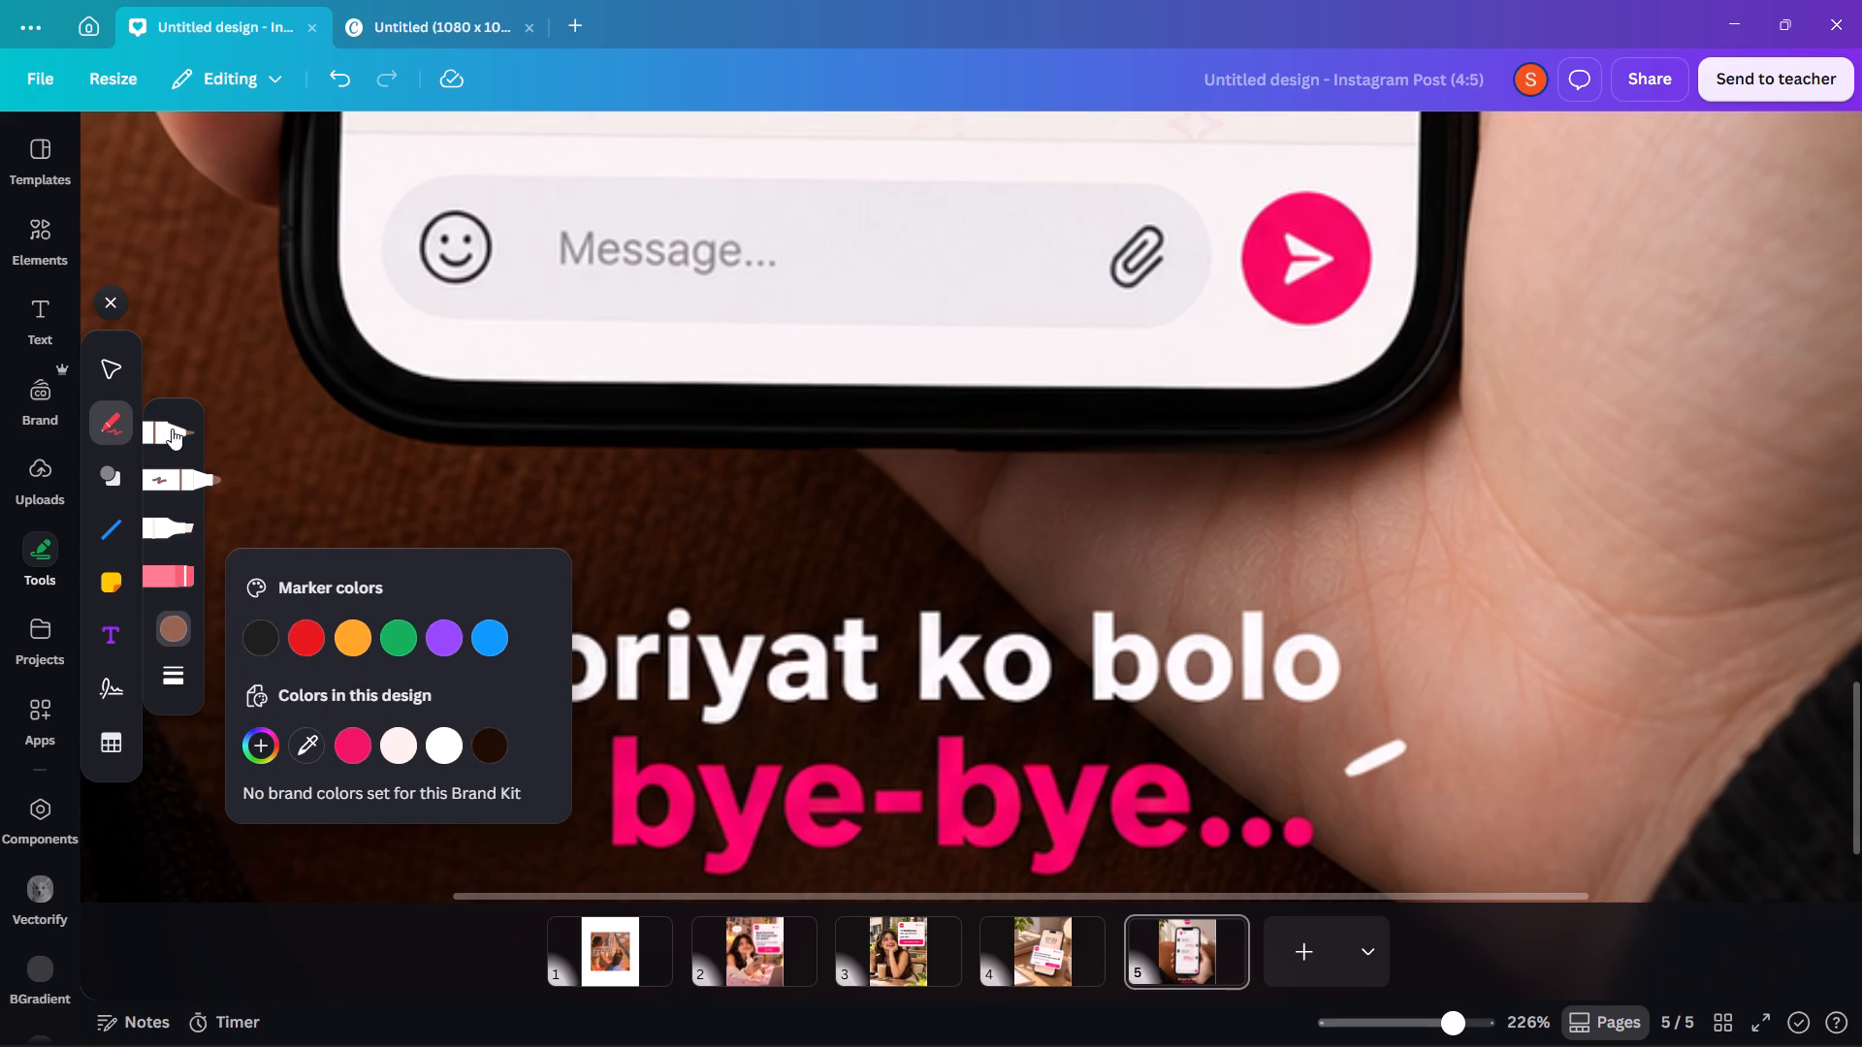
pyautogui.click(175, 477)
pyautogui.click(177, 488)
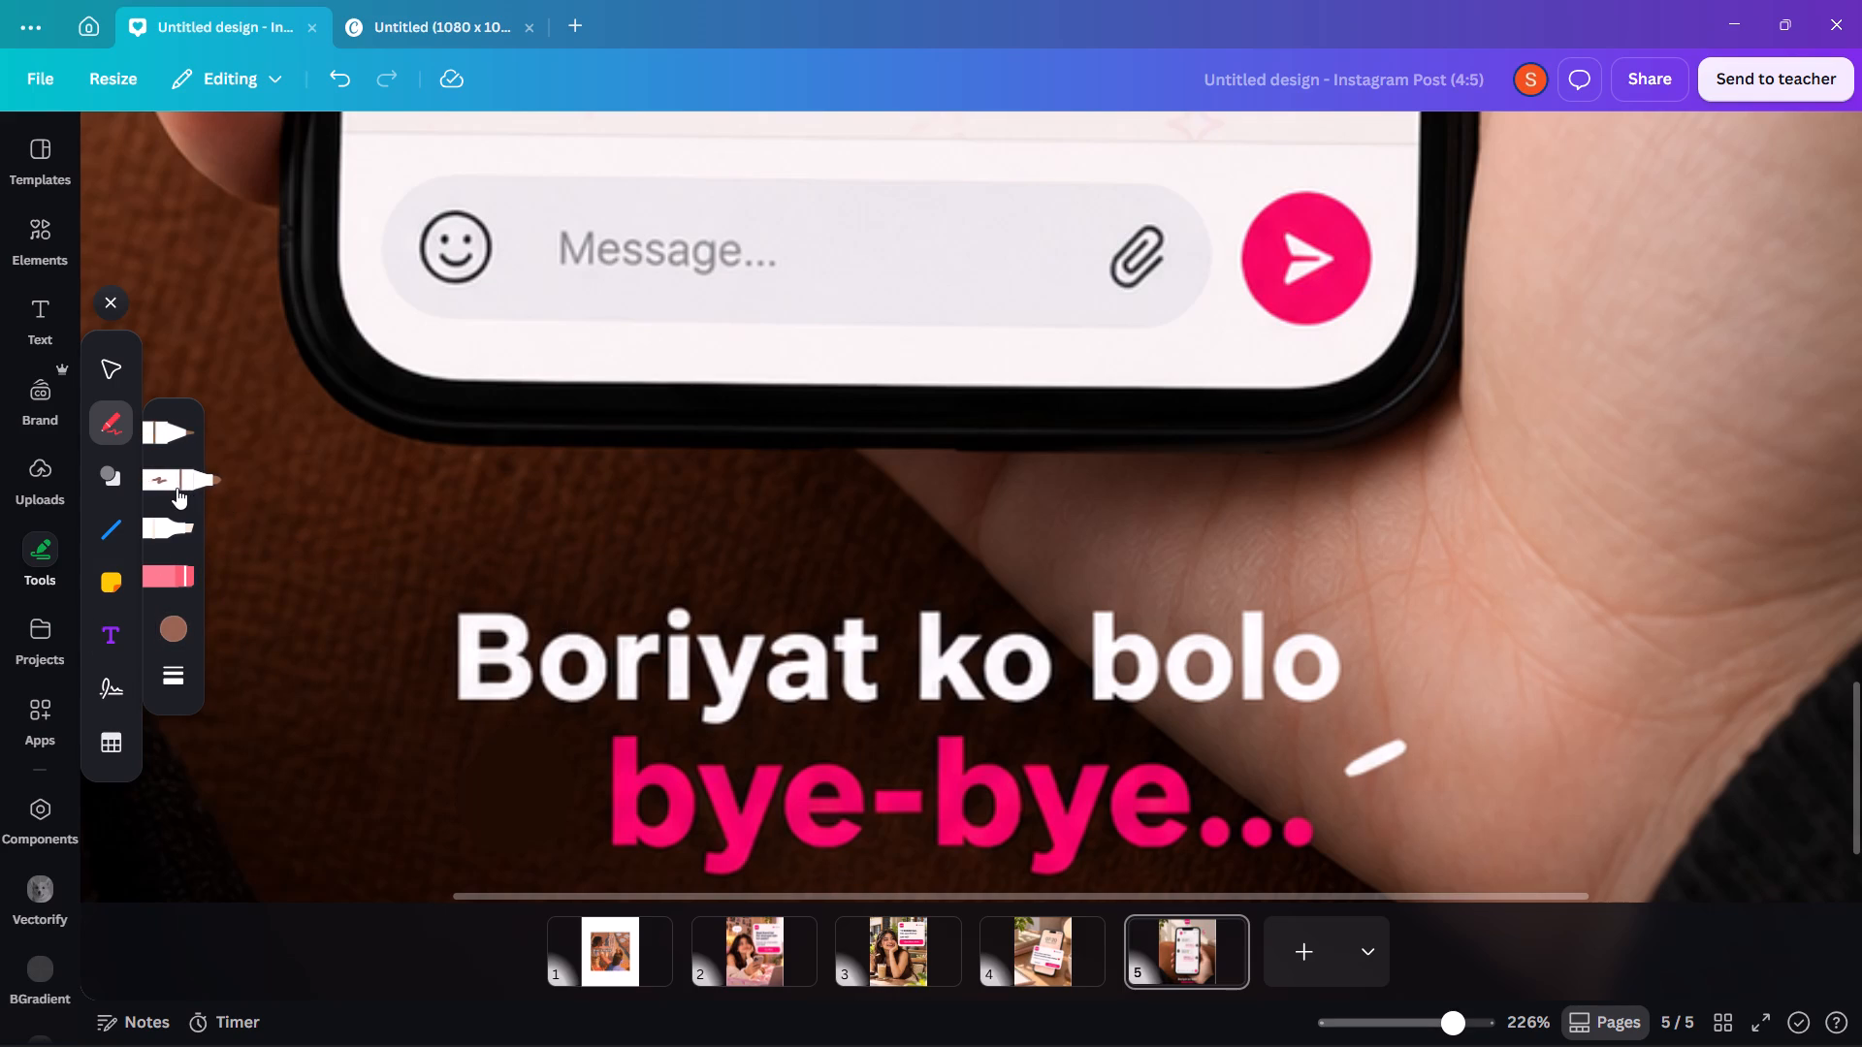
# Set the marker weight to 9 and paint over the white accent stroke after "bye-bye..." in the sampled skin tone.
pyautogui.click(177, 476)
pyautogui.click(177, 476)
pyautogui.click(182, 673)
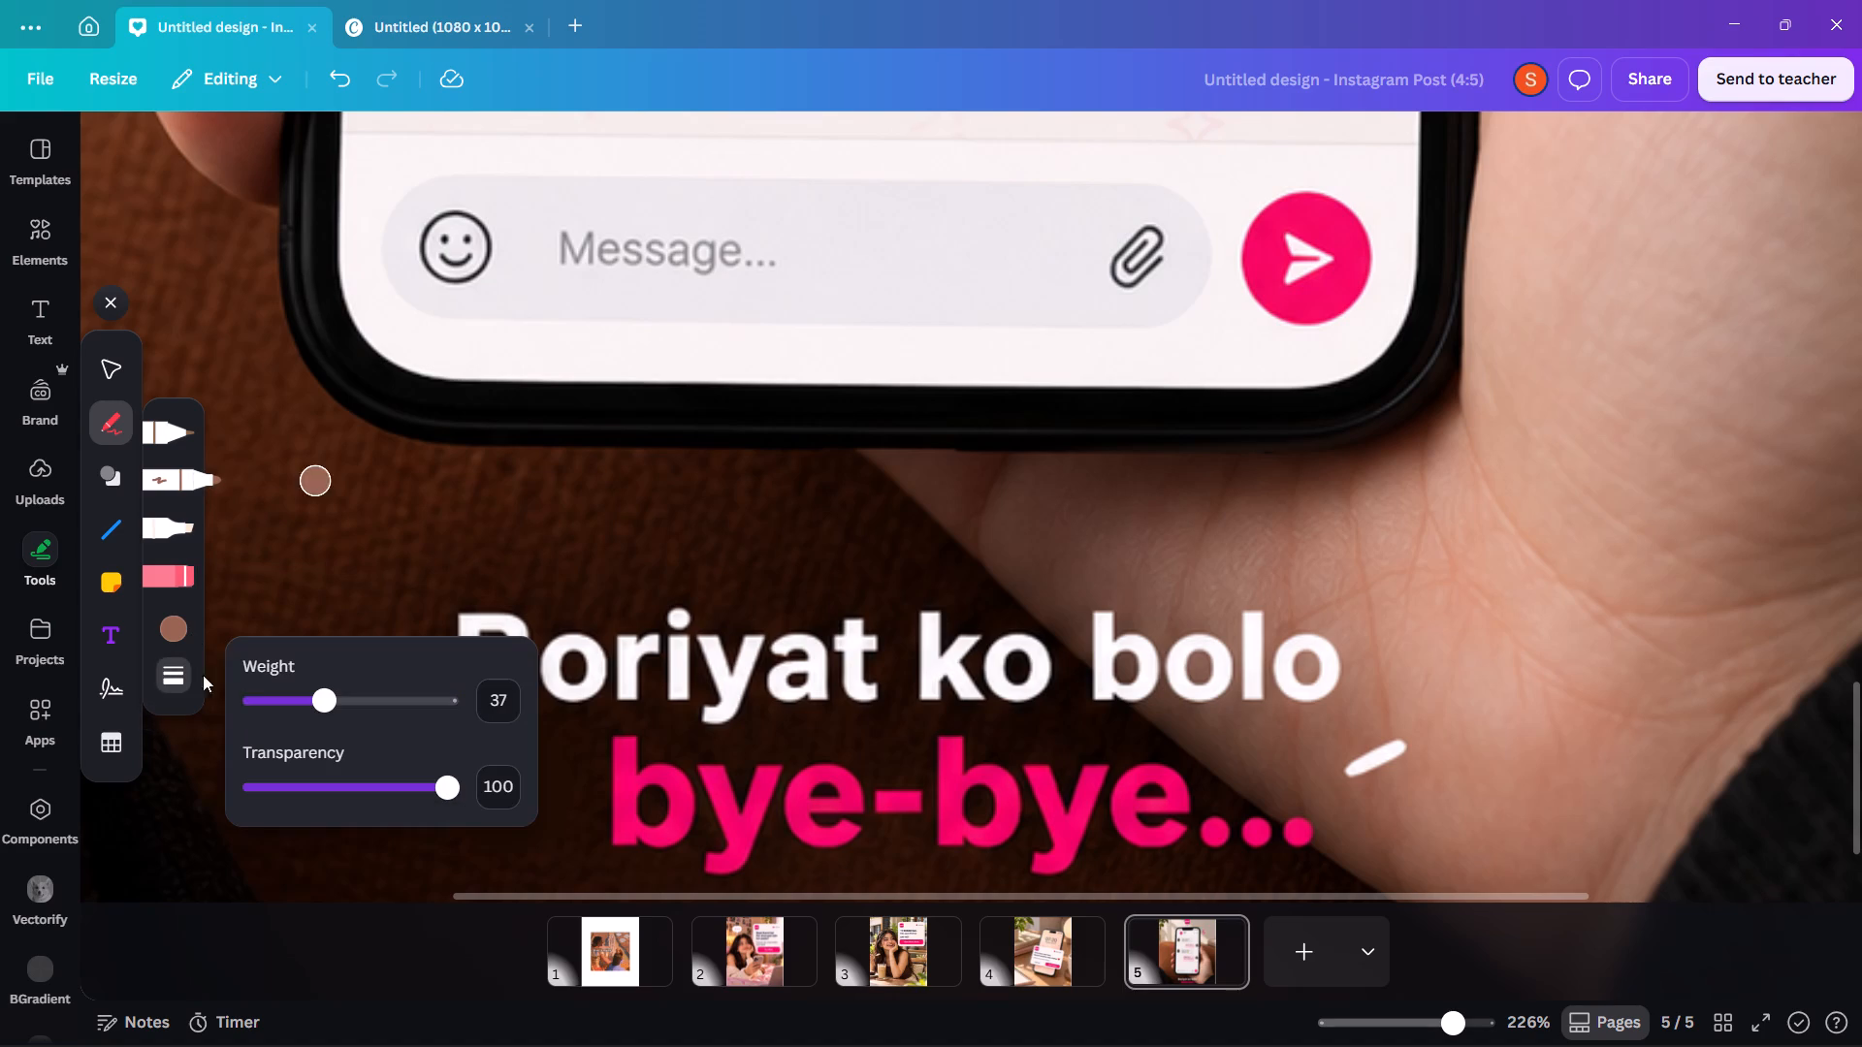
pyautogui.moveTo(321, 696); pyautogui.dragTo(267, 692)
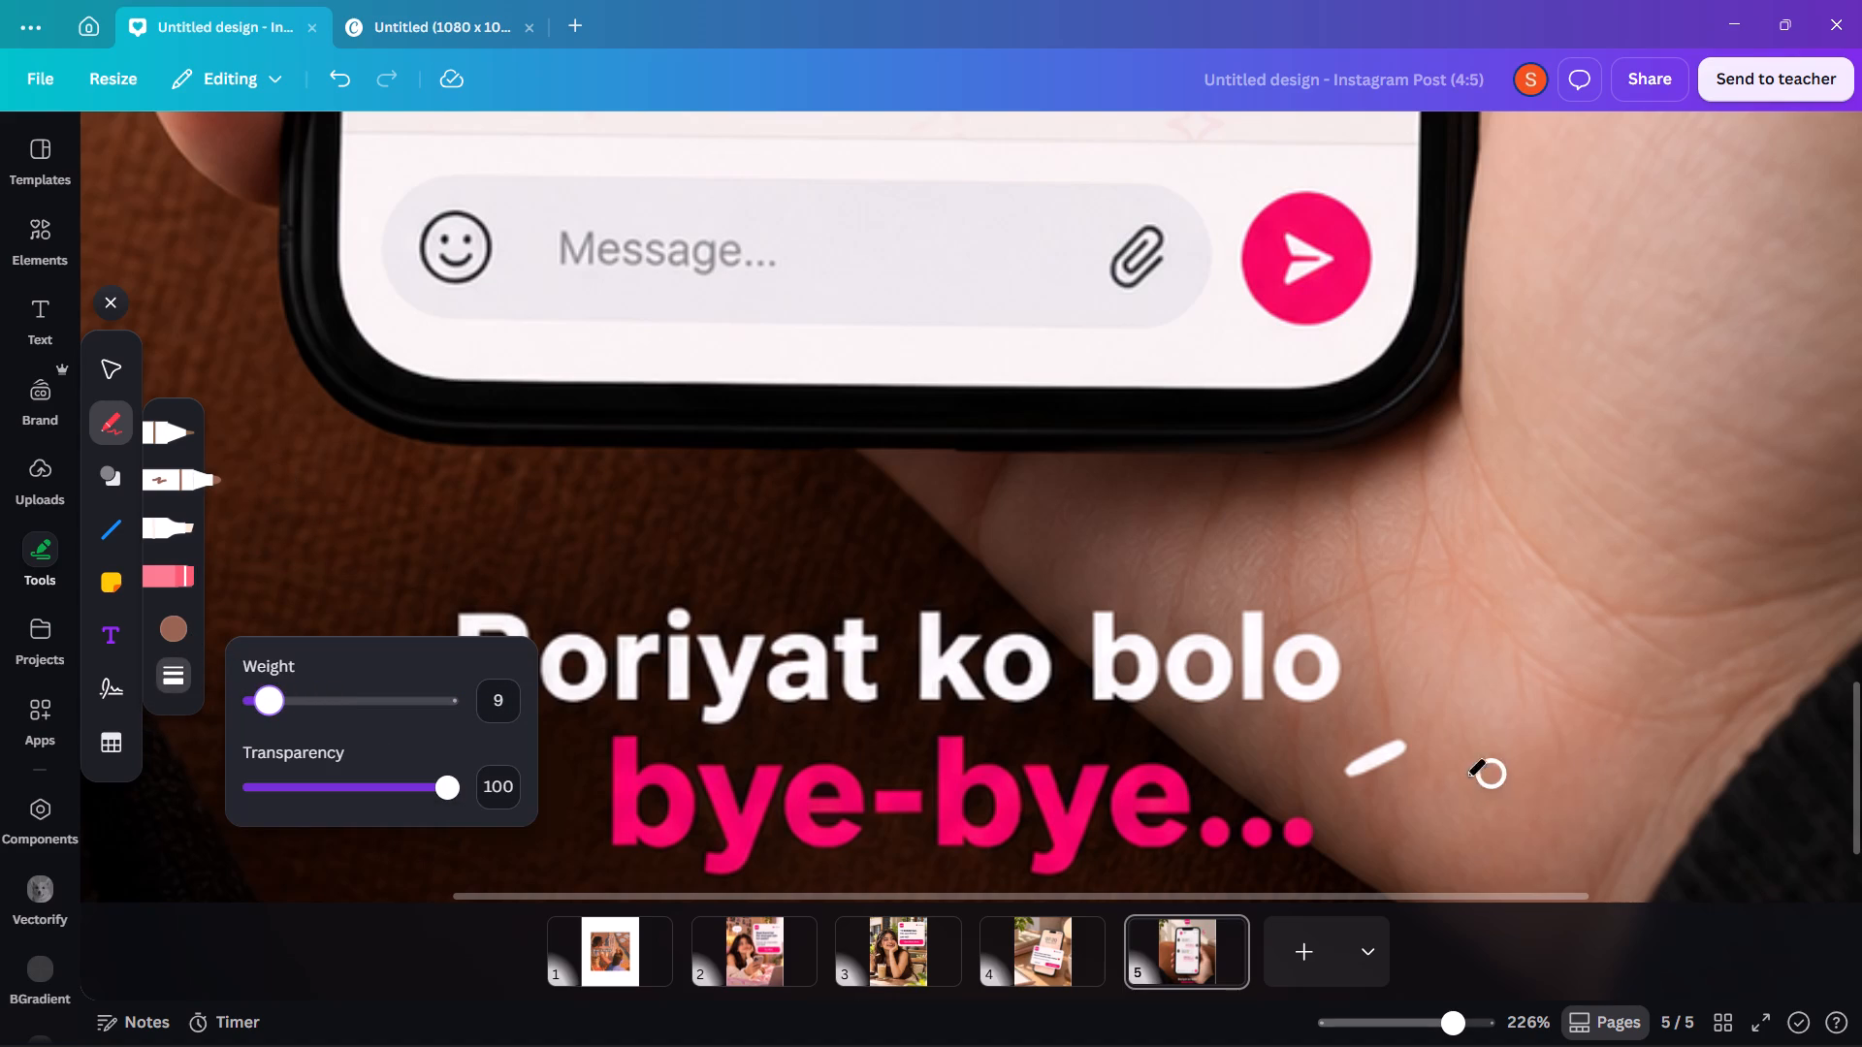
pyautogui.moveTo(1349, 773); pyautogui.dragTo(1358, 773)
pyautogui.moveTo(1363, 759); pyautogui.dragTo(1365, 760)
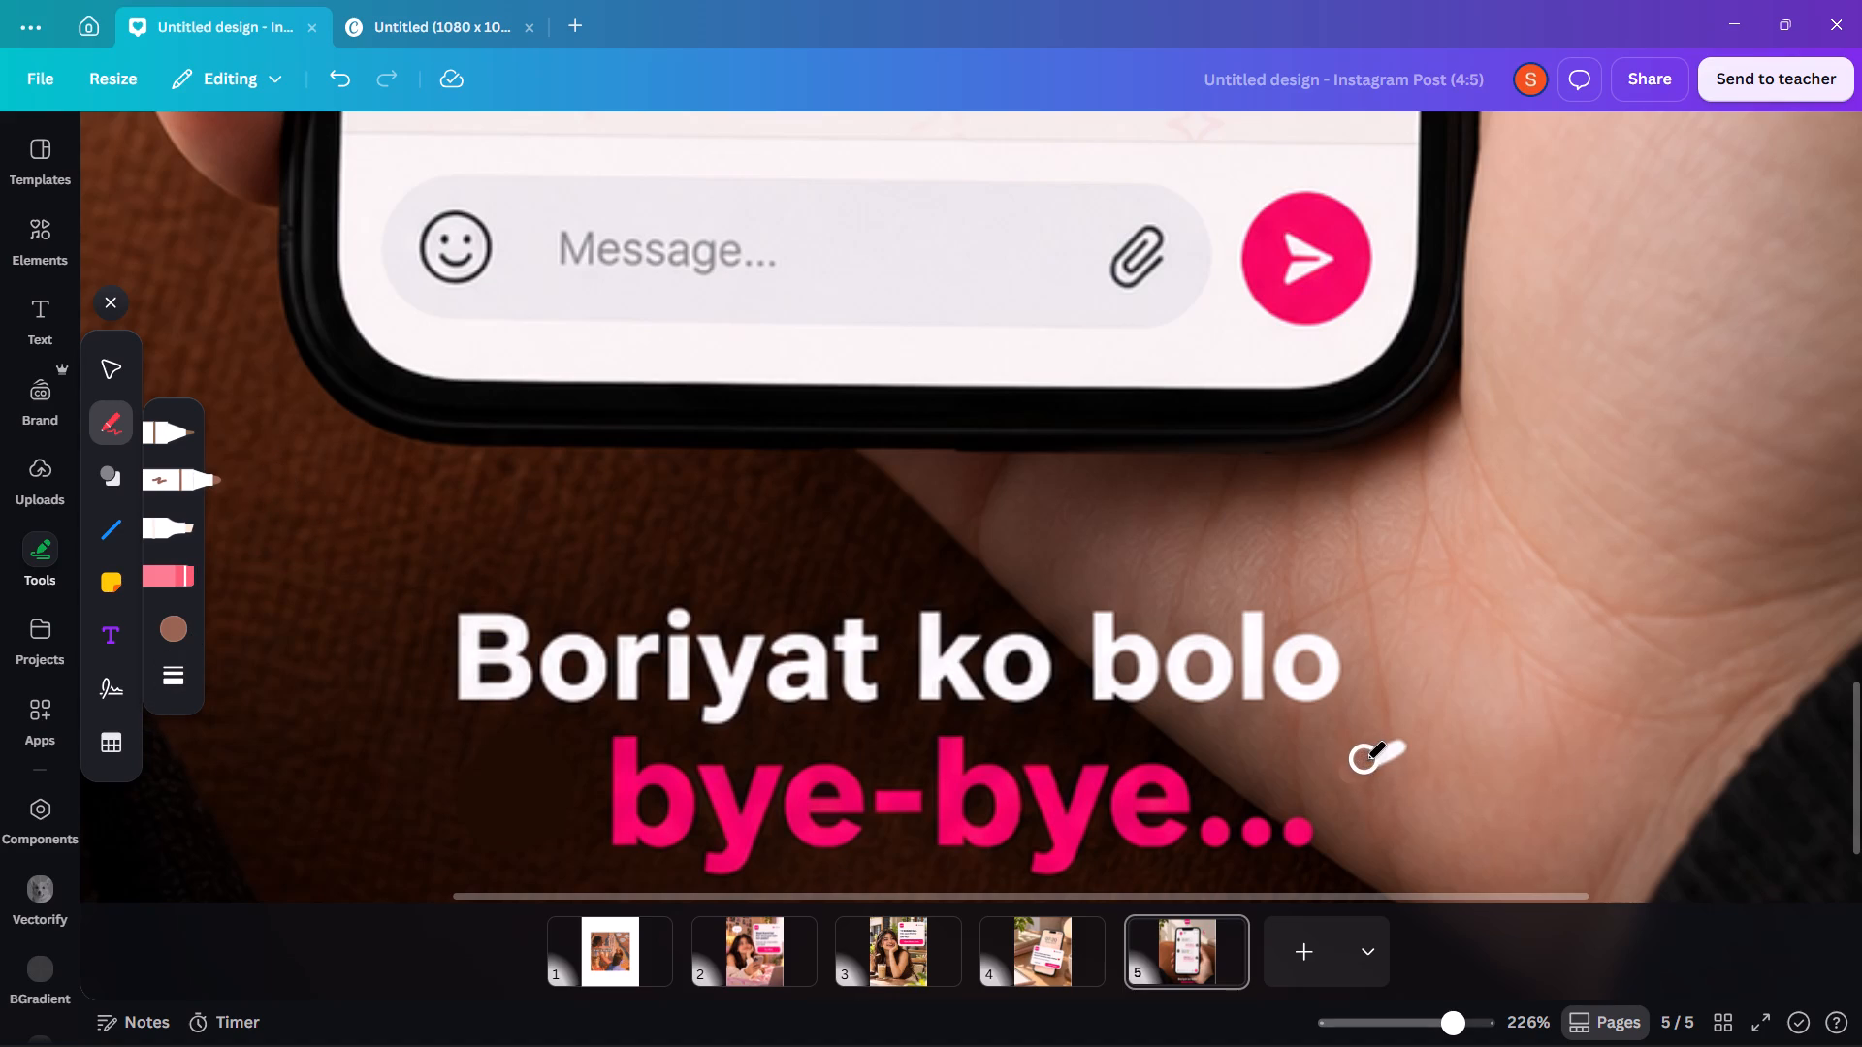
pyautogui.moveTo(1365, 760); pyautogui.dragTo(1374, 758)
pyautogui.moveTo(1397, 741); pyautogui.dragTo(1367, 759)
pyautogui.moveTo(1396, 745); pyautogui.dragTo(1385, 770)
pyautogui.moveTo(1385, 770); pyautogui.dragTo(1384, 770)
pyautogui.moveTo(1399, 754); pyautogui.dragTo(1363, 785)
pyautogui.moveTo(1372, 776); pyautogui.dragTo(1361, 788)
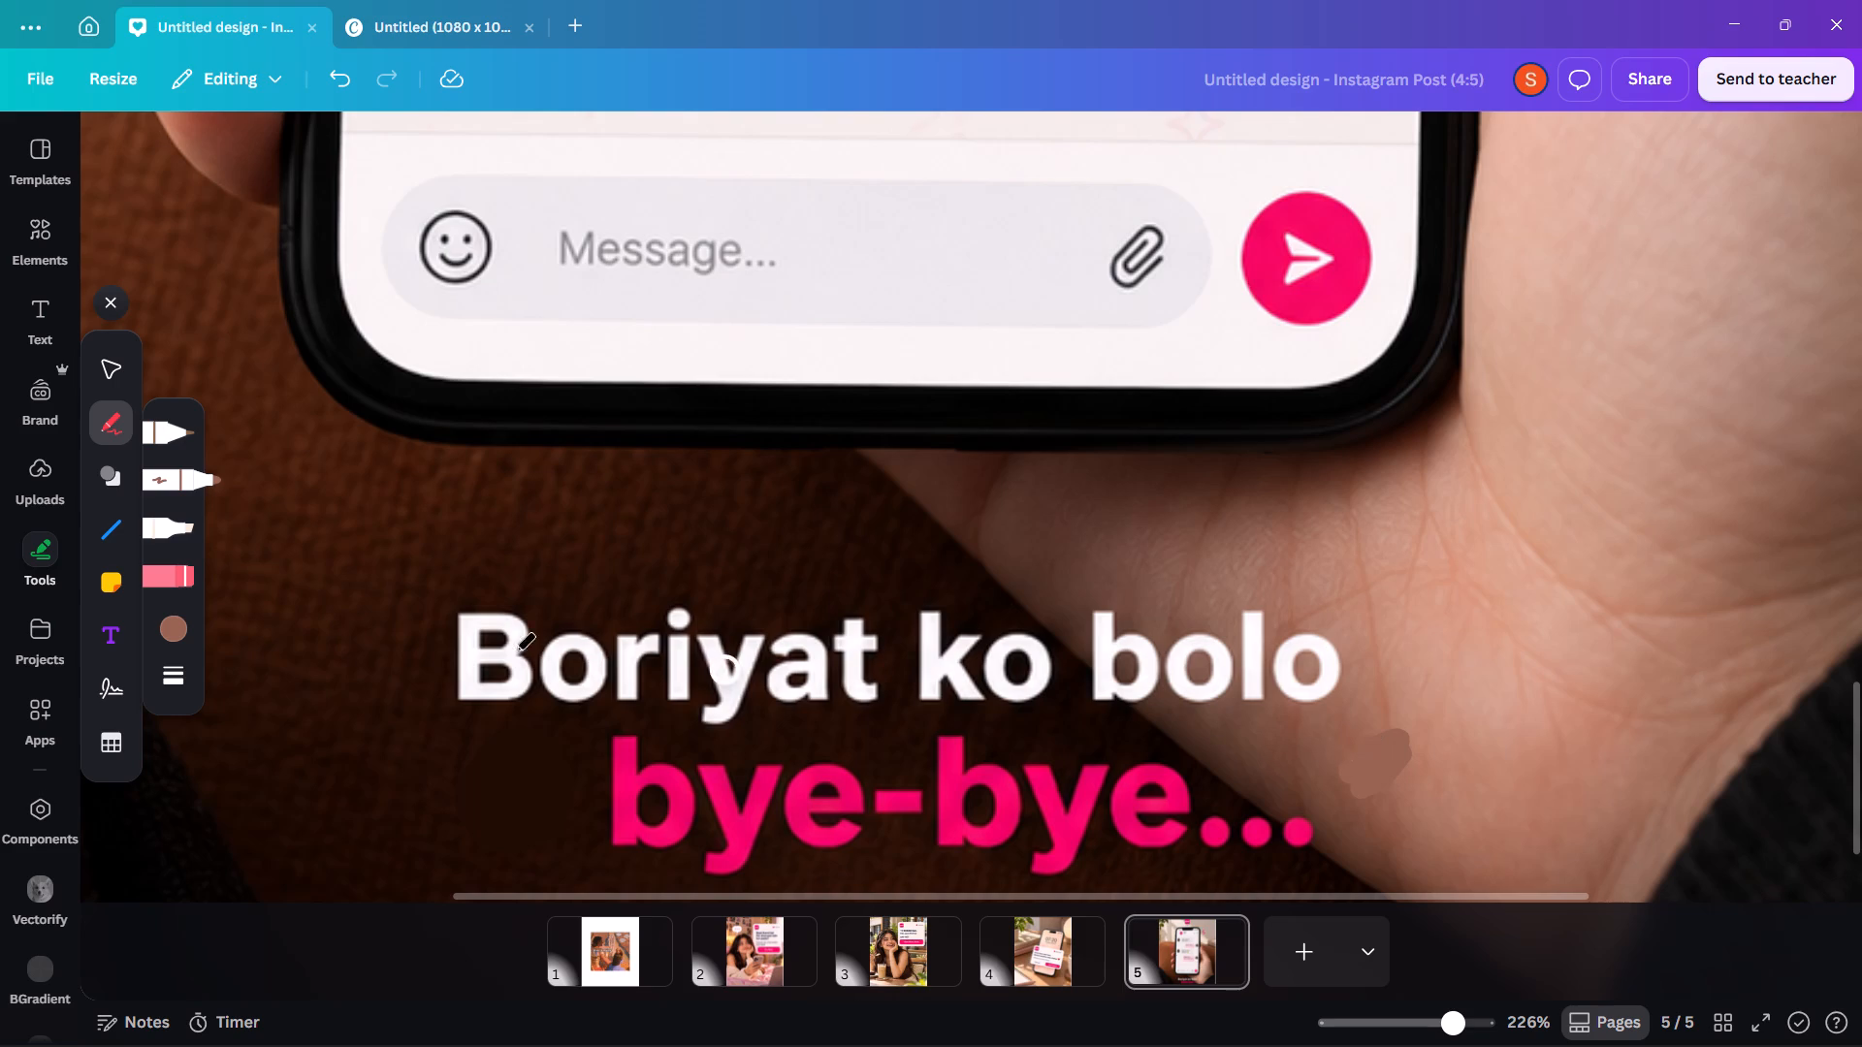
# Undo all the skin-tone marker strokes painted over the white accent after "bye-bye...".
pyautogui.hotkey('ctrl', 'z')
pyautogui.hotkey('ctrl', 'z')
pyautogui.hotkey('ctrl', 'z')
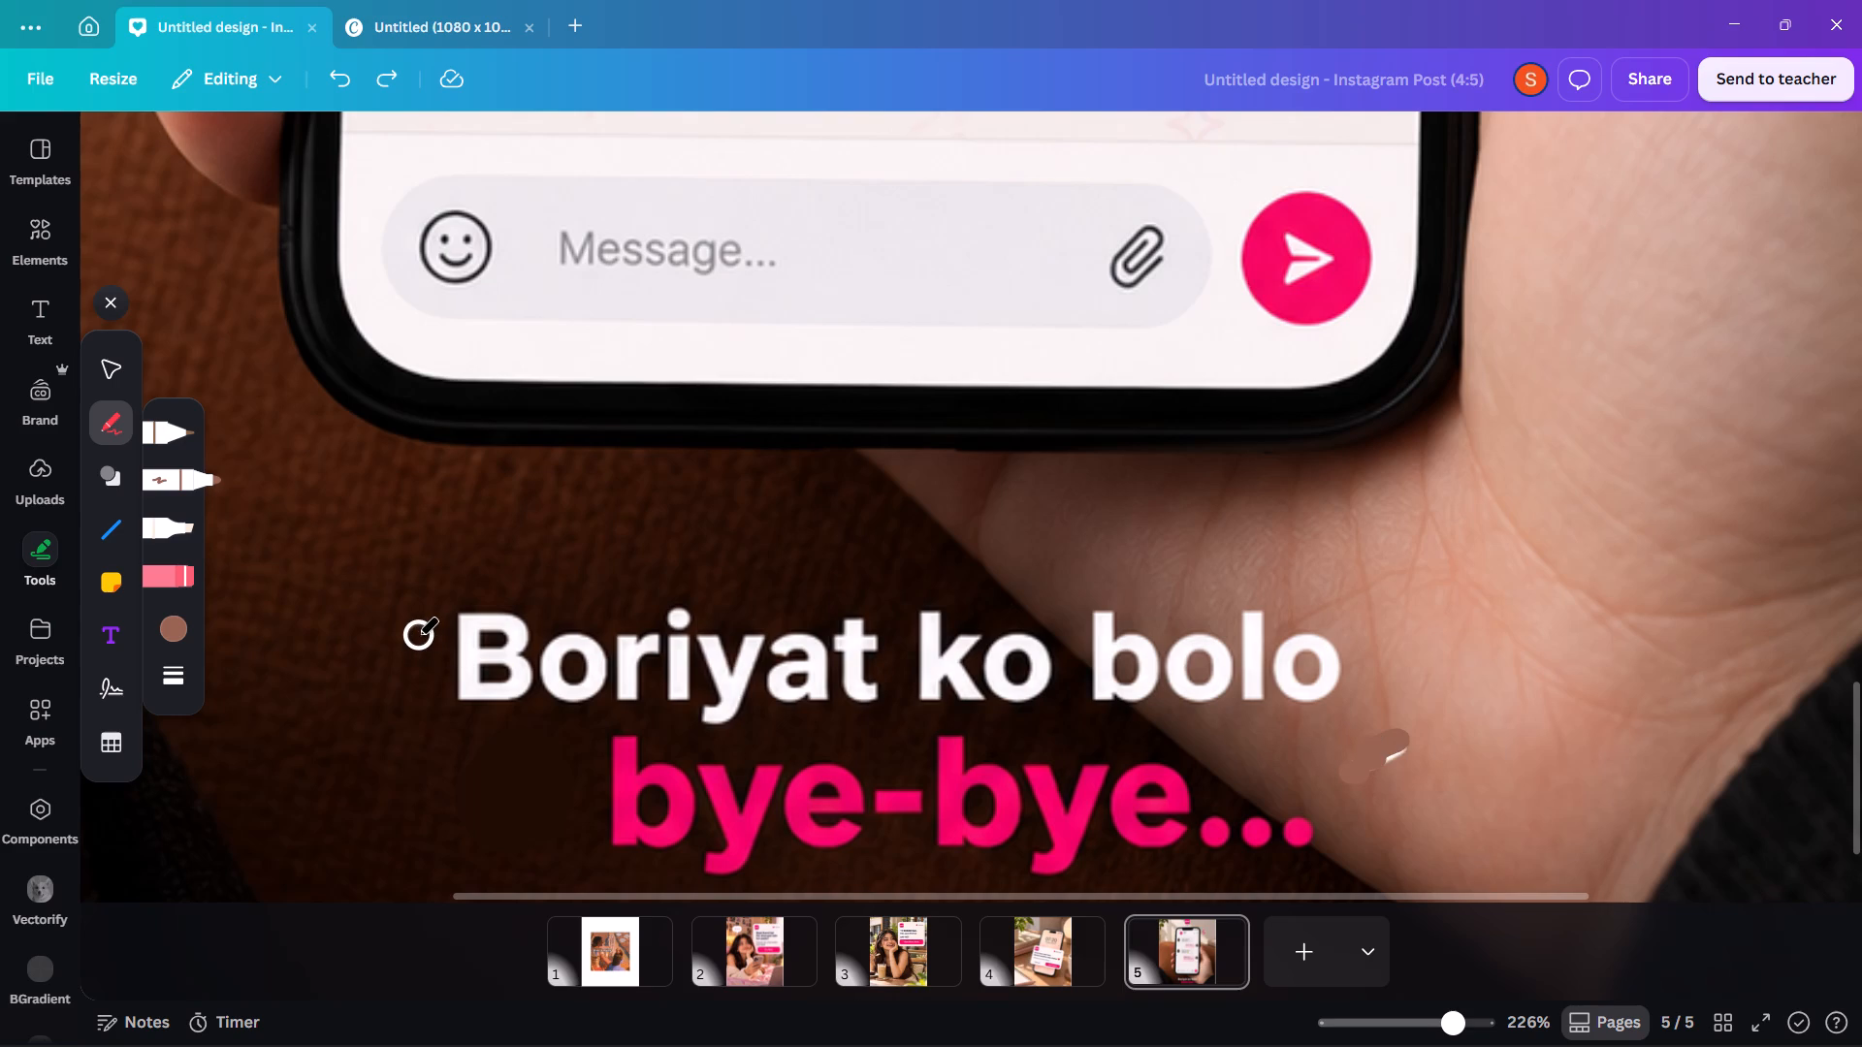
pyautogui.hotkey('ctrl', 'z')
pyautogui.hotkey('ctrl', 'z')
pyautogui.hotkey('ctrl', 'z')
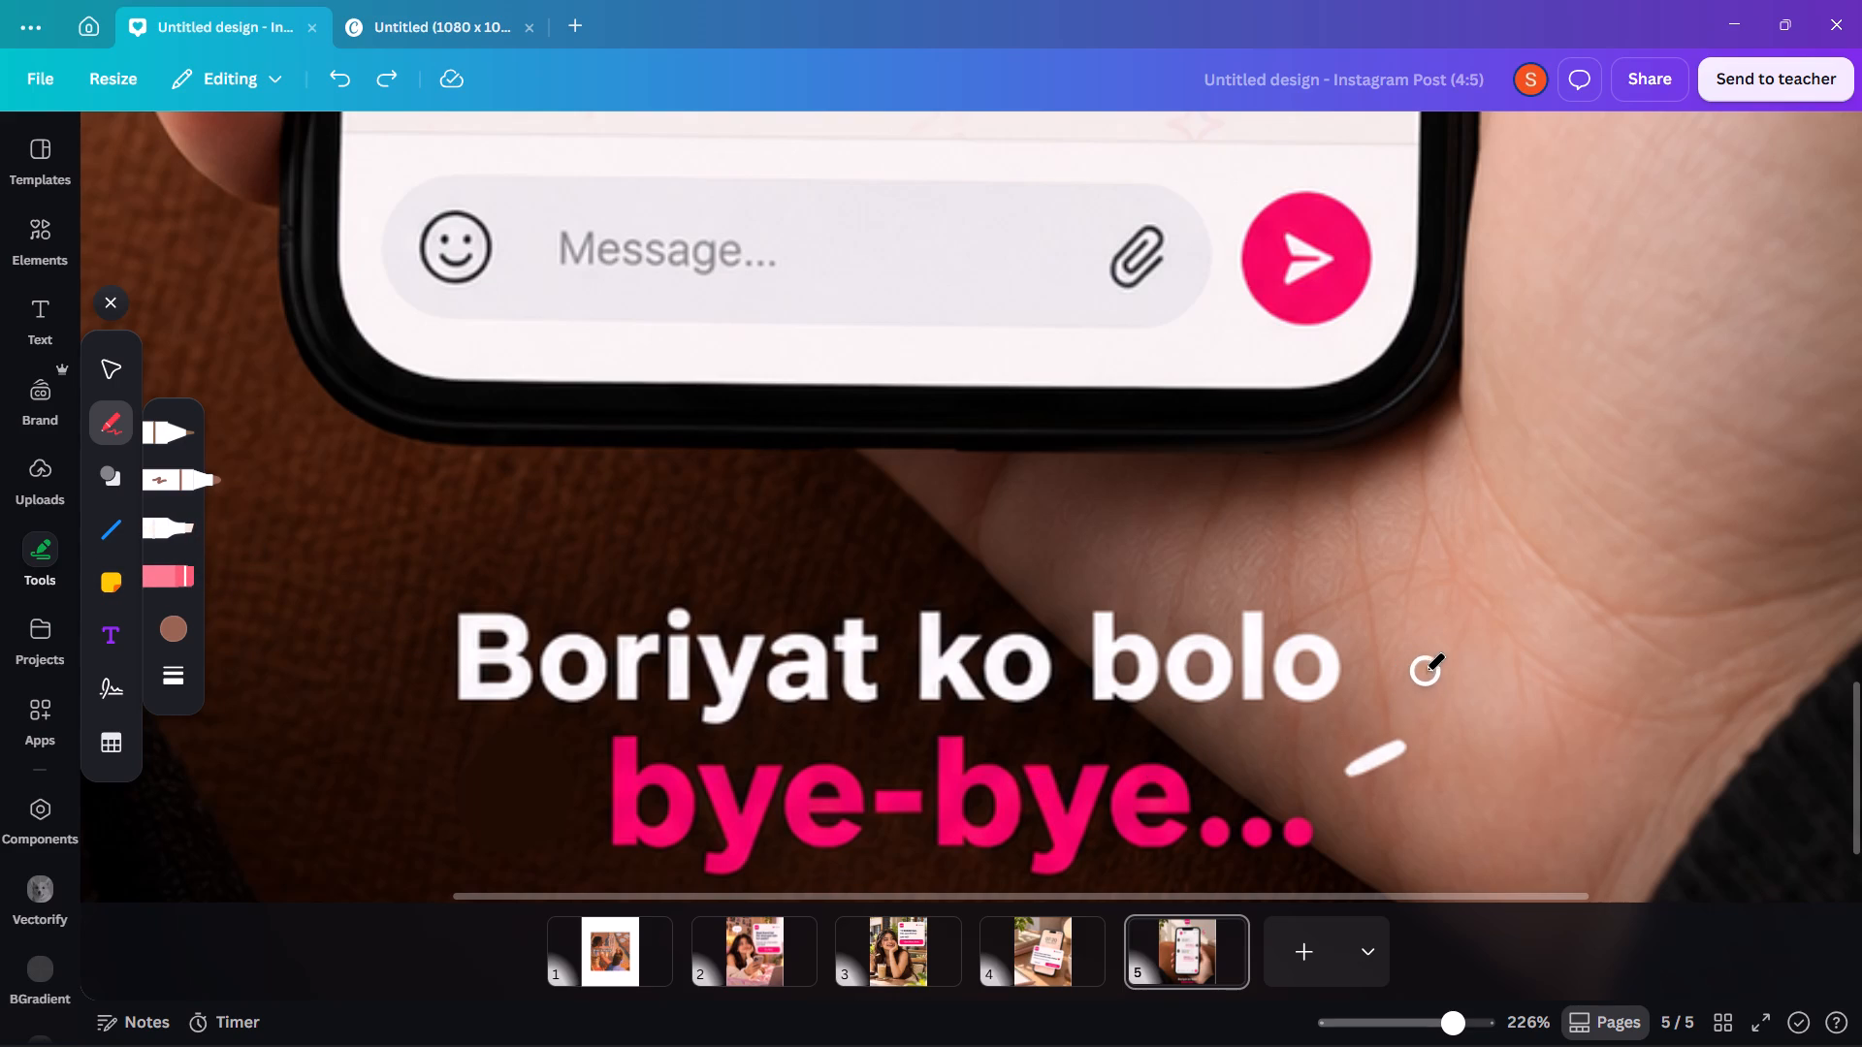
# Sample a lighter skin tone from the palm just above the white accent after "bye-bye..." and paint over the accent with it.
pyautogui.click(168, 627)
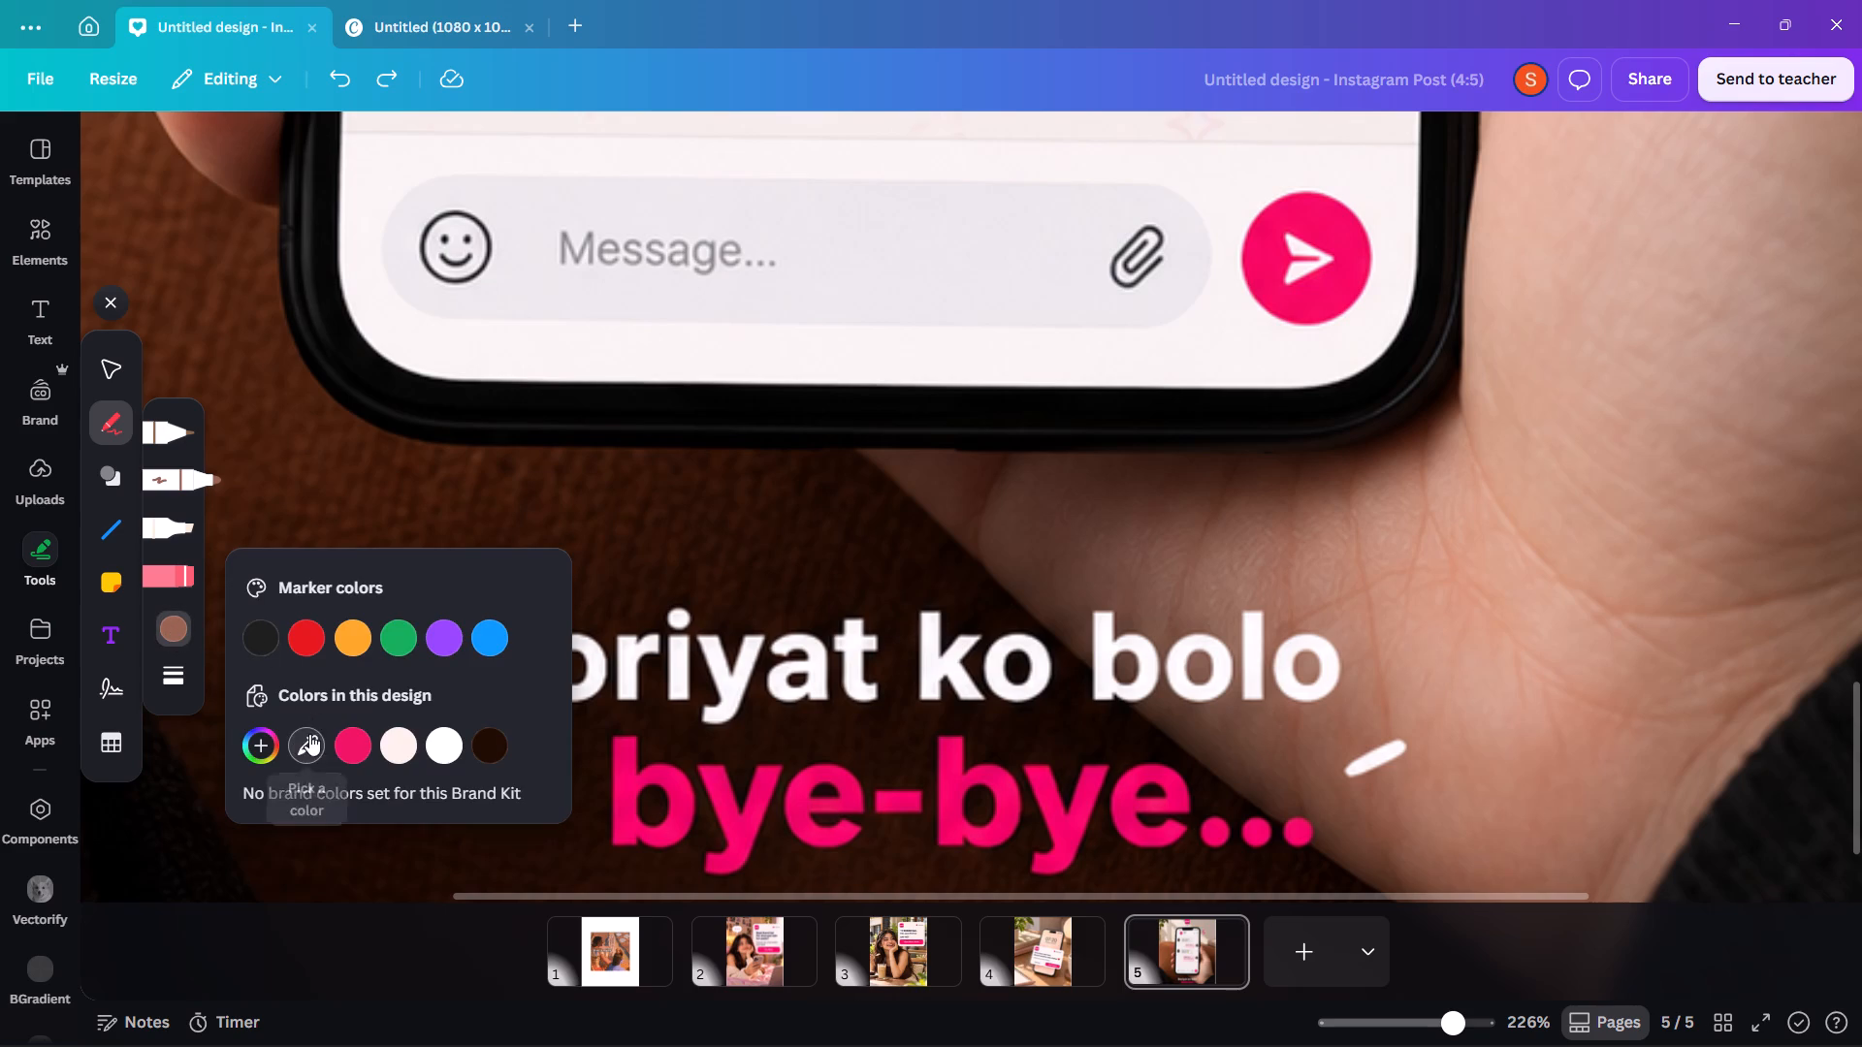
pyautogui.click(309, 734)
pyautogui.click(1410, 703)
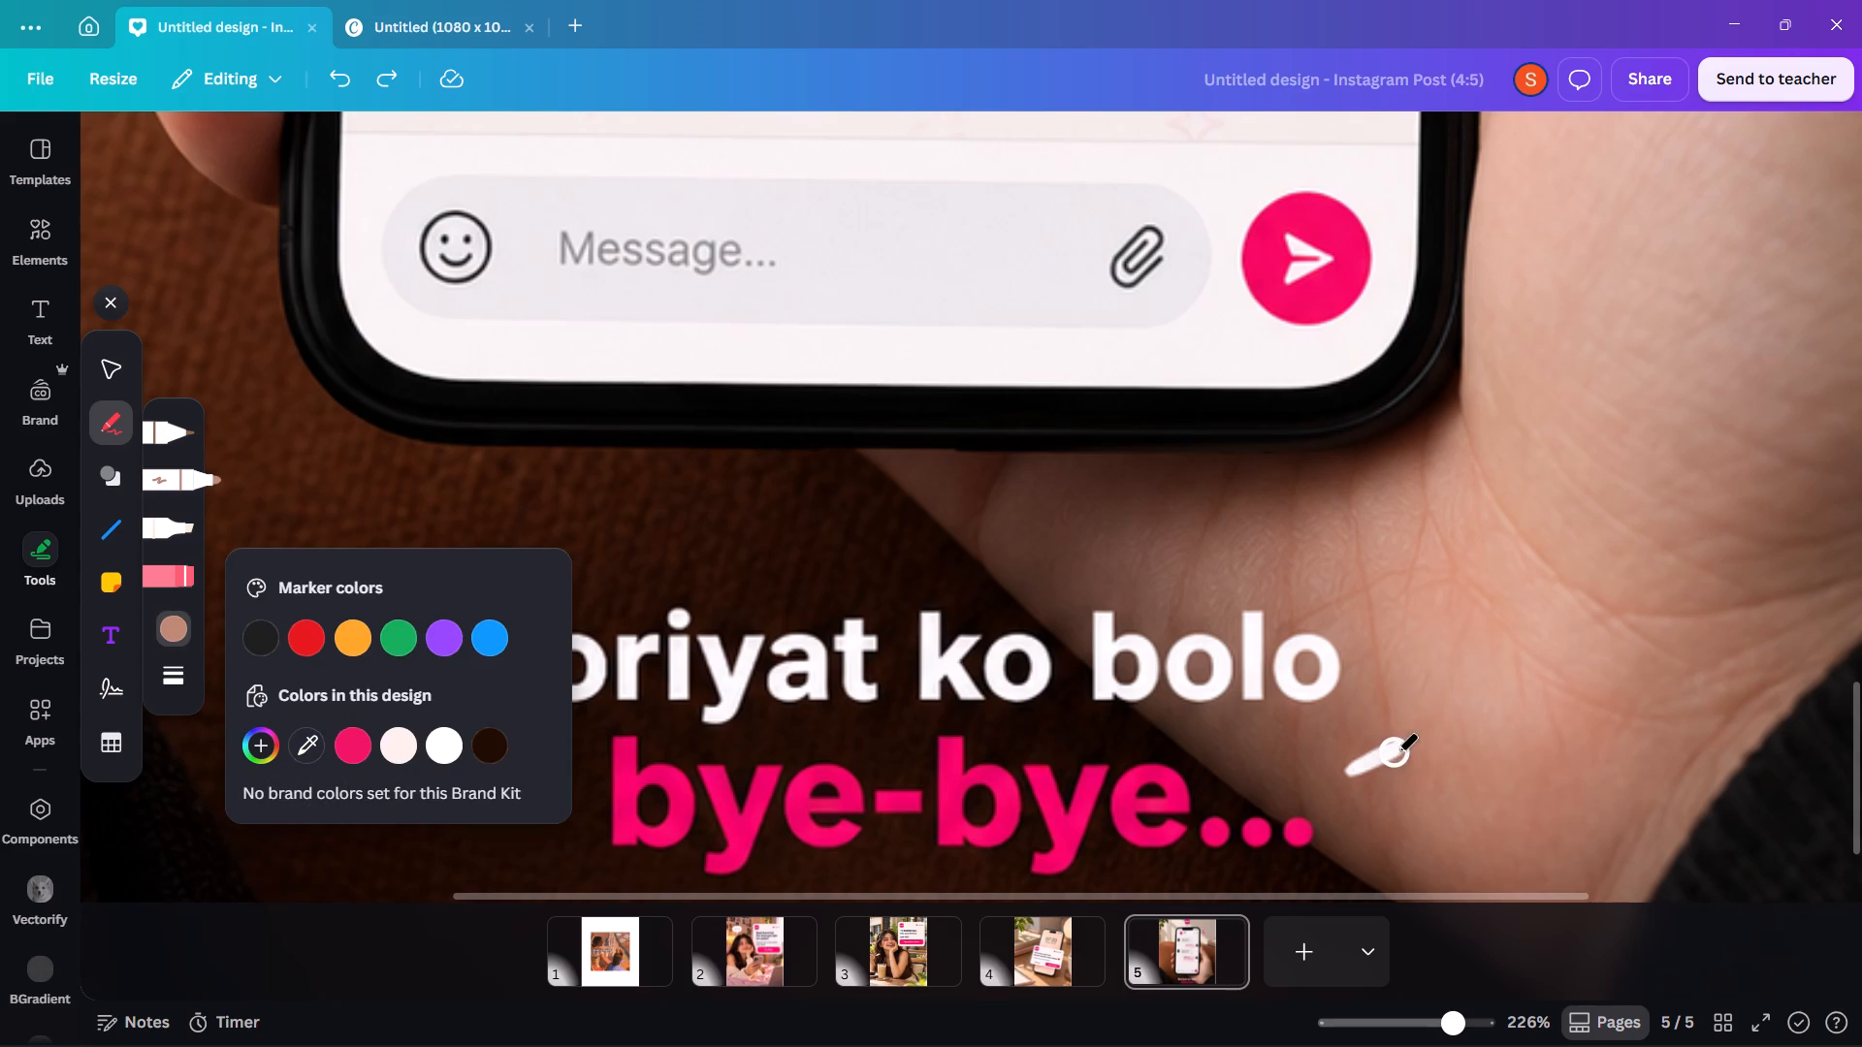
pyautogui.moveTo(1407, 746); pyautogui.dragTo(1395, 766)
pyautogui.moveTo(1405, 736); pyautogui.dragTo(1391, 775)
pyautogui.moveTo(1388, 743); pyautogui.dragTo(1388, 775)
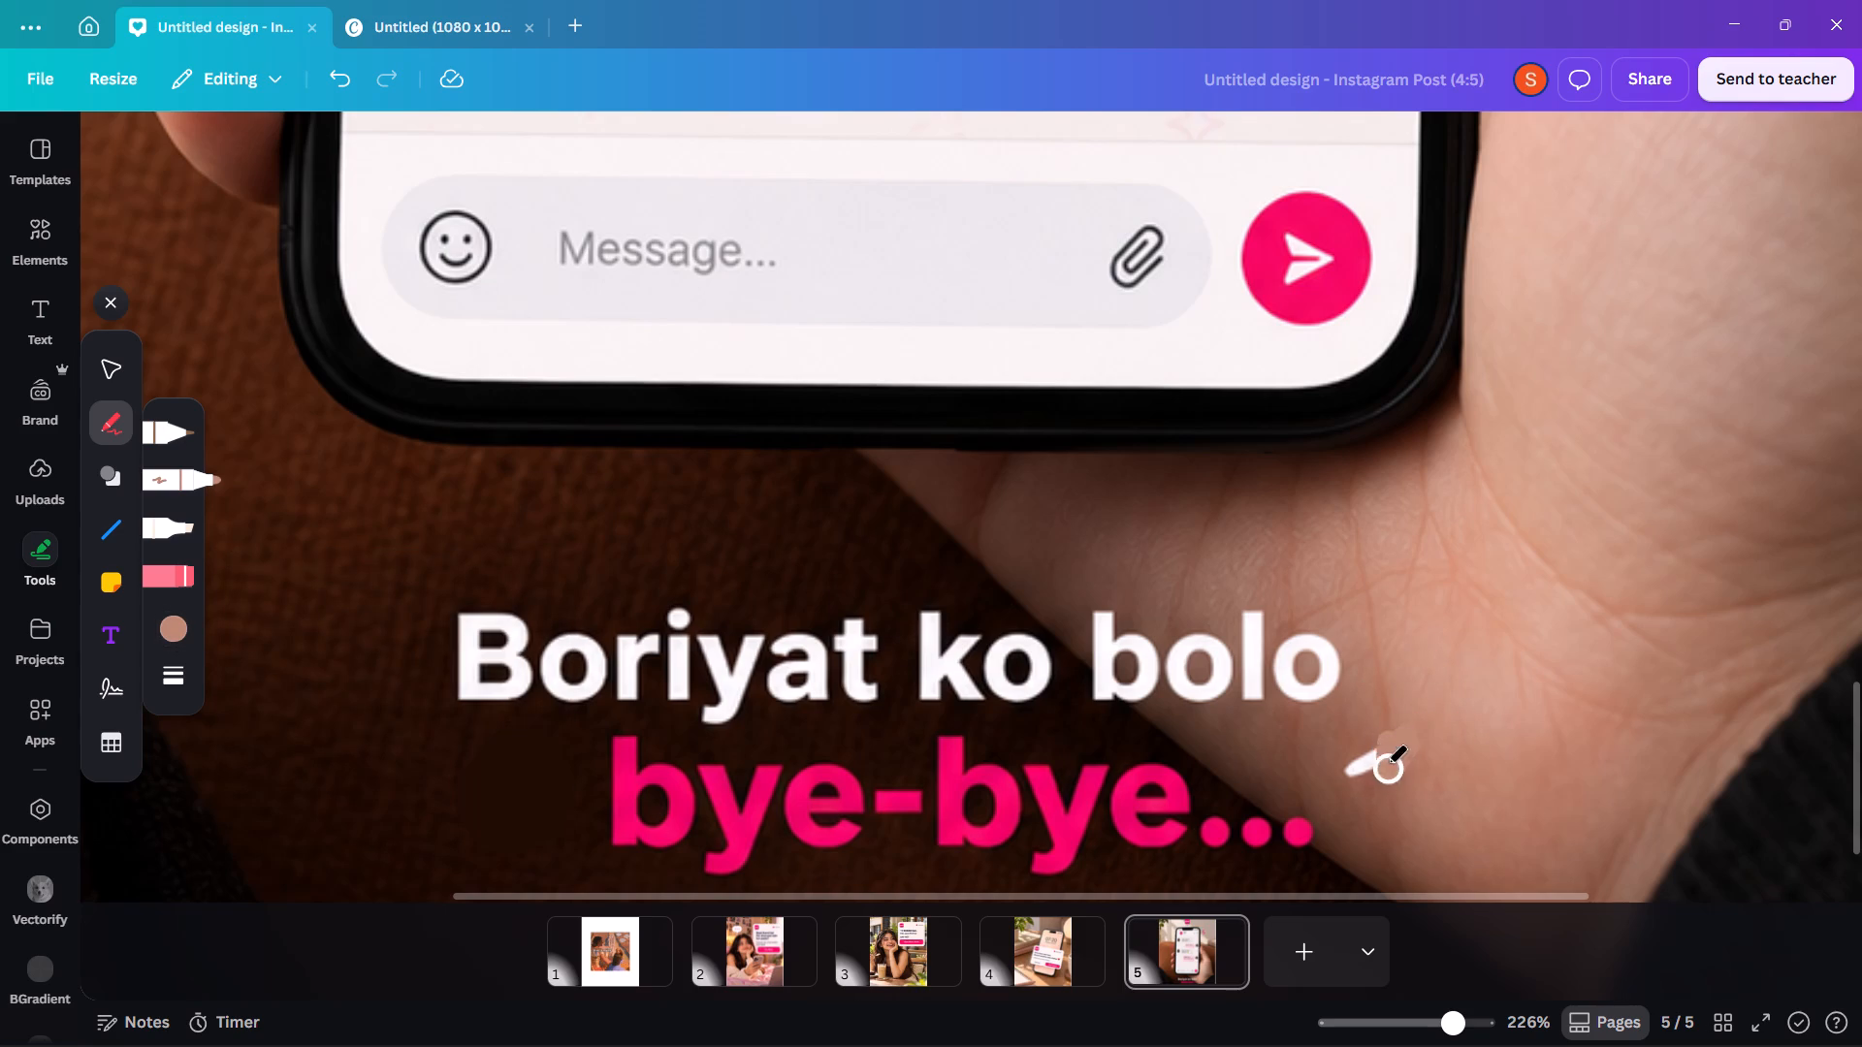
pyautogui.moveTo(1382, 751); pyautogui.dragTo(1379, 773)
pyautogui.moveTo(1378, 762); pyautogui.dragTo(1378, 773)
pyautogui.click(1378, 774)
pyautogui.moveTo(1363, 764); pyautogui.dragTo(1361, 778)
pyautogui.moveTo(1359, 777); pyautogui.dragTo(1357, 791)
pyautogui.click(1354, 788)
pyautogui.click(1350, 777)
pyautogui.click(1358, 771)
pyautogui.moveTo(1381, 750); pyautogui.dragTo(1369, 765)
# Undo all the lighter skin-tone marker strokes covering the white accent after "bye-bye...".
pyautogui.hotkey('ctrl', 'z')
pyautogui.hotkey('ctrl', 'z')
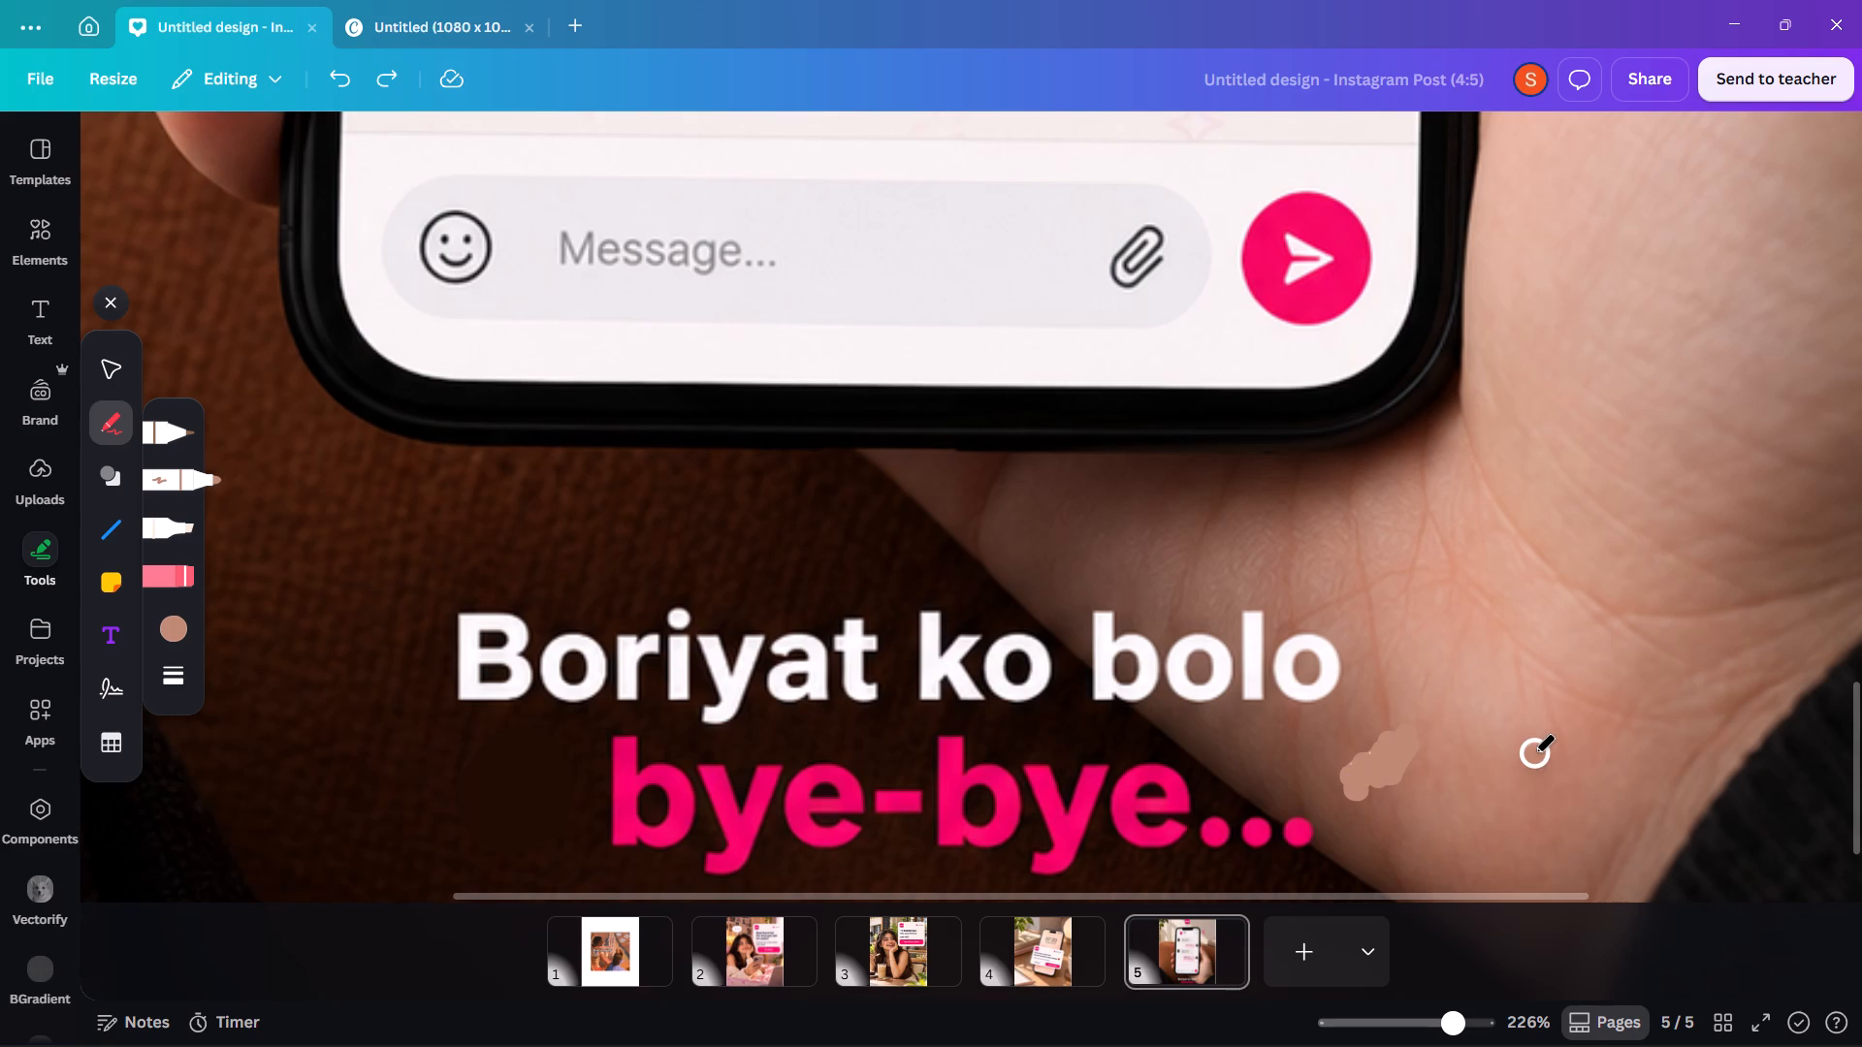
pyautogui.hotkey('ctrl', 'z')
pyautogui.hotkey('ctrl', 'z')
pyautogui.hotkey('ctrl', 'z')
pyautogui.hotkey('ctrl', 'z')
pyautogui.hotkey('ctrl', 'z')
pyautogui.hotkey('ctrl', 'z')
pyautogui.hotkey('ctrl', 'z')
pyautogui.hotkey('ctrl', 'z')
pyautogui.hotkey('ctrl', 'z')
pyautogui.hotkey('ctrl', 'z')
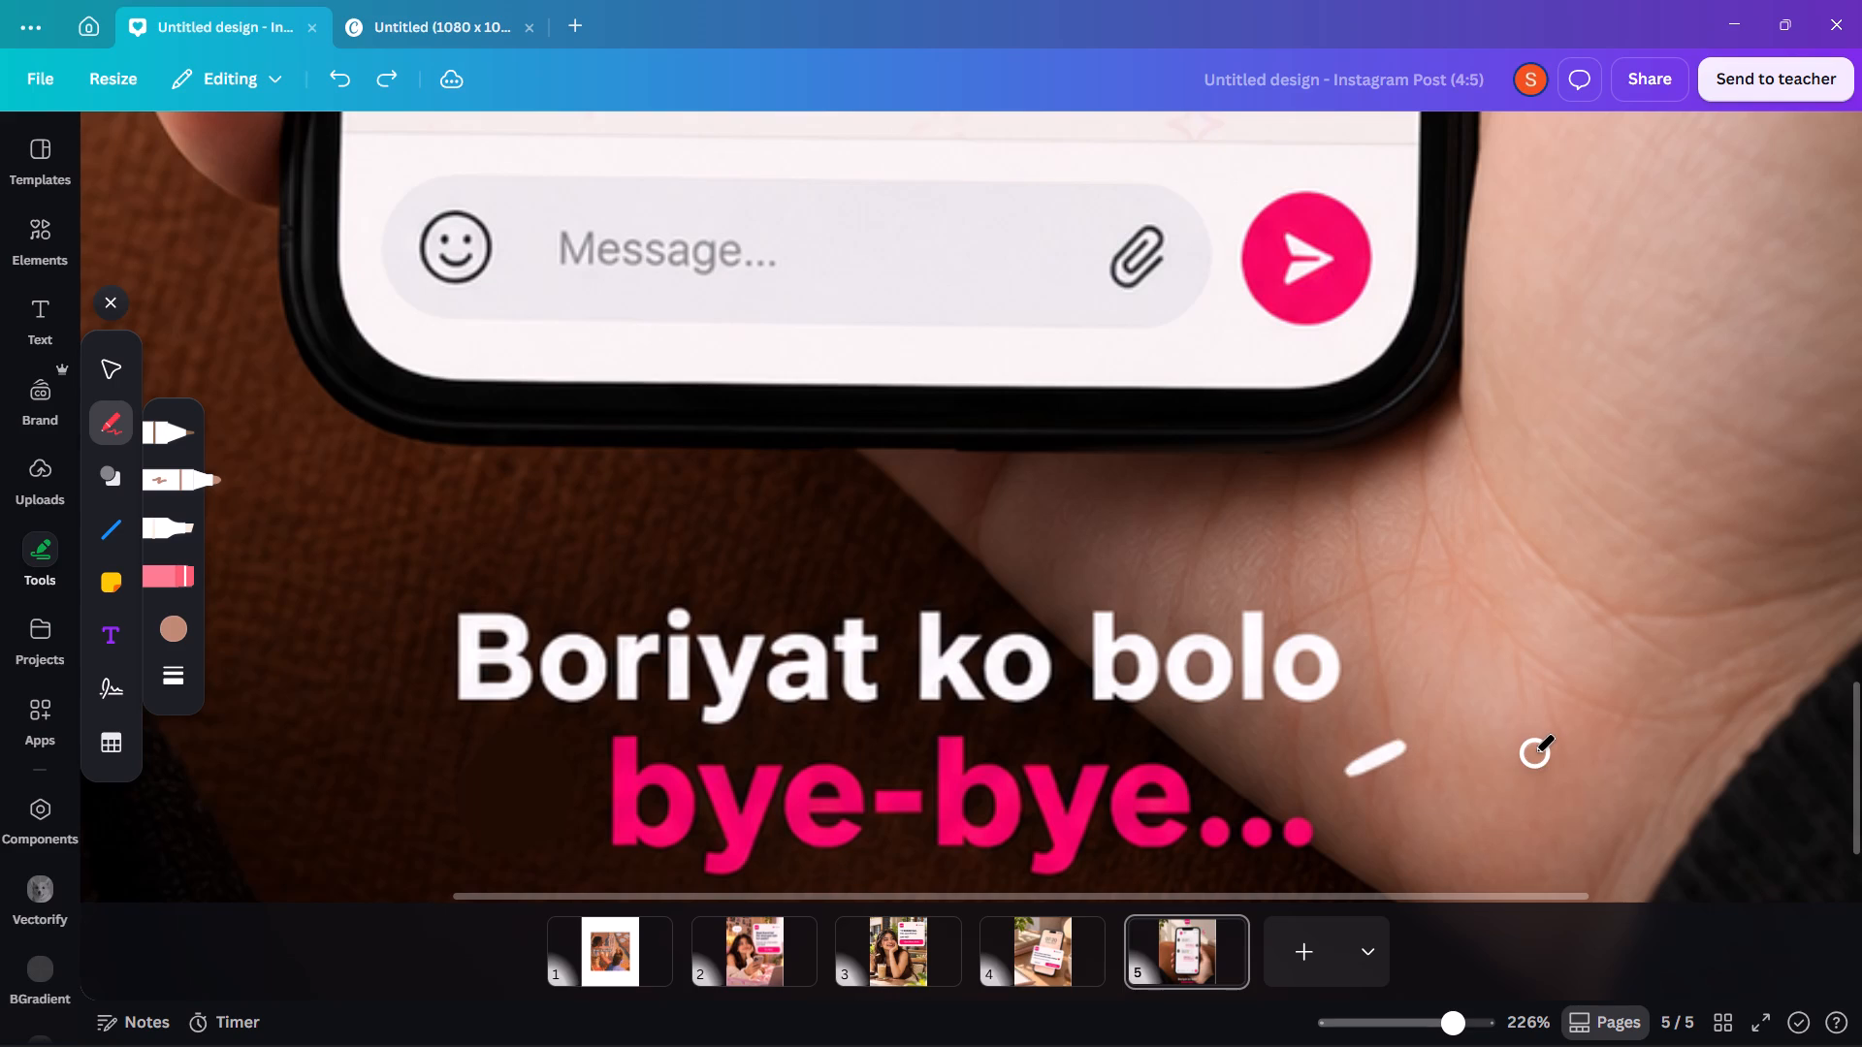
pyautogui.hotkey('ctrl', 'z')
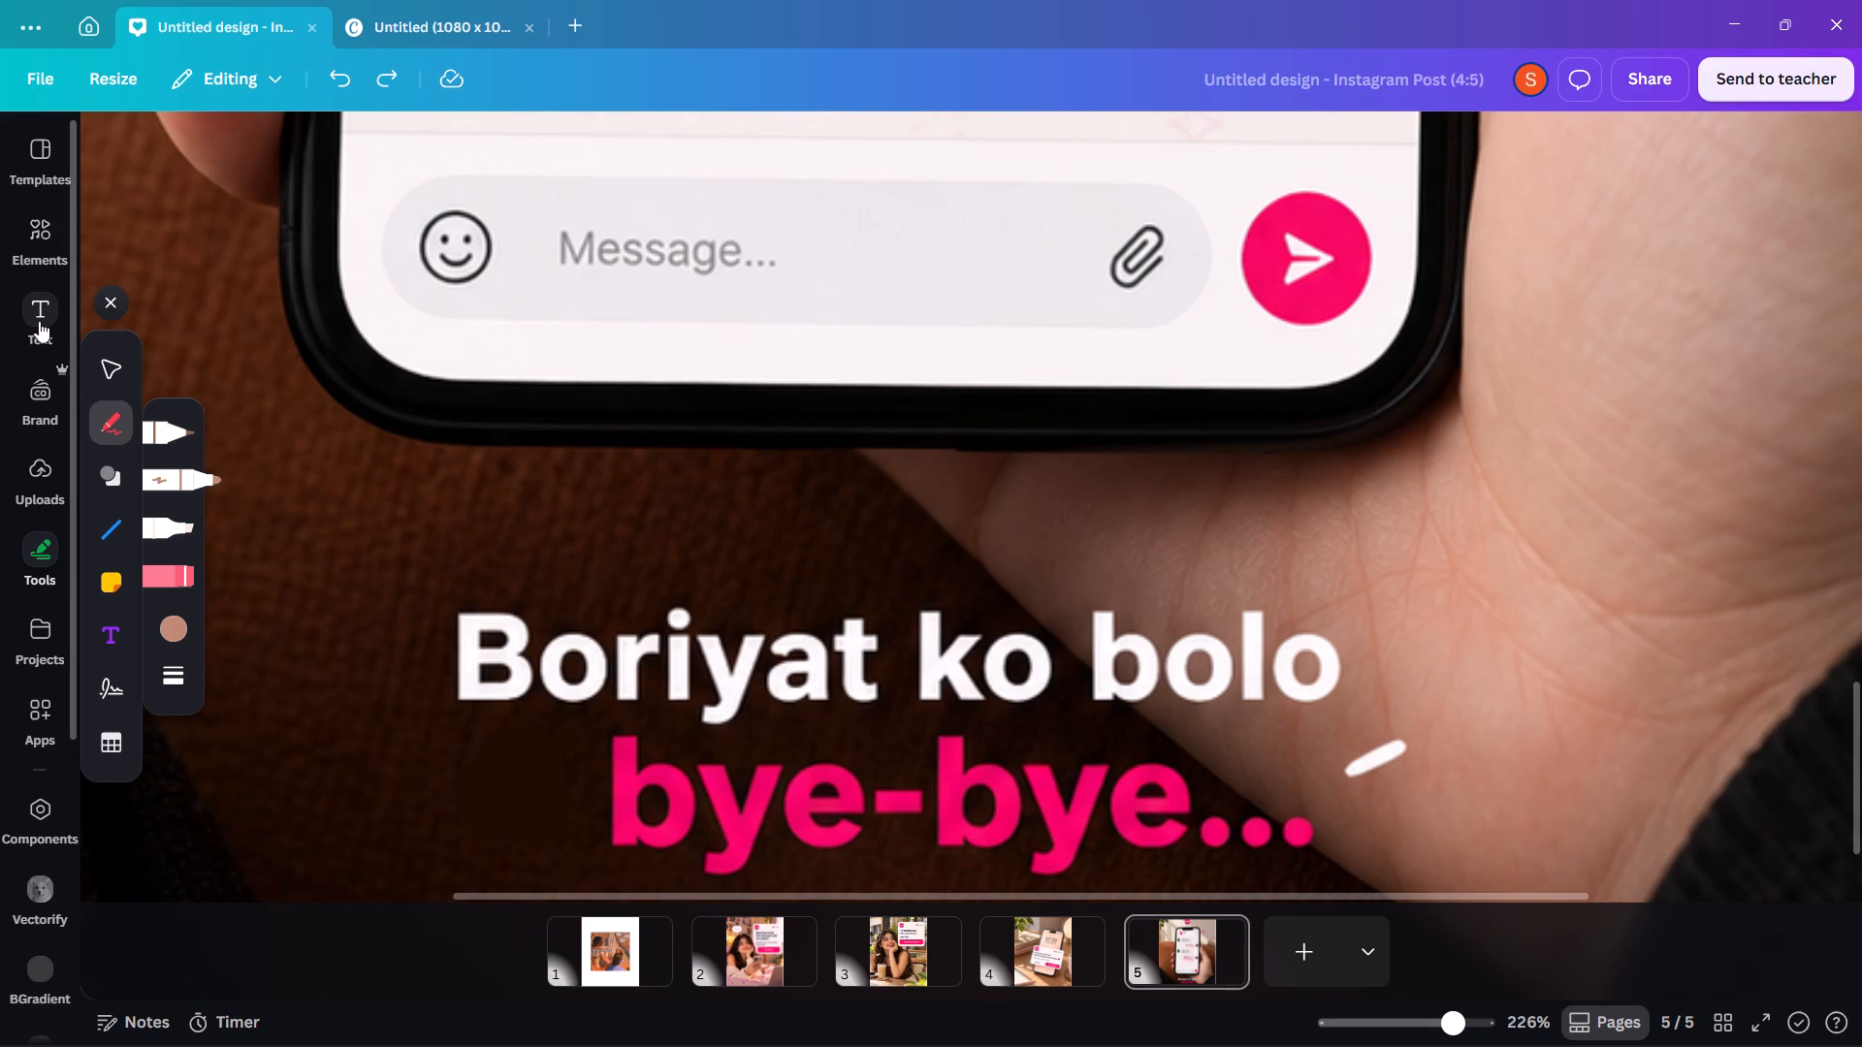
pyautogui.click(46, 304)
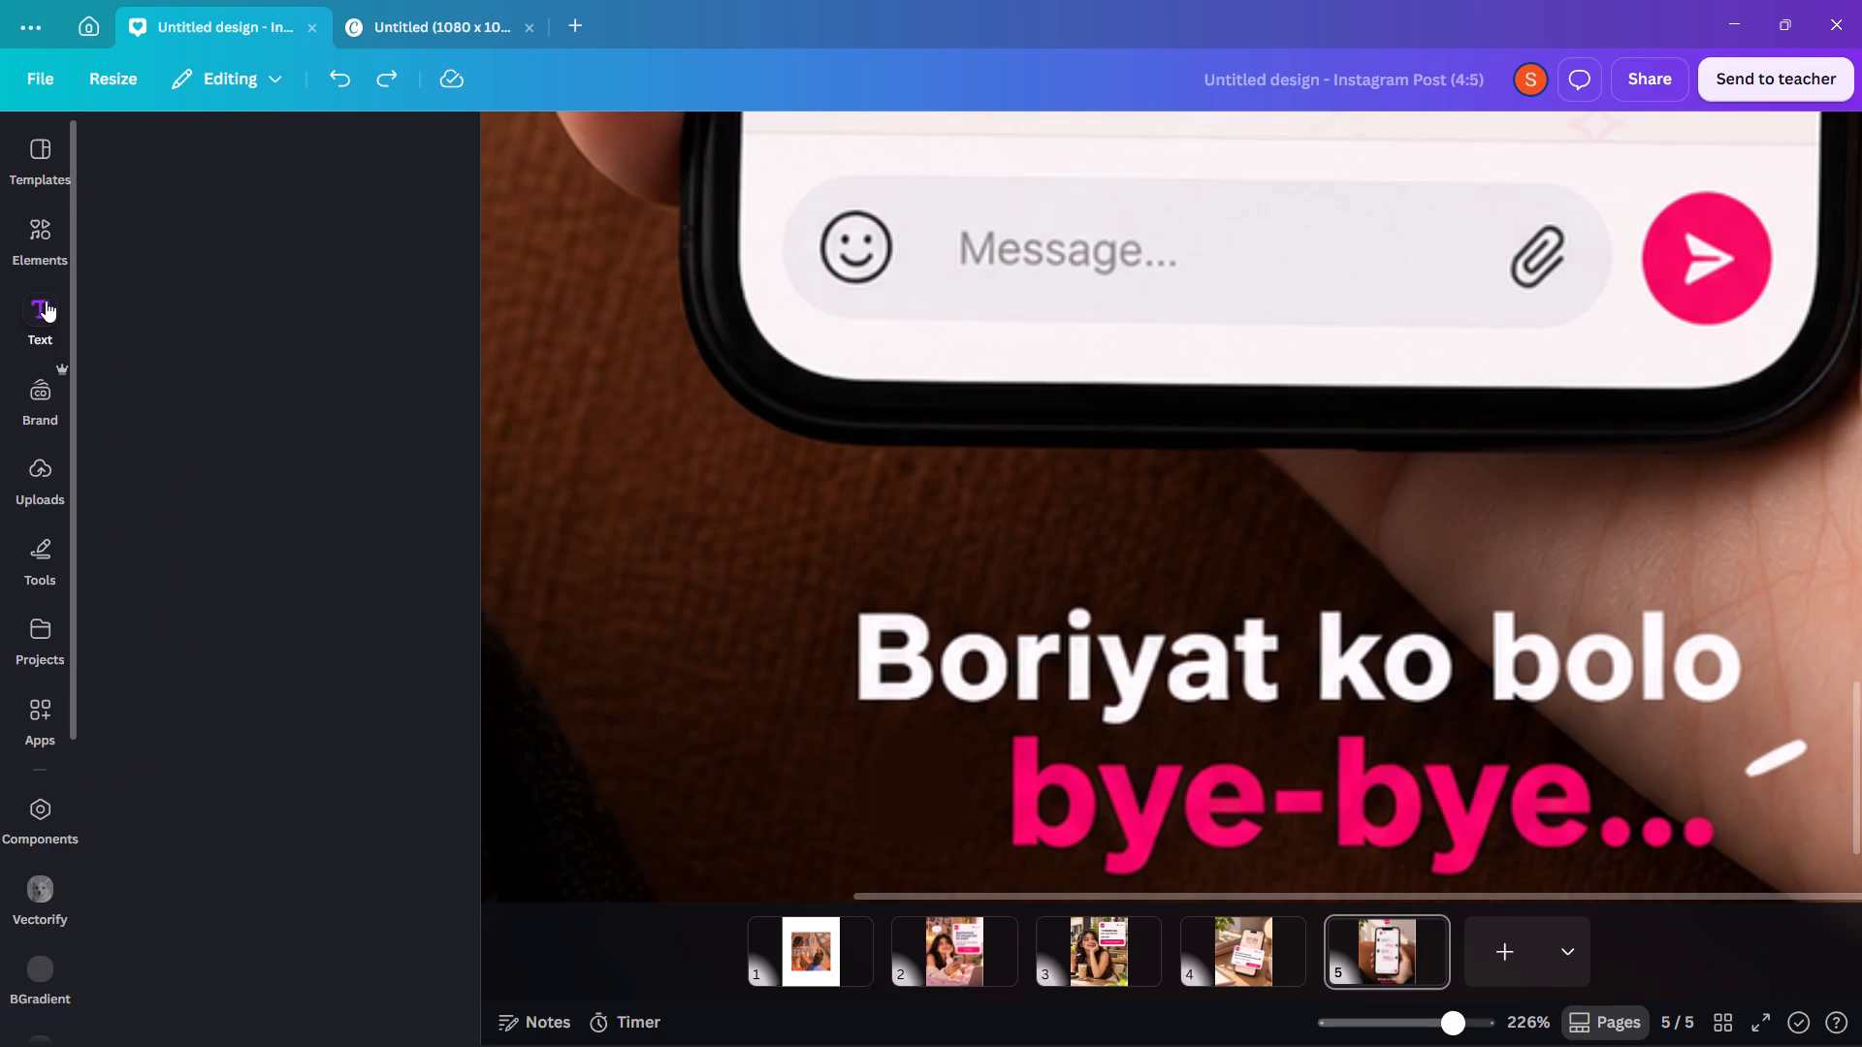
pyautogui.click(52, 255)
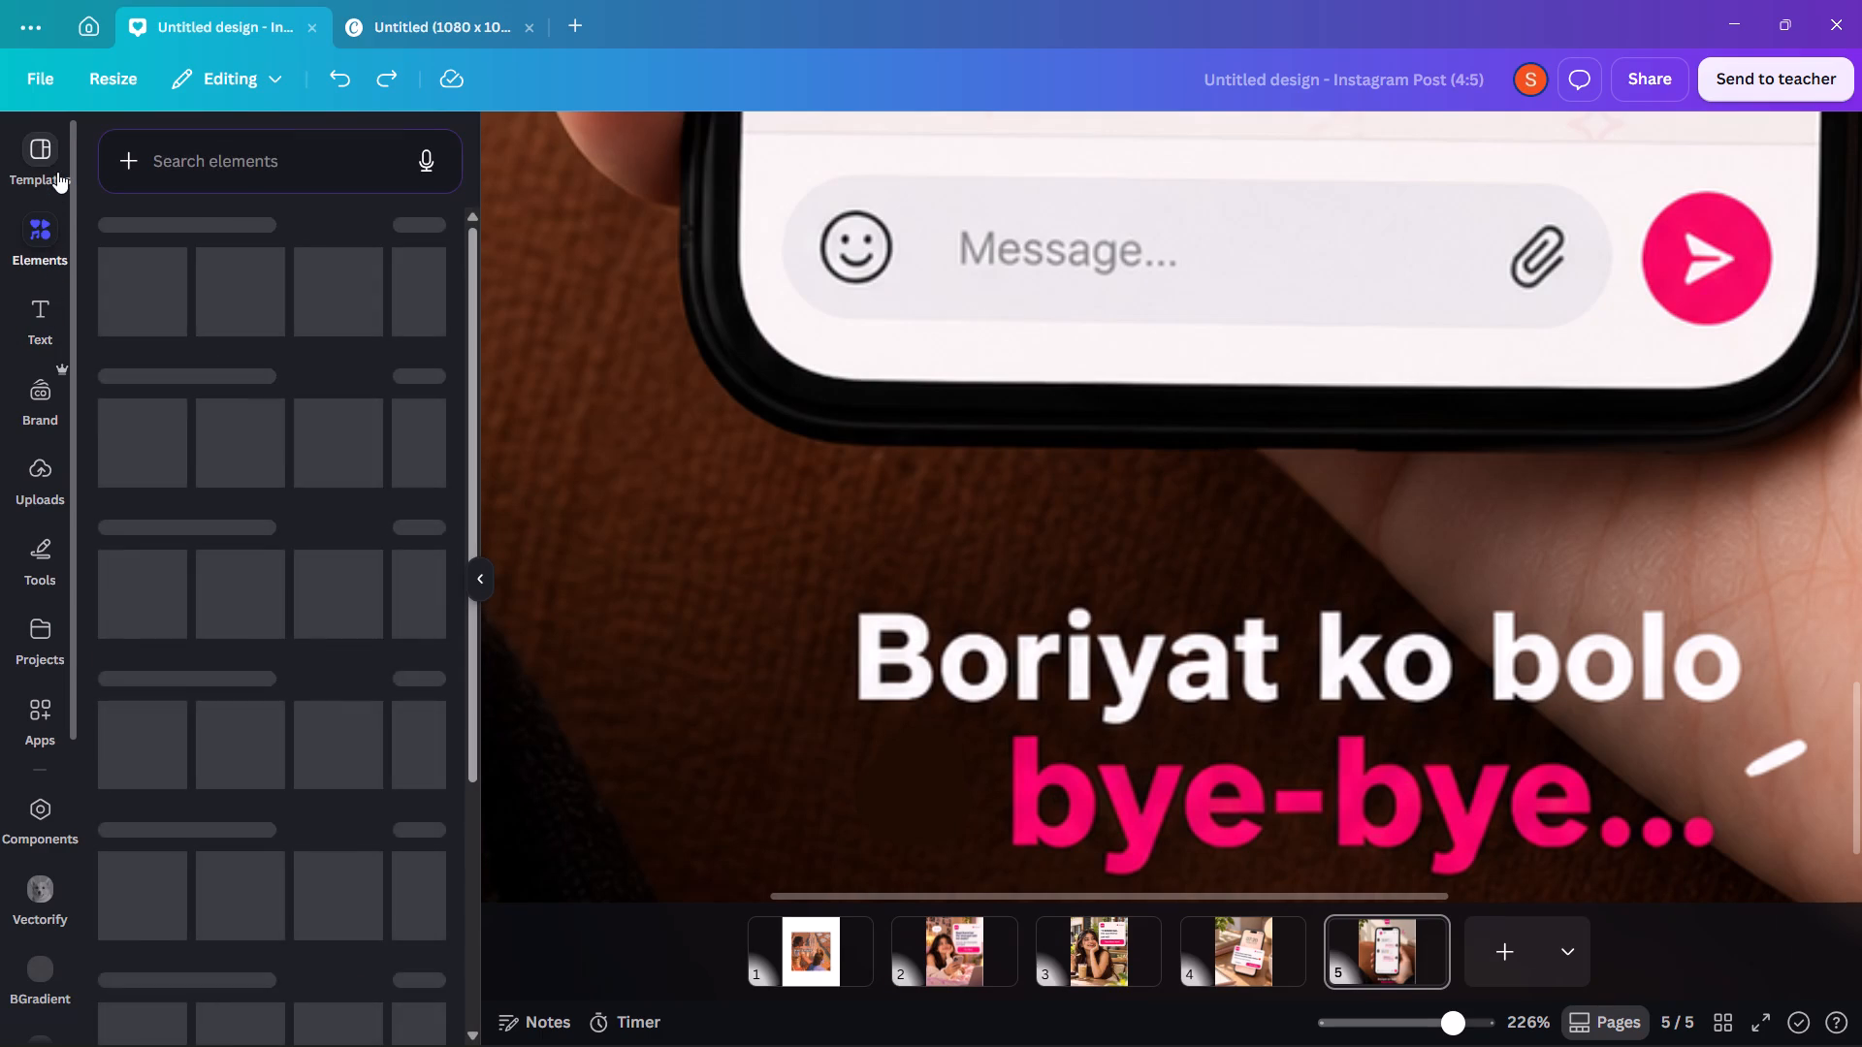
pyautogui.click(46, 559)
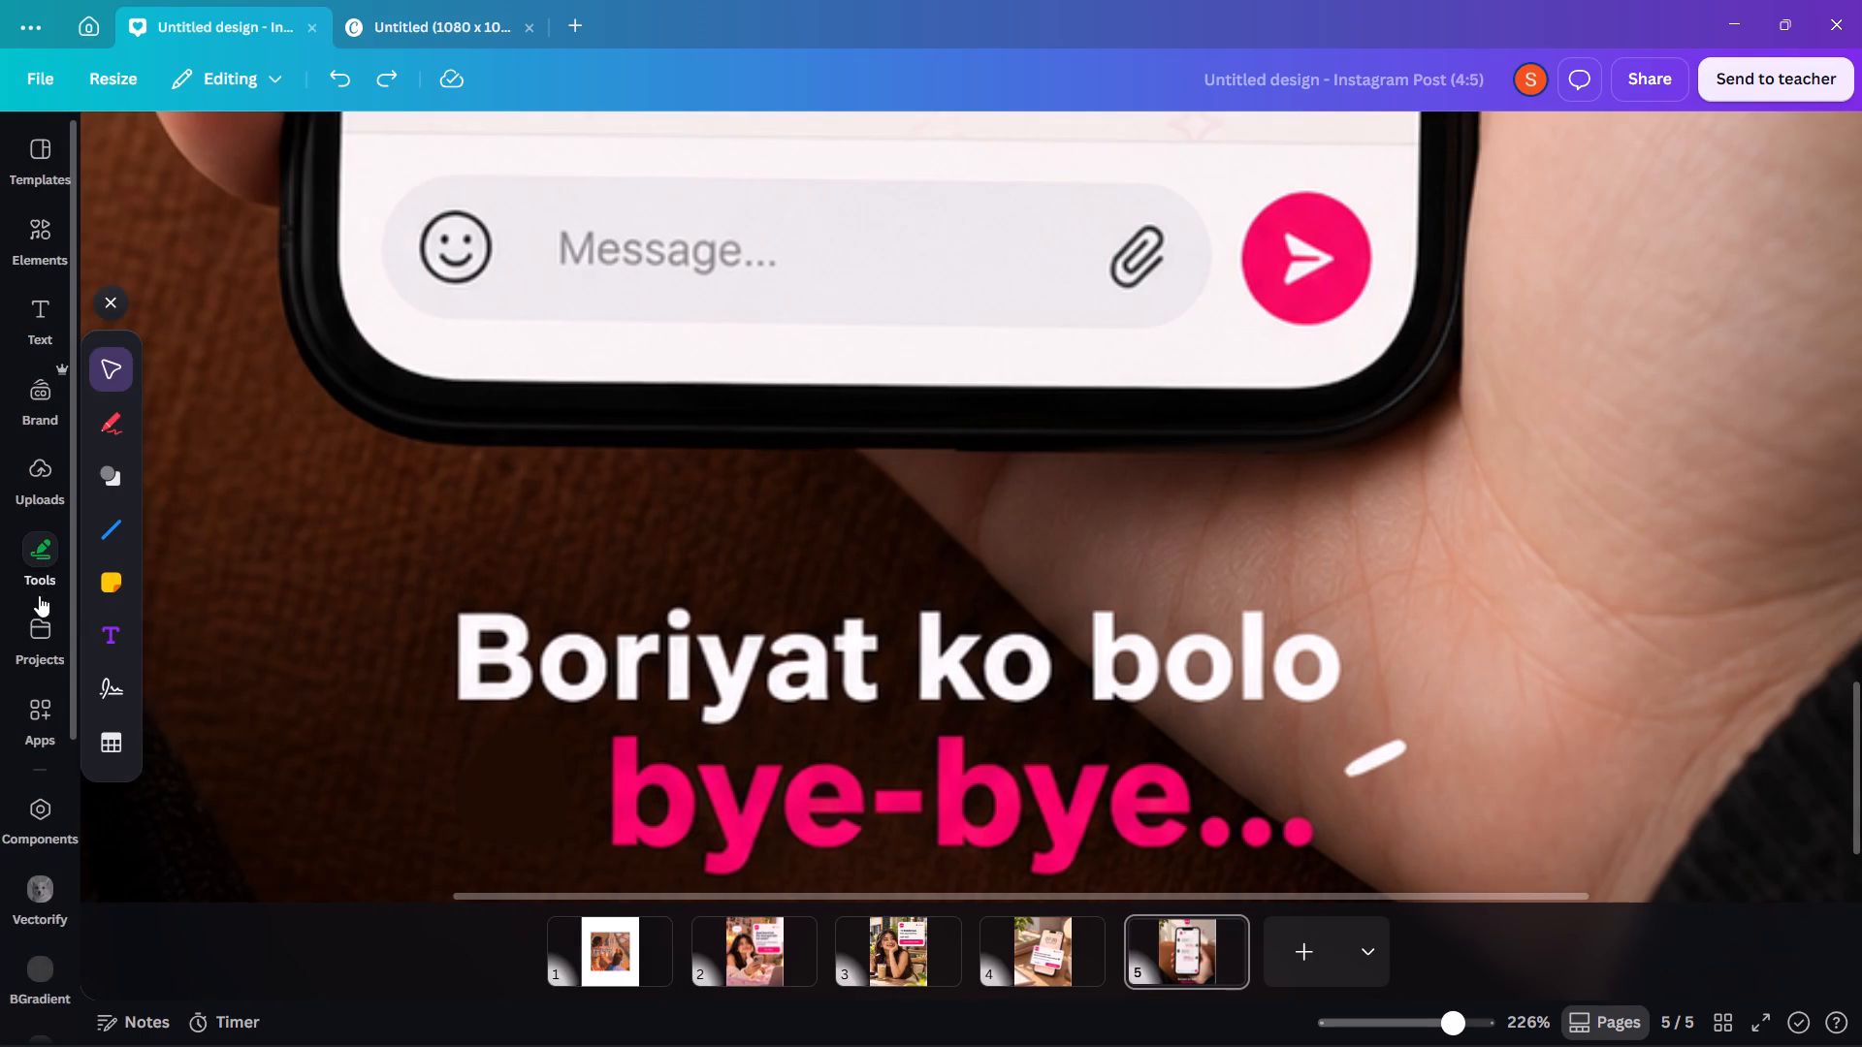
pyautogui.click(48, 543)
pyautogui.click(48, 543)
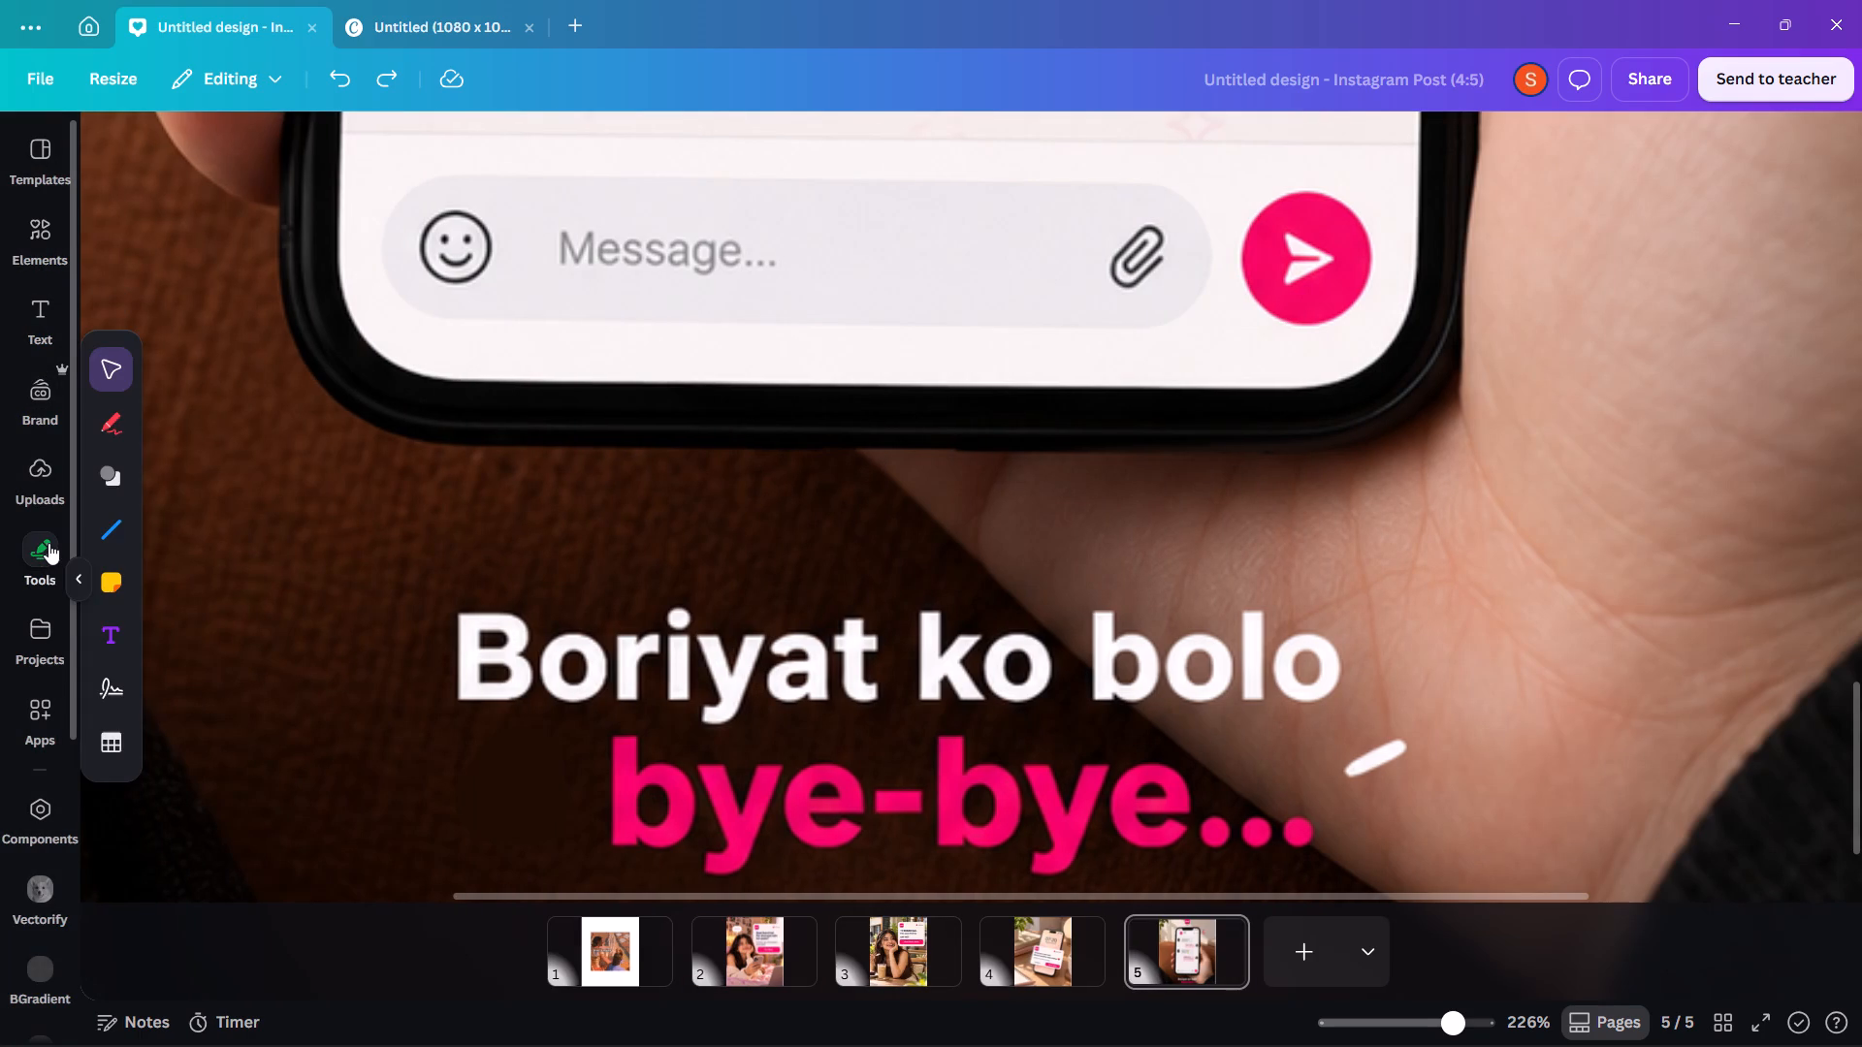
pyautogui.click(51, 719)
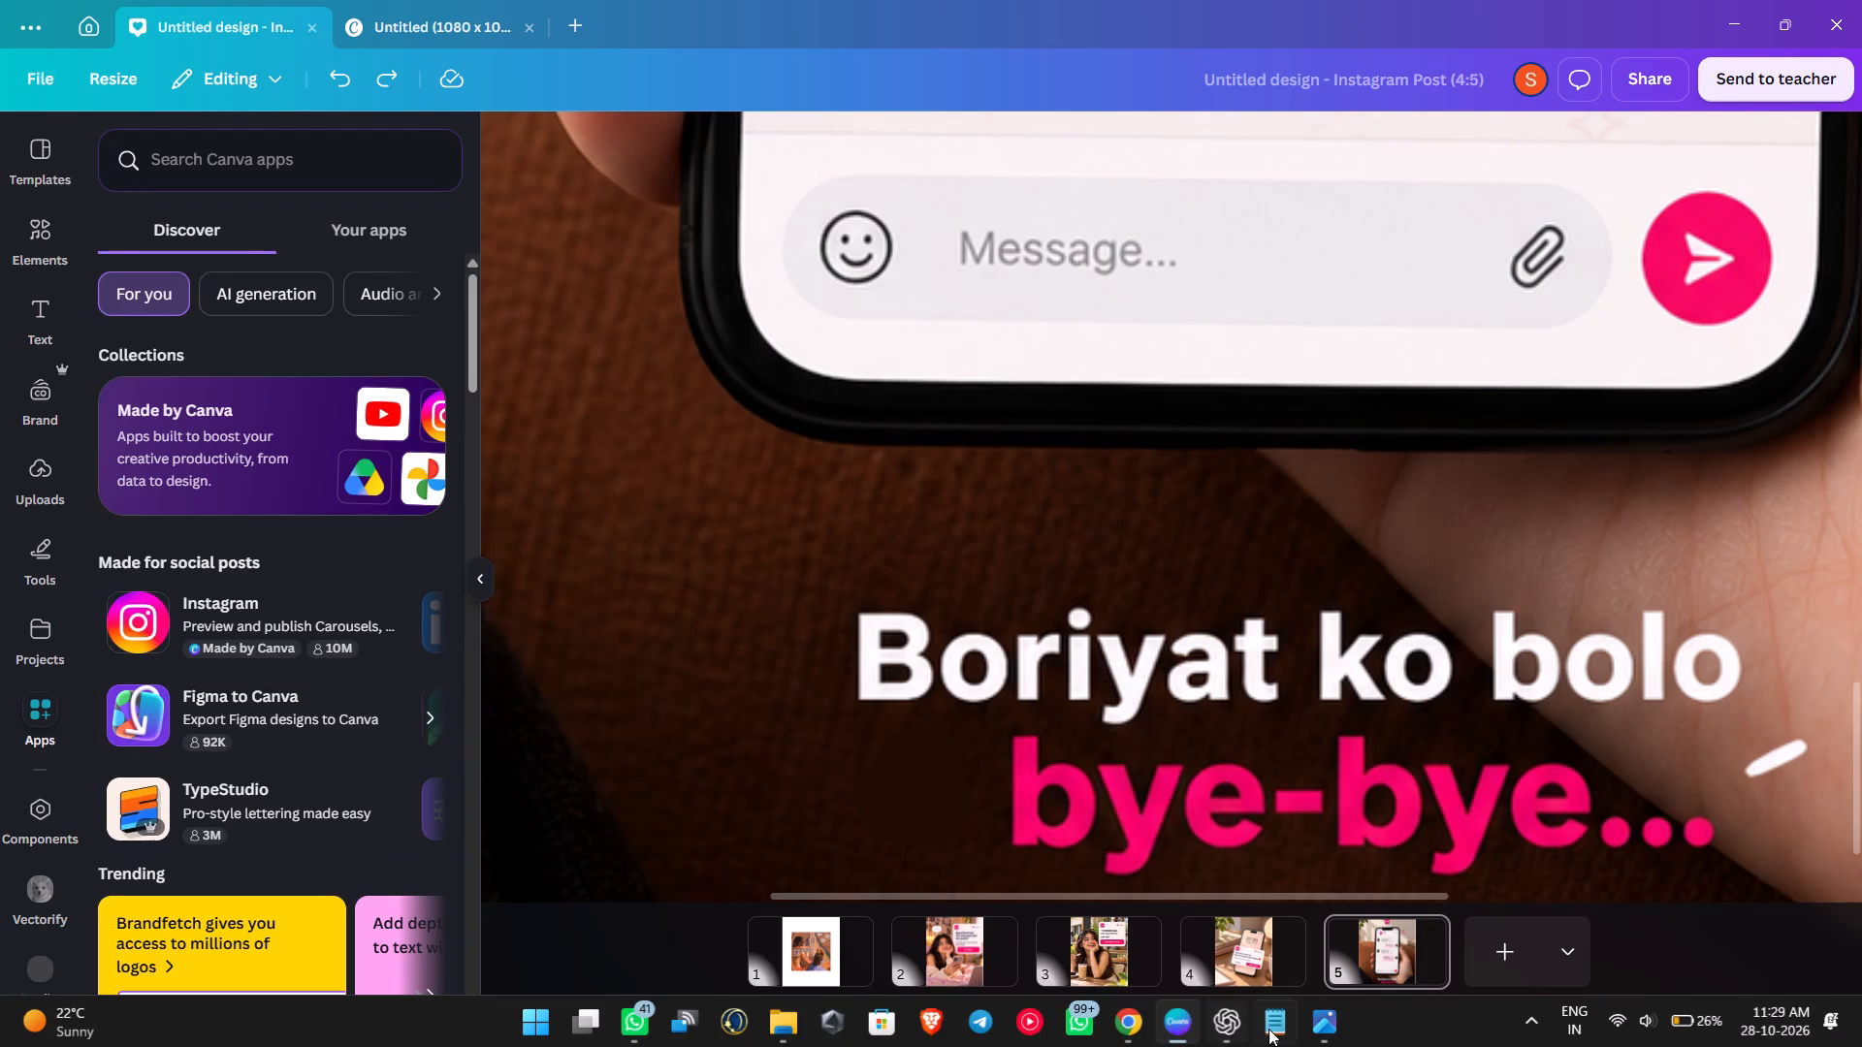
# Switch to Notepad, add a new blank note and maximize the window.
pyautogui.click(1268, 1029)
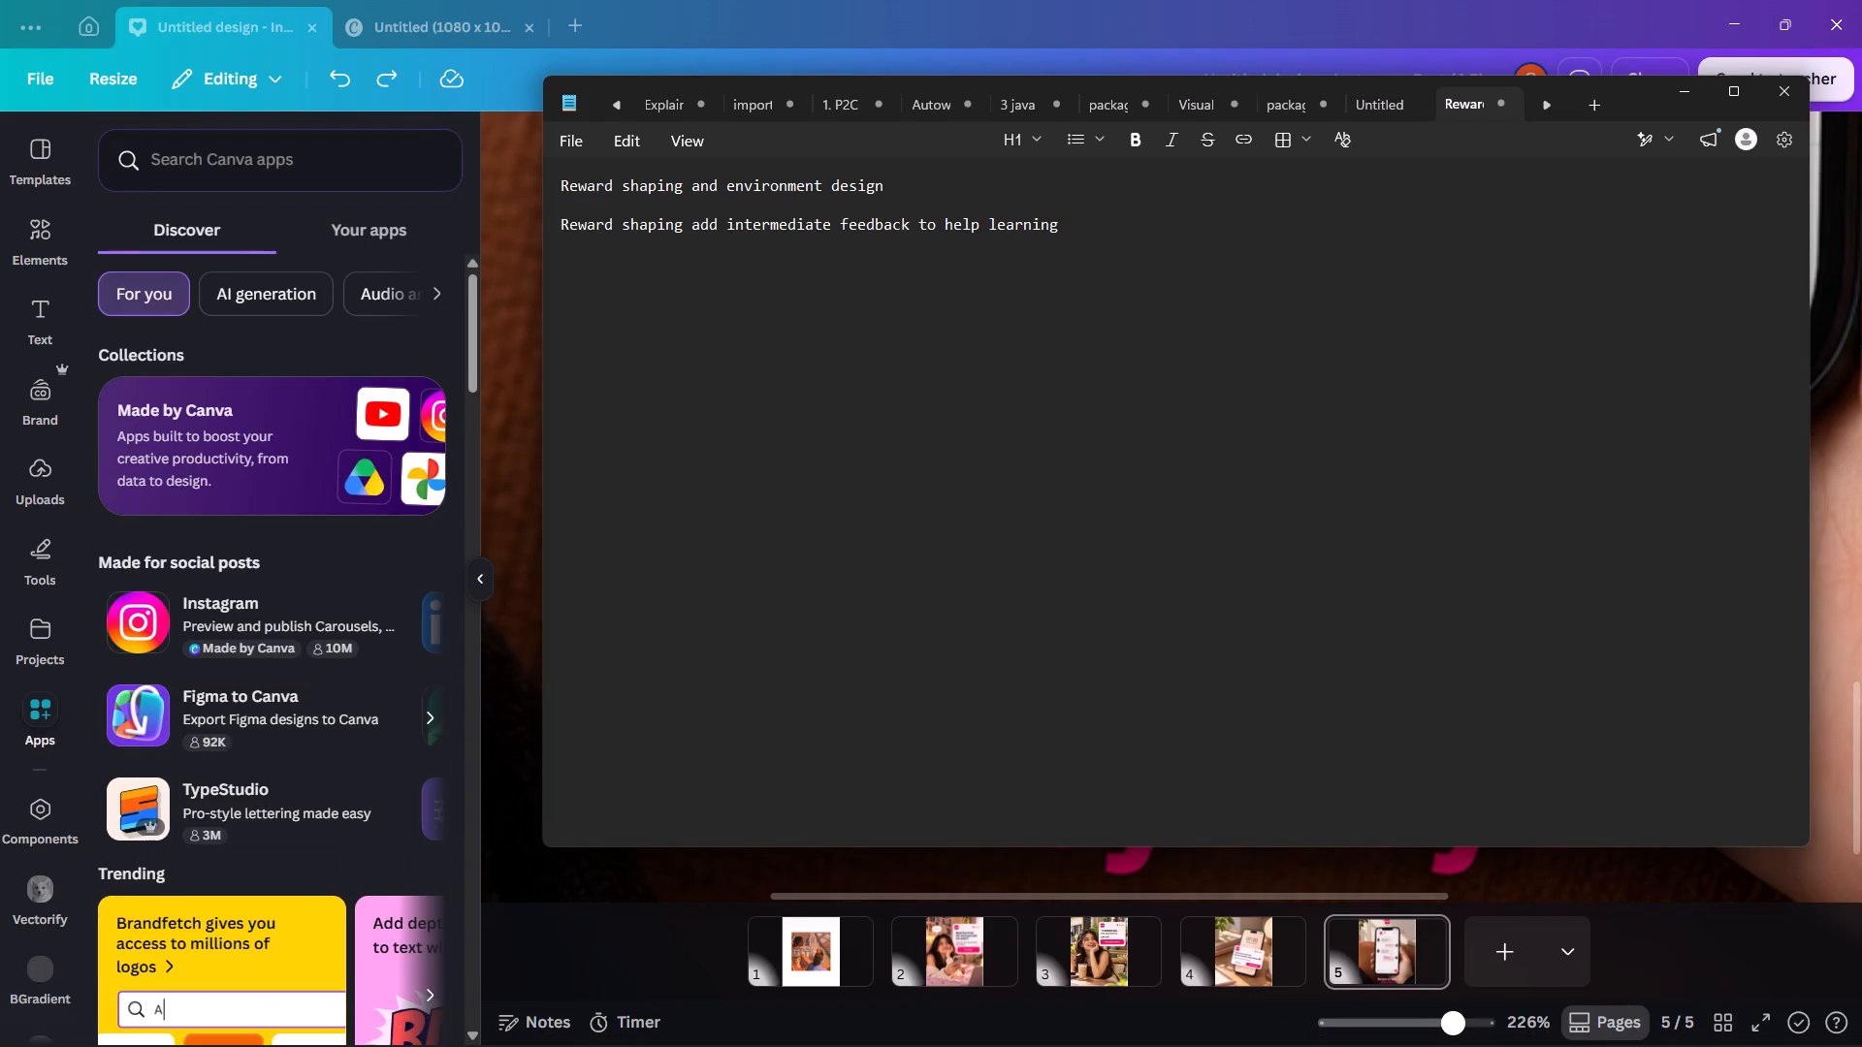
pyautogui.hotkey('ctrl', 't')
pyautogui.click(1733, 97)
pyautogui.click(1441, 270)
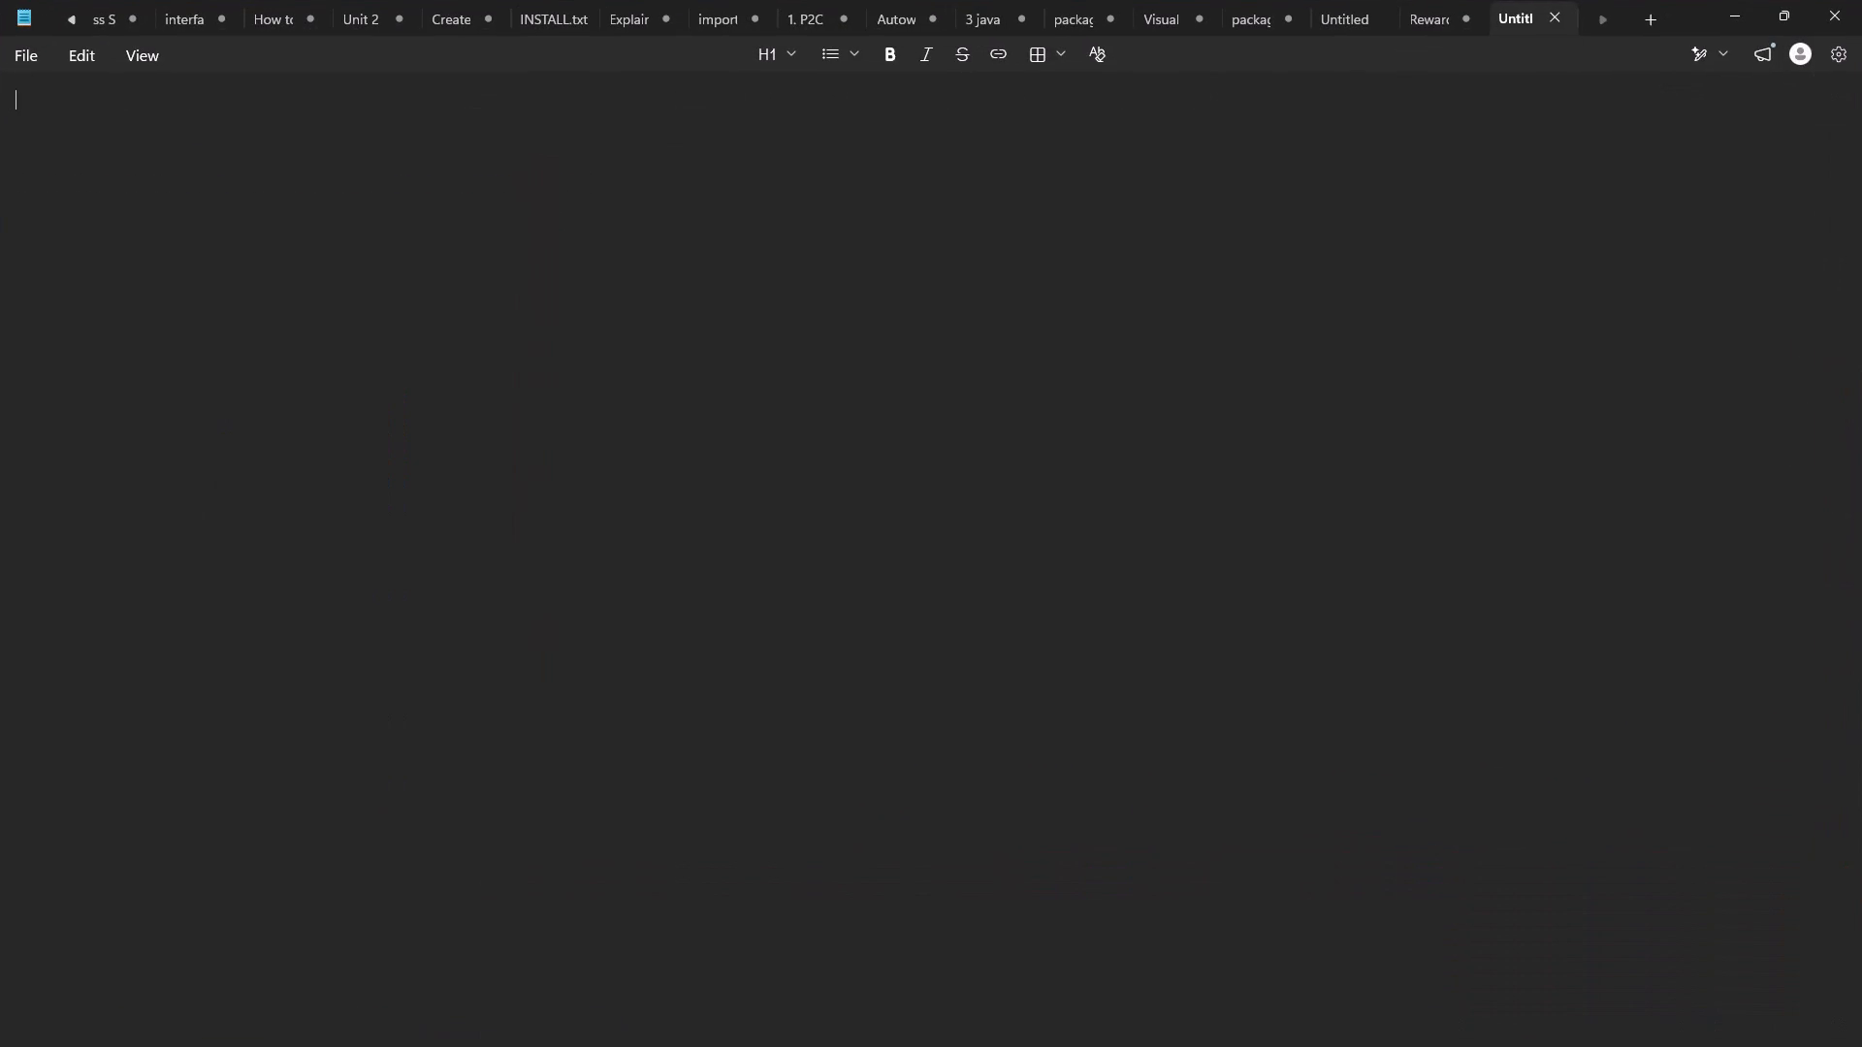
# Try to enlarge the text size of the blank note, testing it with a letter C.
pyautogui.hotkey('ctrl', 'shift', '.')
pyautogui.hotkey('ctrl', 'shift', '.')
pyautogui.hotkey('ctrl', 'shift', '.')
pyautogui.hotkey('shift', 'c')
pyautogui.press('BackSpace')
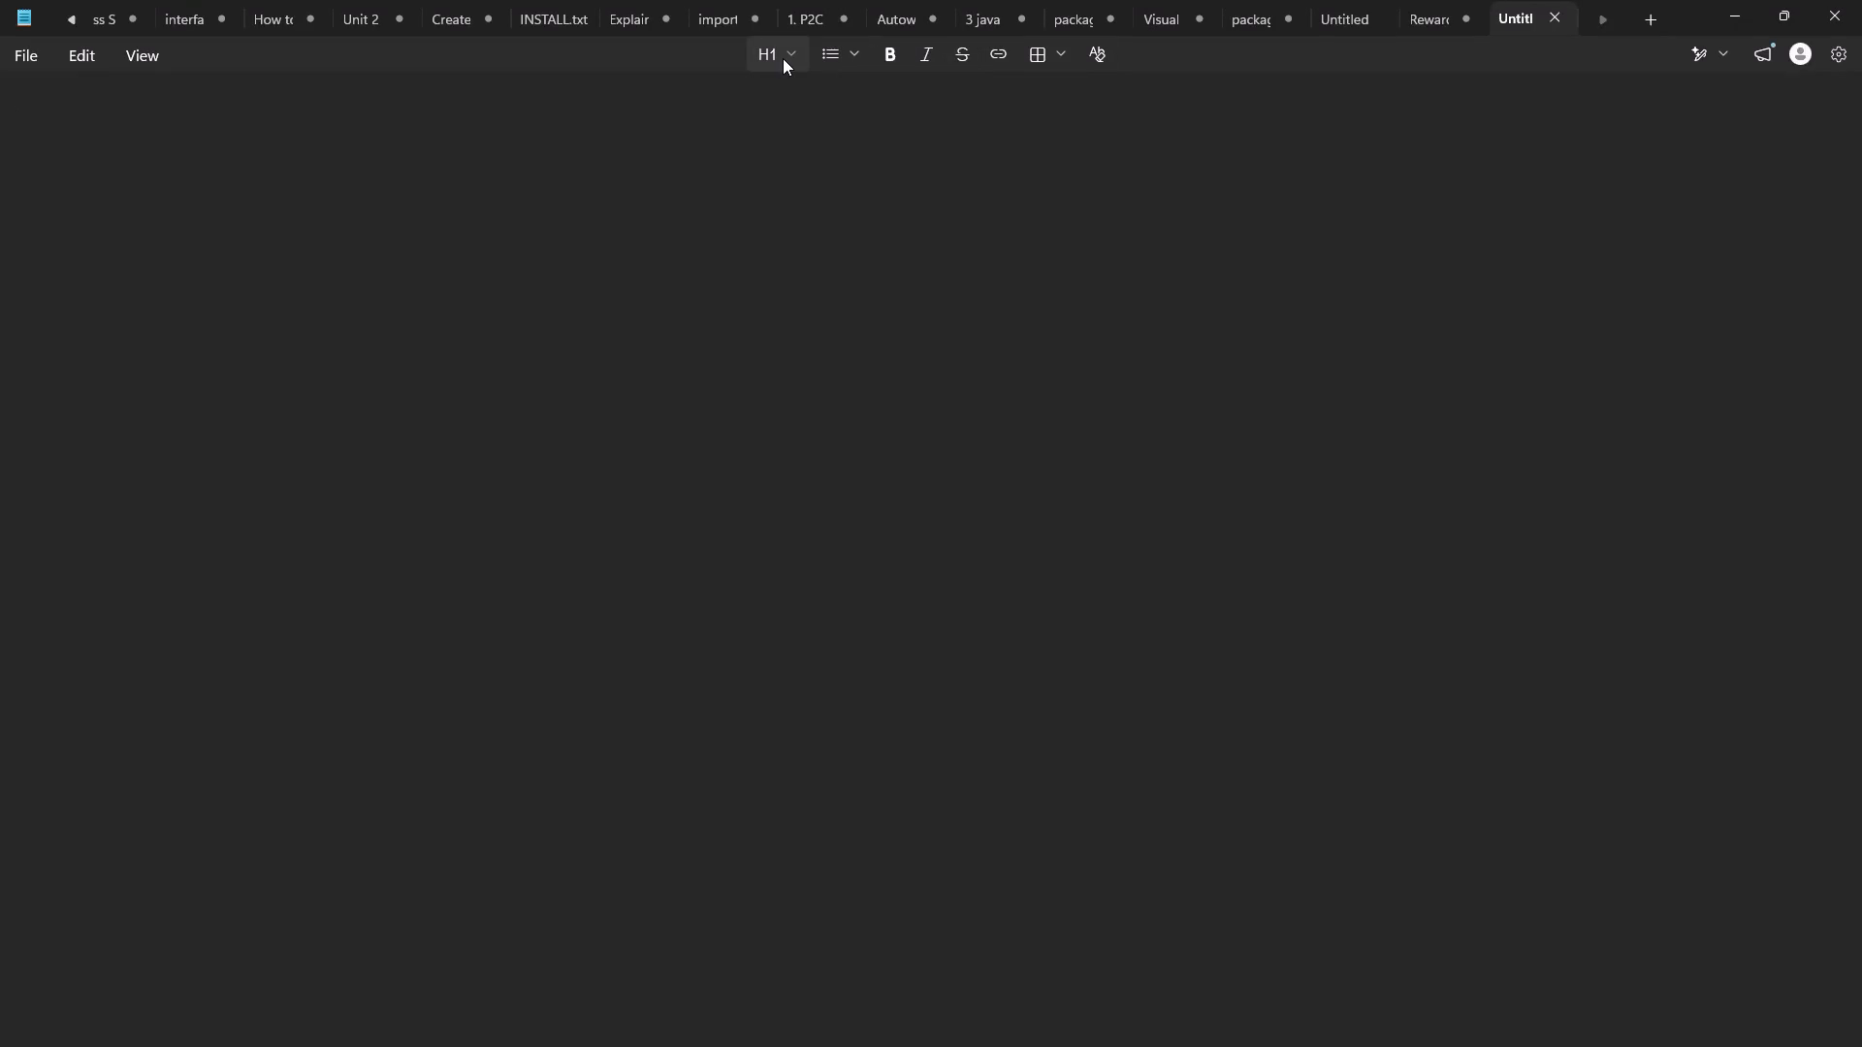
# Write the line "Cooperative and Competitive Agents" in a larger heading style at the top of the note.
pyautogui.click(783, 58)
pyautogui.click(772, 339)
pyautogui.press('c')
pyautogui.press('o')
pyautogui.press('BackSpace')
pyautogui.press('BackSpace')
pyautogui.write('Cooperative and')
pyautogui.press('space')
pyautogui.write('Competitive')
pyautogui.press('space')
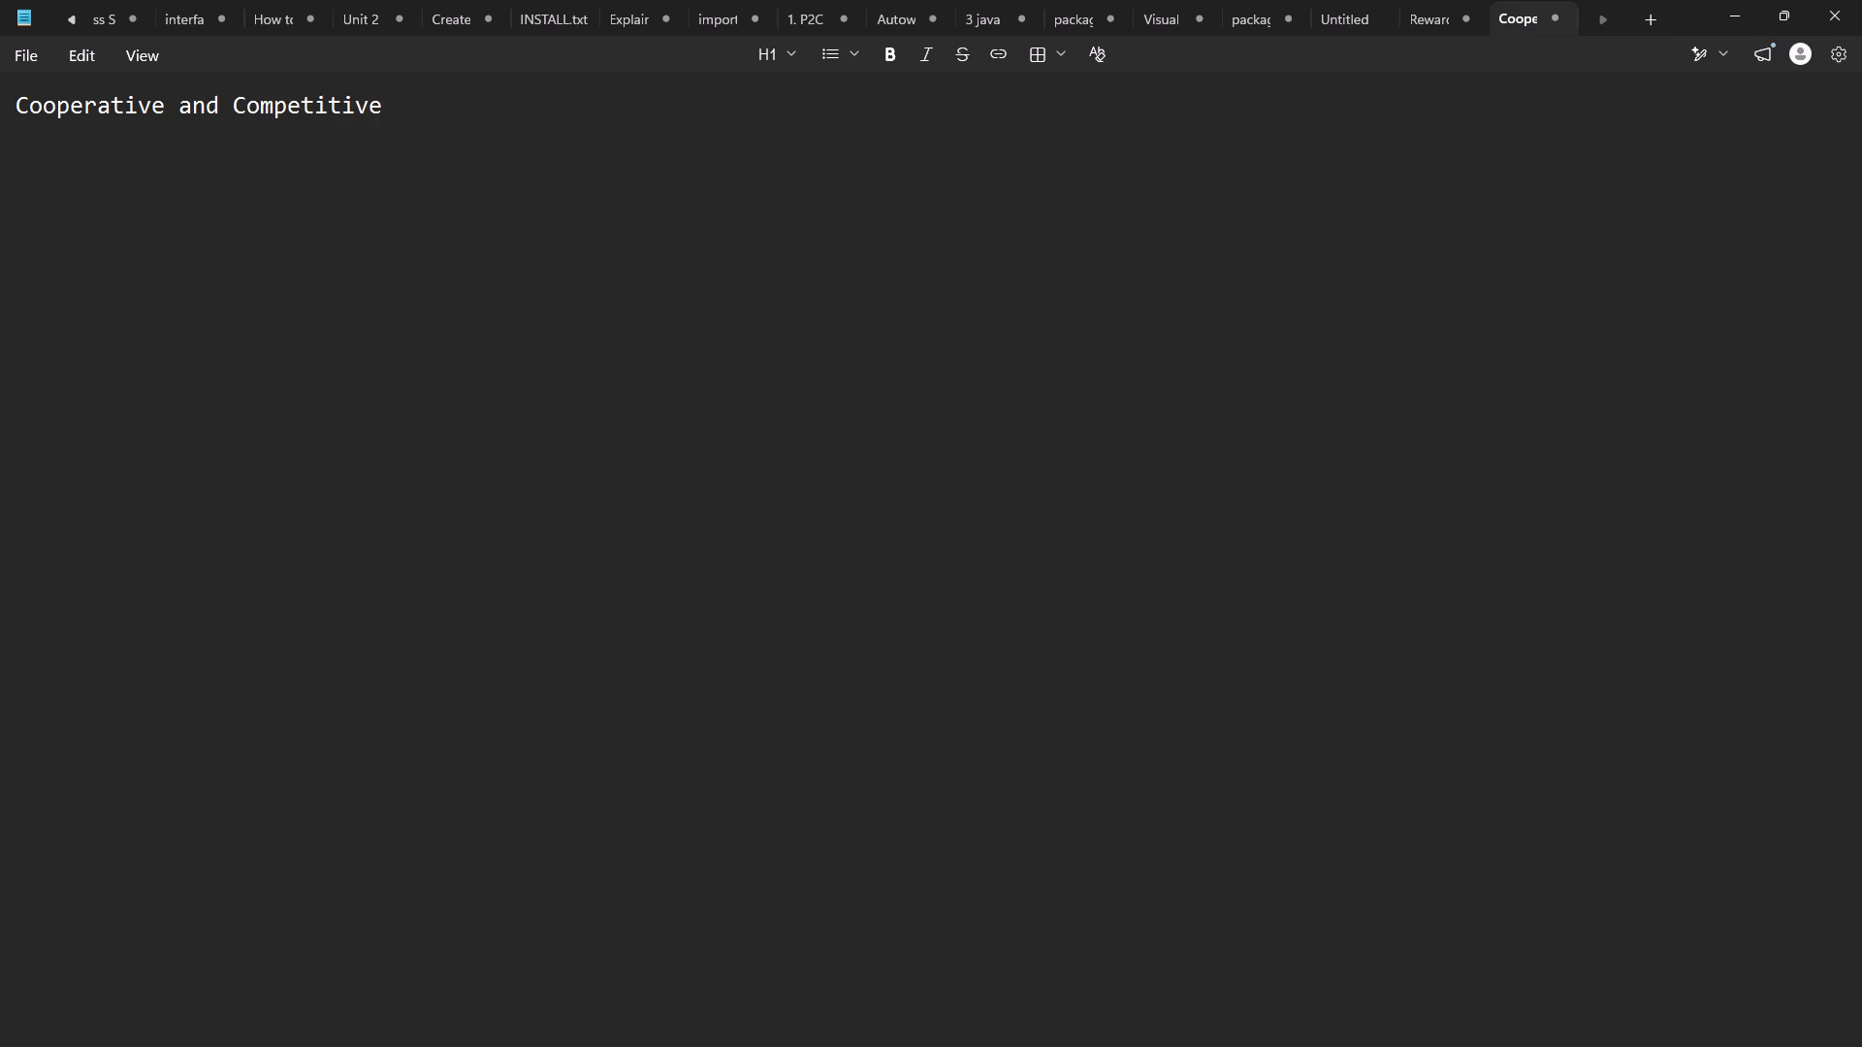
pyautogui.write('Ah')
pyautogui.press('BackSpace')
pyautogui.write('gents')
pyautogui.press('space')
pyautogui.press('Return')
pyautogui.press('Return')
# Start the body text below the heading with "Multiple agents may share goals or have".
pyautogui.write('ul')
pyautogui.press('BackSpace')
pyautogui.press('BackSpace')
pyautogui.write('Muly')
pyautogui.press('BackSpace')
pyautogui.write('tiple agents')
pyautogui.press('space')
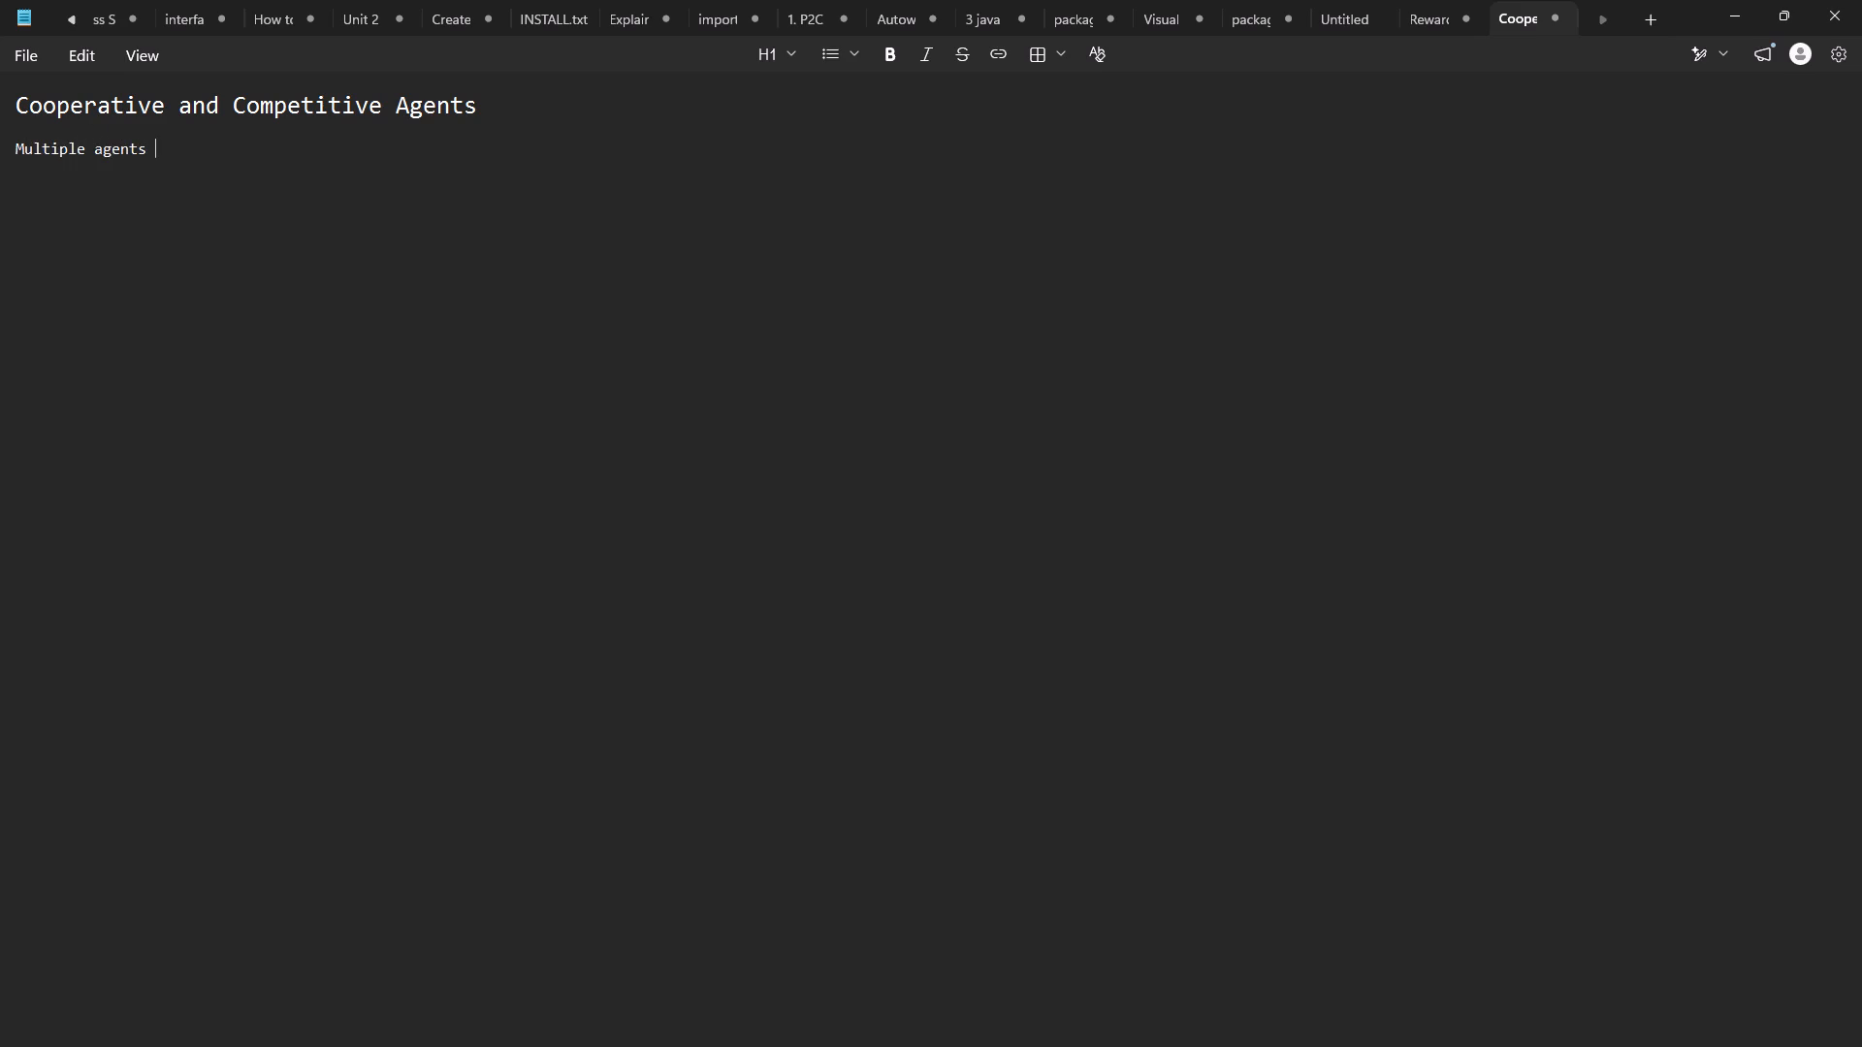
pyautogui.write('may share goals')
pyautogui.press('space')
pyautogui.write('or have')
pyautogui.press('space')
# Finish the body sentence with "conflicting objectives" and start a new line below it.
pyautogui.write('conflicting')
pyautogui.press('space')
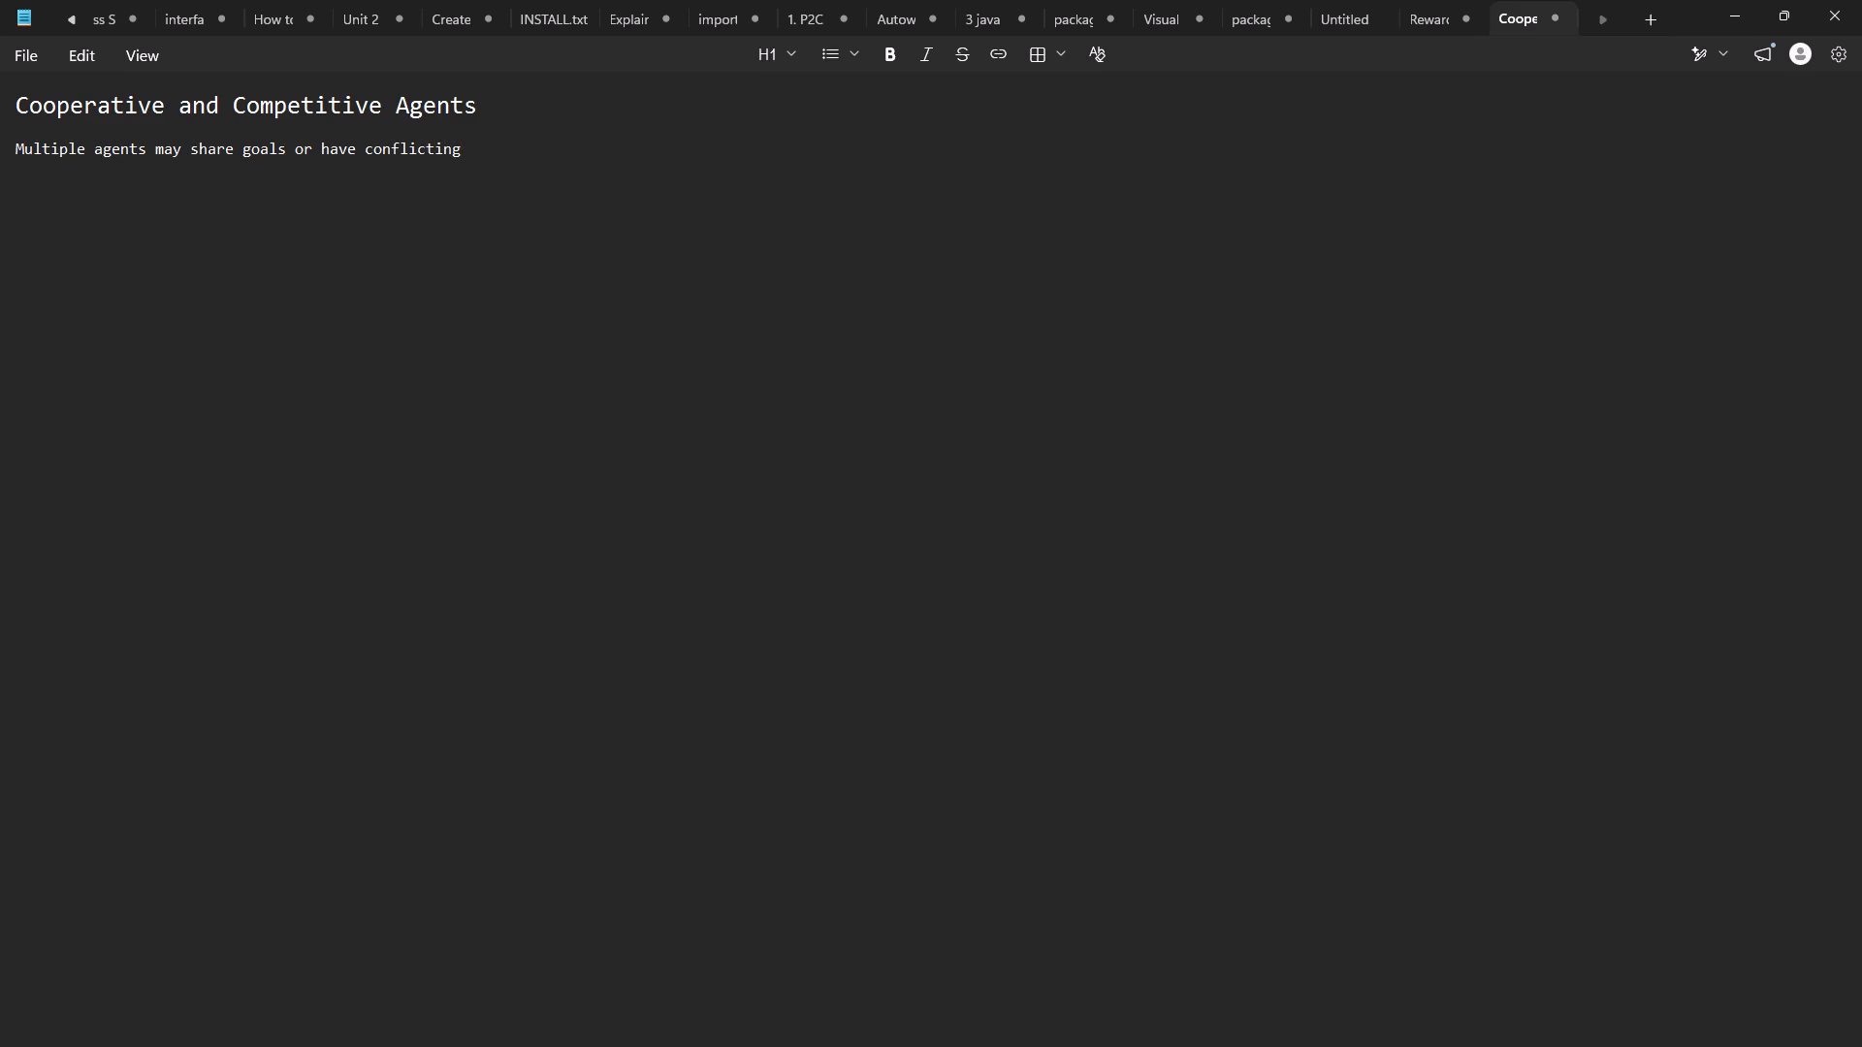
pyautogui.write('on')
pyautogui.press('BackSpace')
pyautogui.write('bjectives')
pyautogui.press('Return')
# Switch to Canva and open Magic Eraser on the phone chat image on page 5.
pyautogui.click(1716, 0)
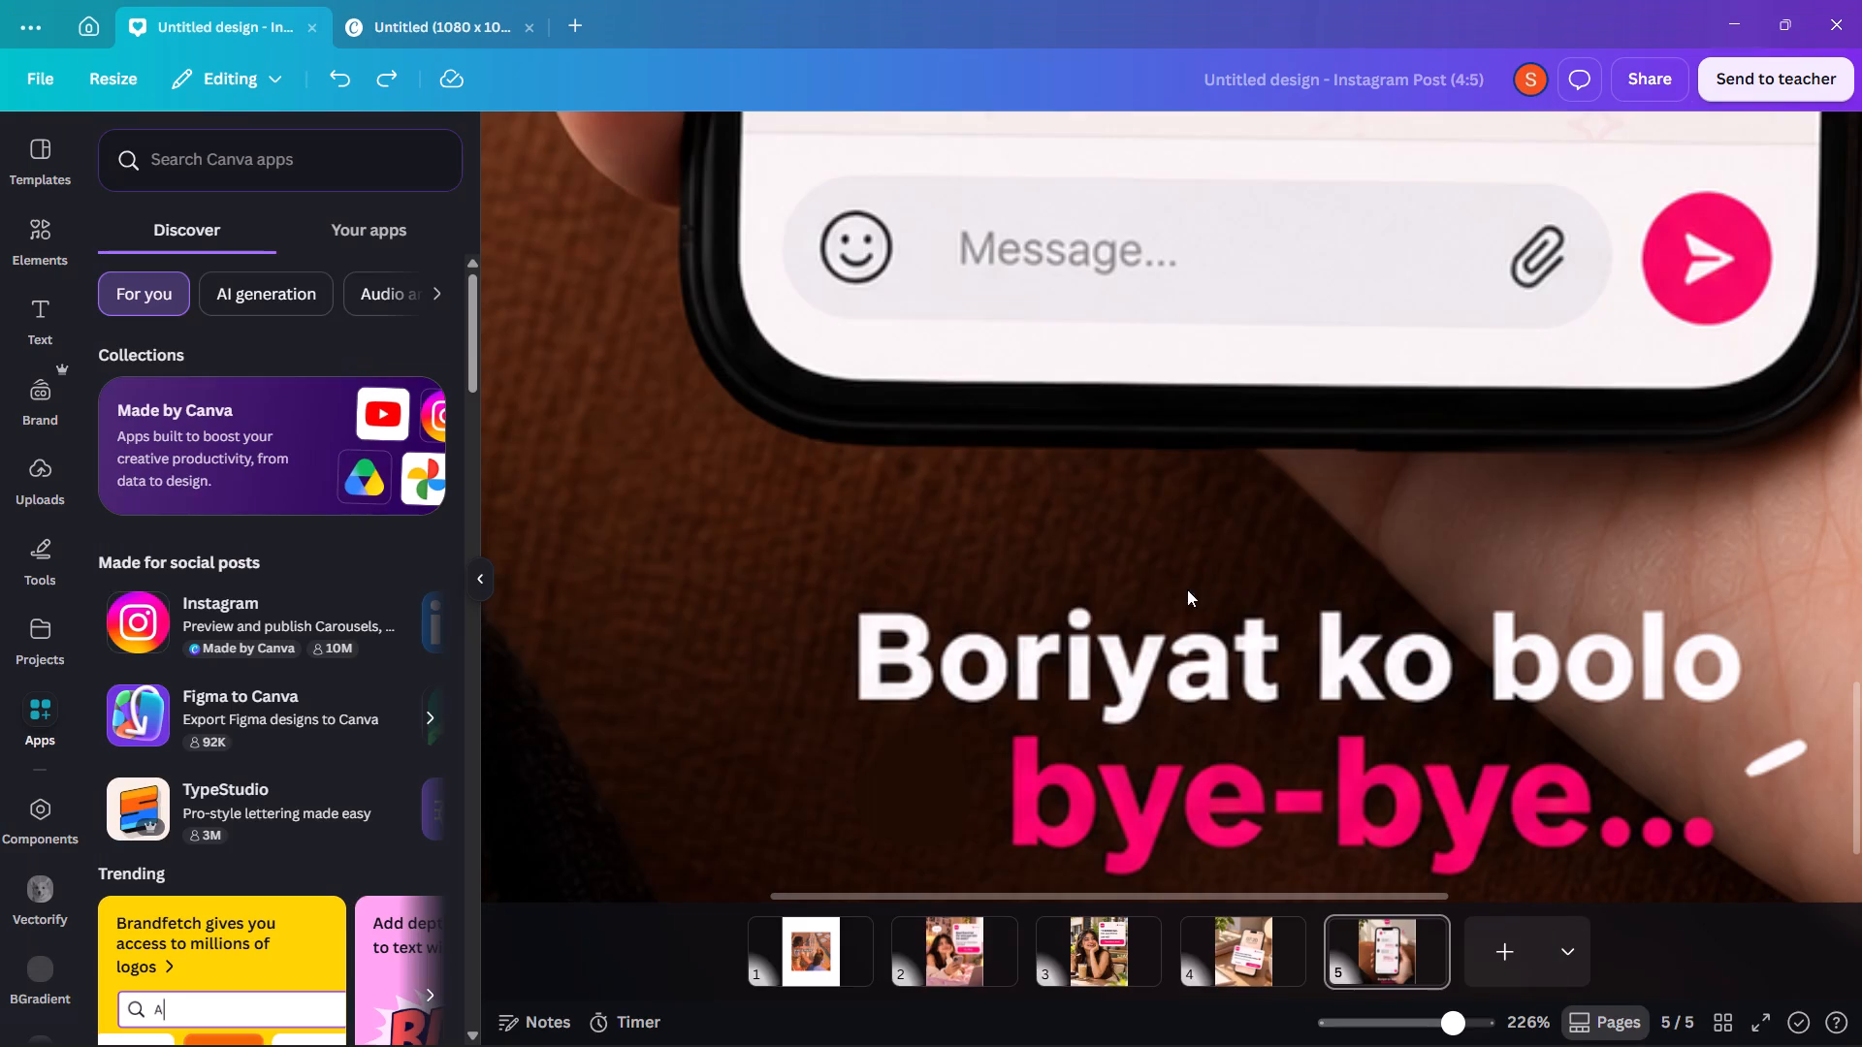
pyautogui.keyDown('ctrl'); pyautogui.scroll(-9, 1239, 529); pyautogui.keyUp('ctrl')
pyautogui.scroll(1, 1663, 419)
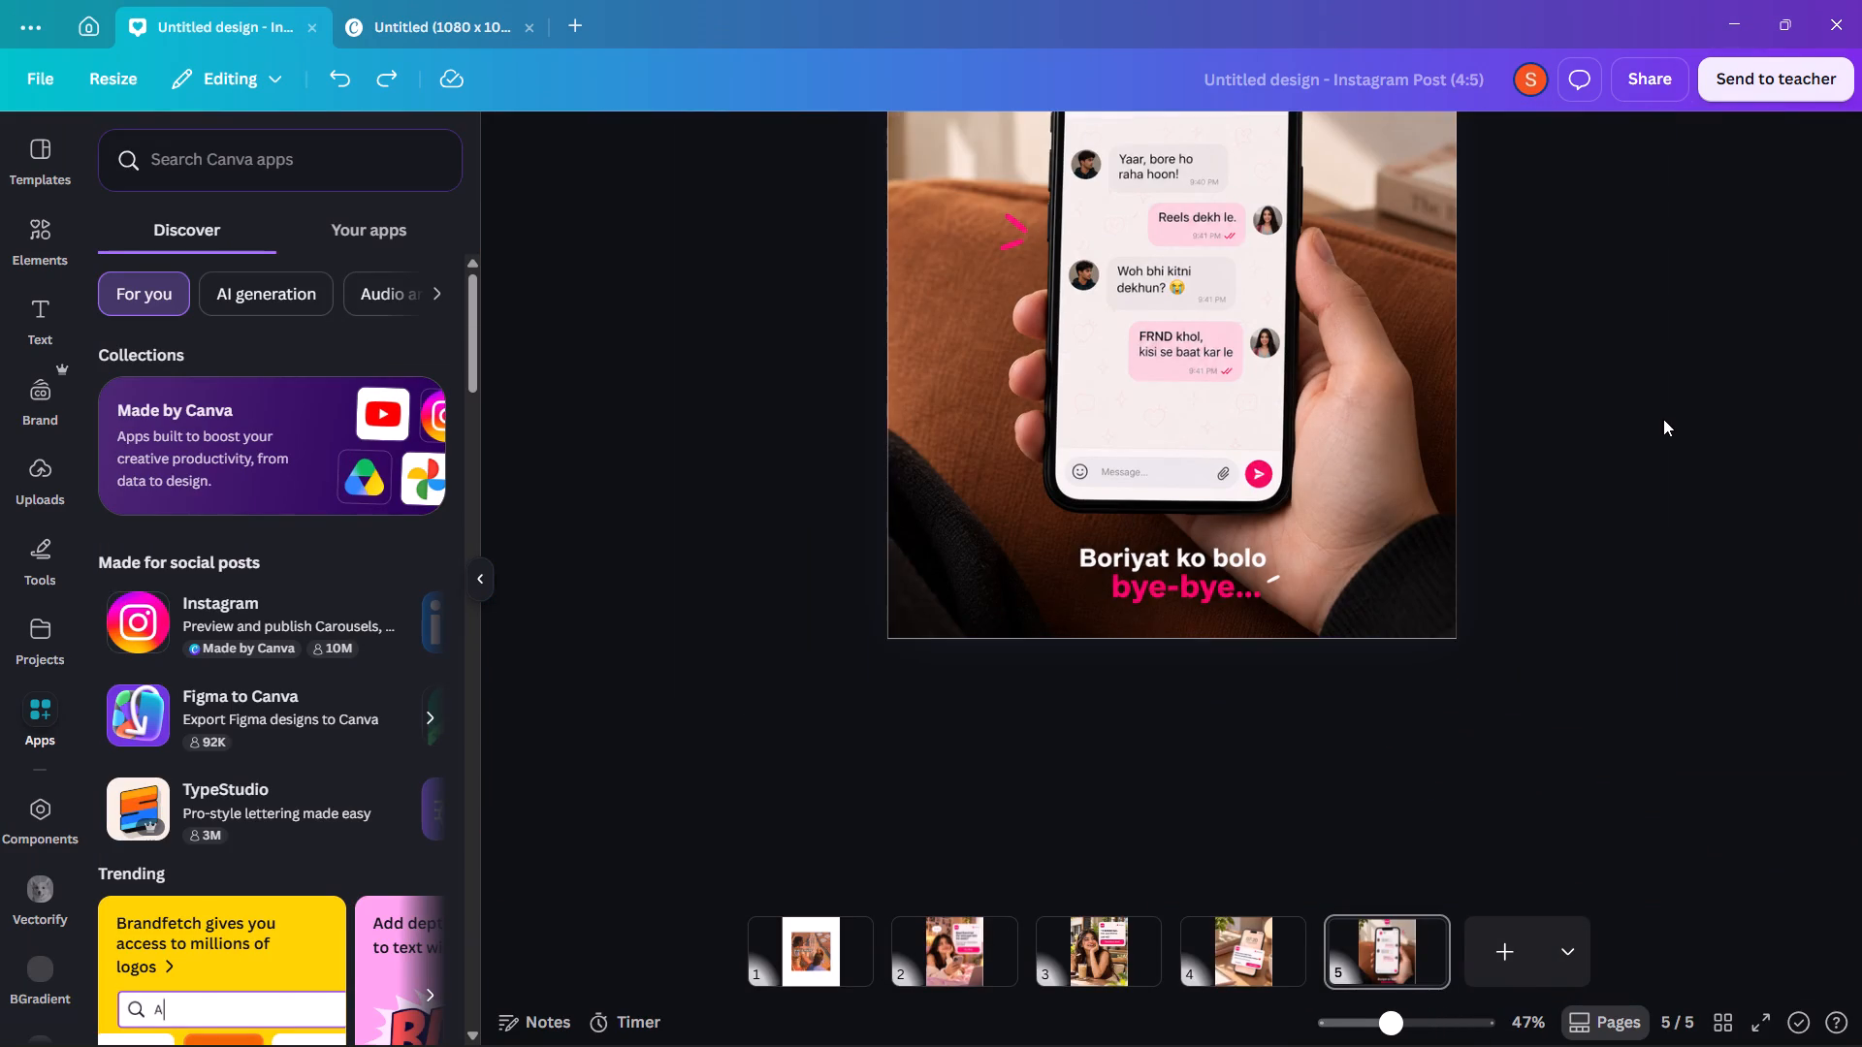
pyautogui.scroll(2, 1663, 419)
pyautogui.scroll(2, 1581, 404)
pyautogui.click(1306, 491)
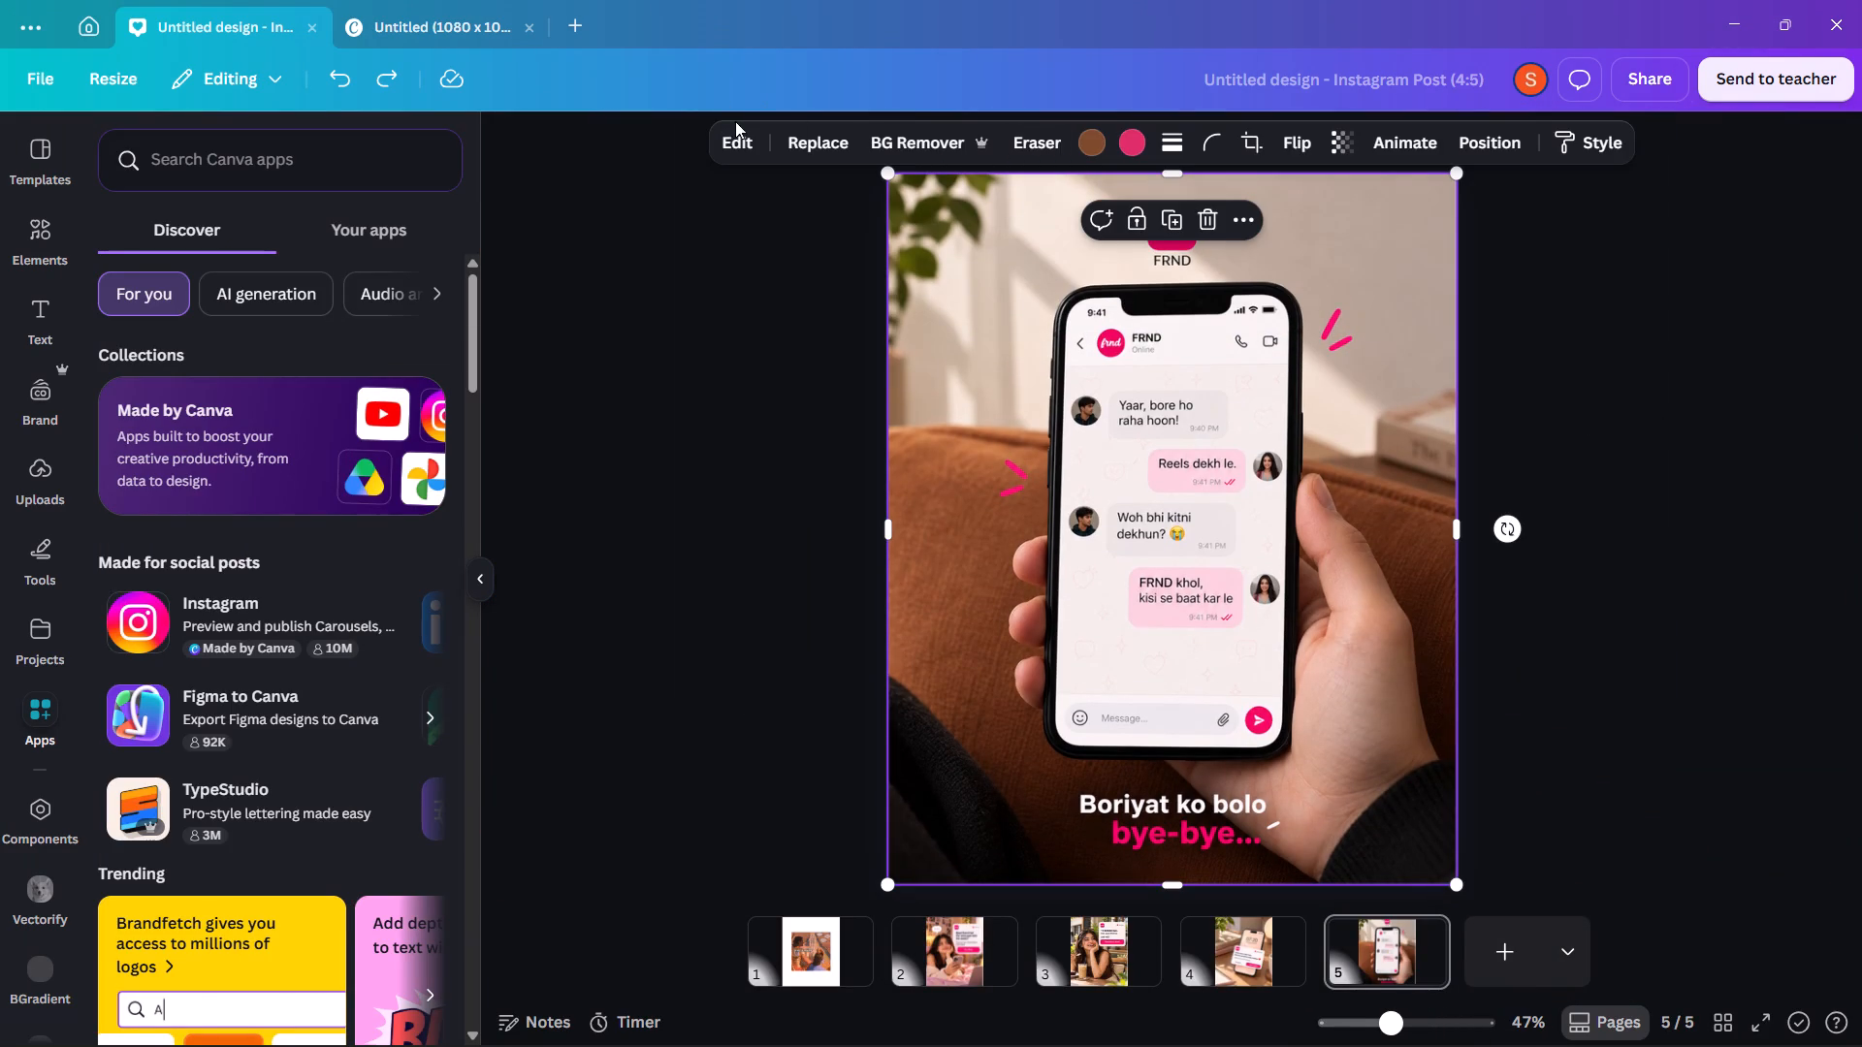
pyautogui.click(738, 129)
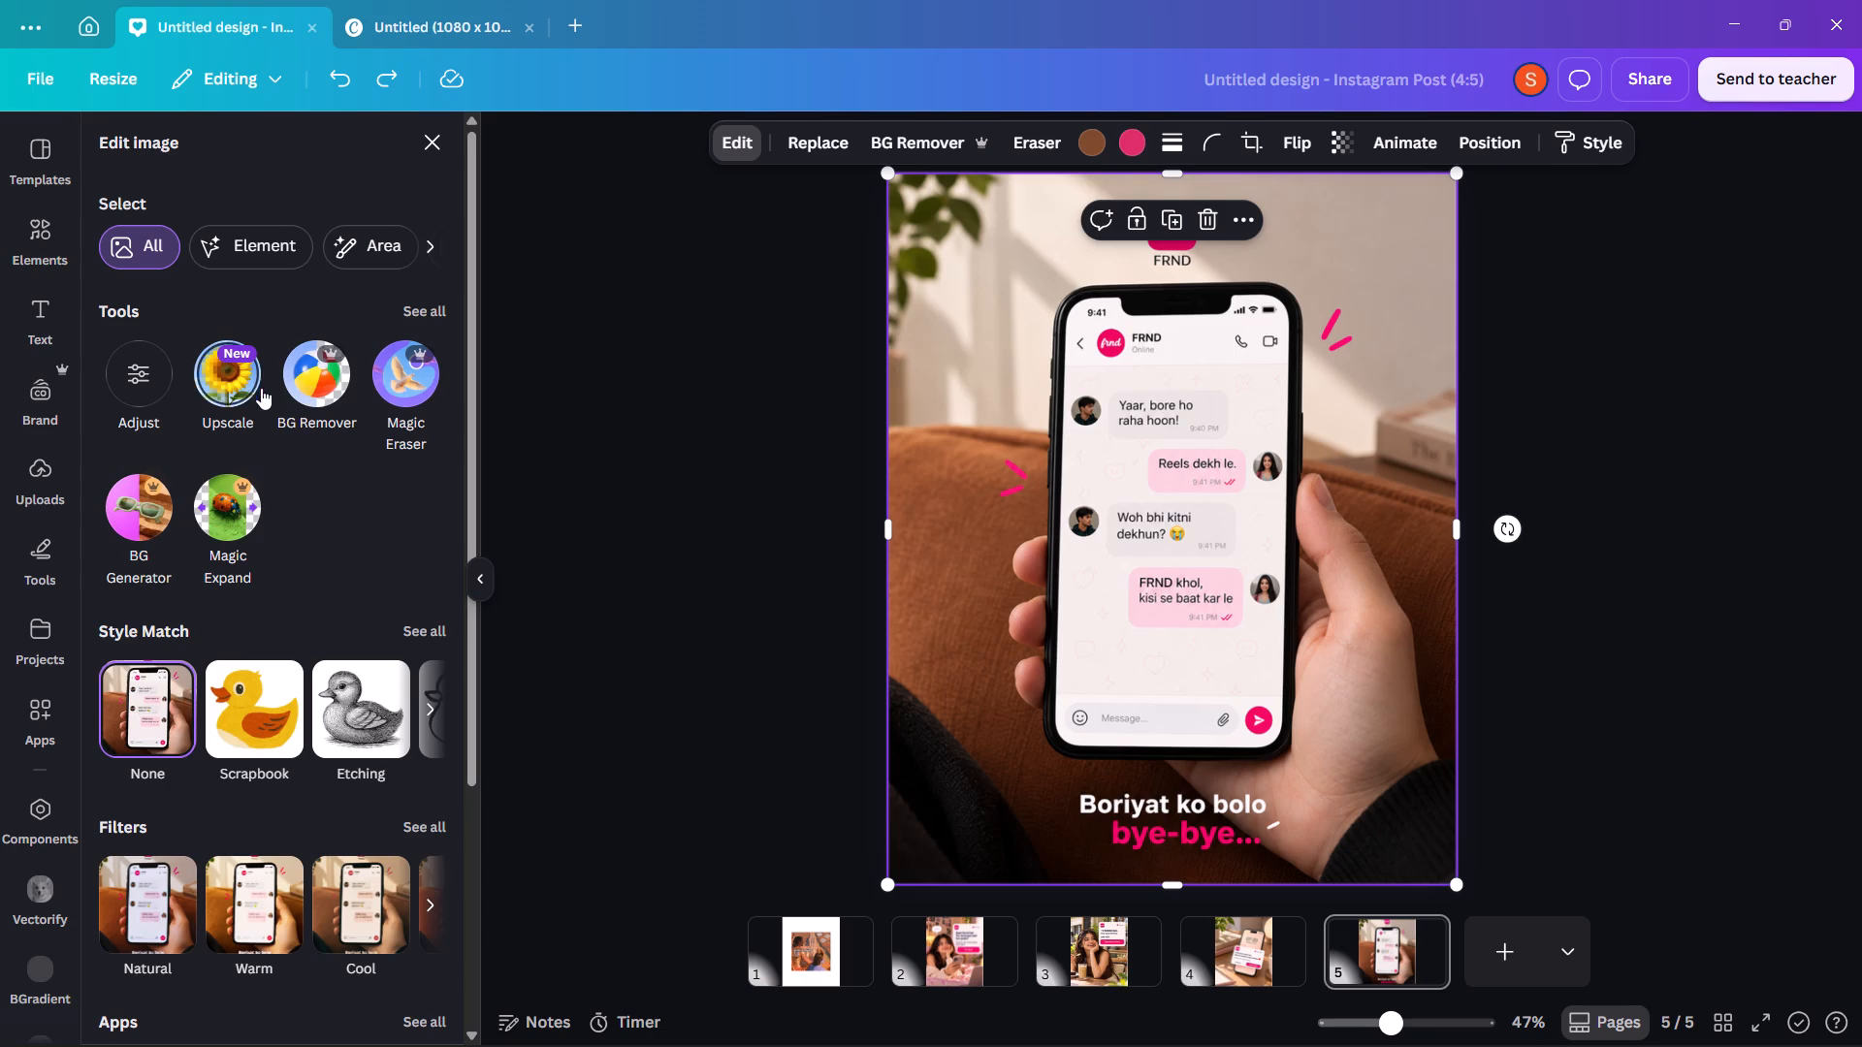
pyautogui.click(405, 391)
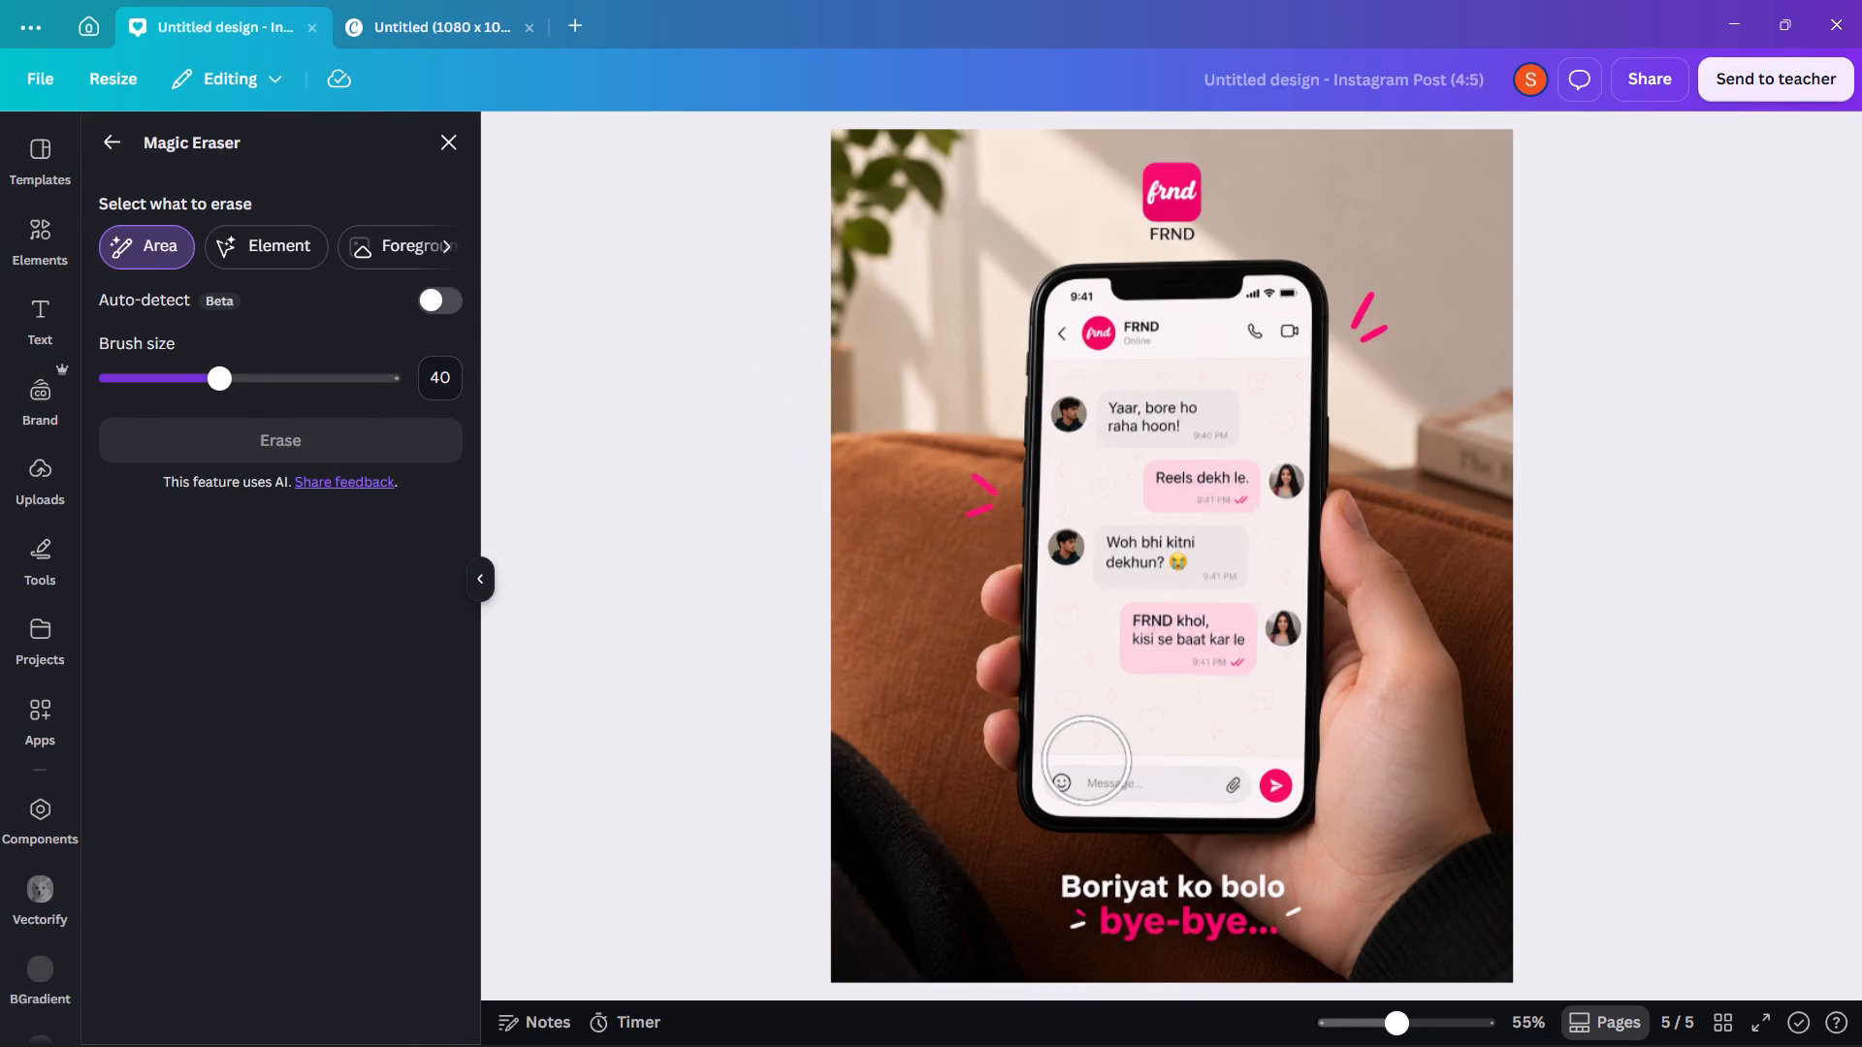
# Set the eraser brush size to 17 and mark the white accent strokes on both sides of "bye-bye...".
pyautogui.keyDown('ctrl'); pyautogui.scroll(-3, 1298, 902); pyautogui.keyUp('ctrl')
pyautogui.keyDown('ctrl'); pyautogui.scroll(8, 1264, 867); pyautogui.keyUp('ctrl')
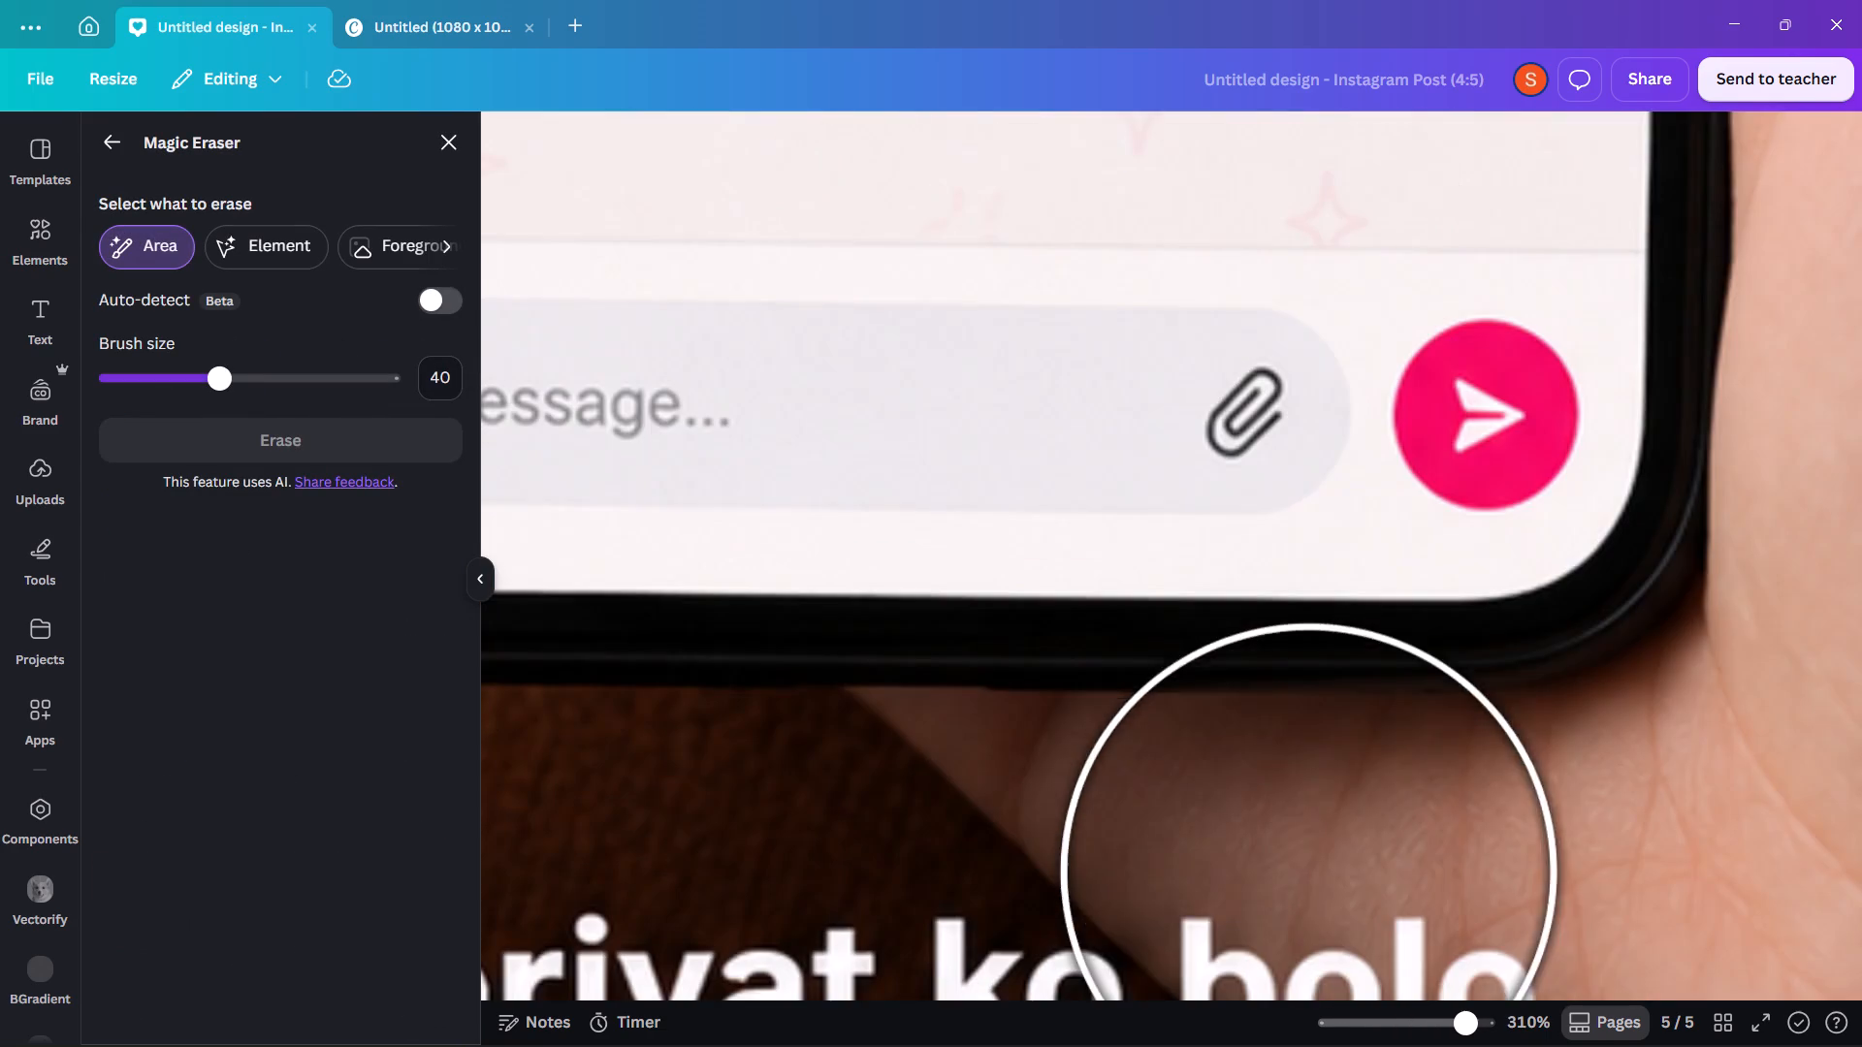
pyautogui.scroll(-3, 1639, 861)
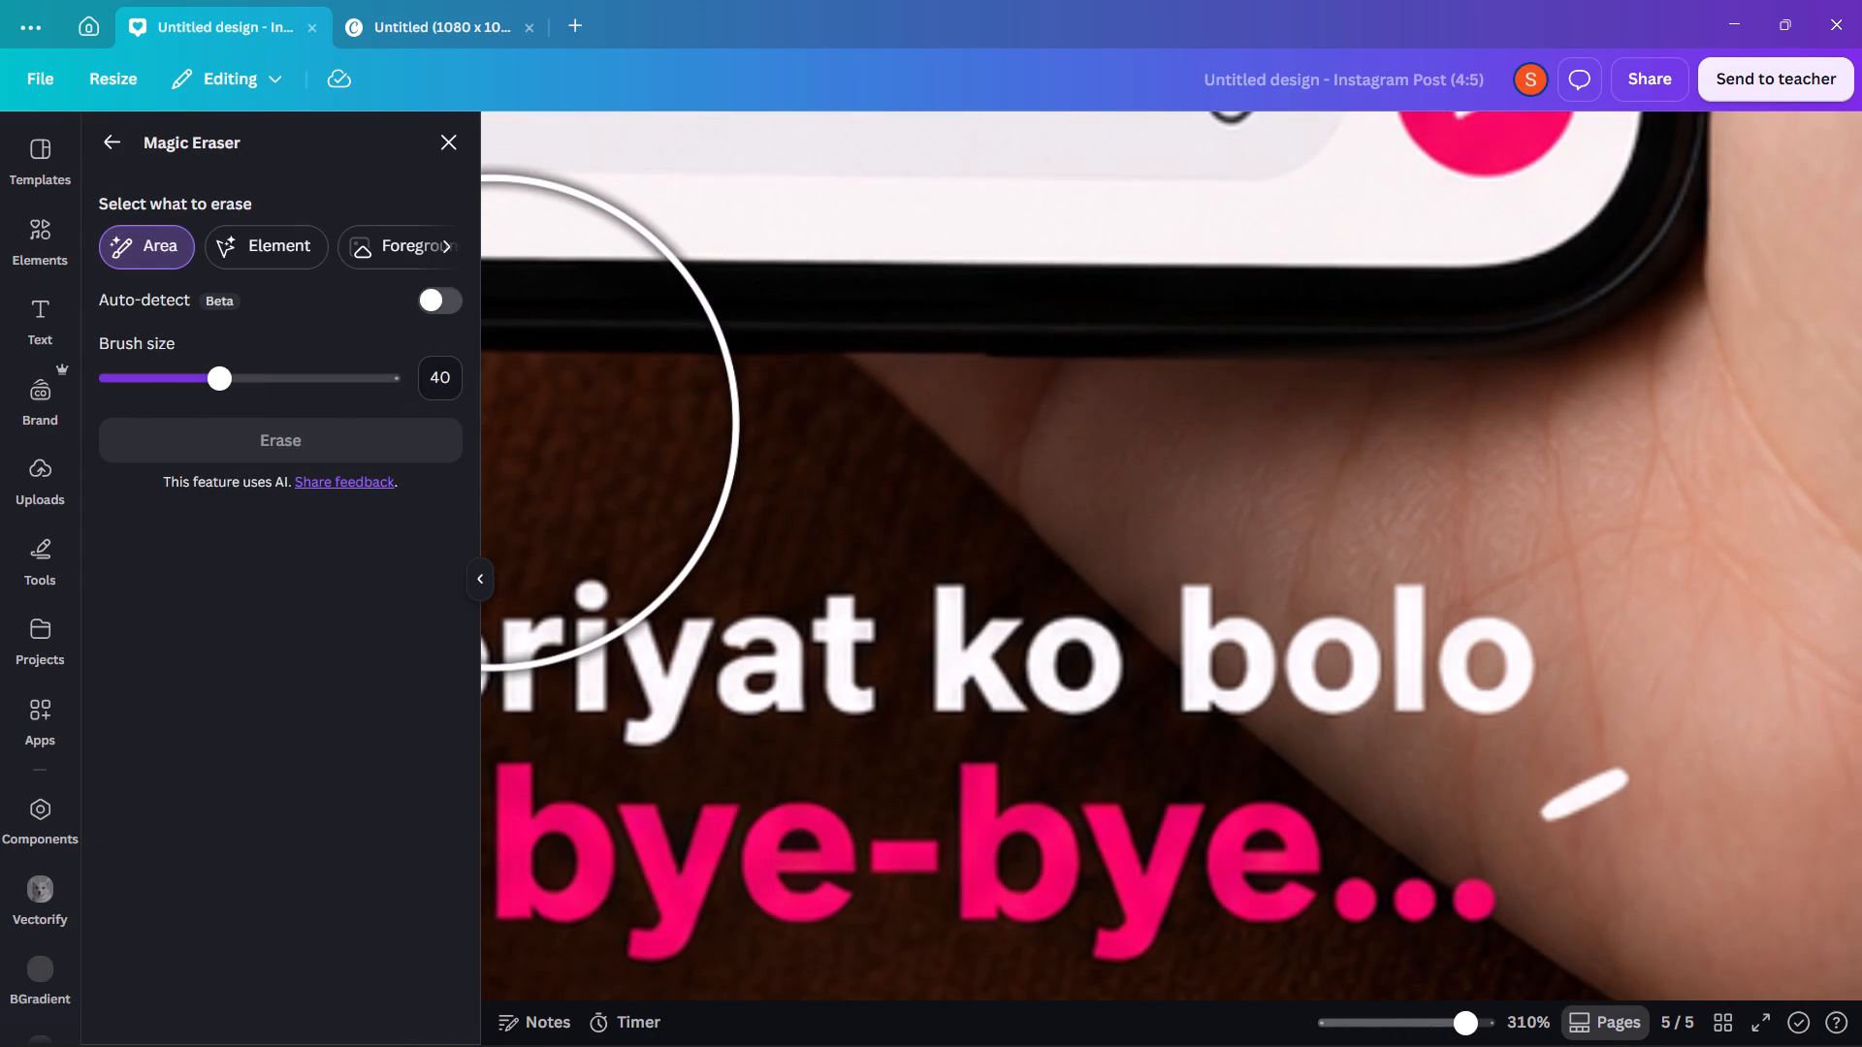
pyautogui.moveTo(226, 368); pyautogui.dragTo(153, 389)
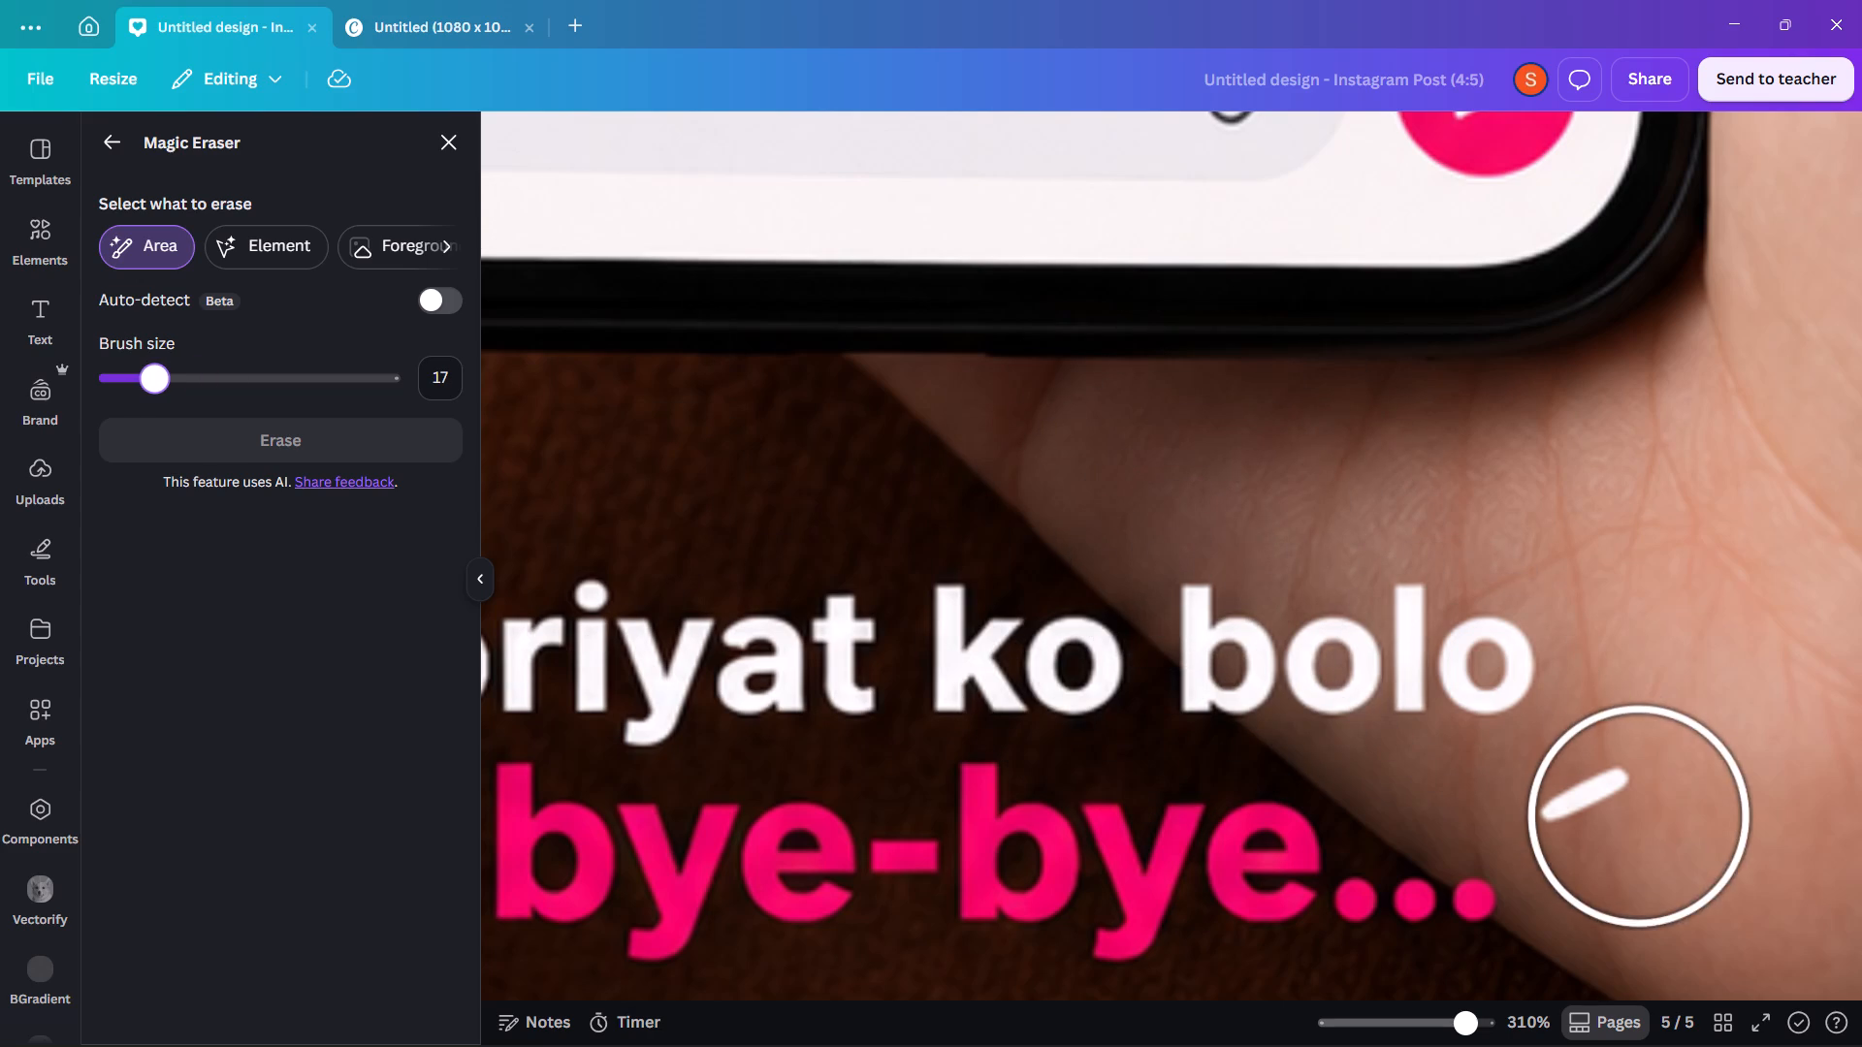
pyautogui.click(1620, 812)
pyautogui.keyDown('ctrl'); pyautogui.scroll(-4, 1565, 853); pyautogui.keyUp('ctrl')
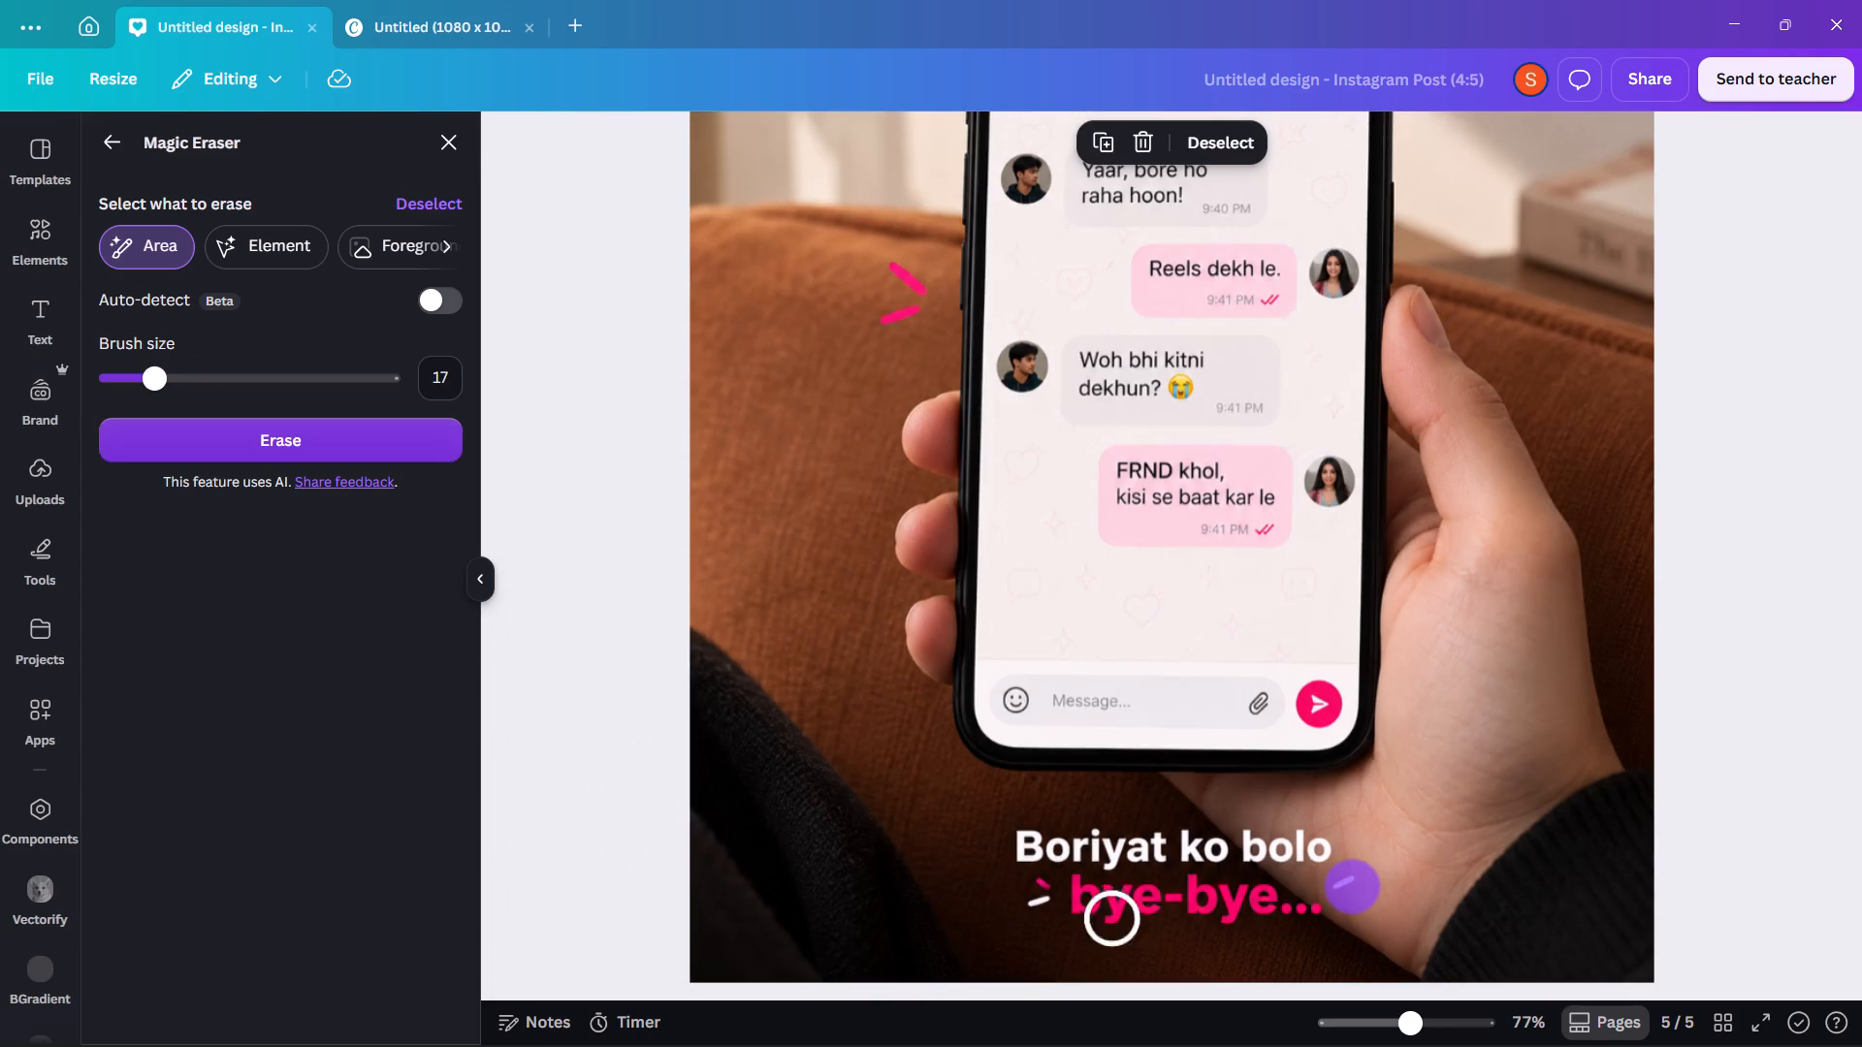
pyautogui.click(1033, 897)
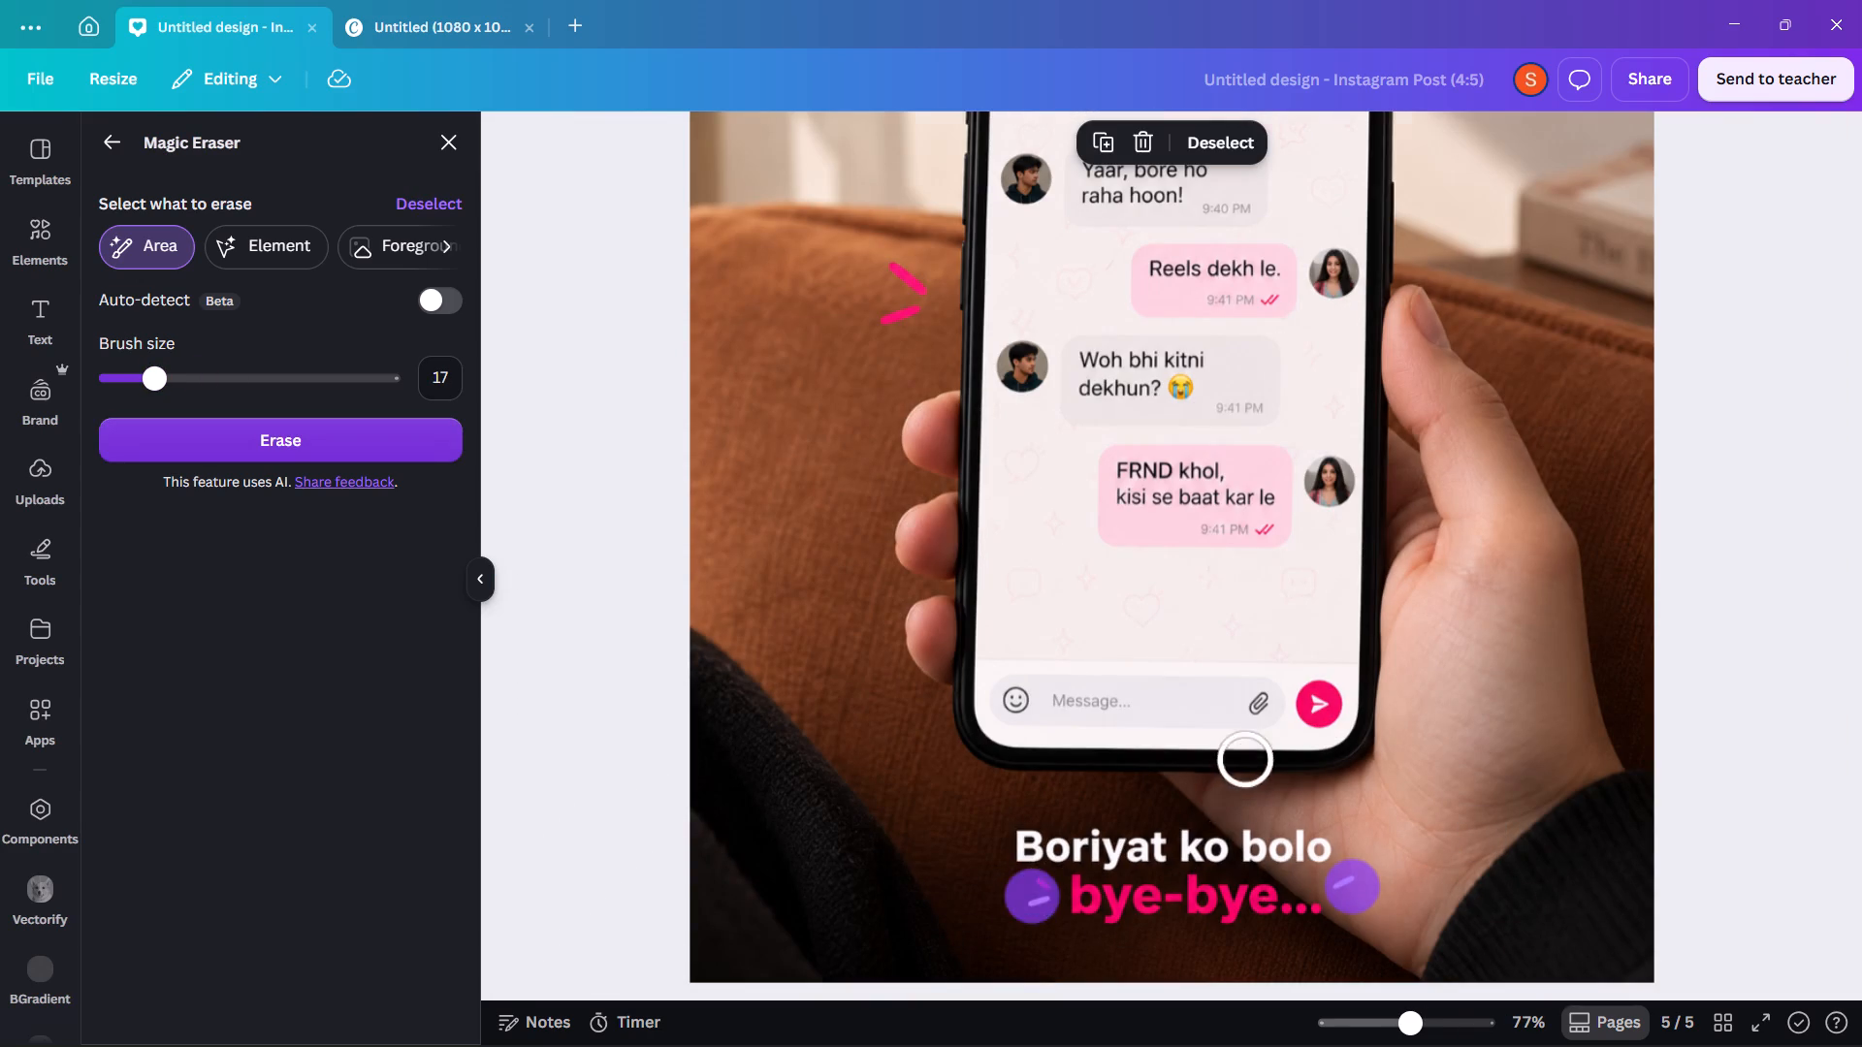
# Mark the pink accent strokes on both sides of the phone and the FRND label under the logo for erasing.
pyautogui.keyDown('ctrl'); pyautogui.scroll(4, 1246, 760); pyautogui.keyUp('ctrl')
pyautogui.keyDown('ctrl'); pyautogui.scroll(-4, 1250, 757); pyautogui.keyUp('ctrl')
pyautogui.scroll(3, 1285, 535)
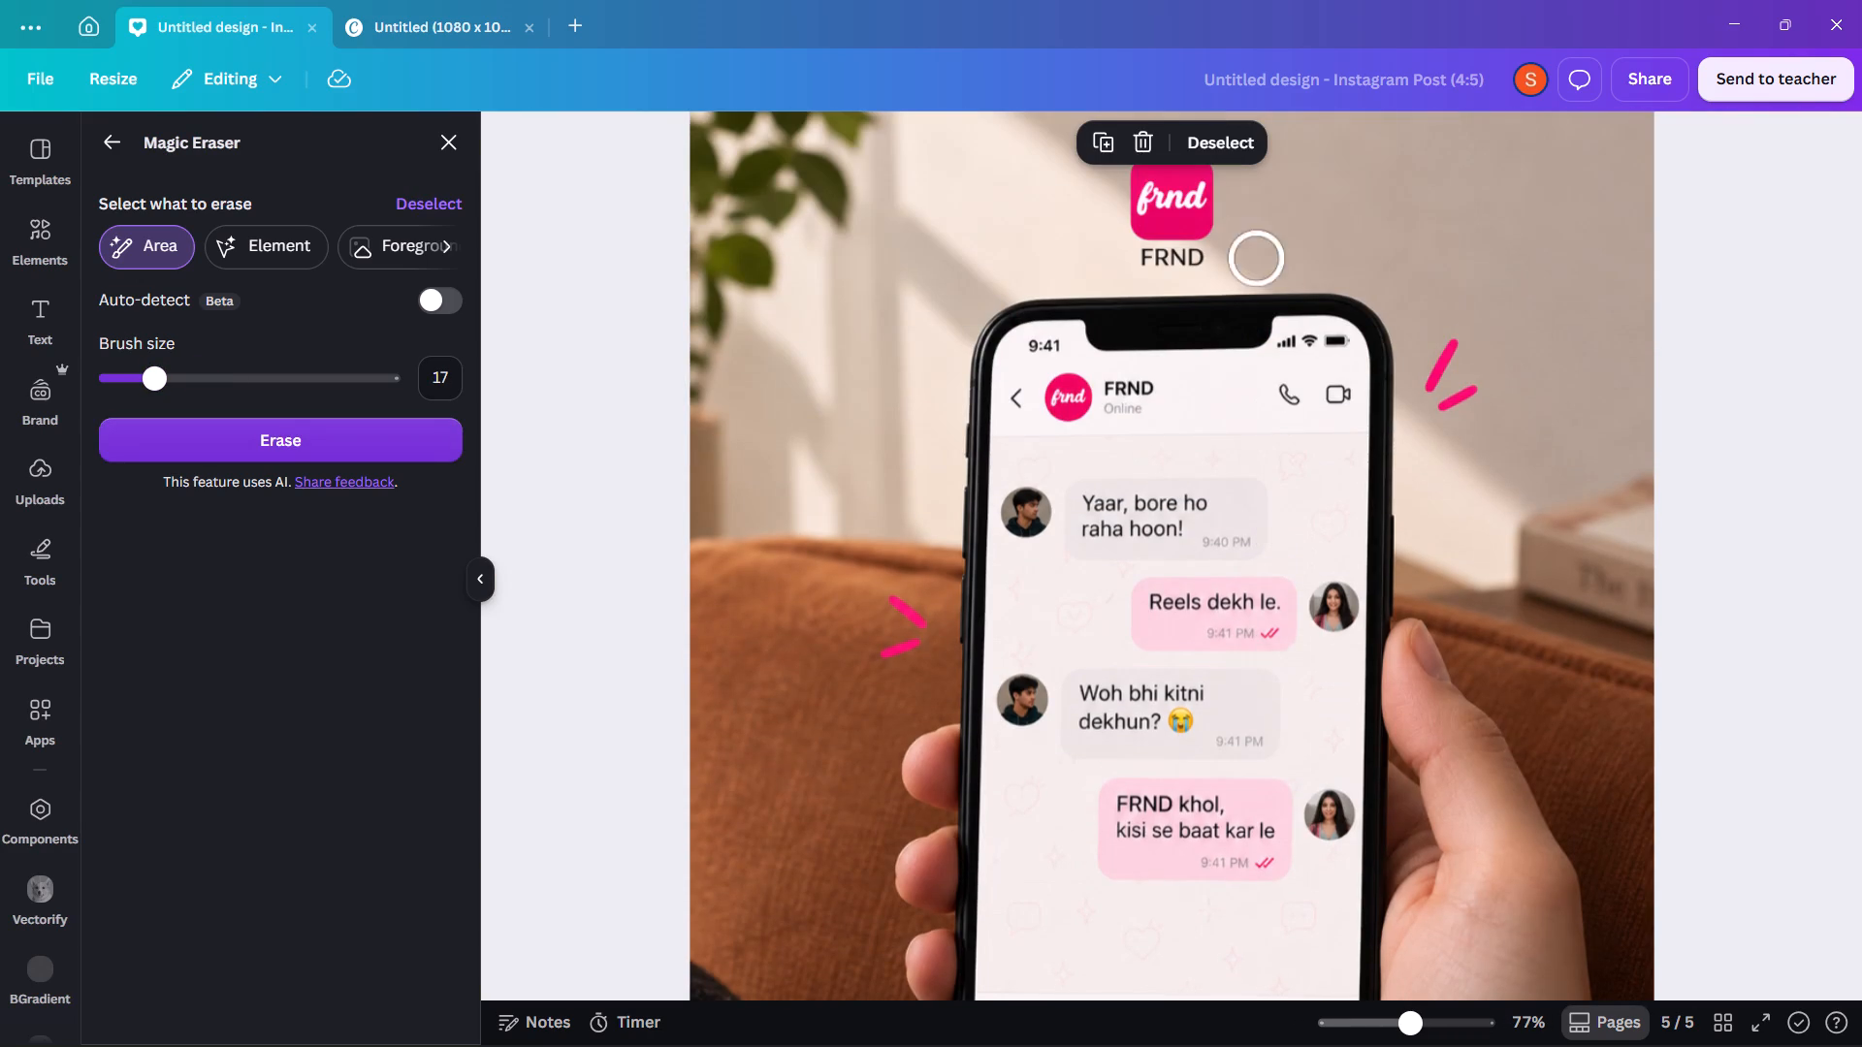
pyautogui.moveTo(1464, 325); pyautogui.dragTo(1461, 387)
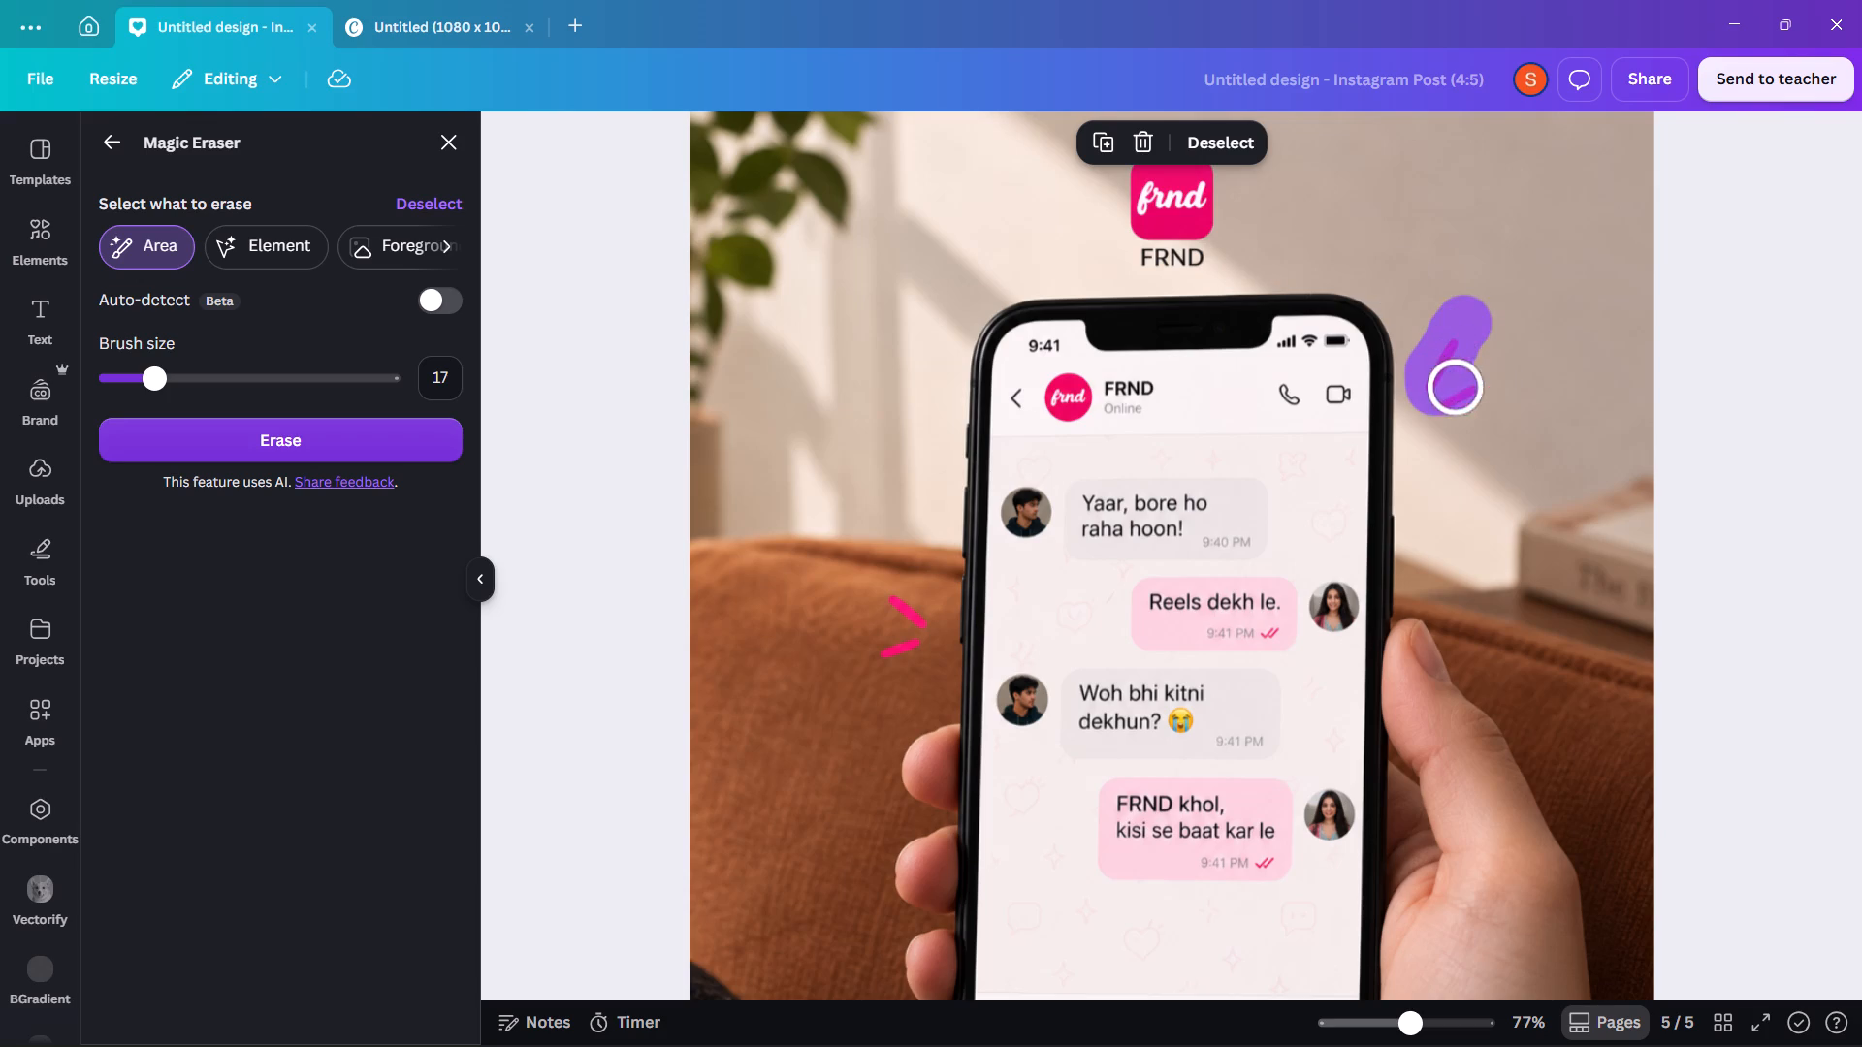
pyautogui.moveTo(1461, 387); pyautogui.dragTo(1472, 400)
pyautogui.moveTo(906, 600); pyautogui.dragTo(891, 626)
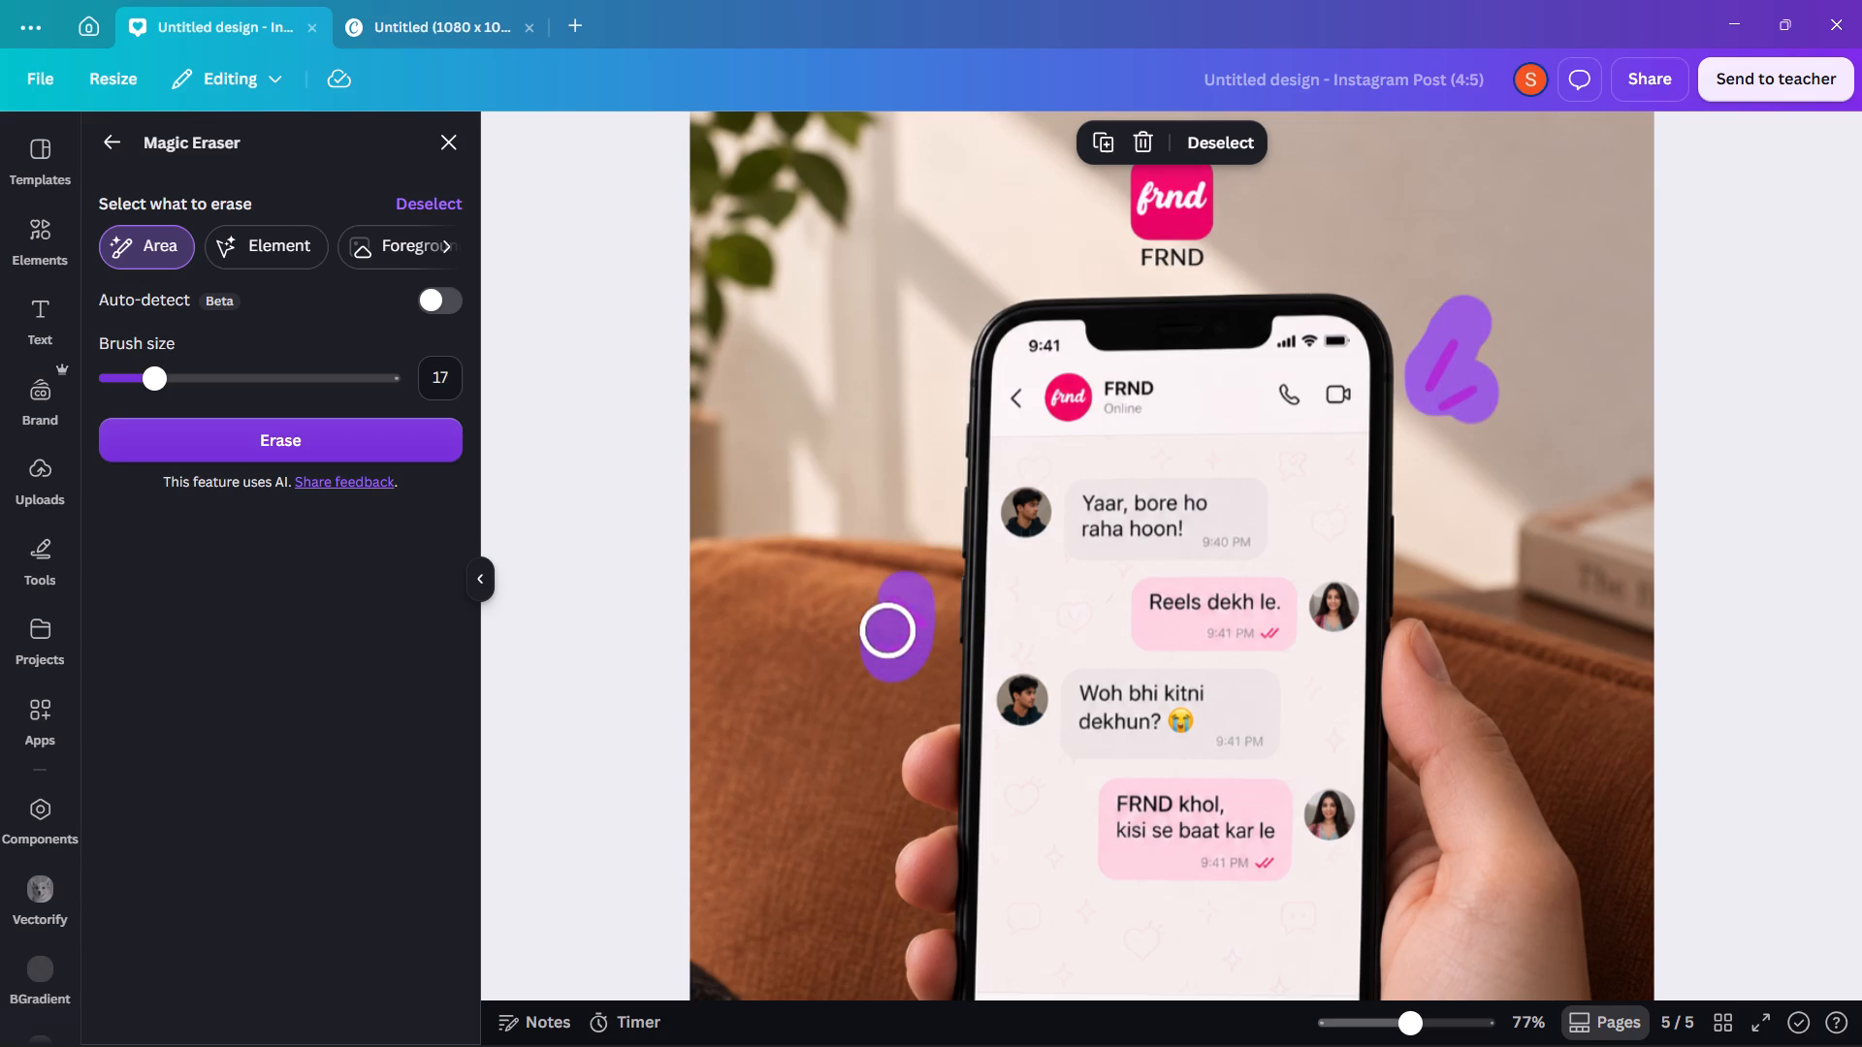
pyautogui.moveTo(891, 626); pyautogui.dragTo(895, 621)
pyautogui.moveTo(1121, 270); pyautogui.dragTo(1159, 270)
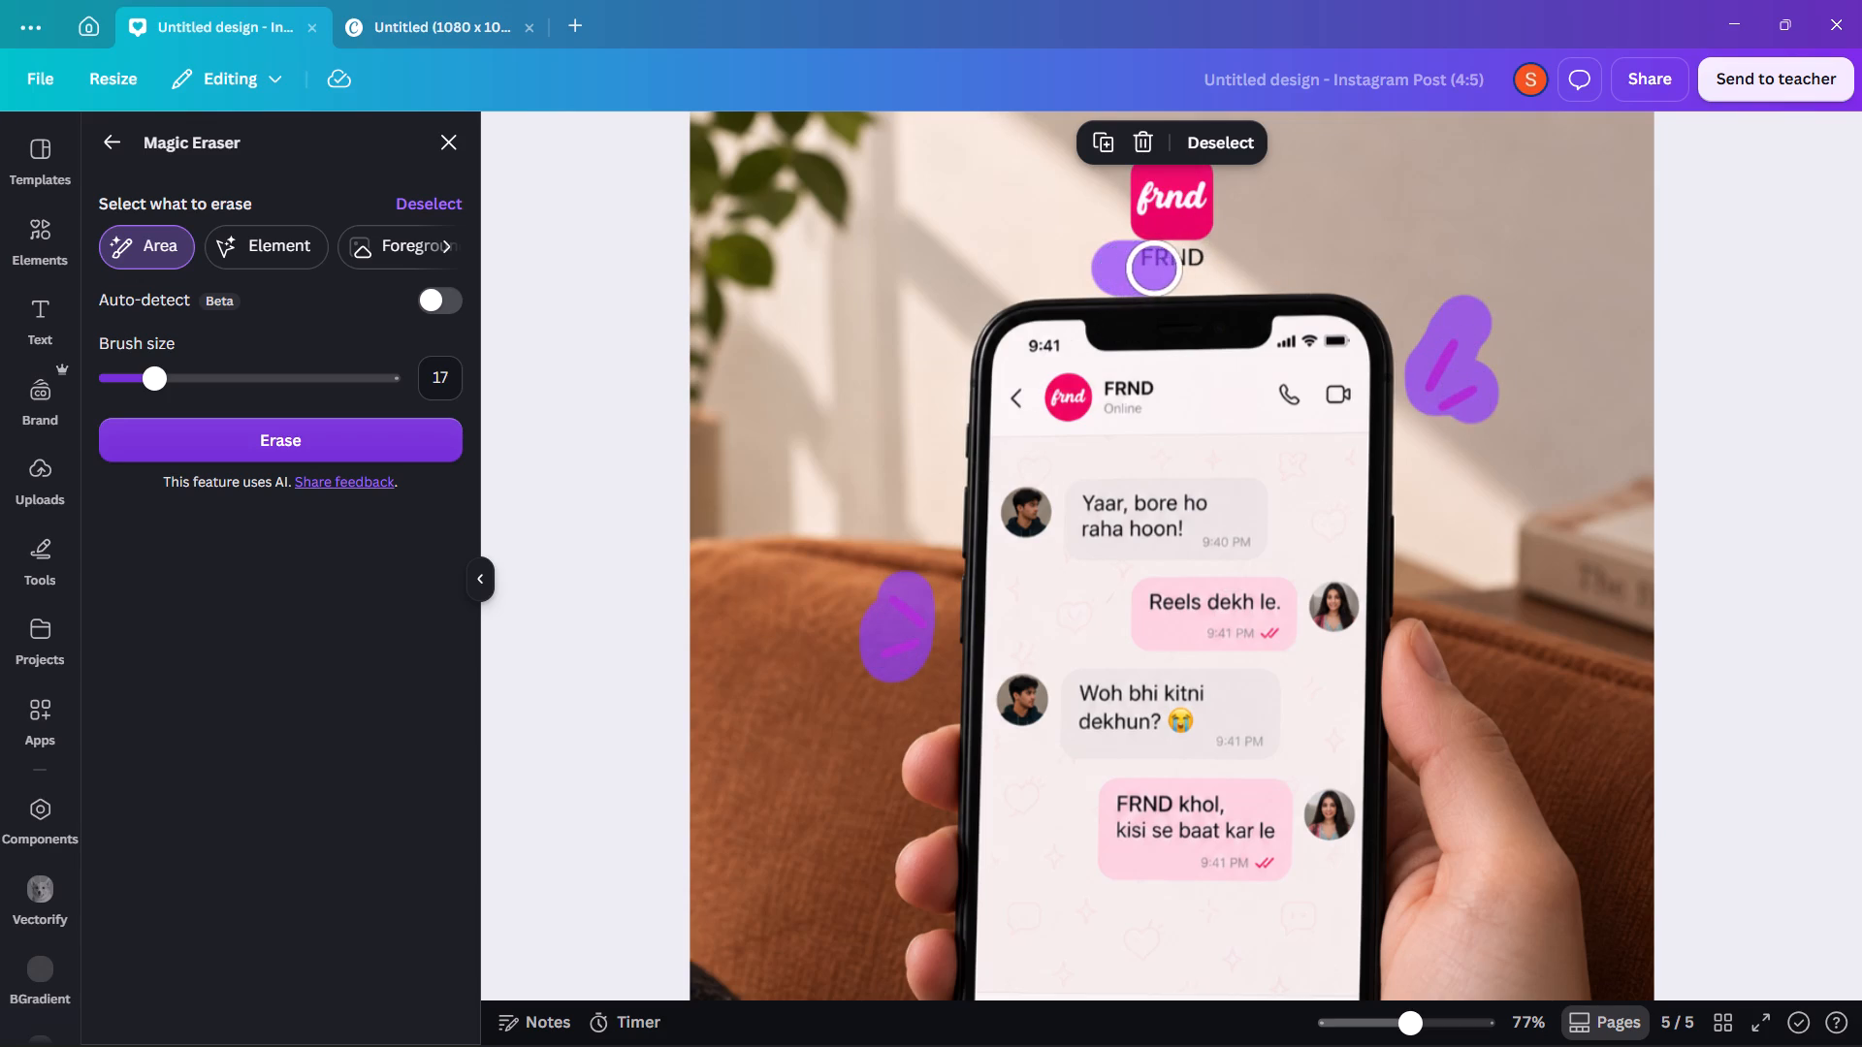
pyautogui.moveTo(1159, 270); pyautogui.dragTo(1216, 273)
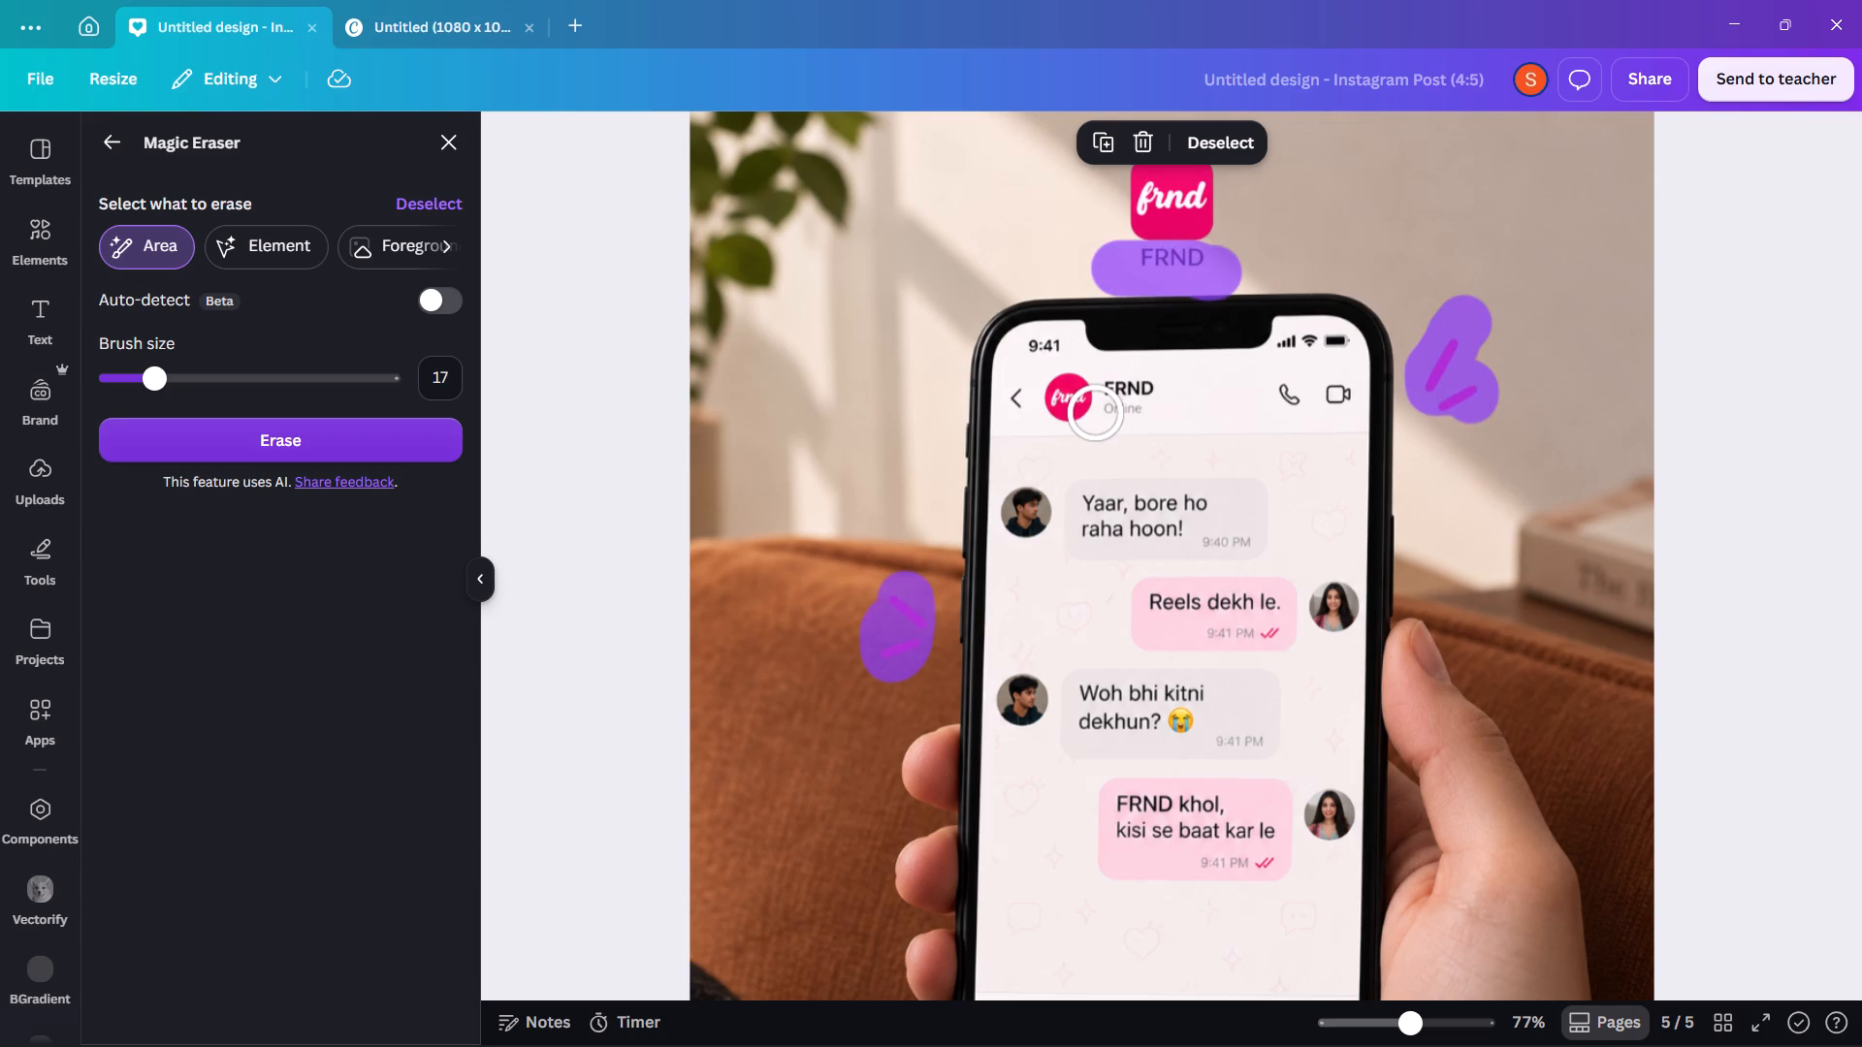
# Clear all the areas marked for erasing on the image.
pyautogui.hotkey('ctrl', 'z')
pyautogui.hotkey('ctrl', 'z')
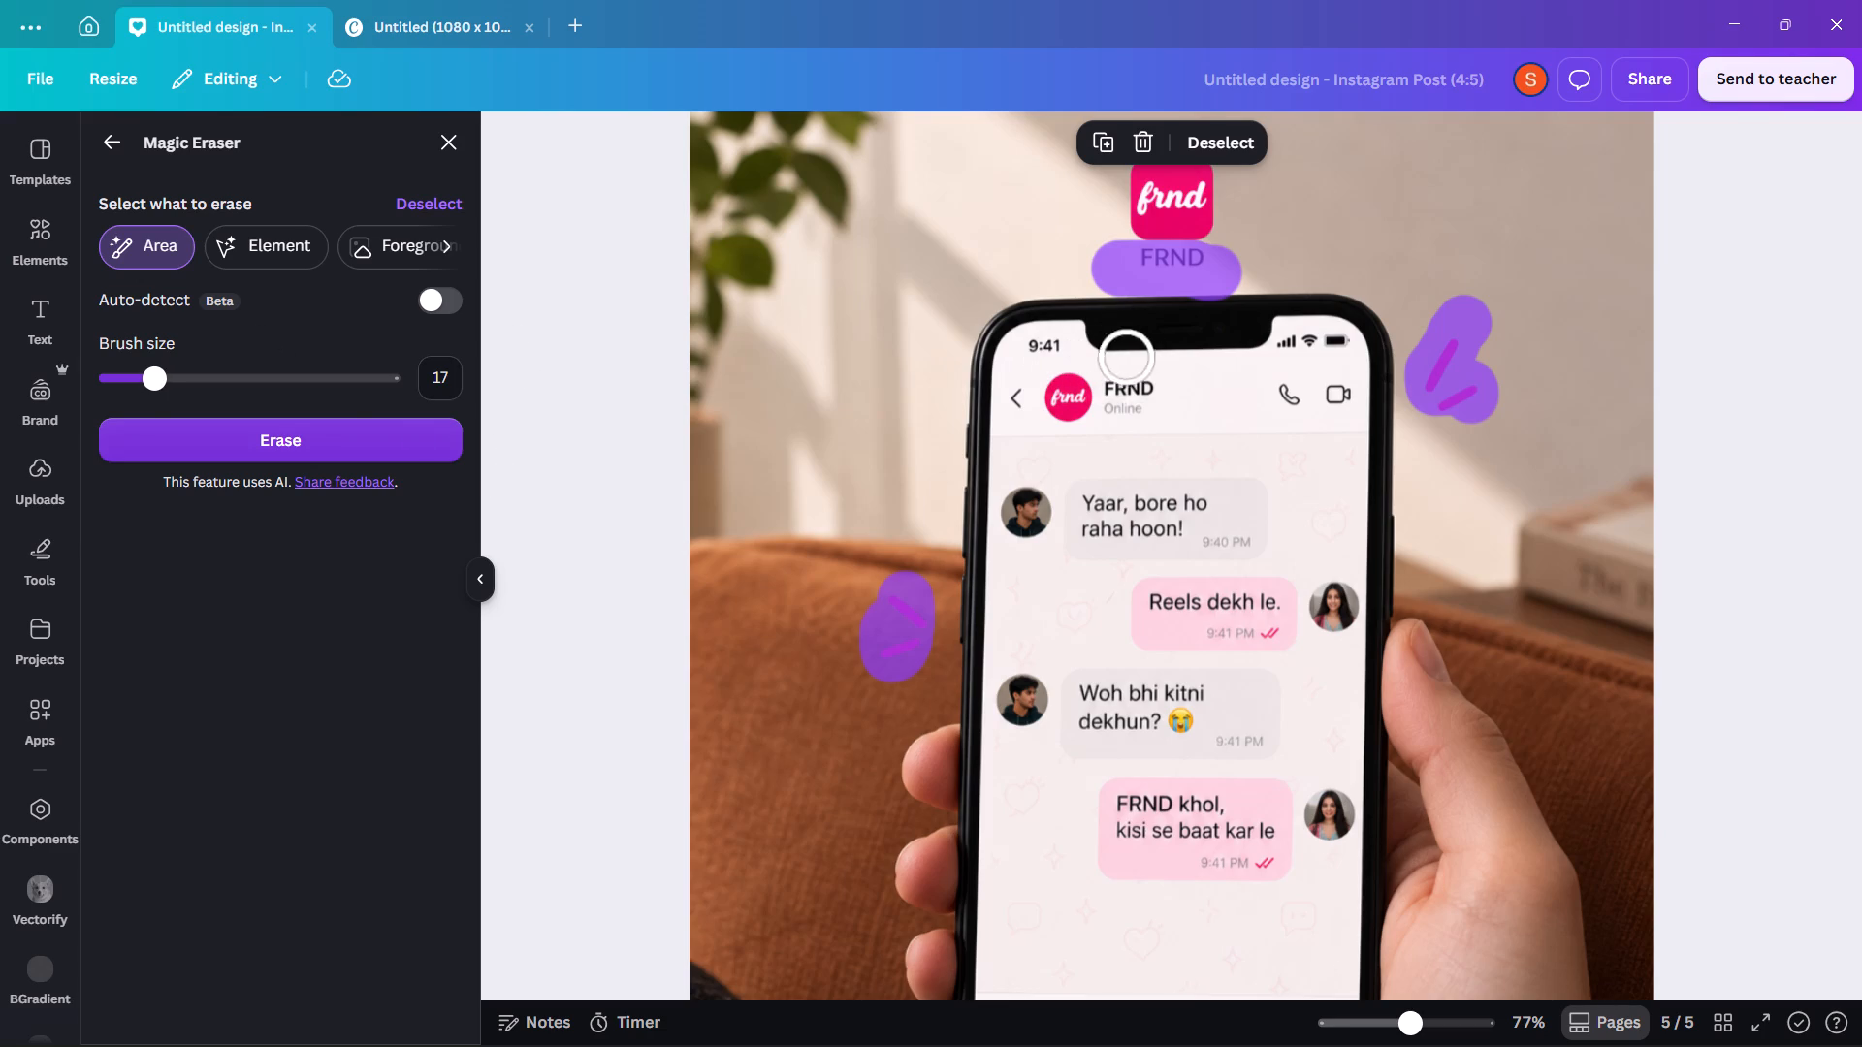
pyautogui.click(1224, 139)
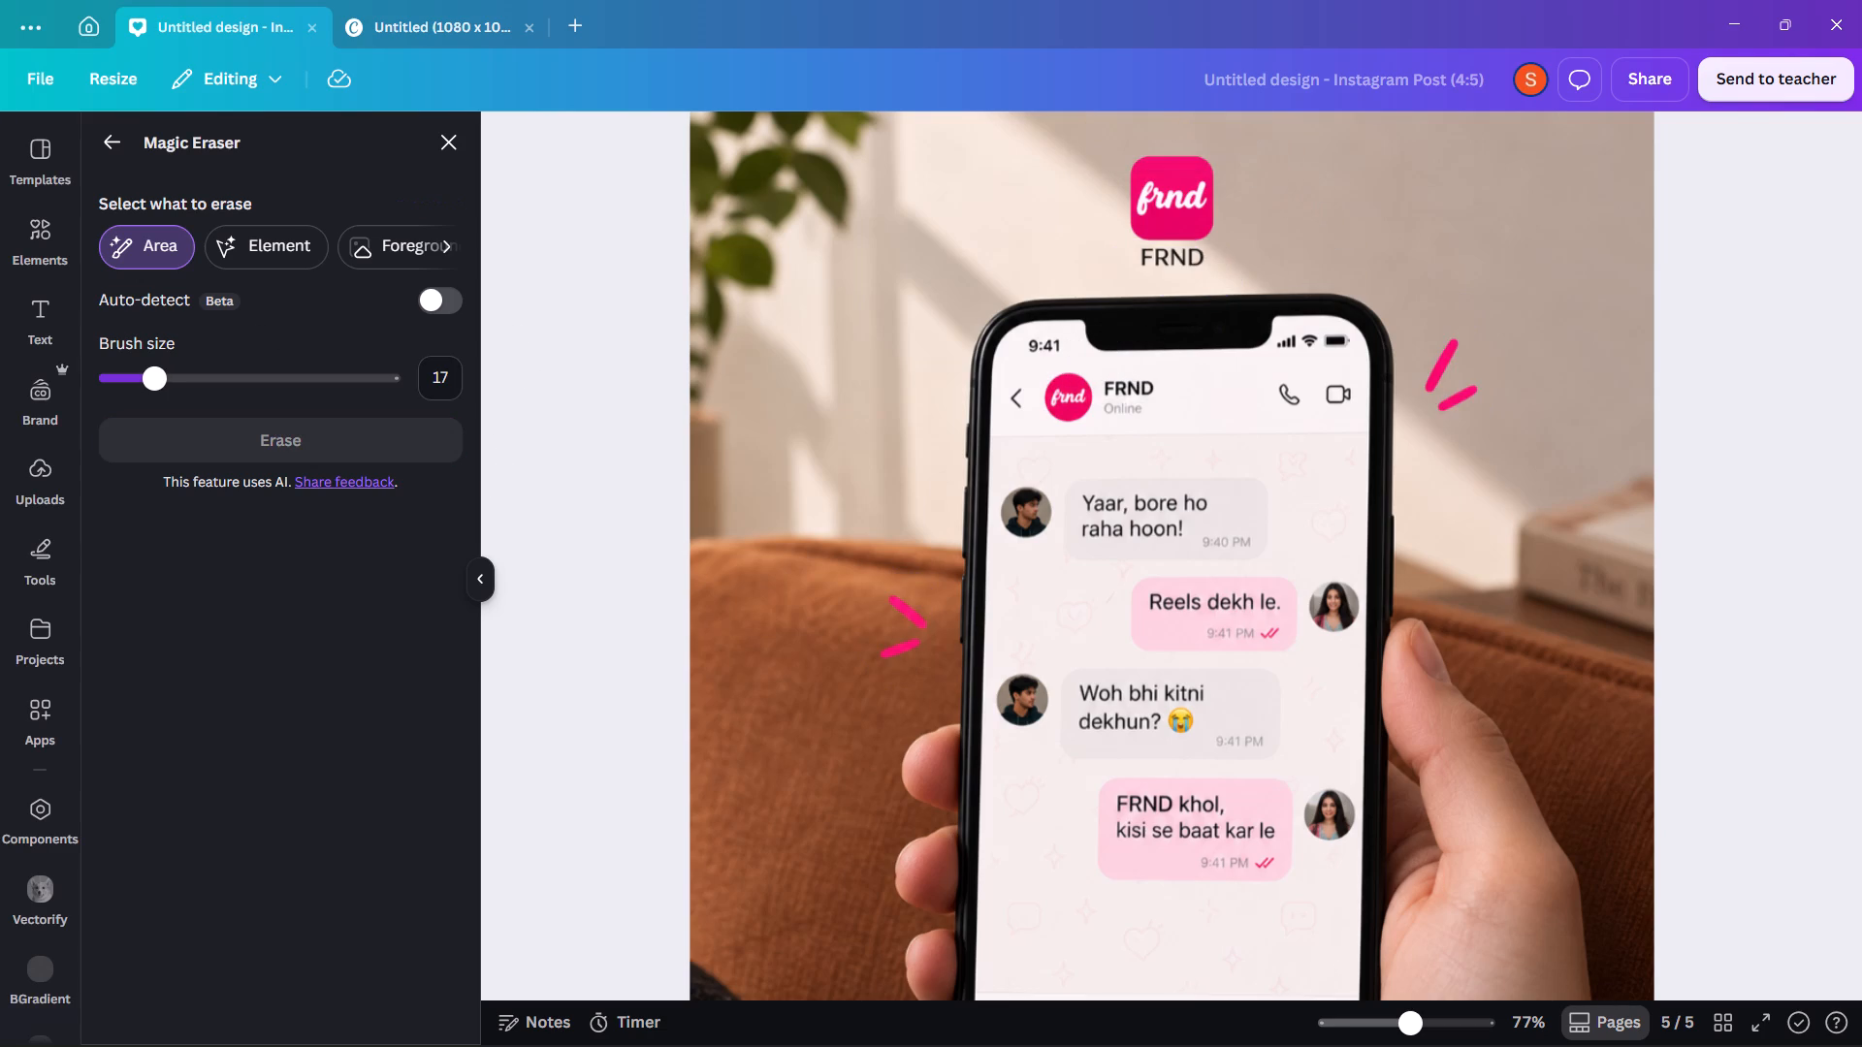
# Set the brush size to 11 and mark the FRND label under the logo and the pink strokes beside the phone's upper right edge.
pyautogui.moveTo(164, 375); pyautogui.dragTo(139, 371)
pyautogui.moveTo(139, 371); pyautogui.dragTo(137, 371)
pyautogui.moveTo(1227, 259); pyautogui.dragTo(1201, 262)
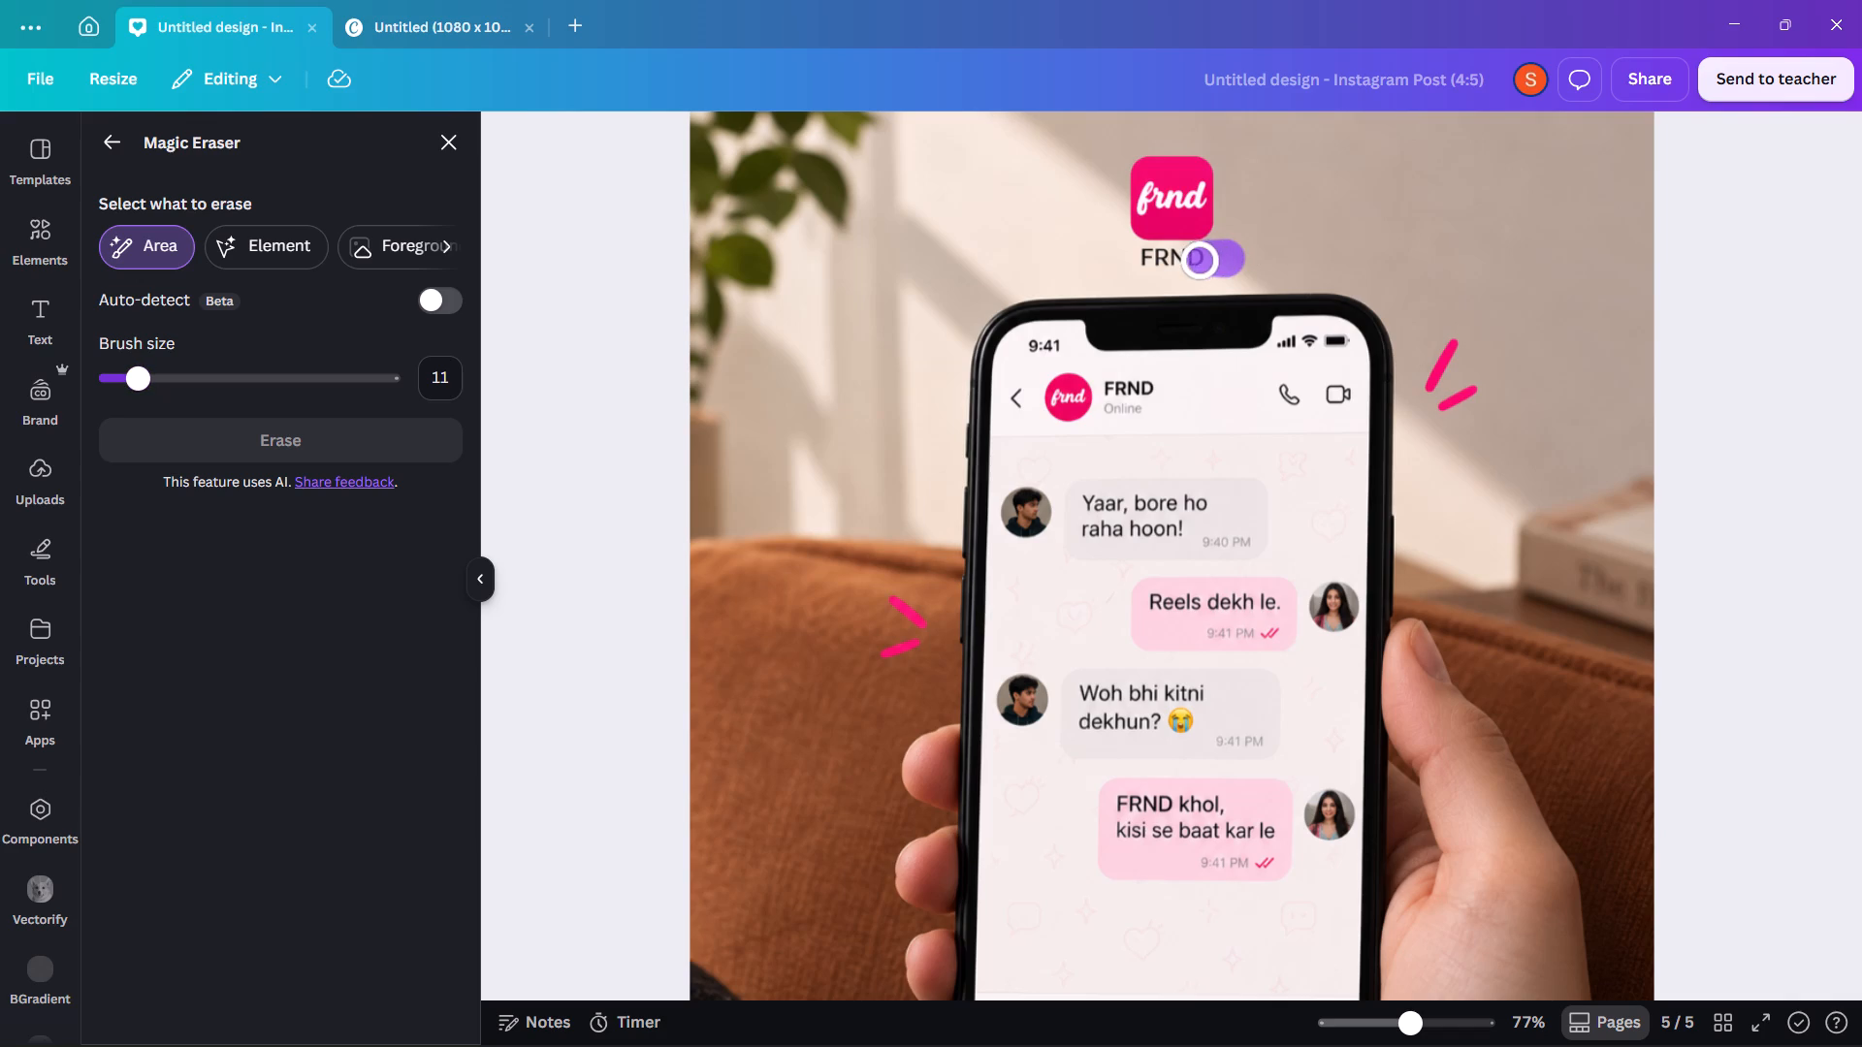
pyautogui.moveTo(1201, 262); pyautogui.dragTo(1144, 266)
pyautogui.moveTo(1474, 338); pyautogui.dragTo(1436, 380)
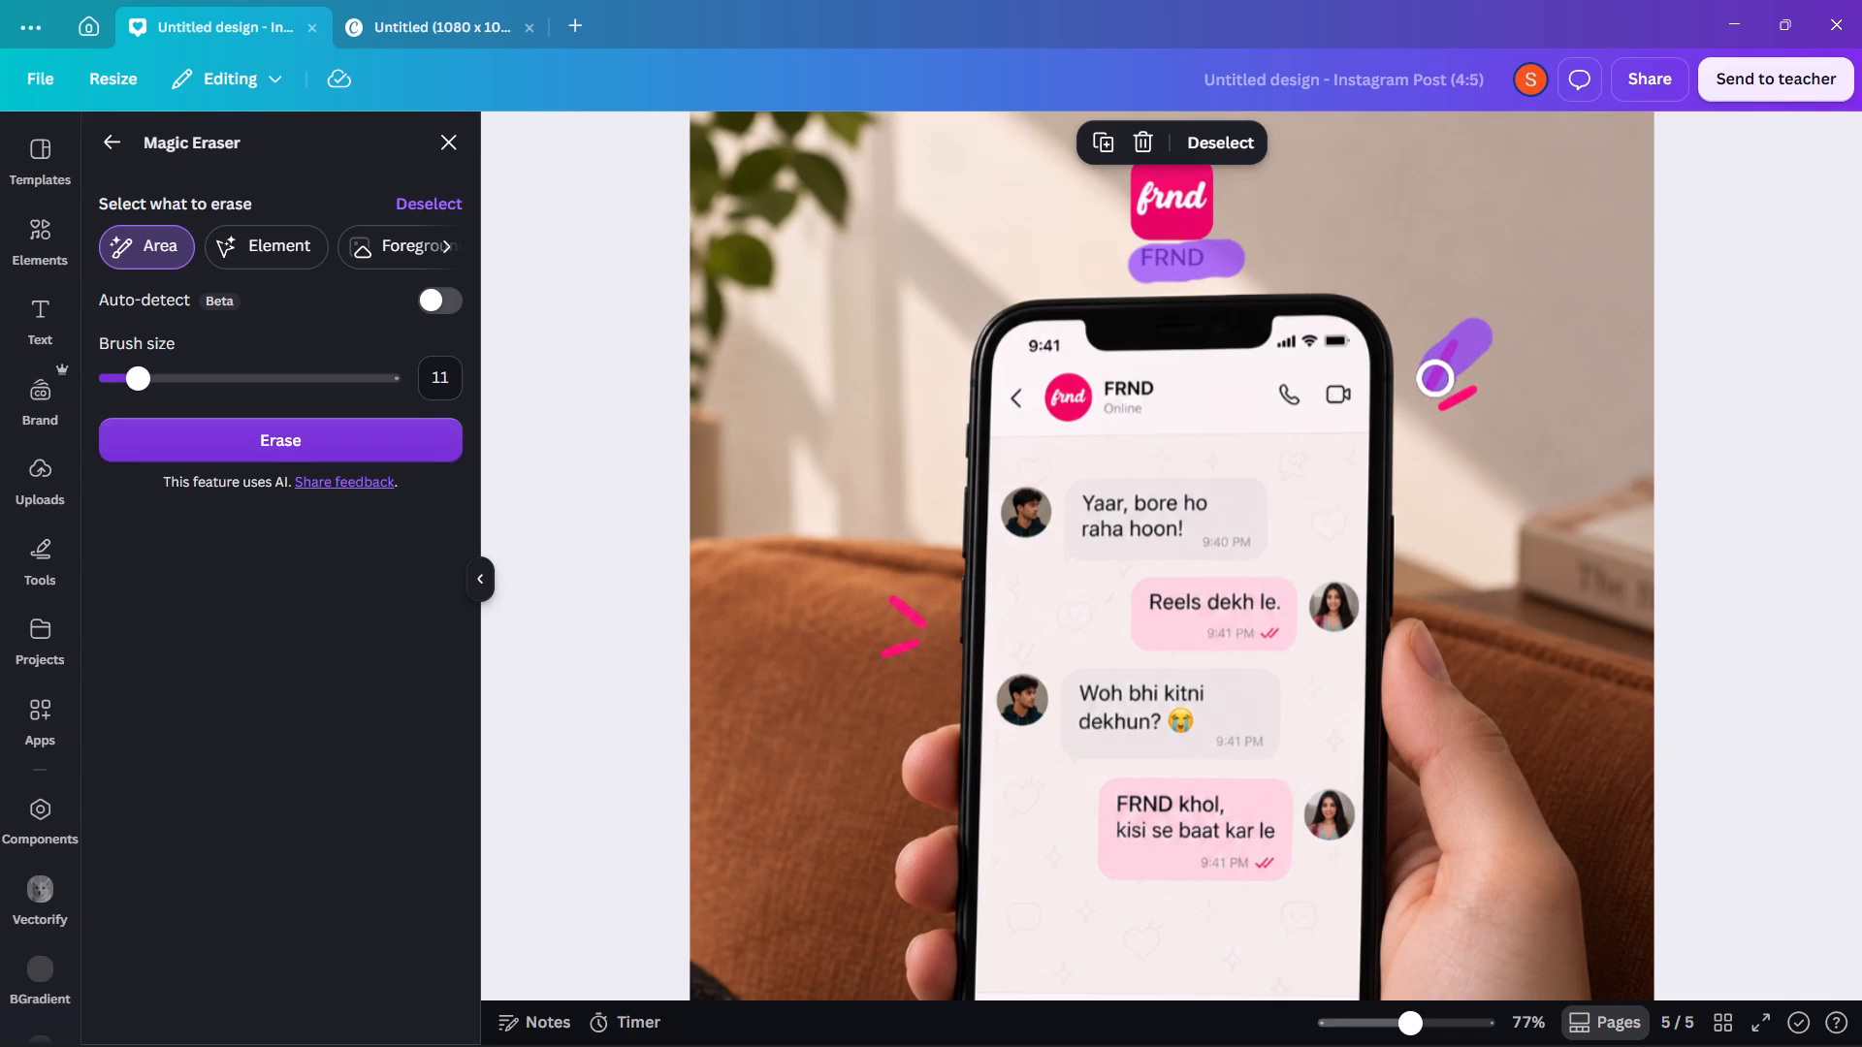
pyautogui.moveTo(1436, 380); pyautogui.dragTo(1444, 404)
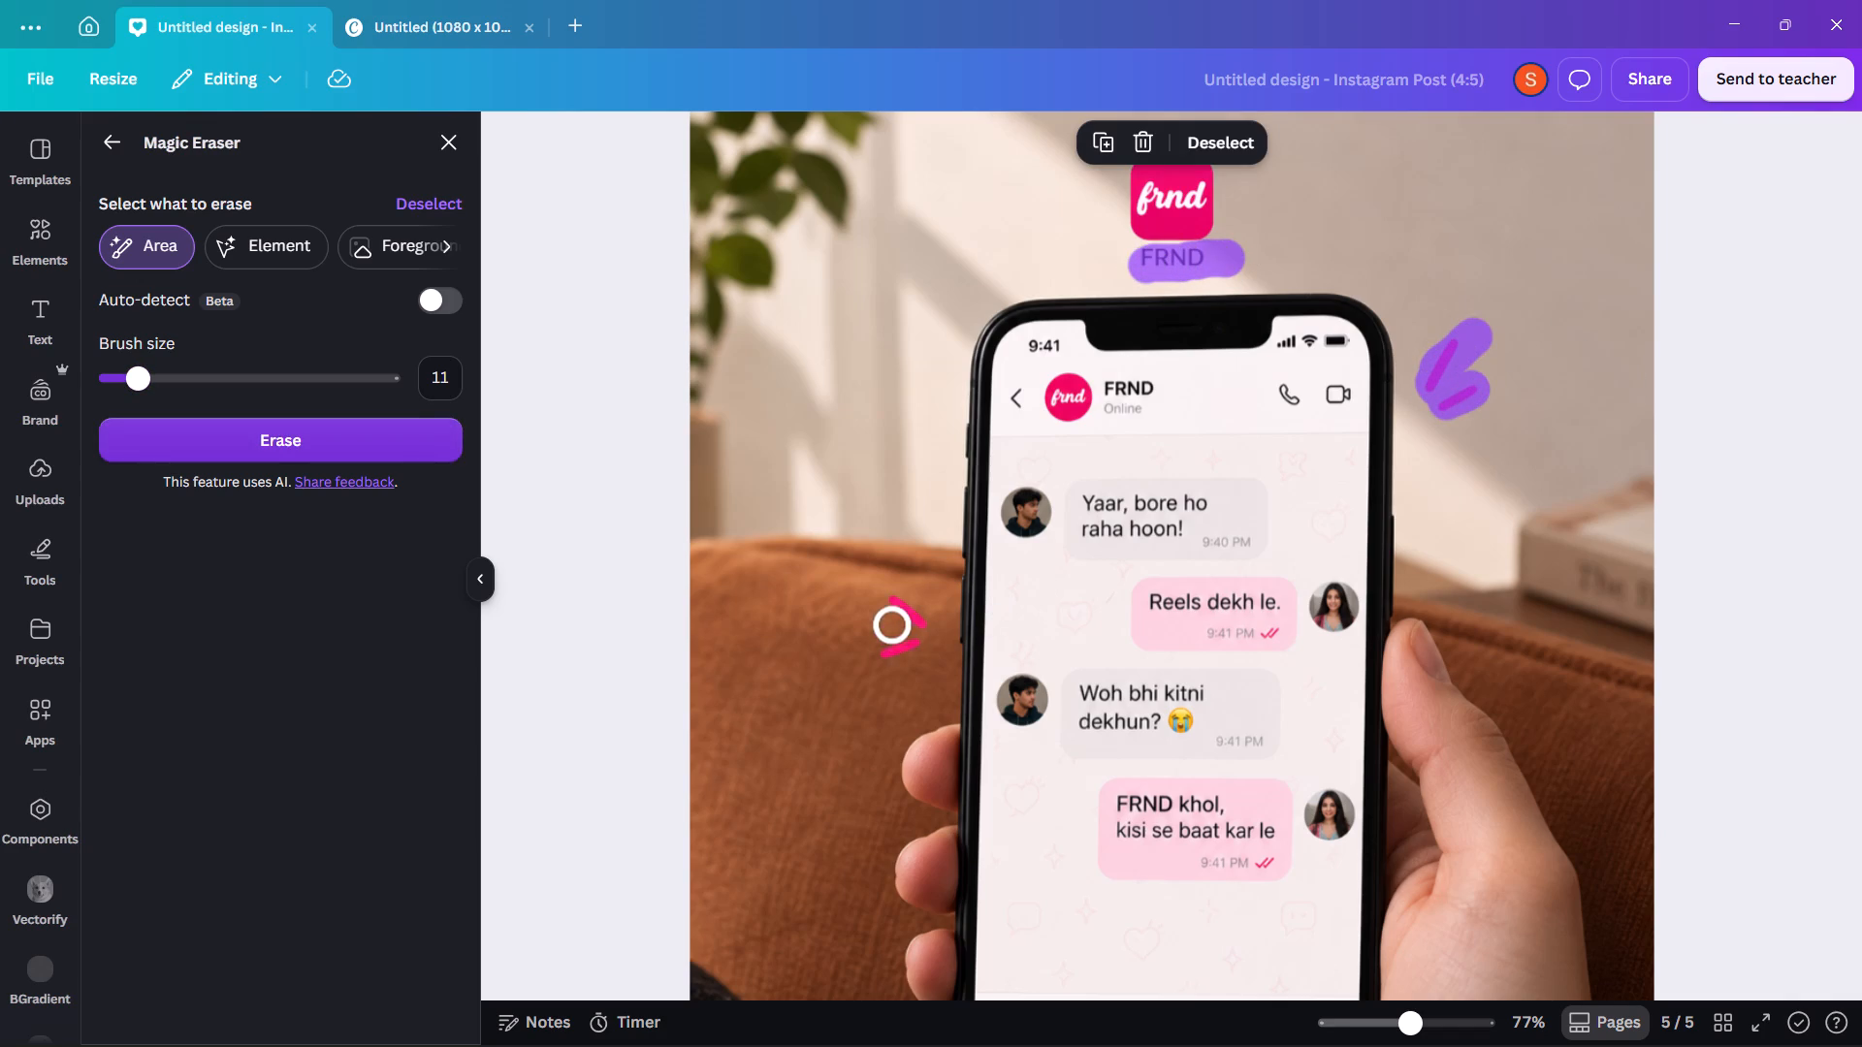
# Back in Canva, brush the pink accents beside the phone and the strokes around "bye-bye..." with Magic Eraser, and erase all marked areas.
pyautogui.moveTo(897, 592); pyautogui.dragTo(880, 661)
pyautogui.scroll(-4, 1515, 645)
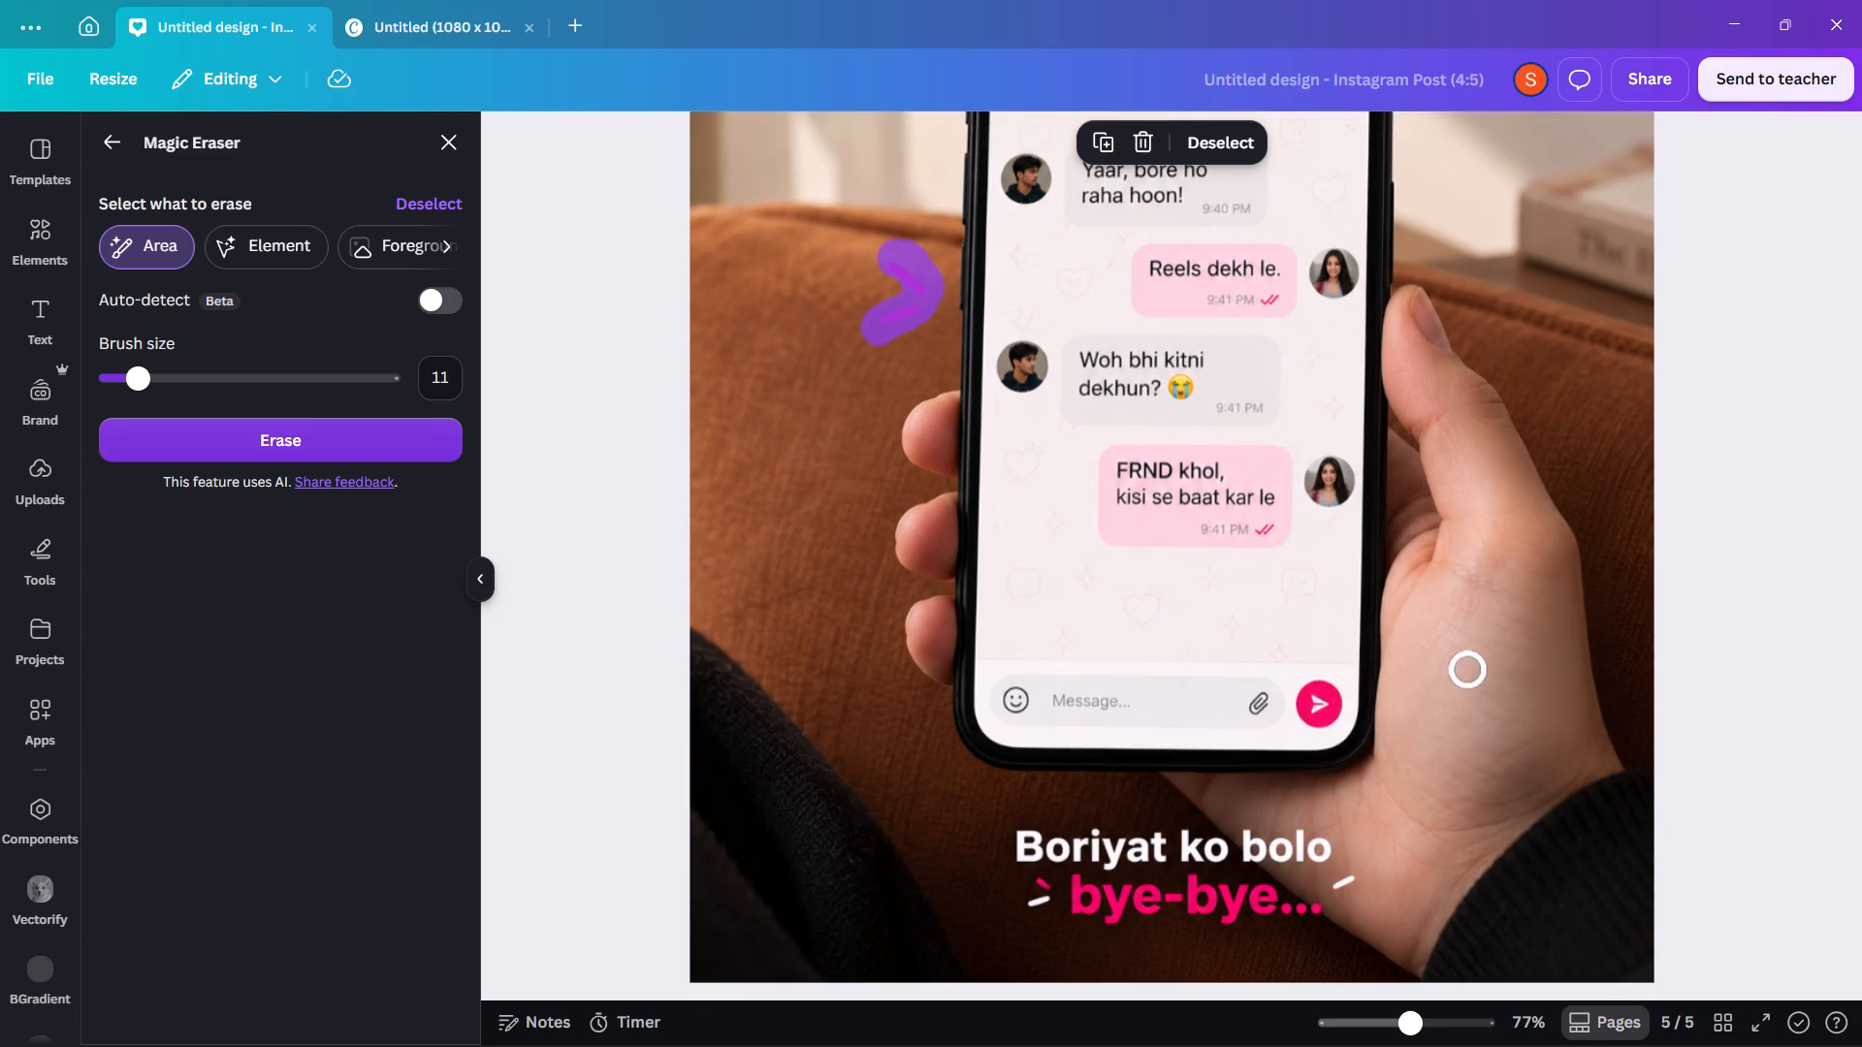
pyautogui.click(1346, 887)
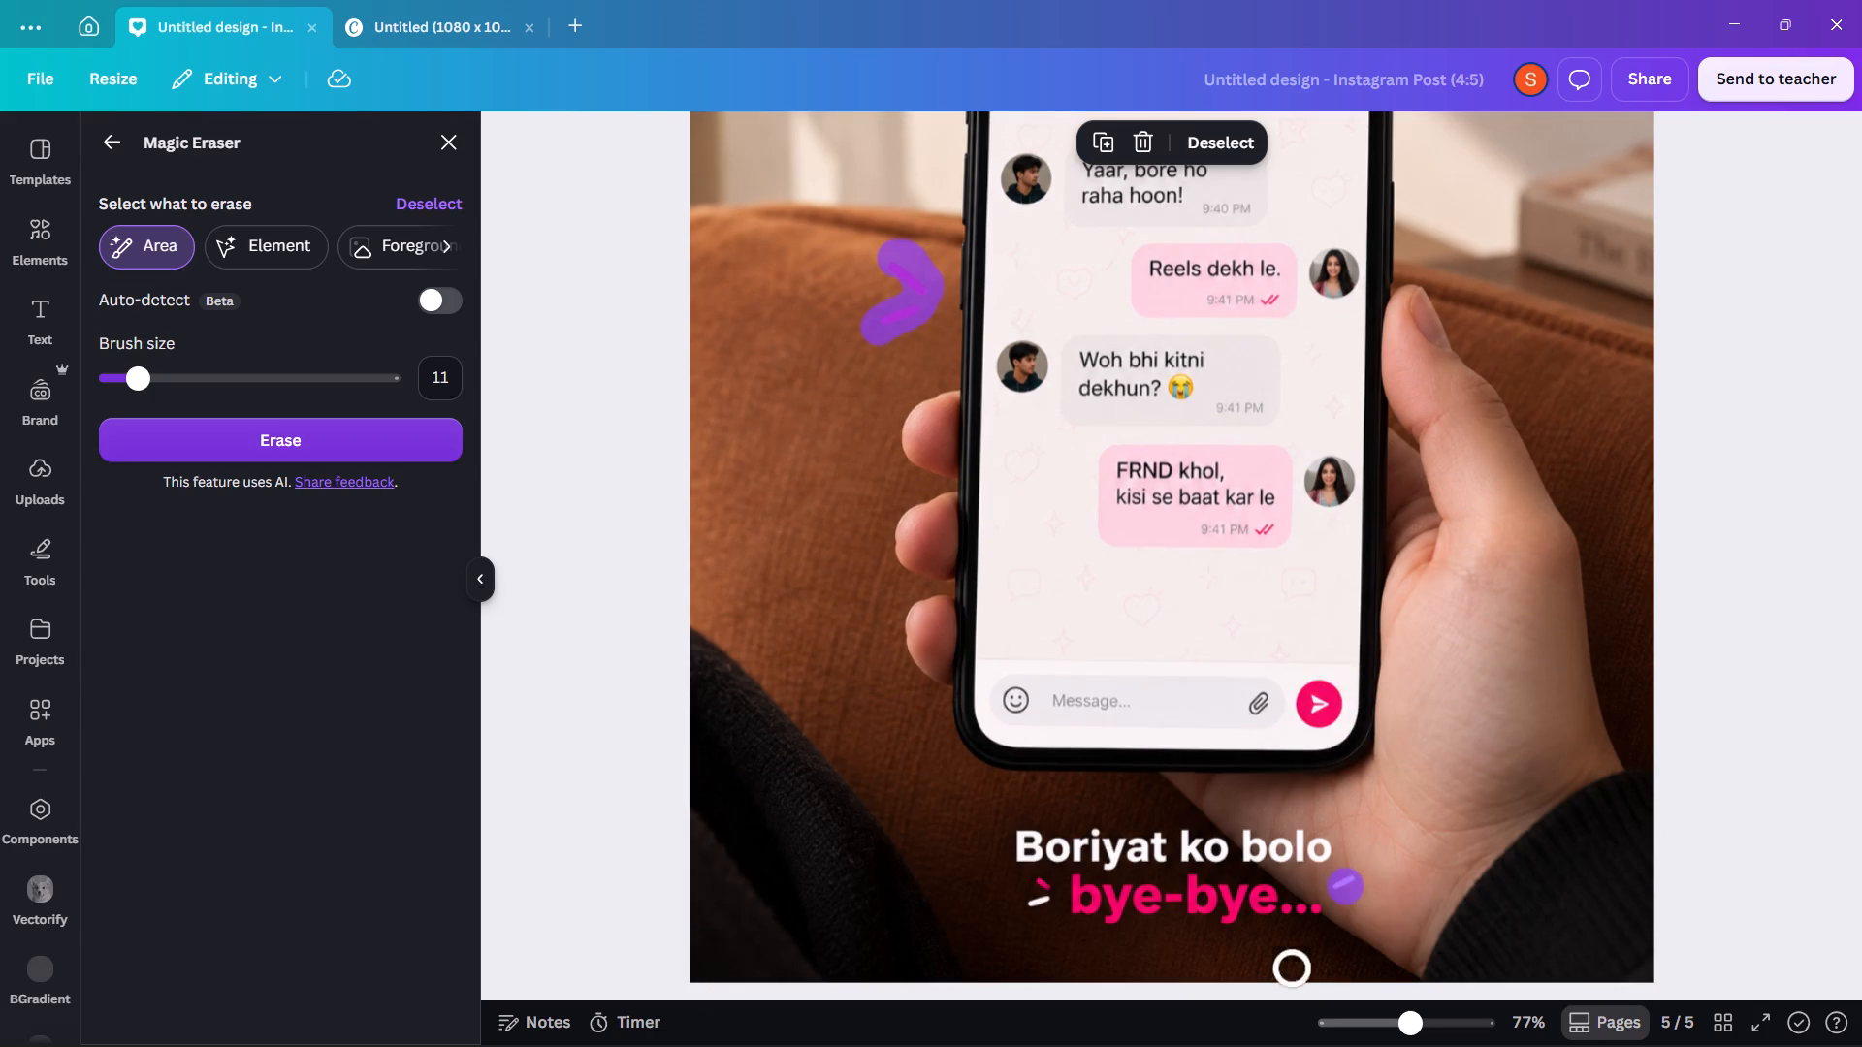
pyautogui.click(1039, 903)
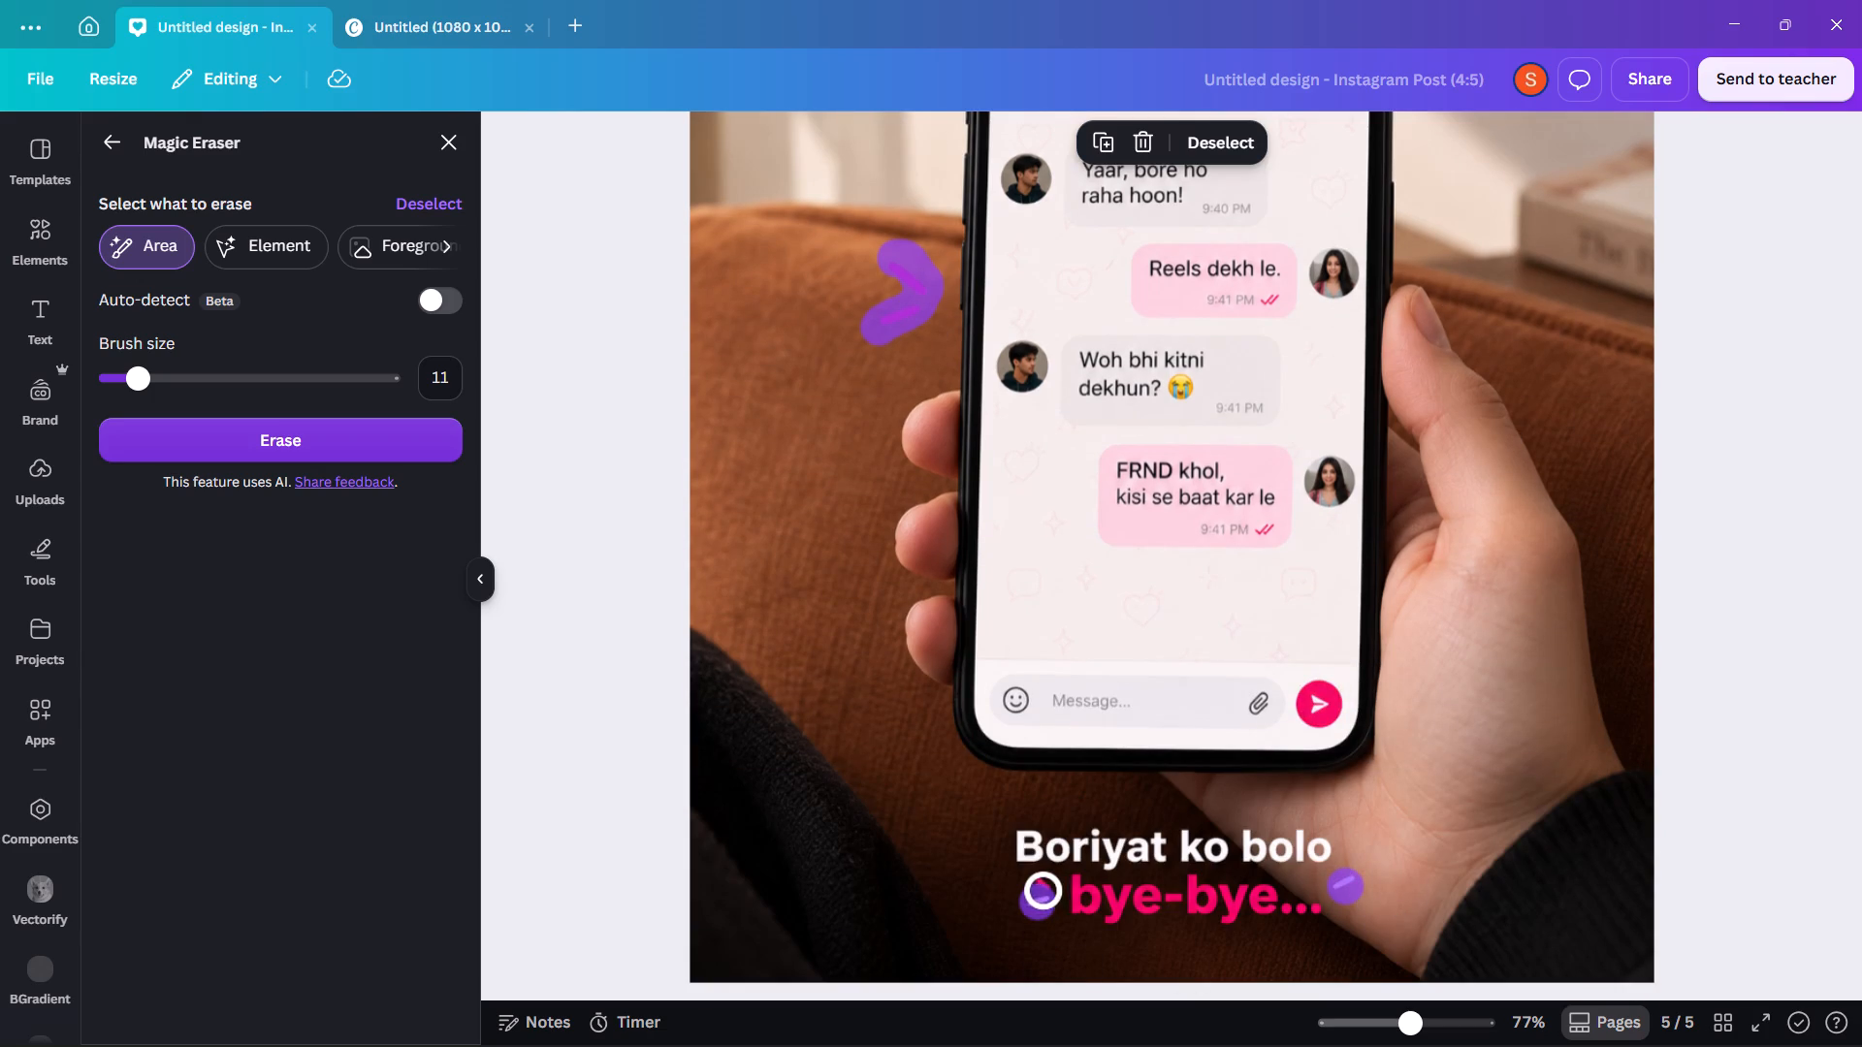
pyautogui.click(1044, 892)
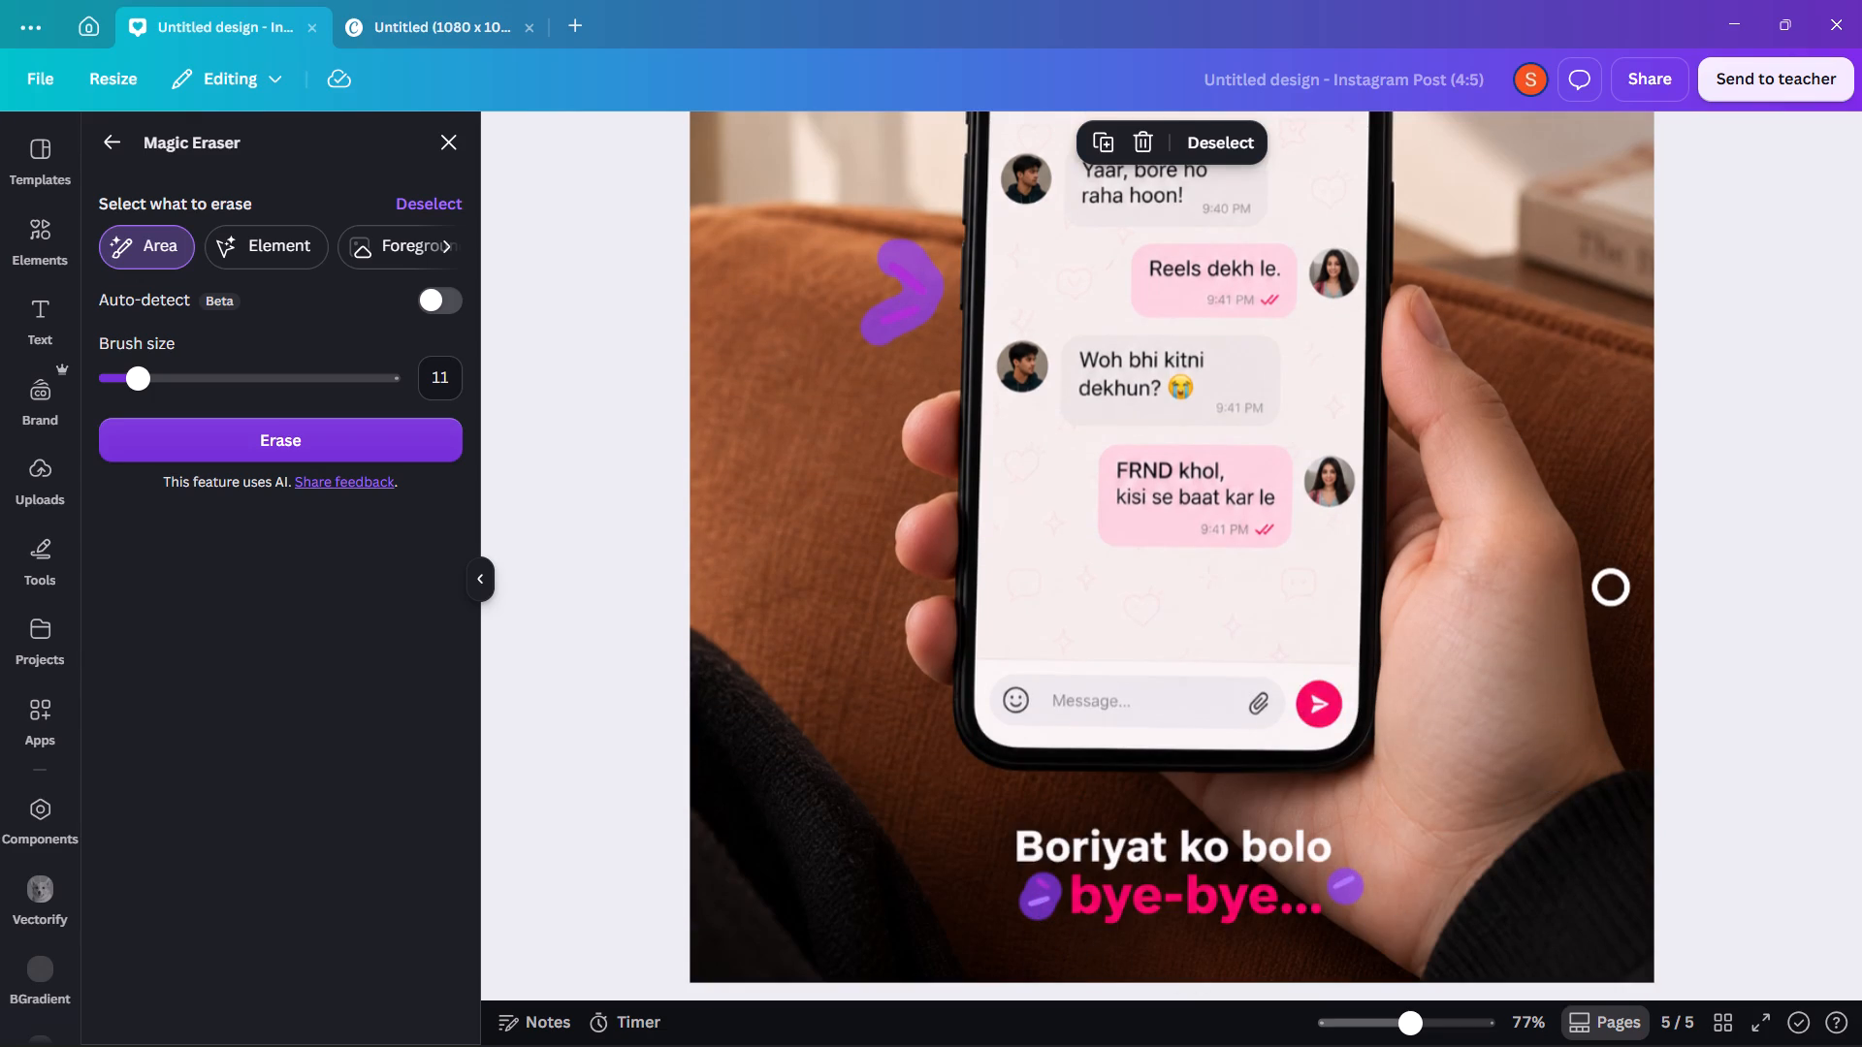
pyautogui.scroll(5, 1612, 588)
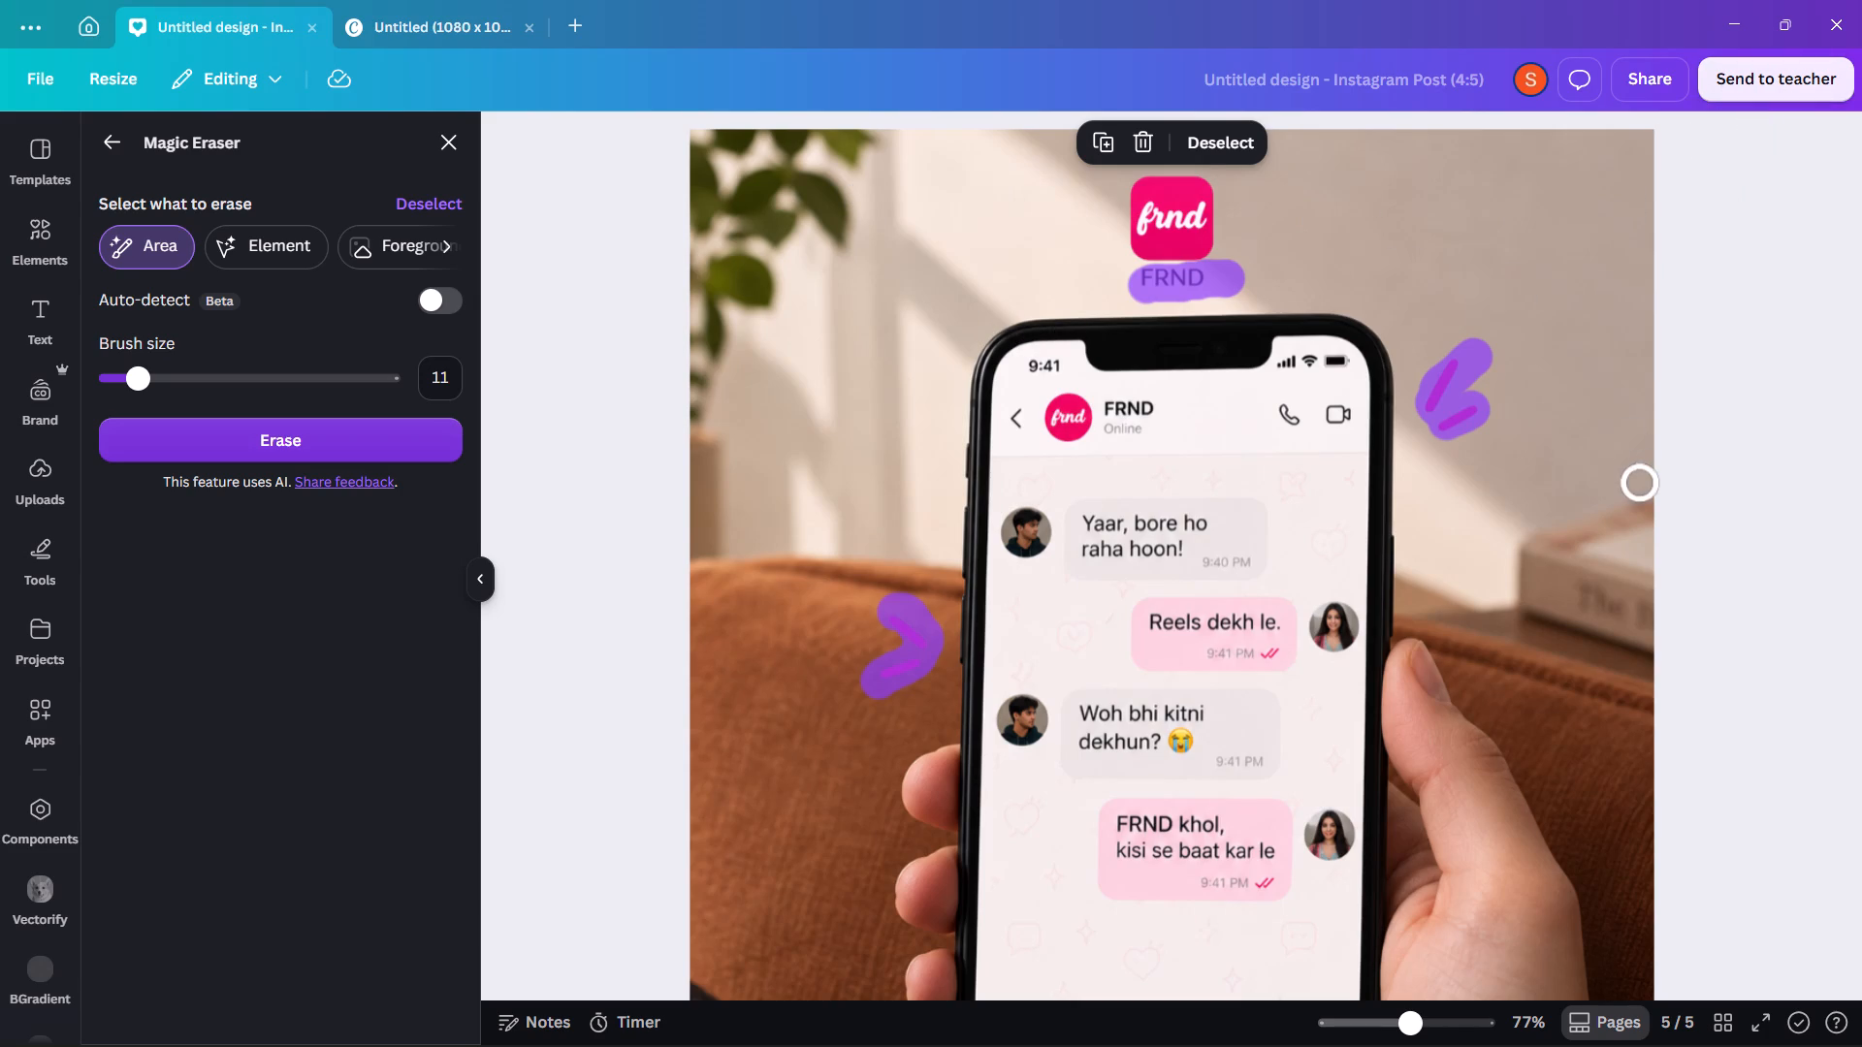
pyautogui.keyDown('ctrl'); pyautogui.scroll(-2, 1622, 494); pyautogui.keyUp('ctrl')
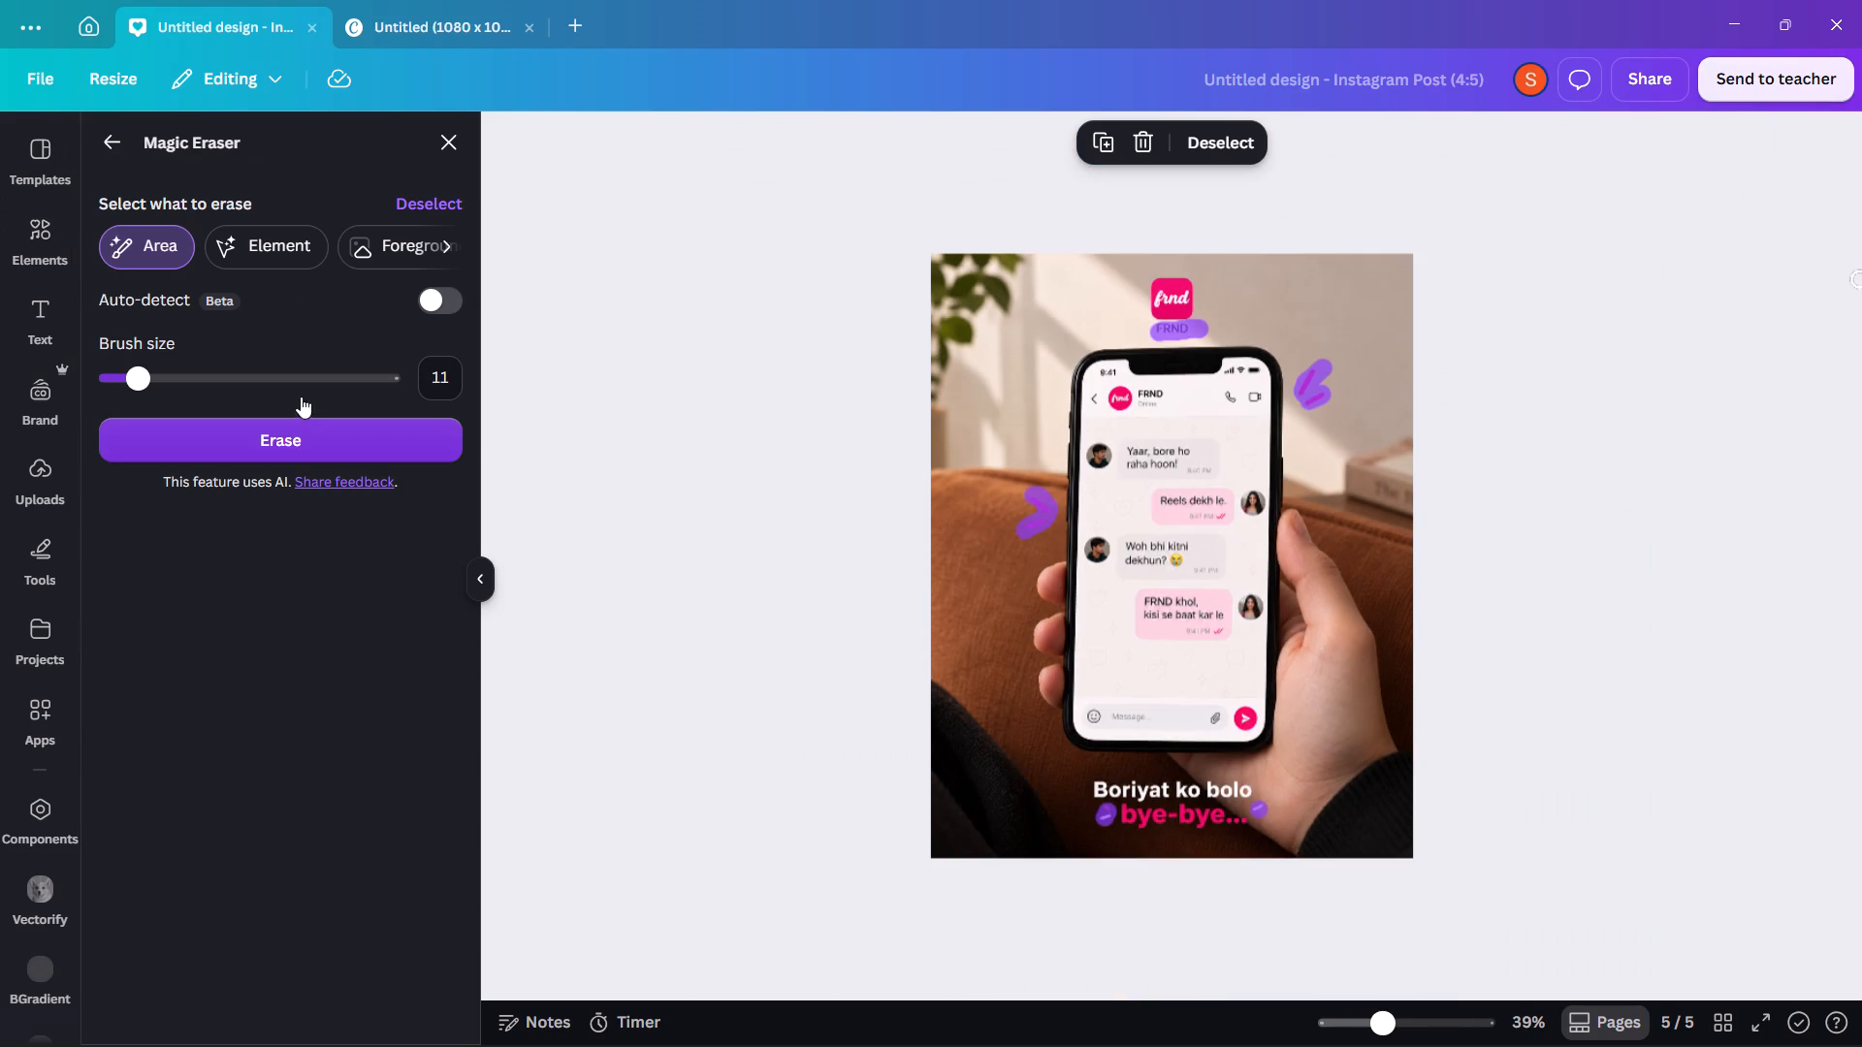
pyautogui.click(301, 433)
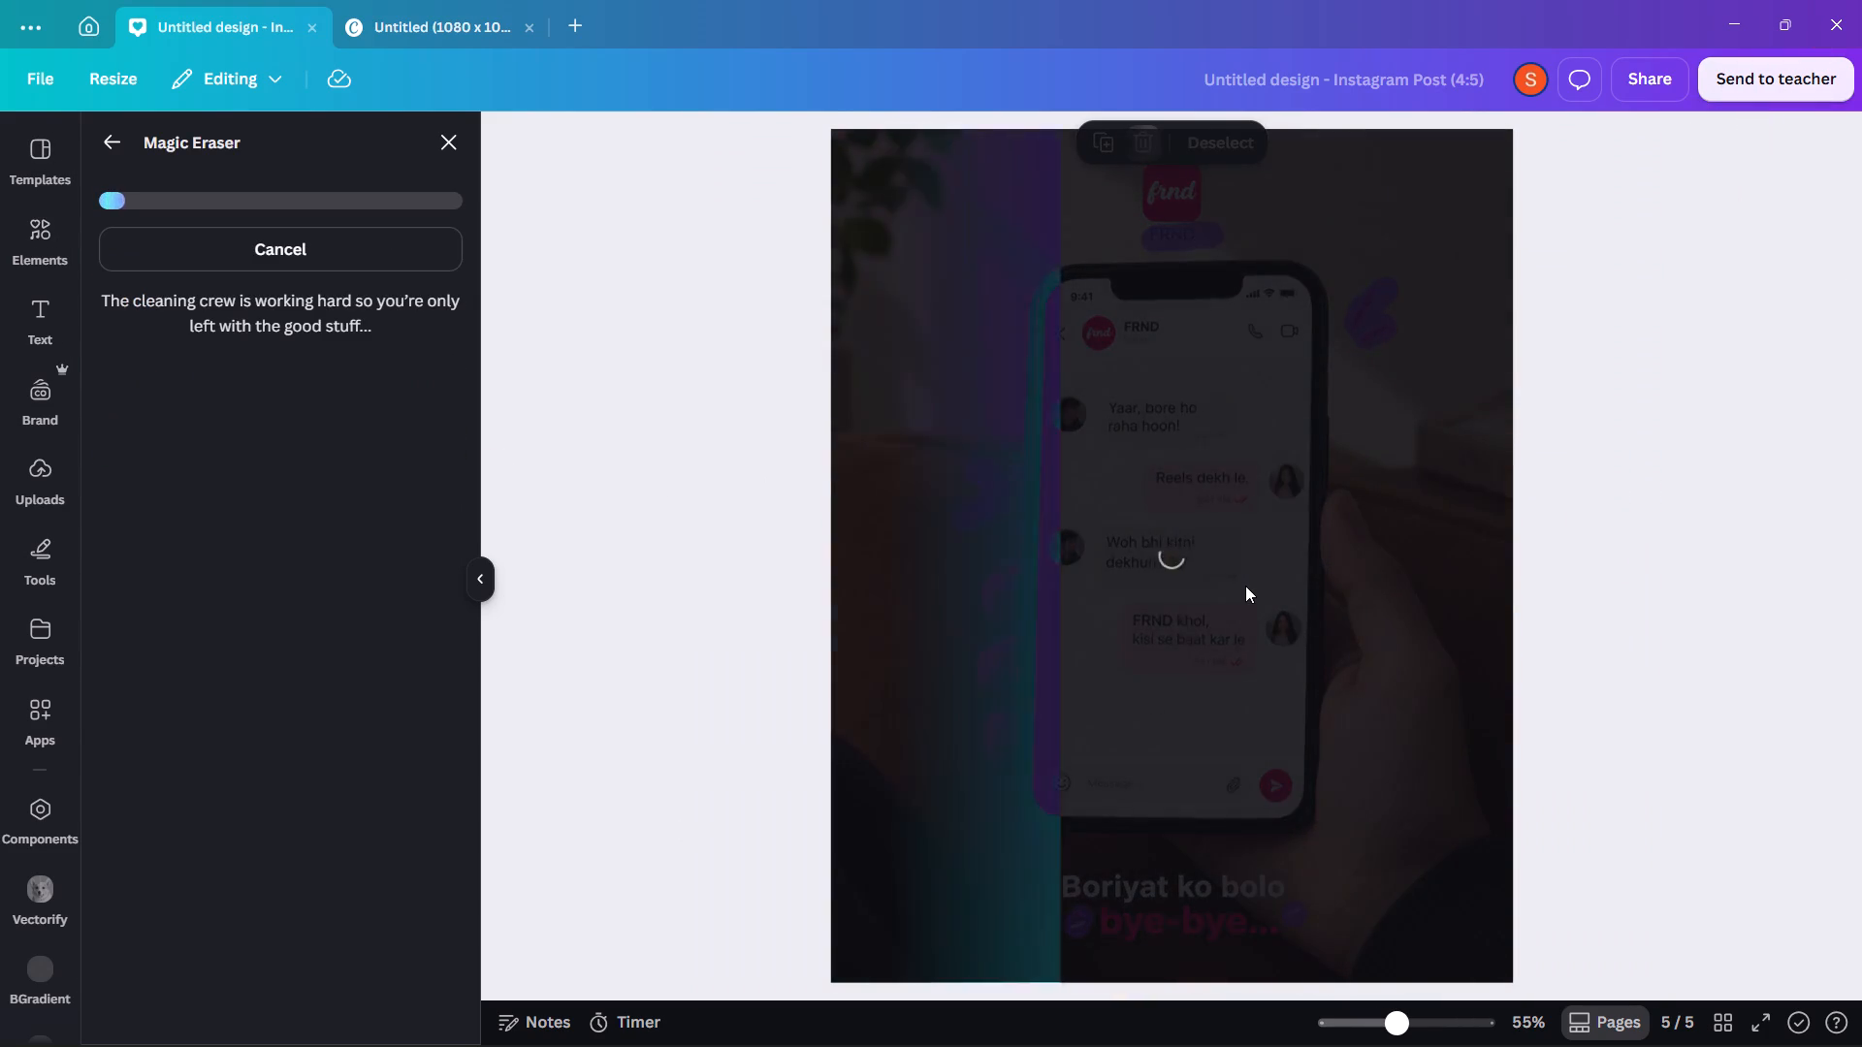
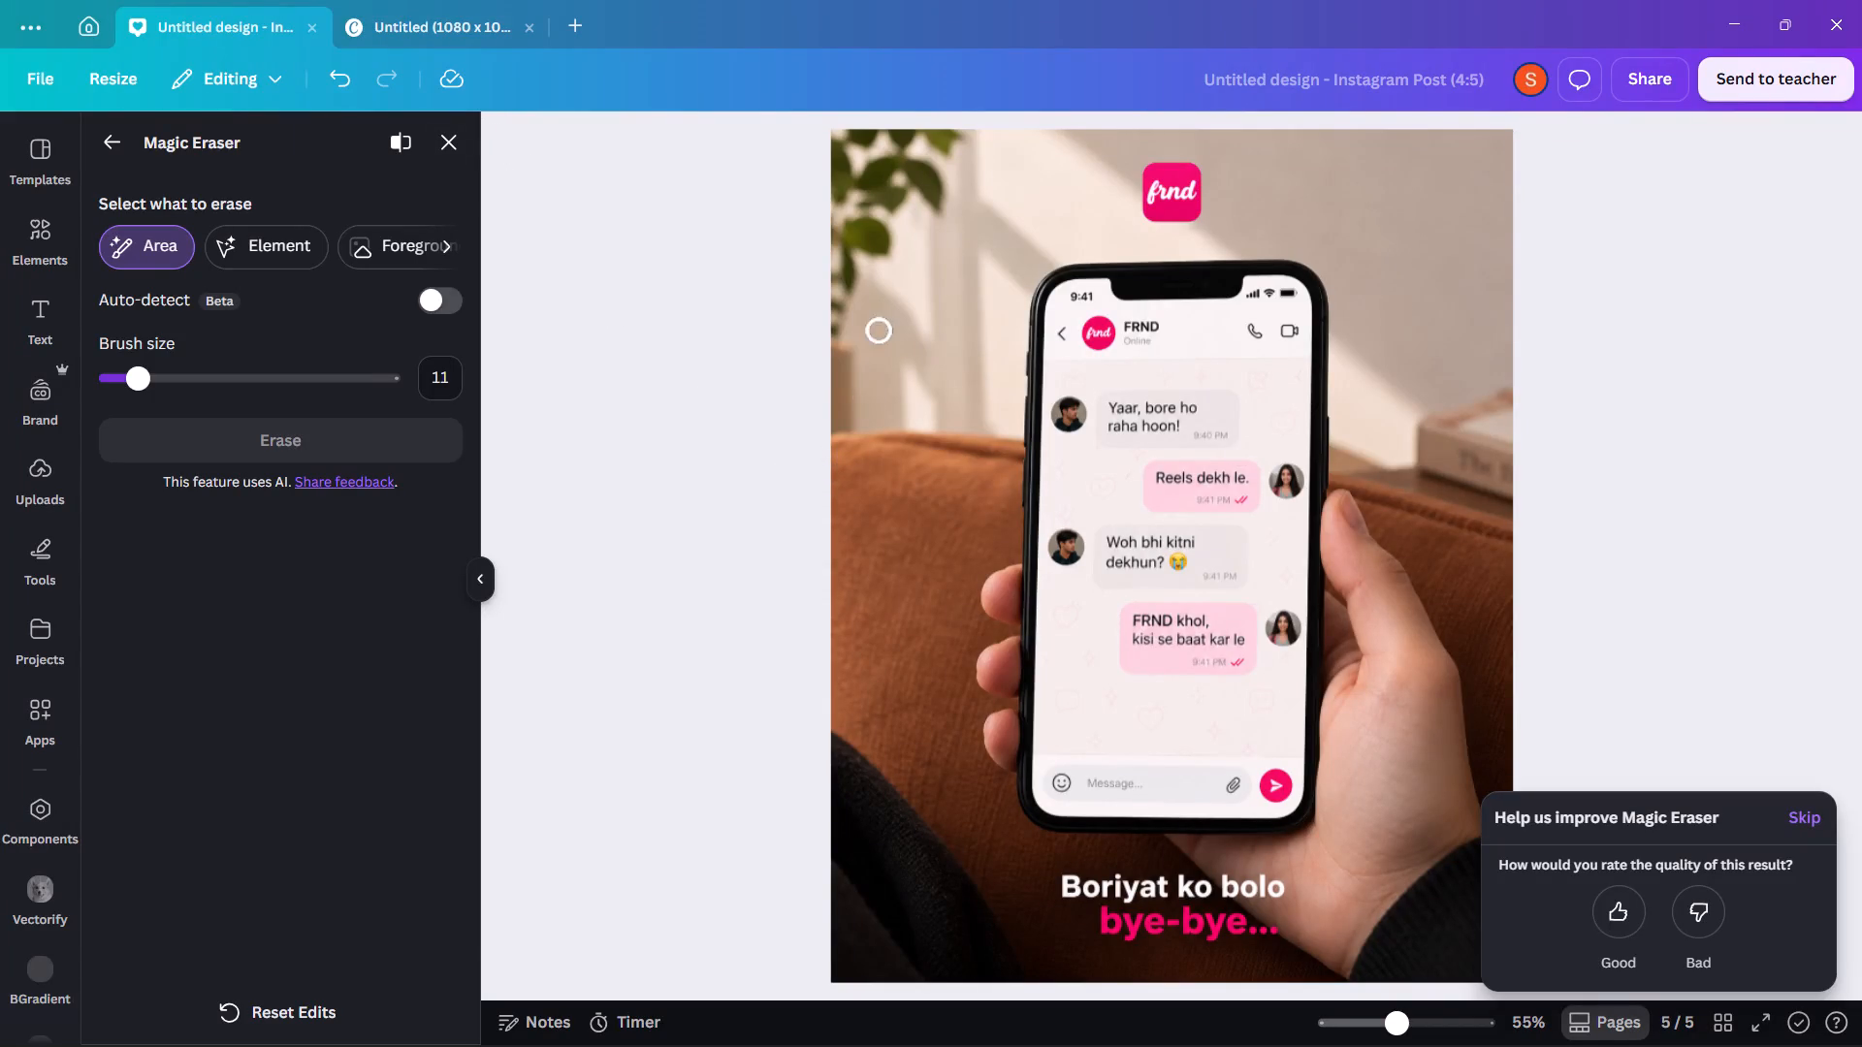
# Close Magic Eraser, return to the page view and skip the feedback request.
pyautogui.click(435, 145)
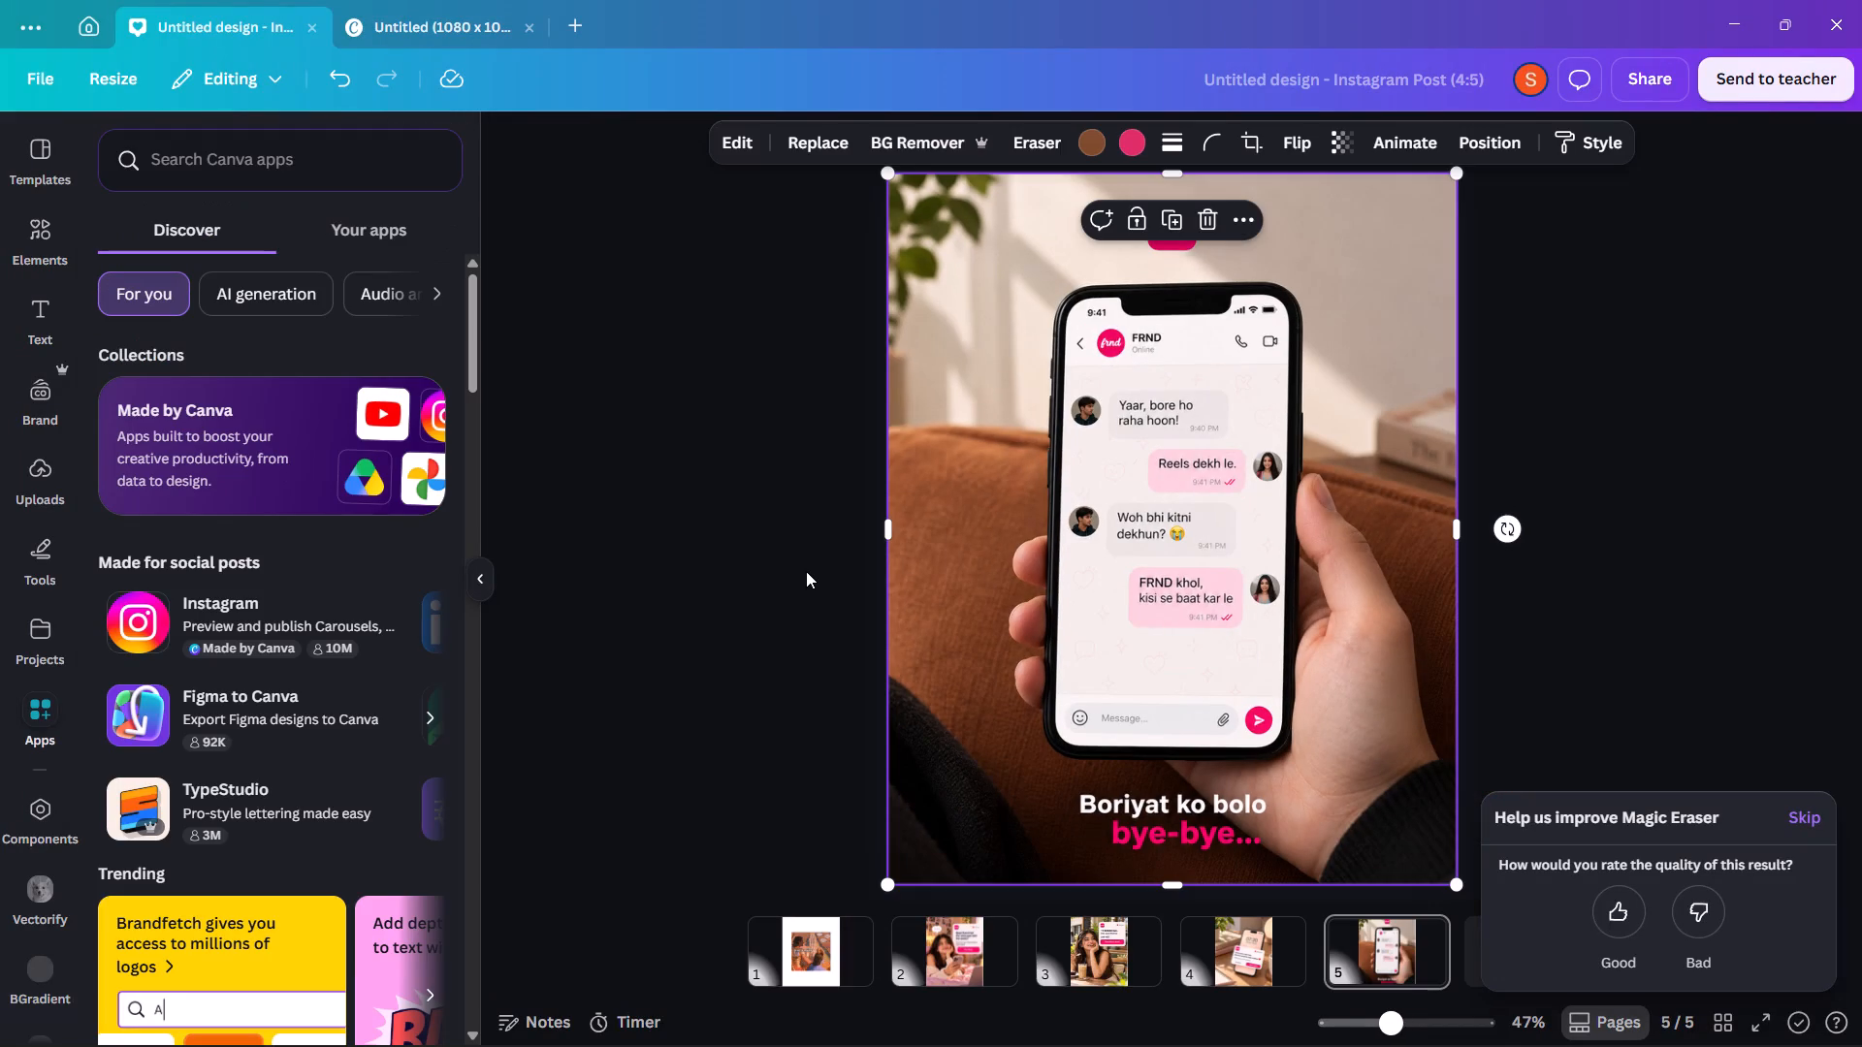
pyautogui.click(1668, 617)
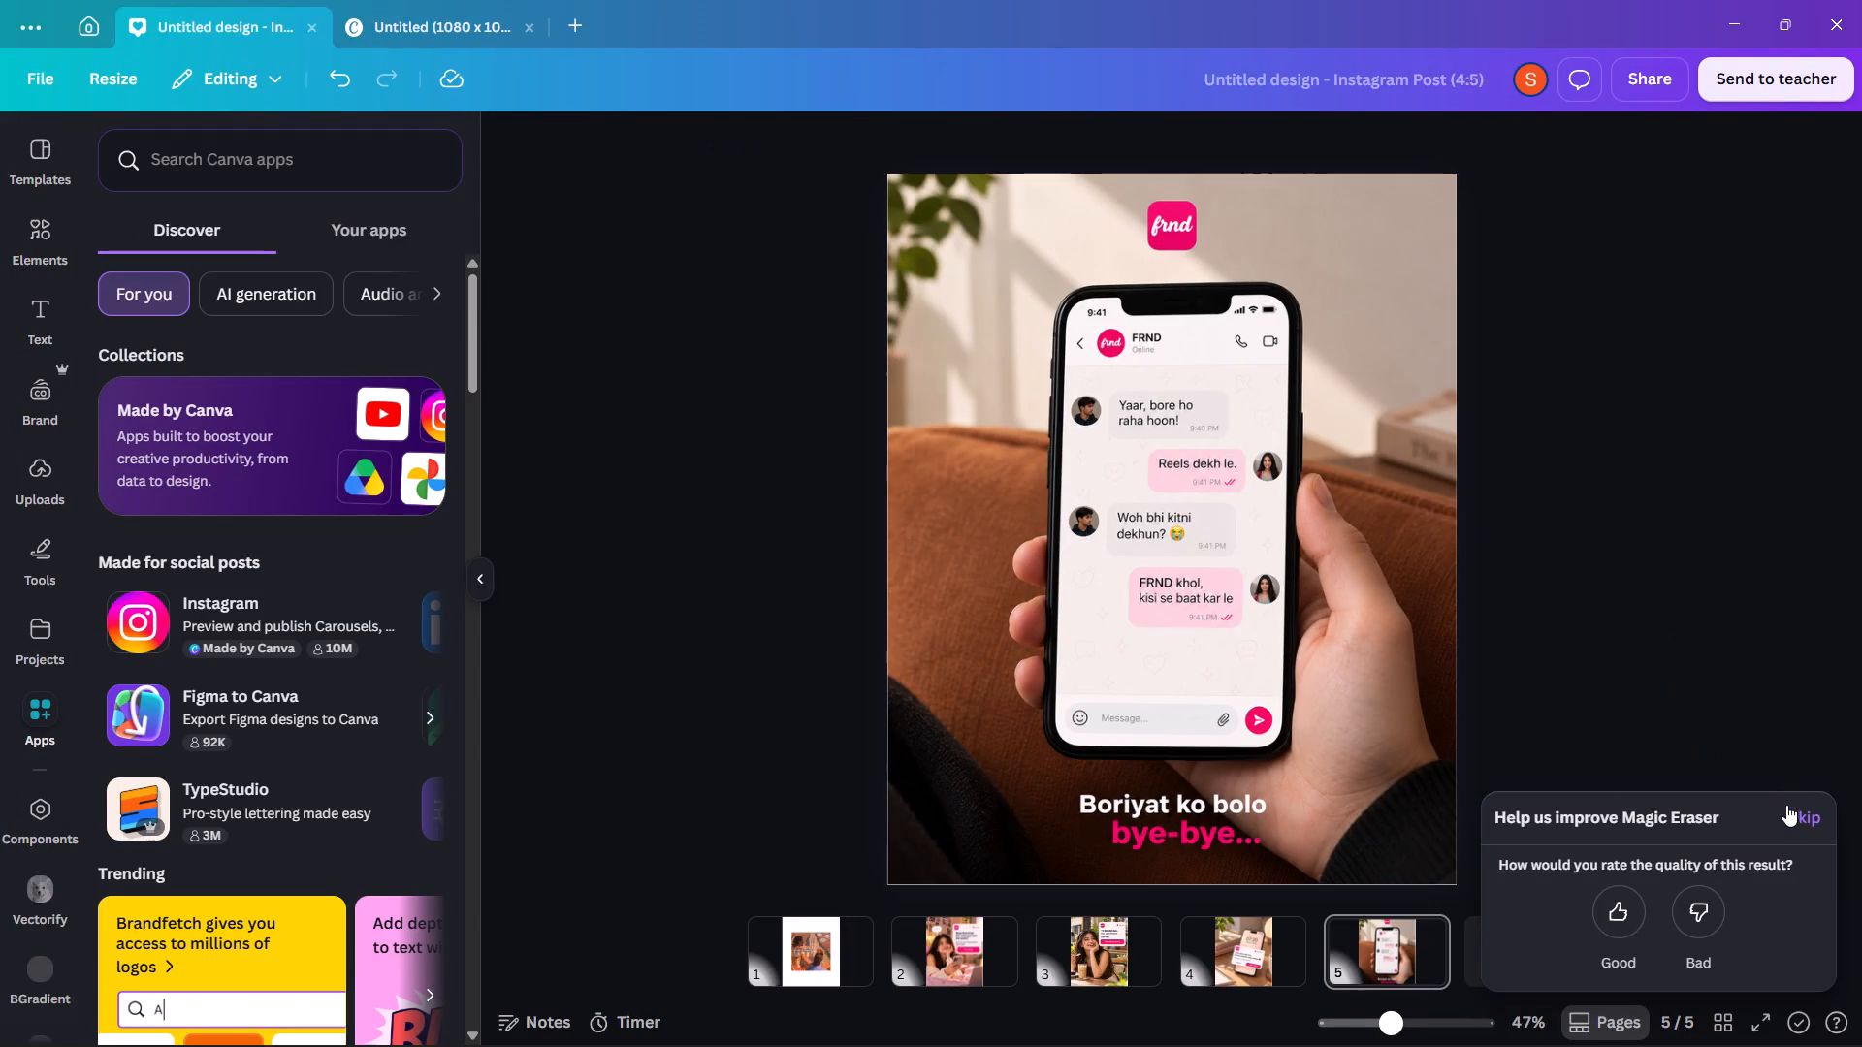
pyautogui.click(1796, 819)
# Download only page 5 as a PNG for New folder, checking the original images in the drive-download folder for the matching file number.
pyautogui.click(1347, 422)
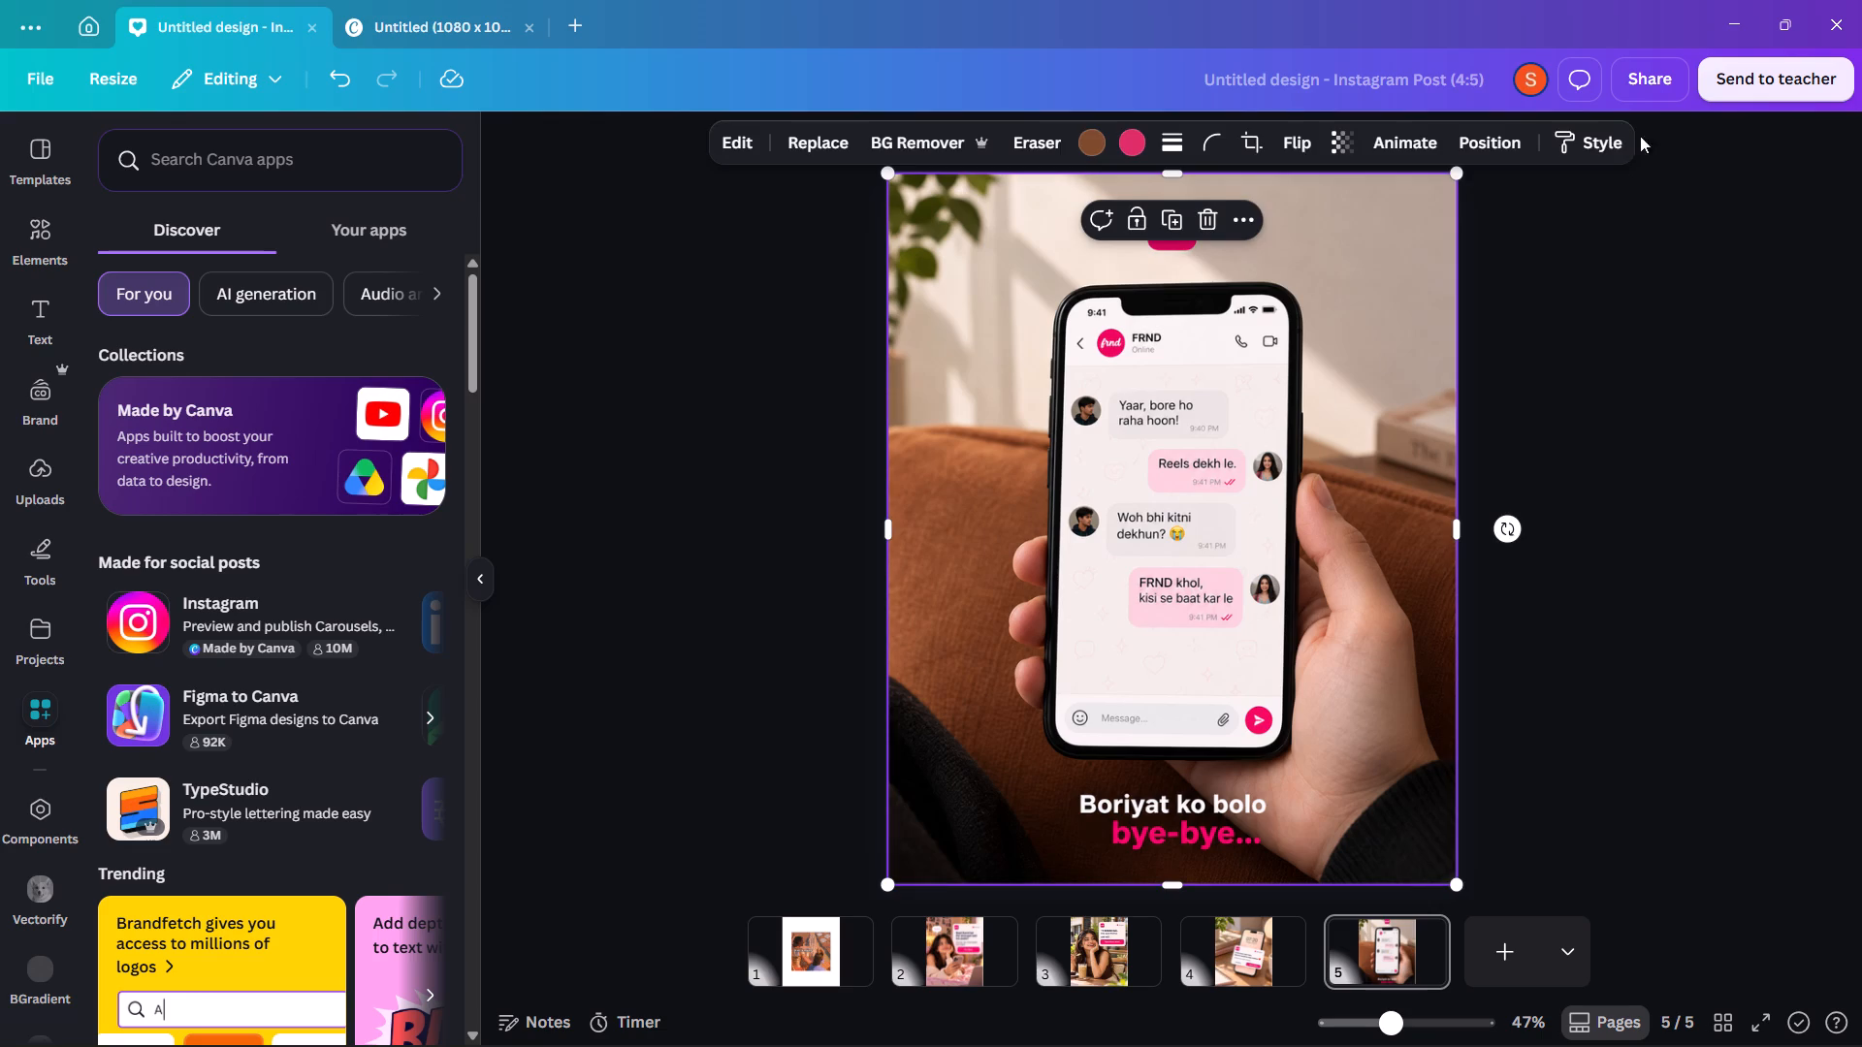
pyautogui.click(1653, 81)
pyautogui.click(1475, 603)
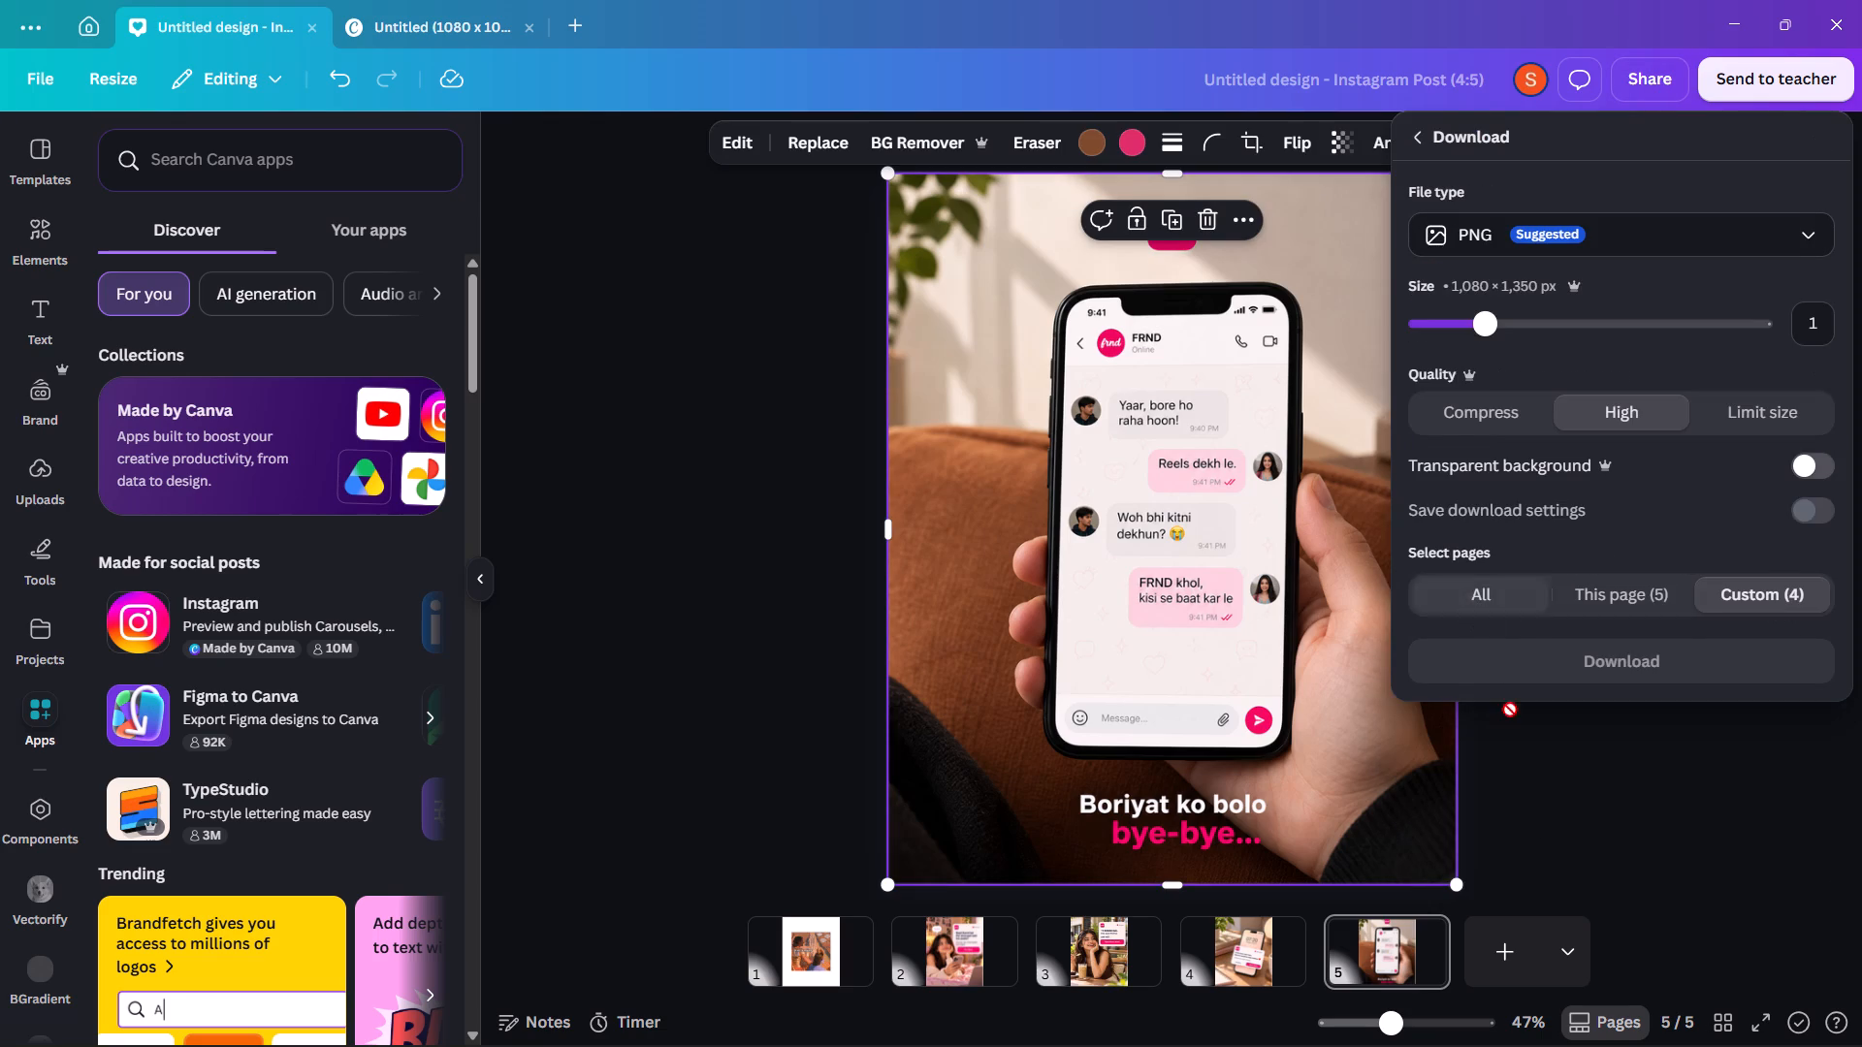
pyautogui.click(1617, 611)
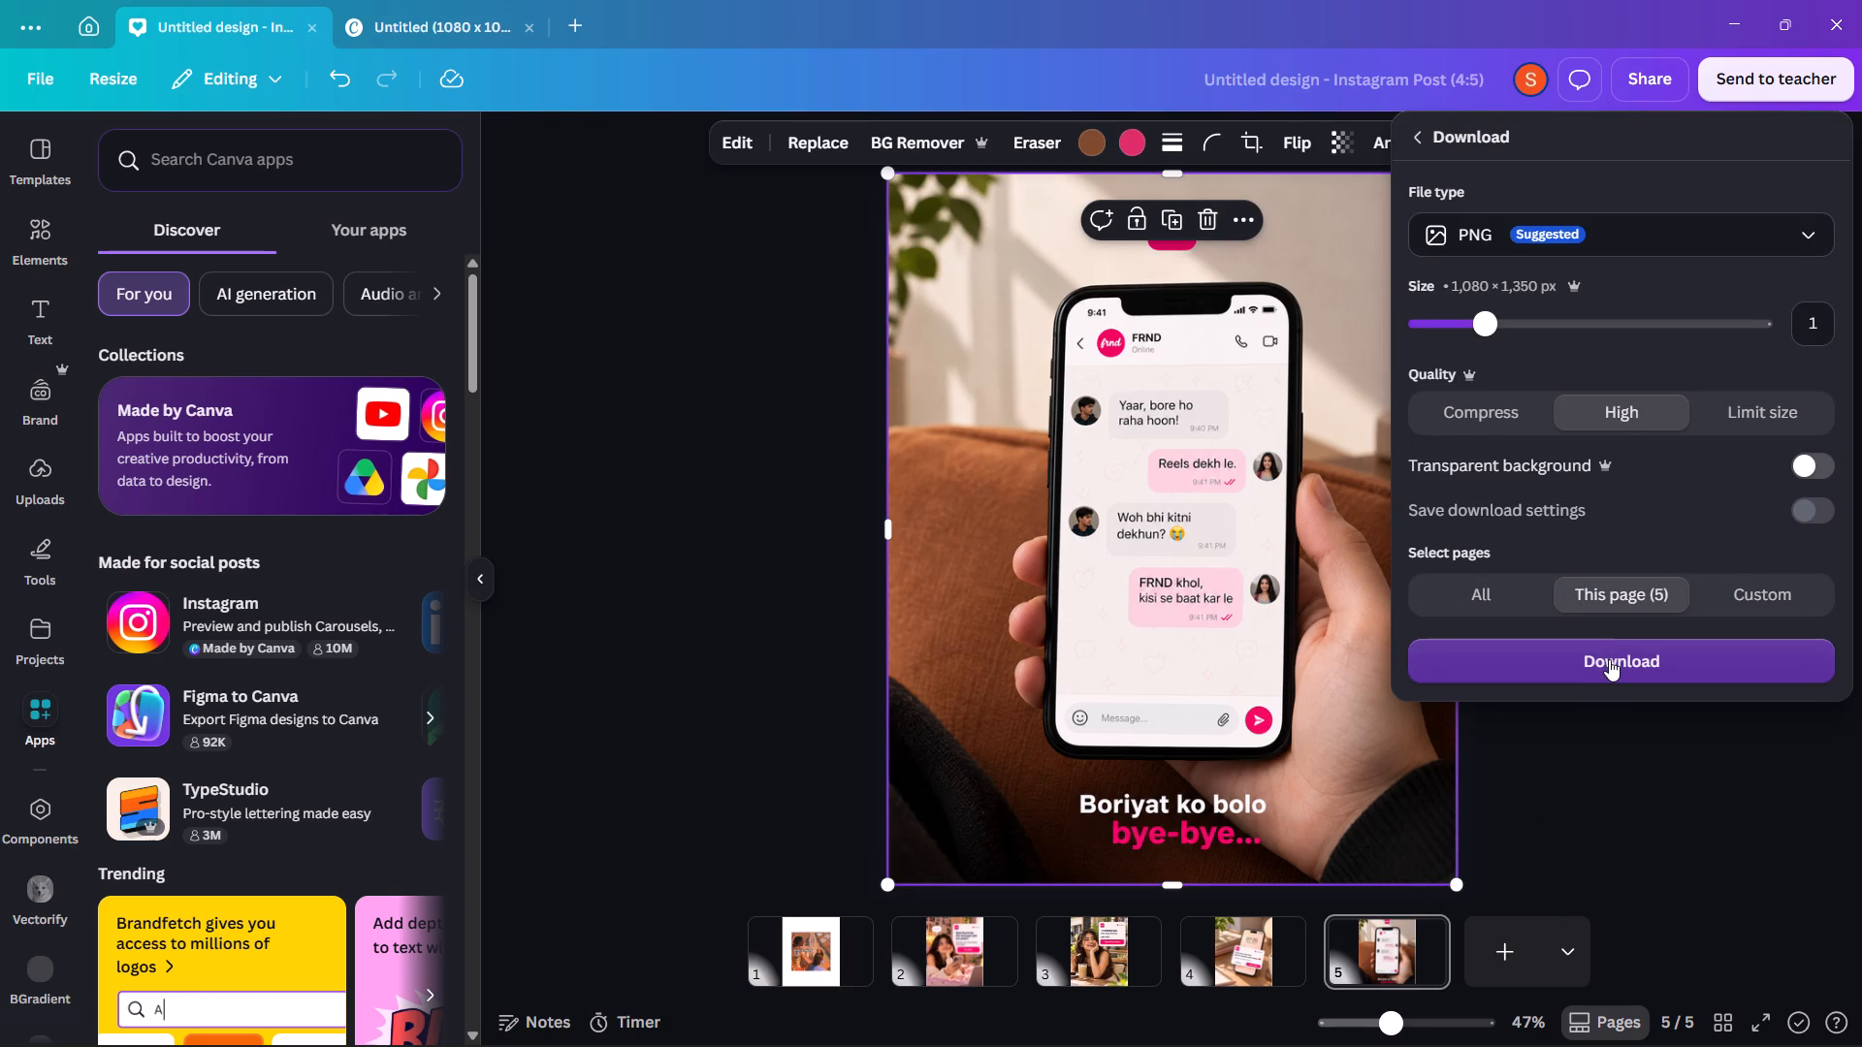
pyautogui.click(1609, 659)
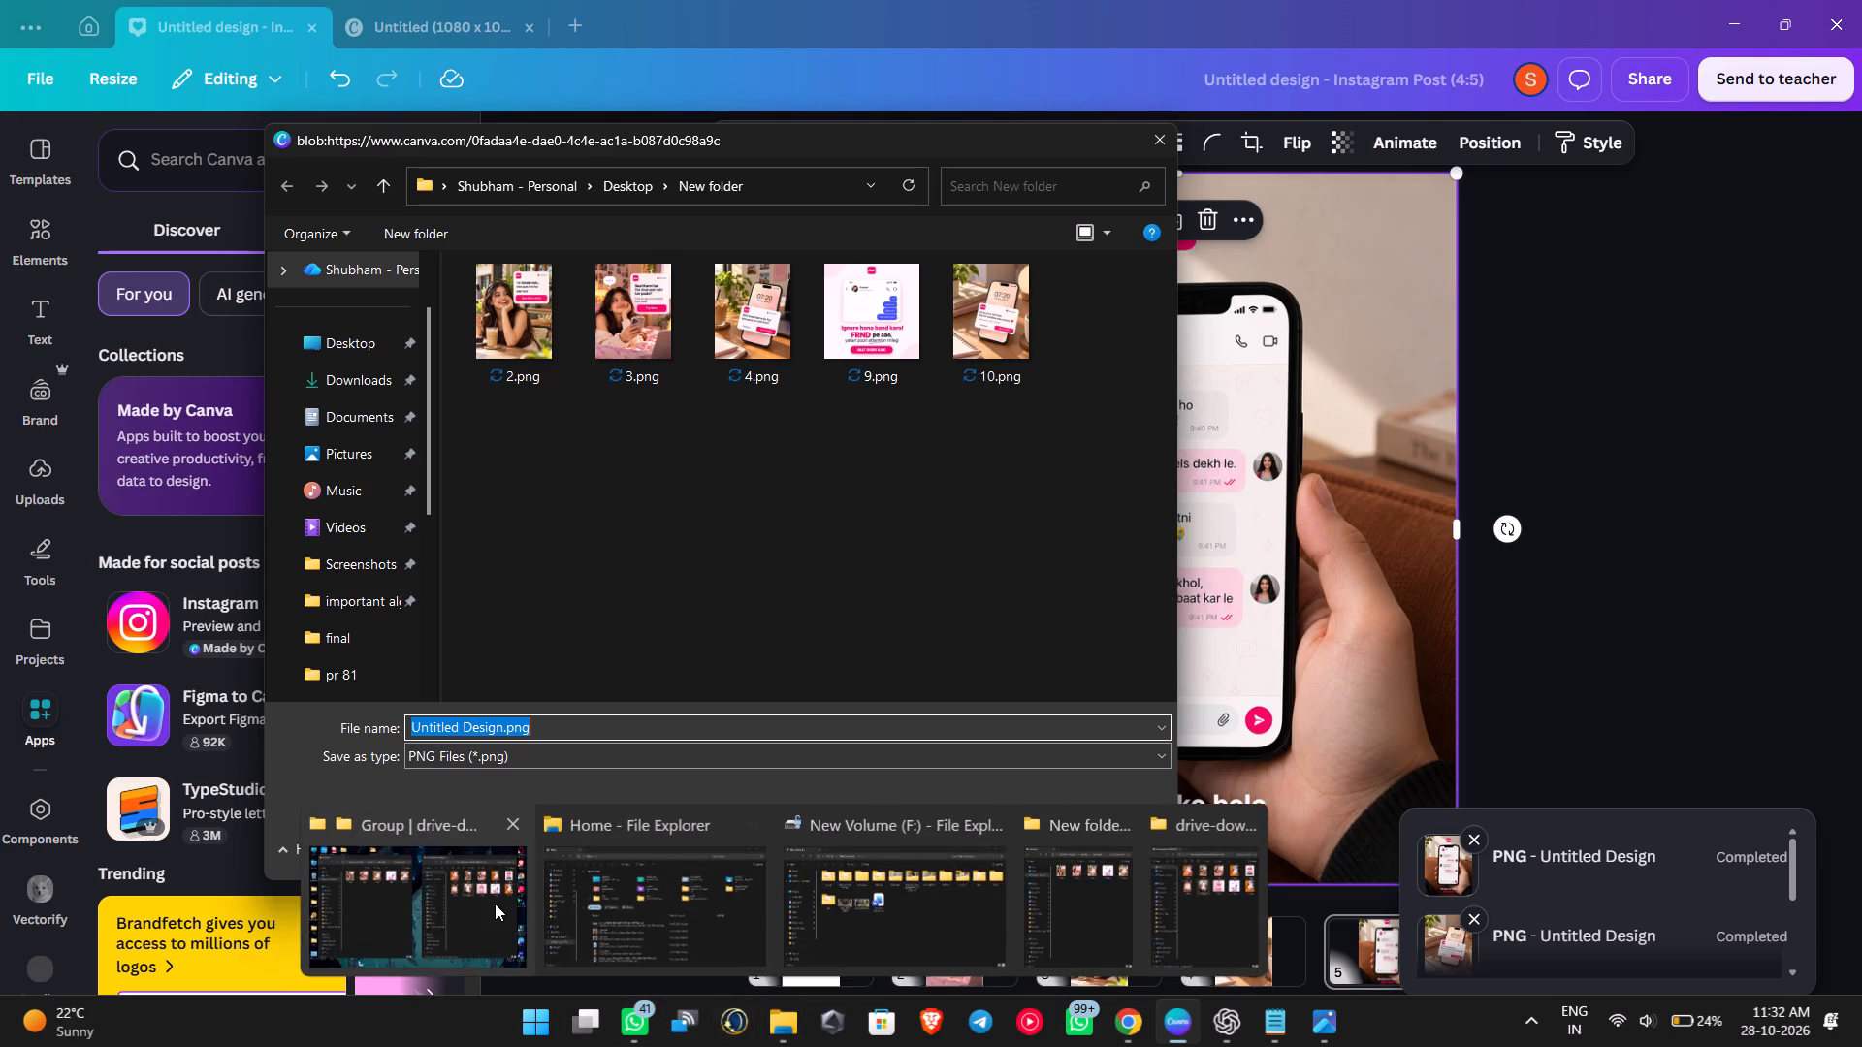
pyautogui.click(495, 904)
pyautogui.click(1742, 13)
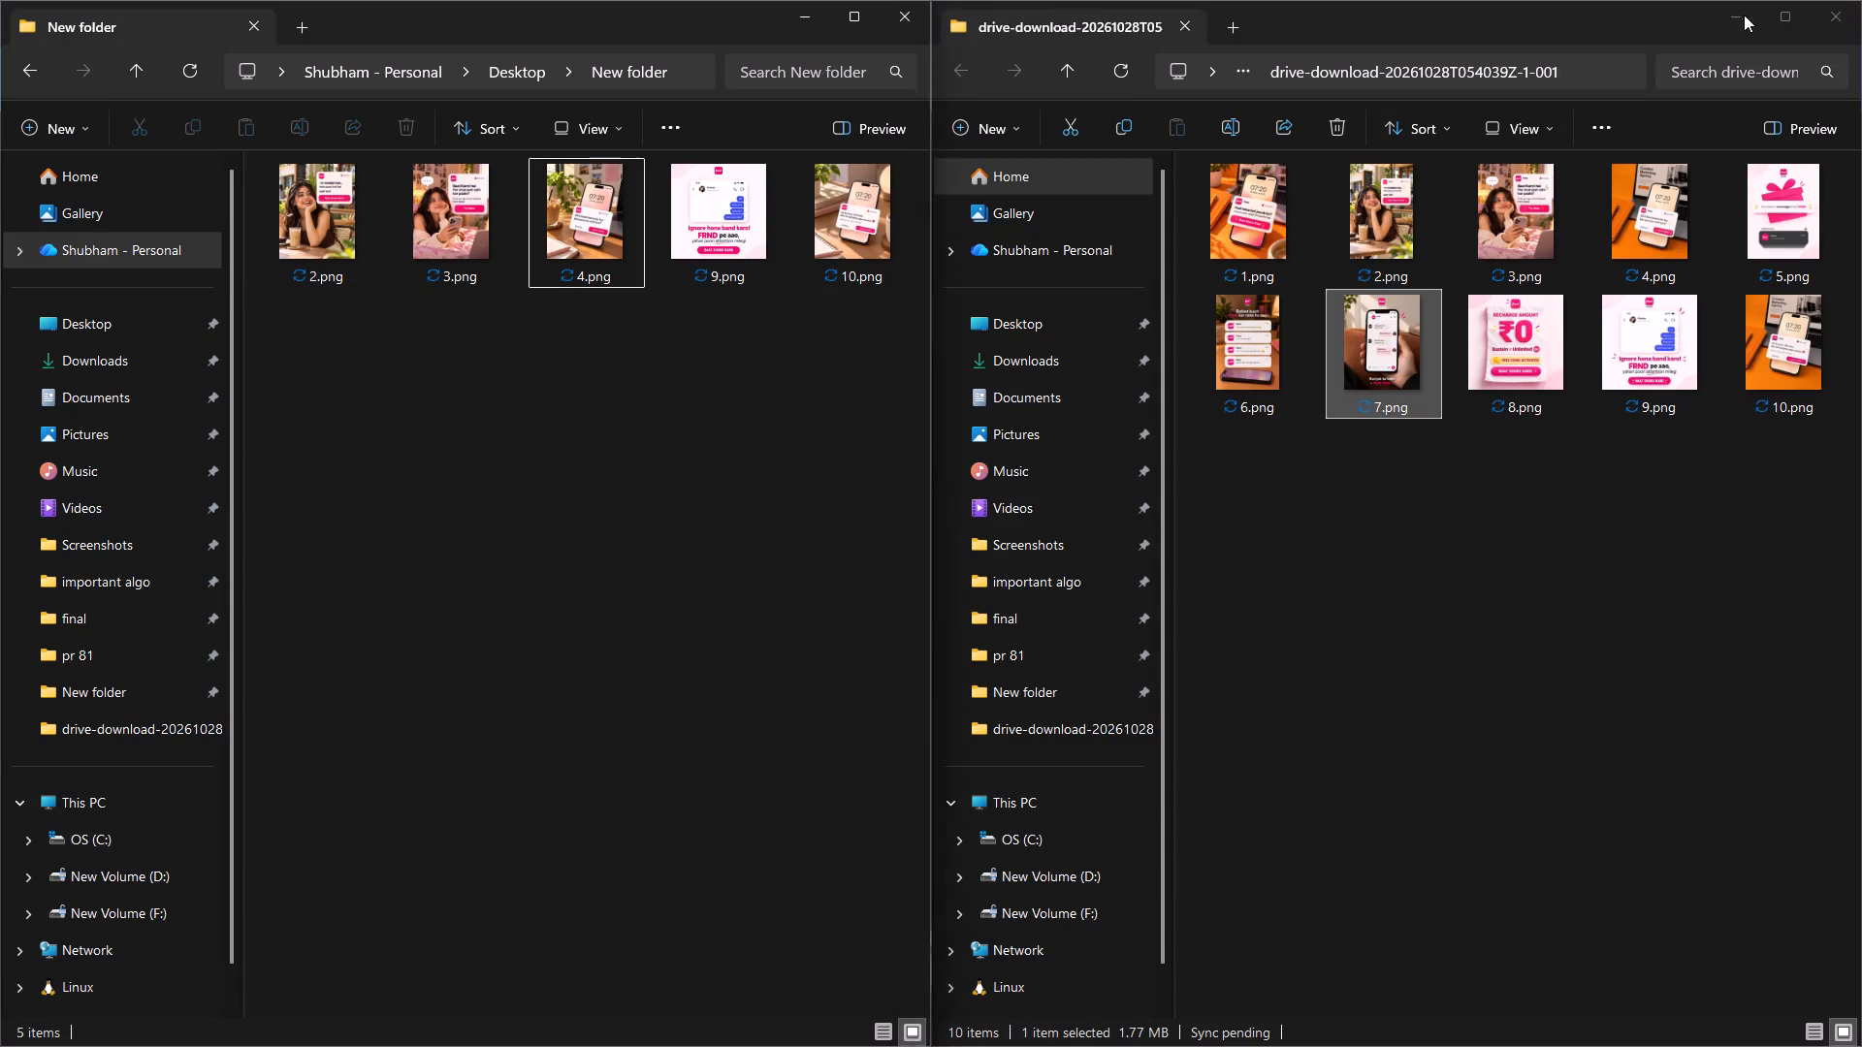
pyautogui.click(1006, 599)
pyautogui.moveTo(754, 718); pyautogui.dragTo(547, 699)
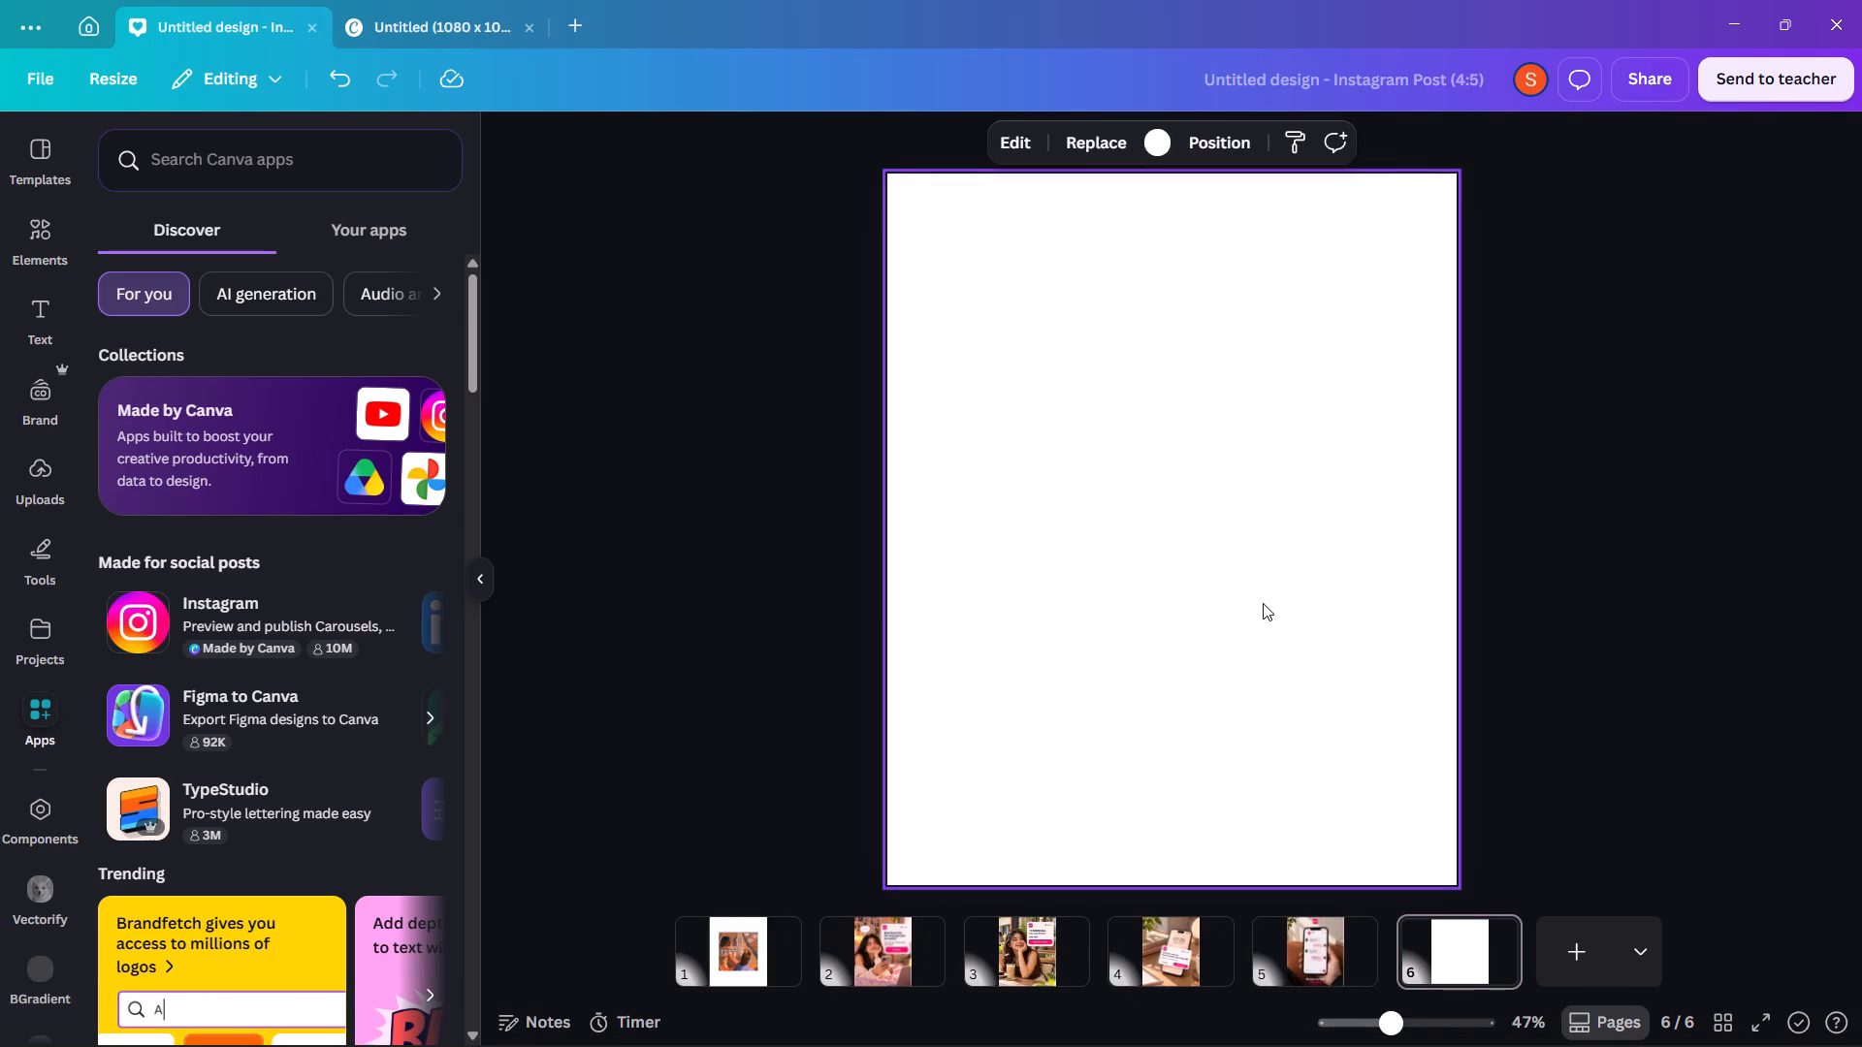
# In Canva, paste the copied FRND phone-reminder image onto blank page 6 and enlarge it to fill the whole page.
pyautogui.hotkey('ctrl', 'v')
pyautogui.click(1201, 508)
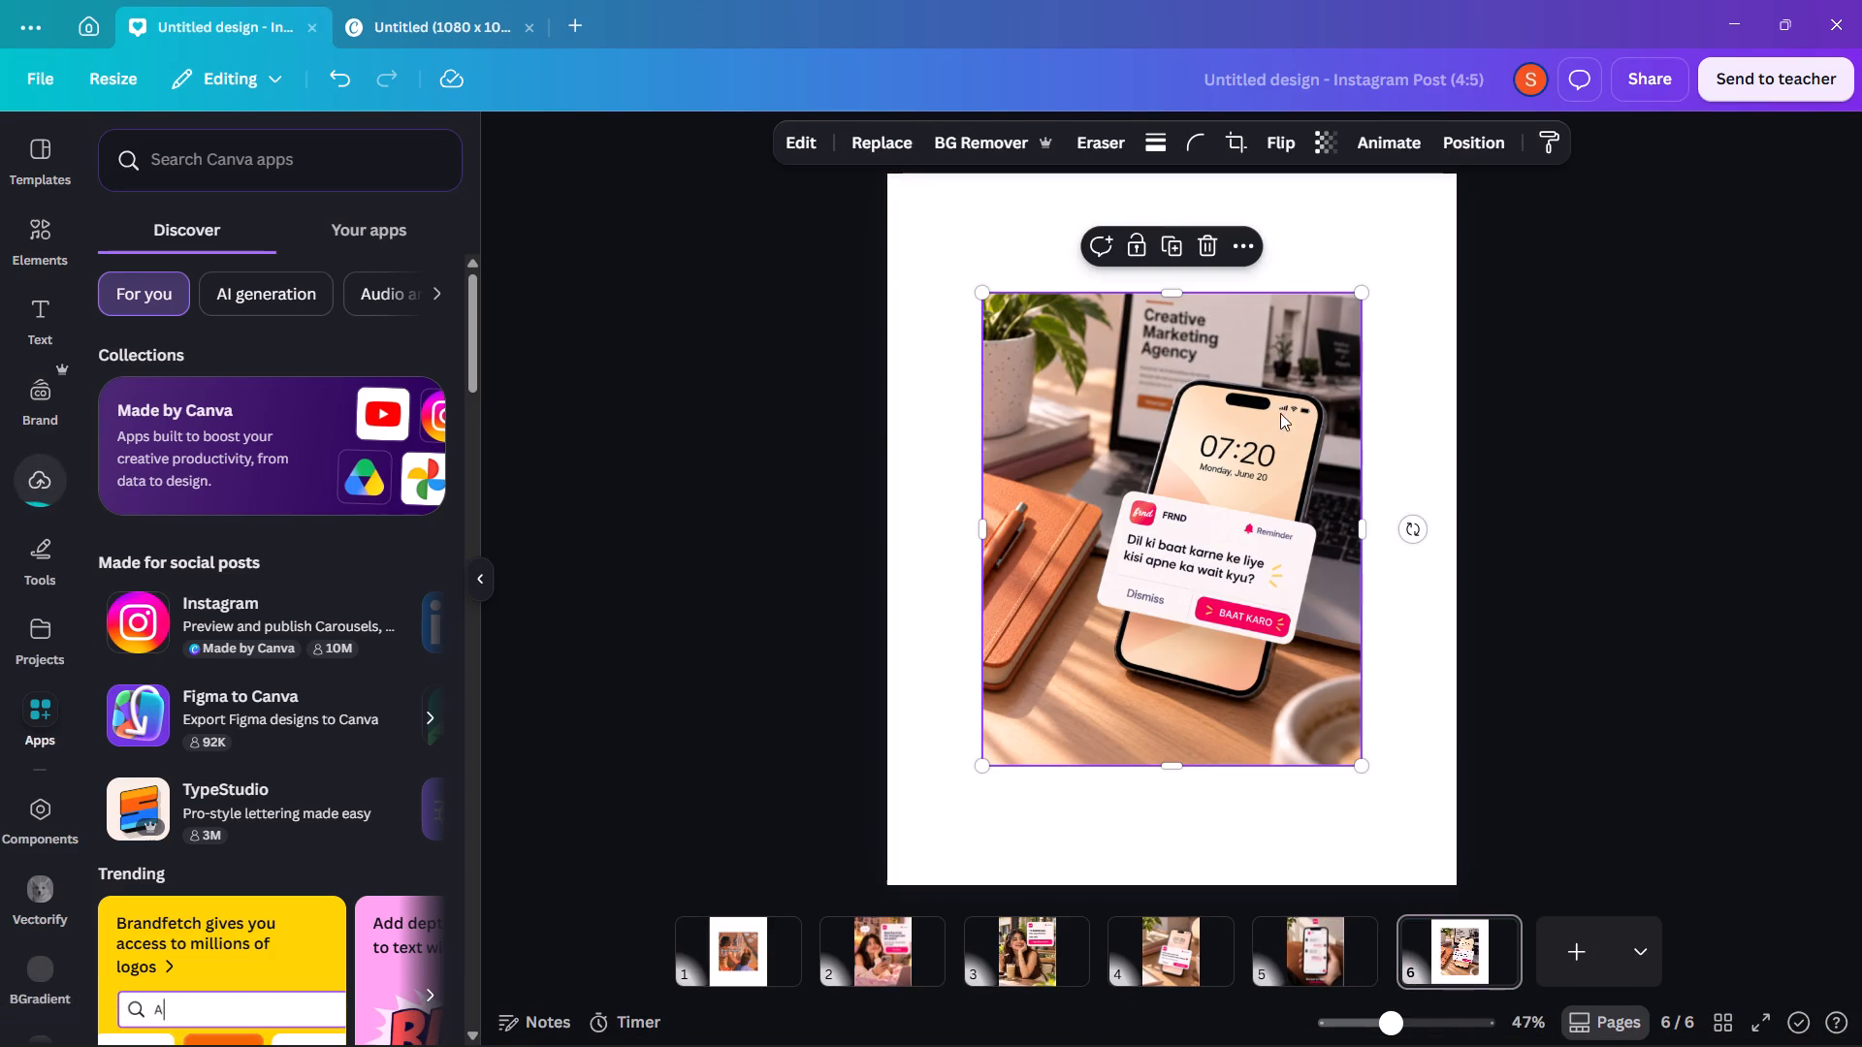
pyautogui.click(1327, 364)
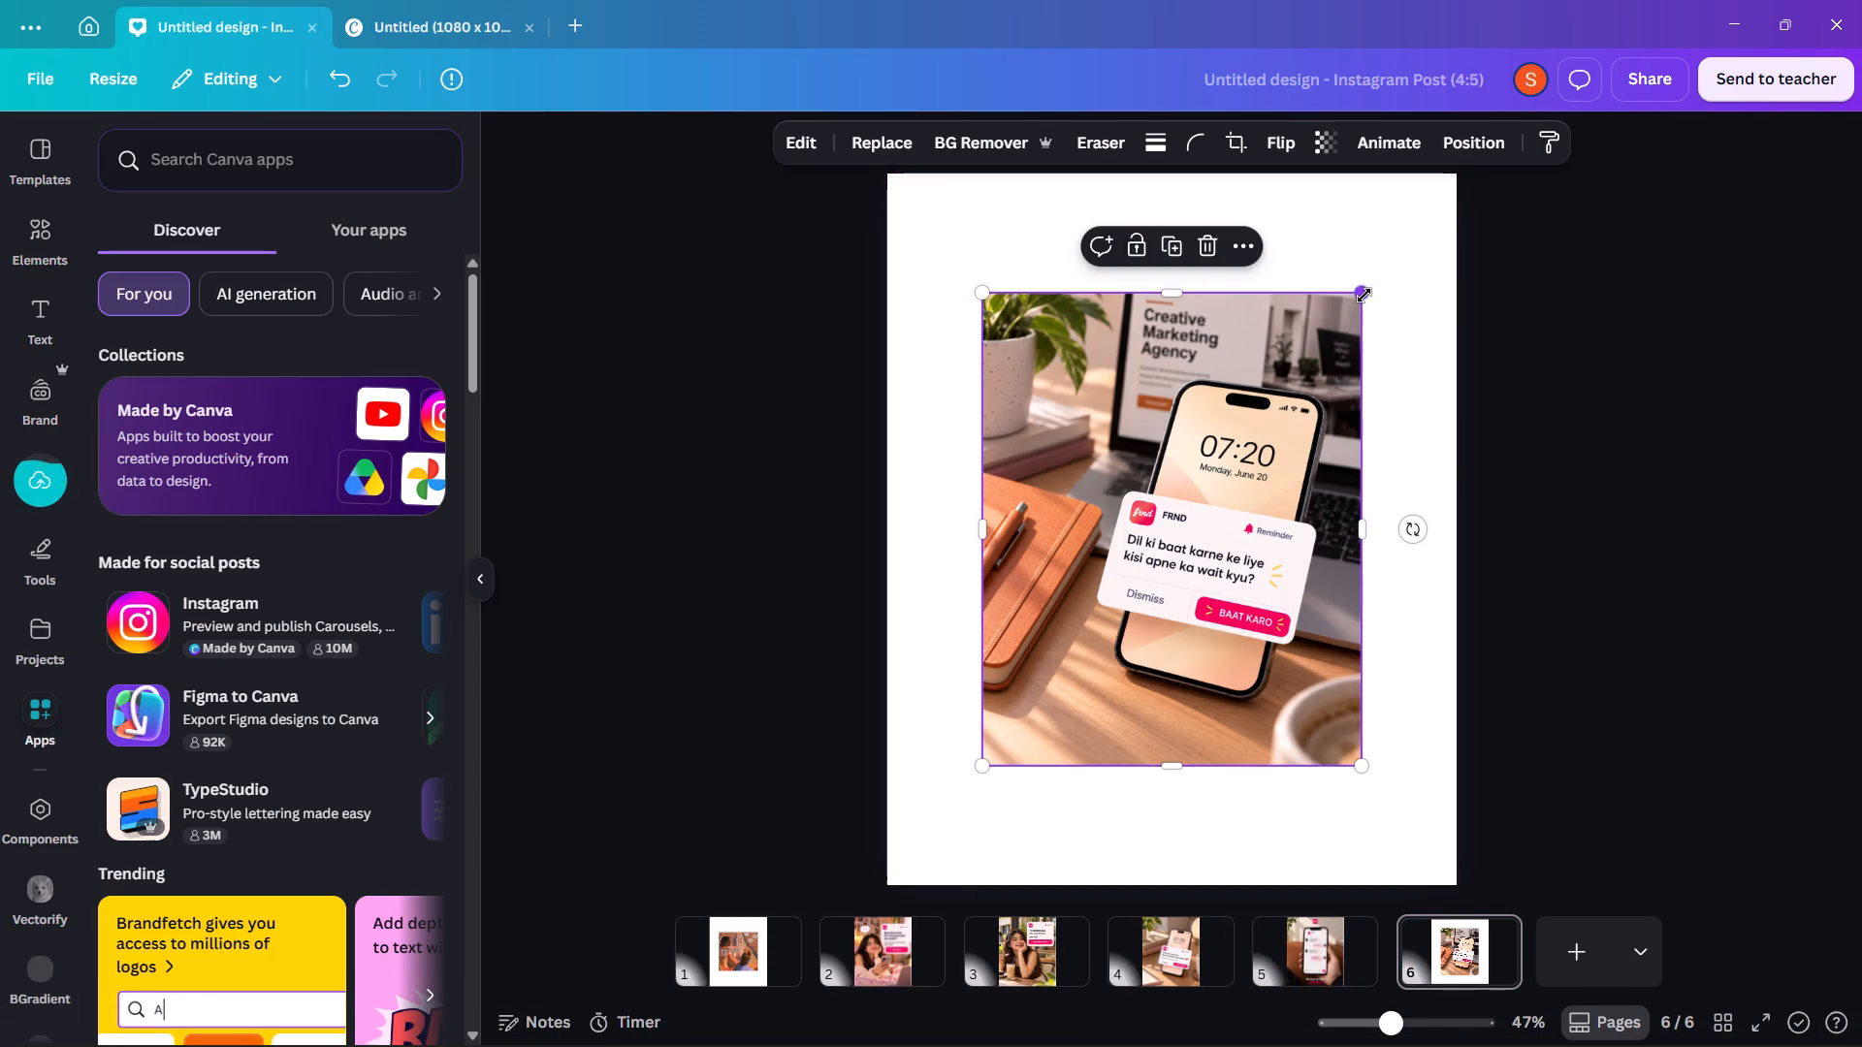
pyautogui.moveTo(1364, 295); pyautogui.dragTo(1452, 187)
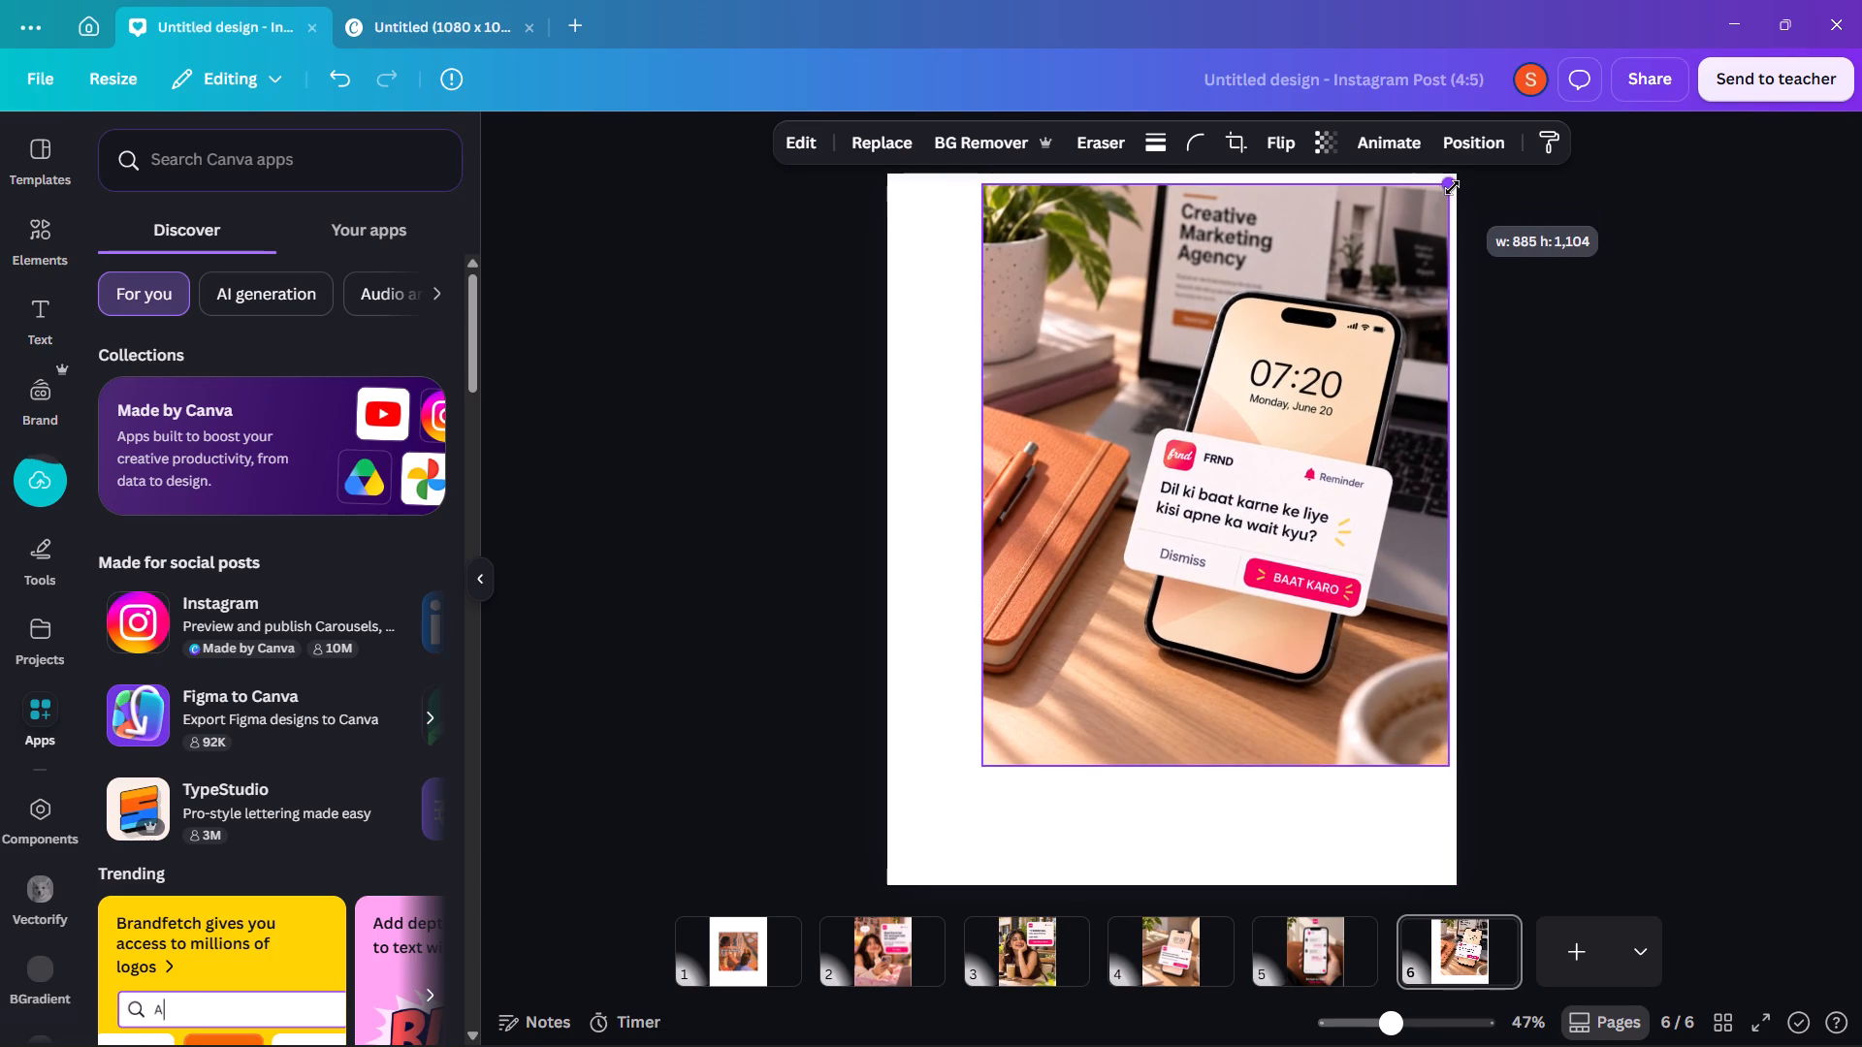
pyautogui.moveTo(1452, 187); pyautogui.dragTo(1460, 183)
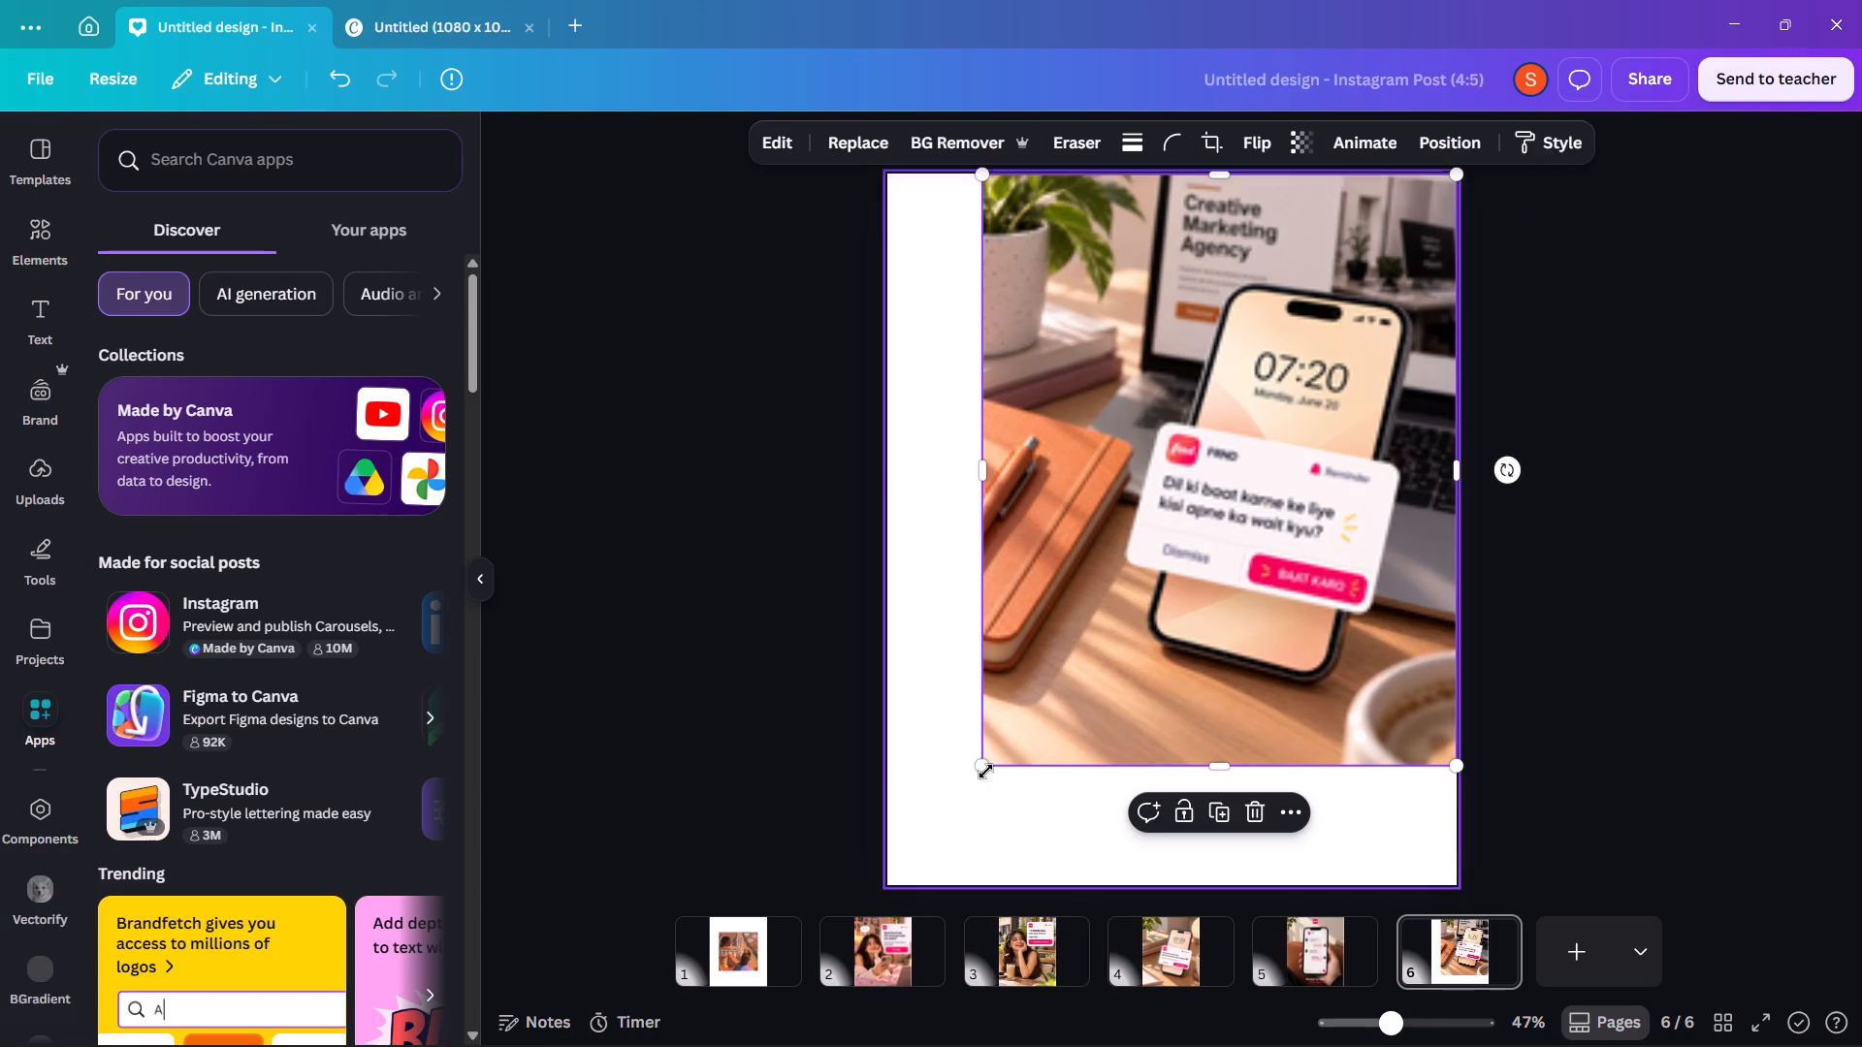
pyautogui.moveTo(984, 767); pyautogui.dragTo(909, 895)
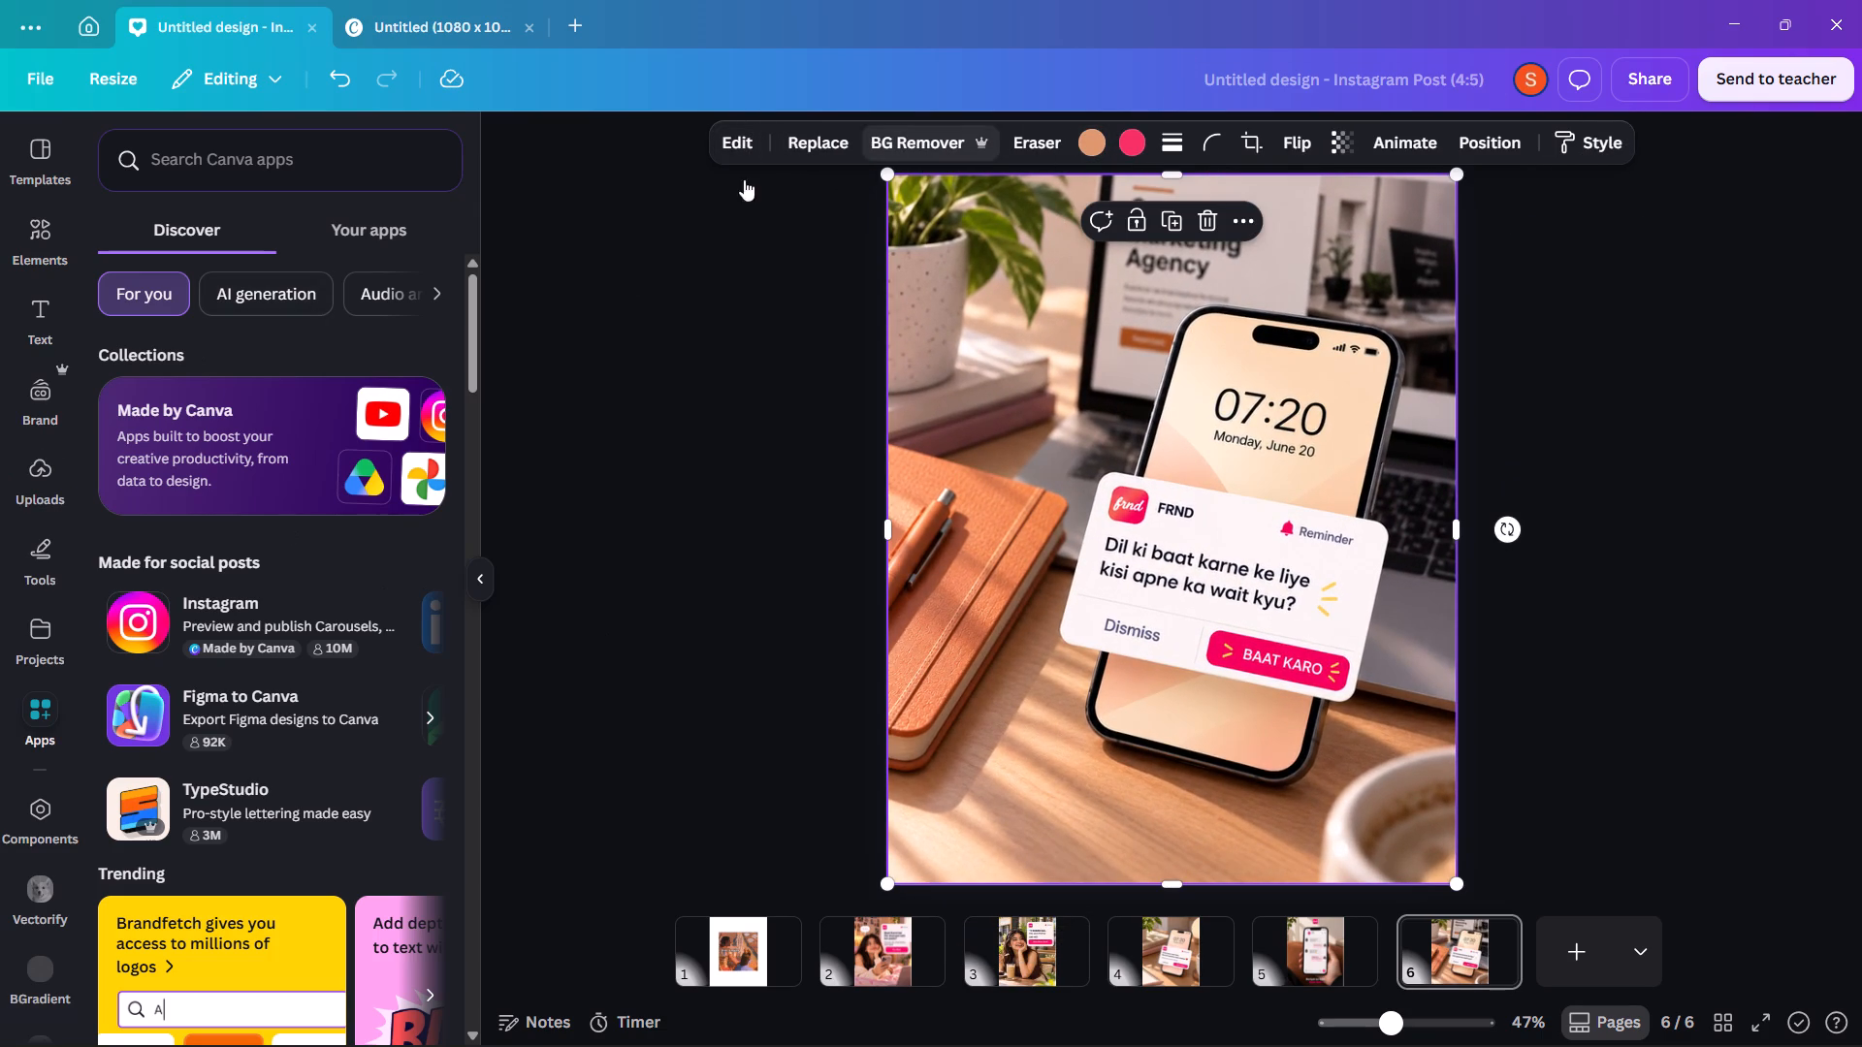
# Set up the drawing marker with the off-white sampled from the notification card and weight 48 to cover the yellow accent strokes beside its message.
pyautogui.click(36, 552)
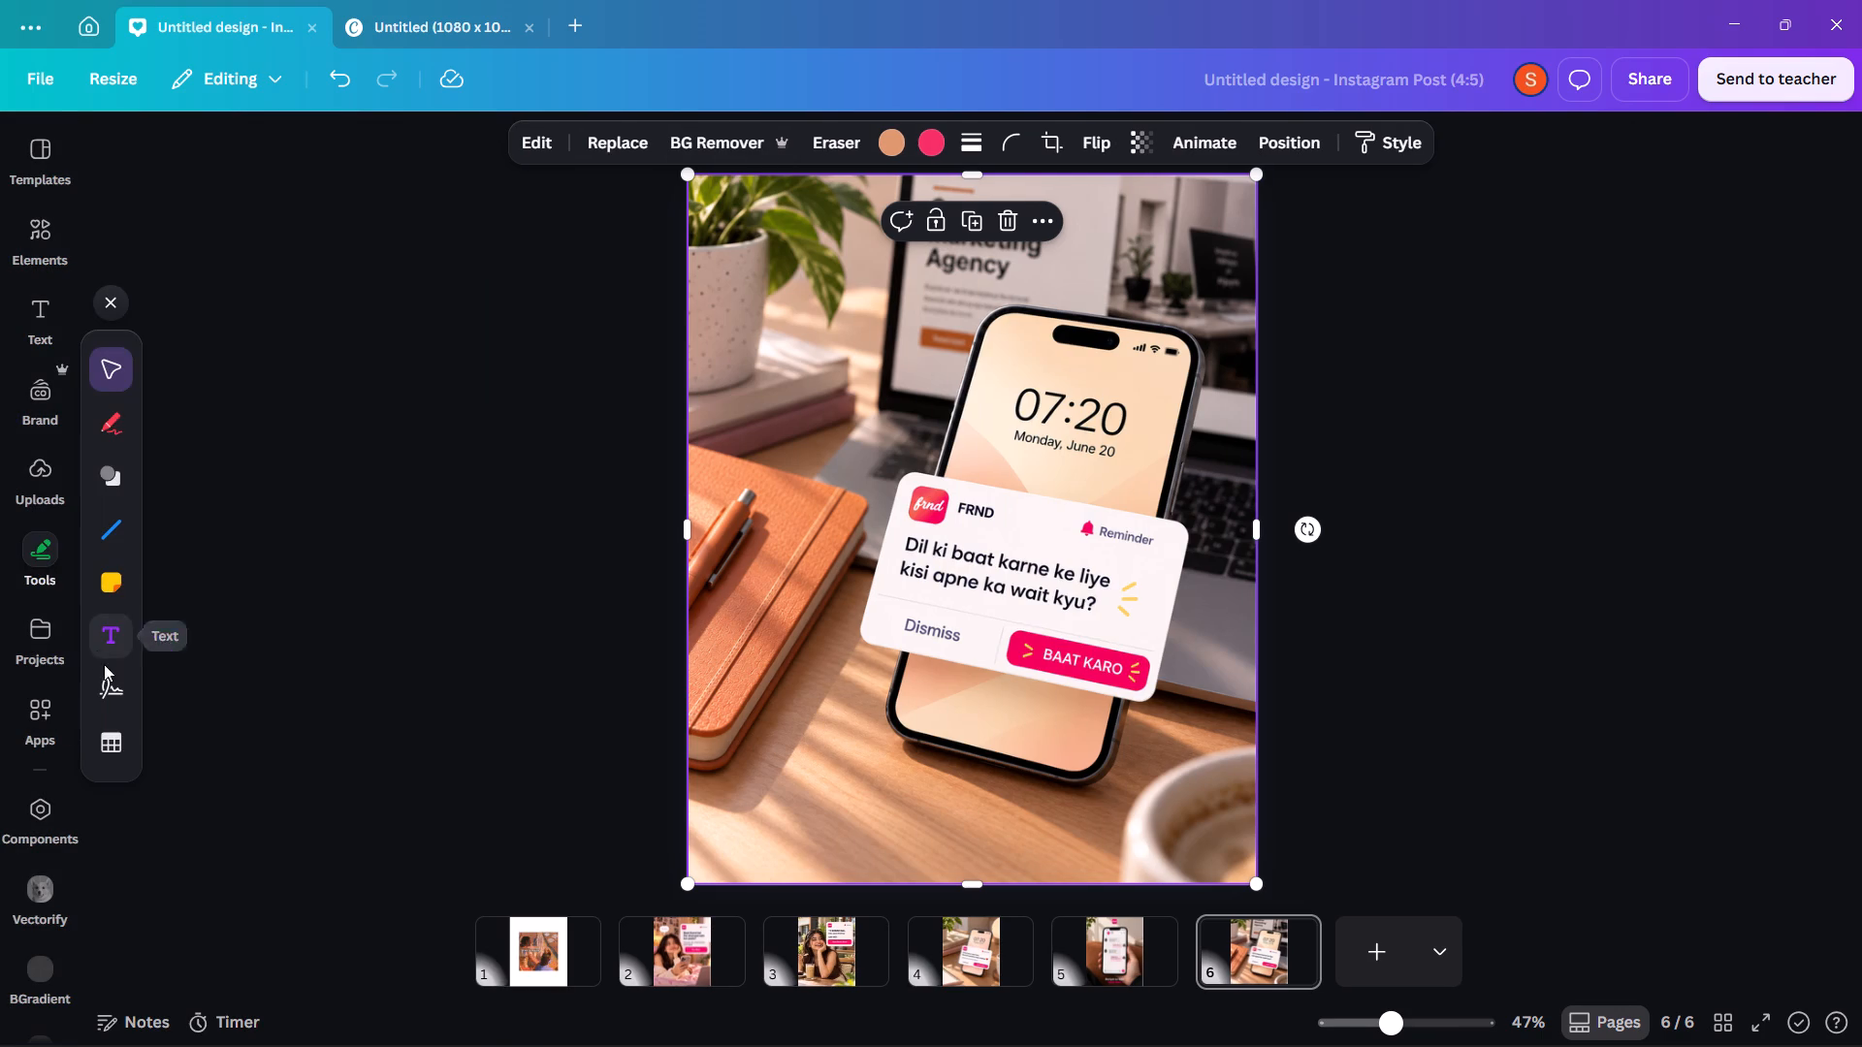
pyautogui.click(114, 417)
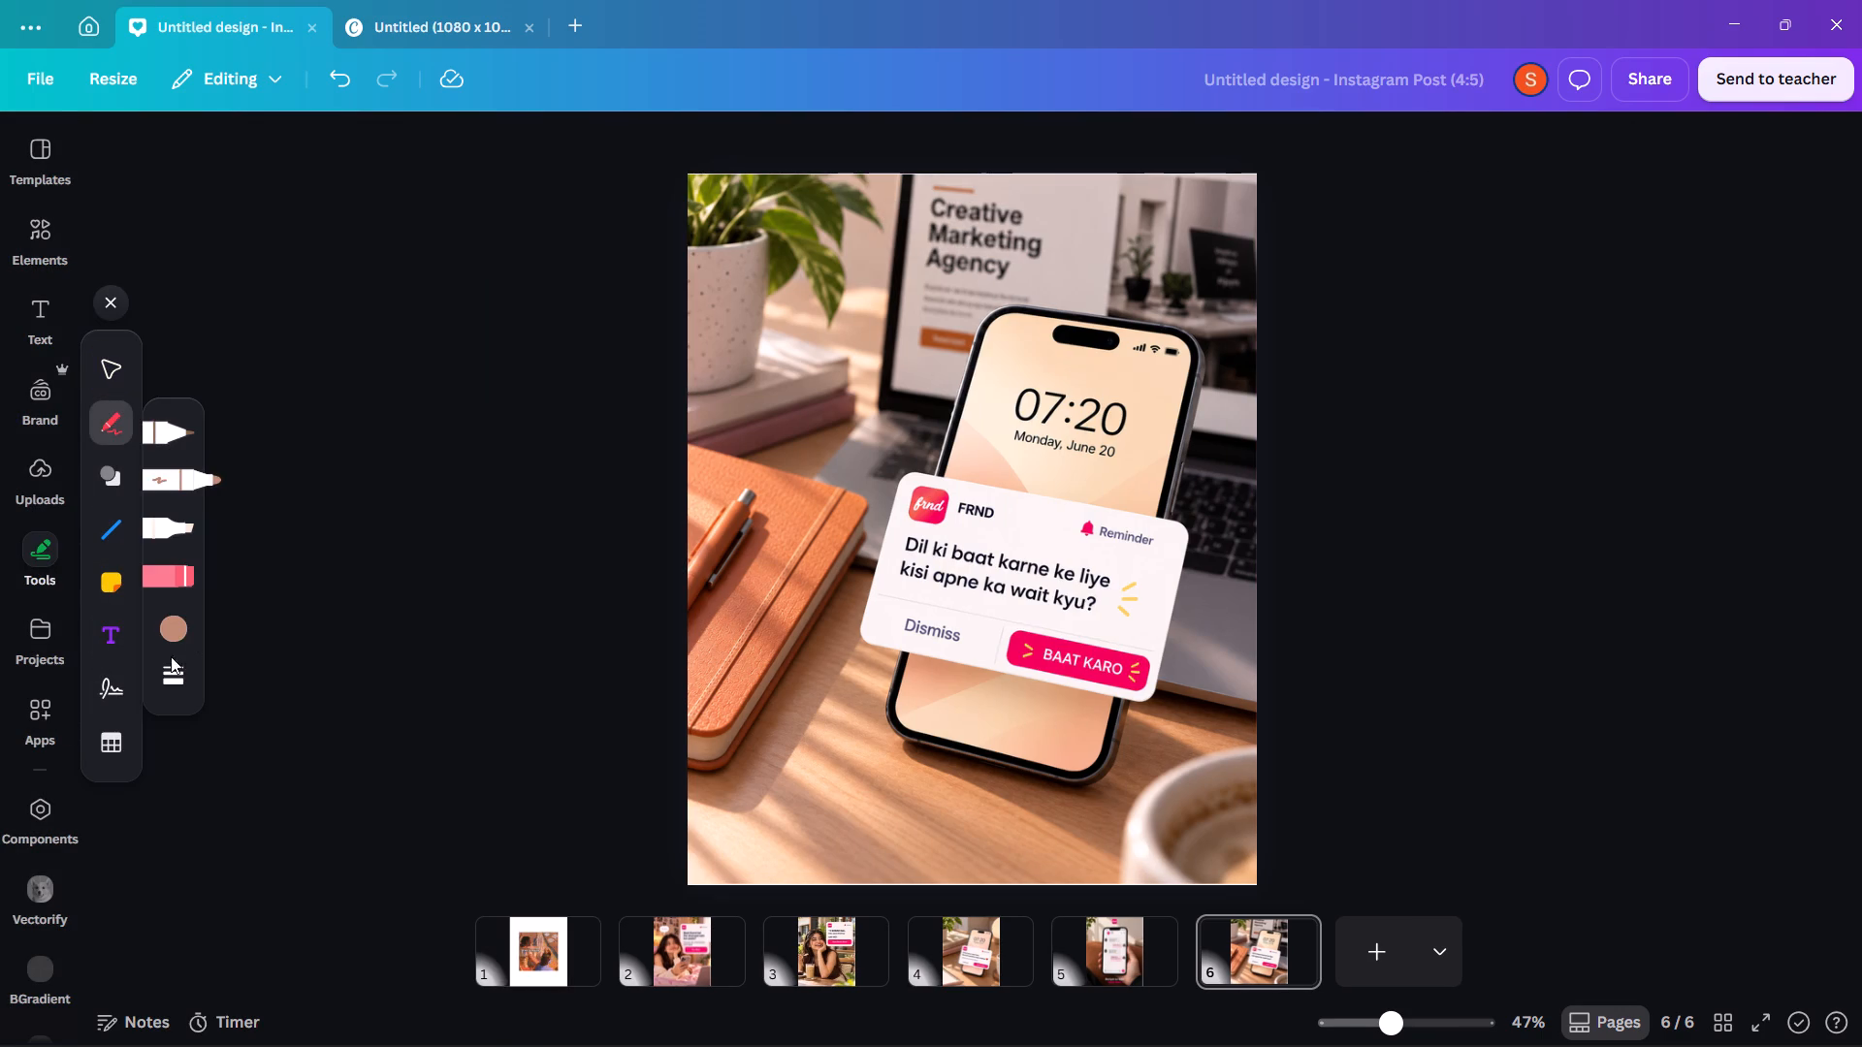
pyautogui.click(176, 636)
pyautogui.click(283, 745)
pyautogui.click(303, 747)
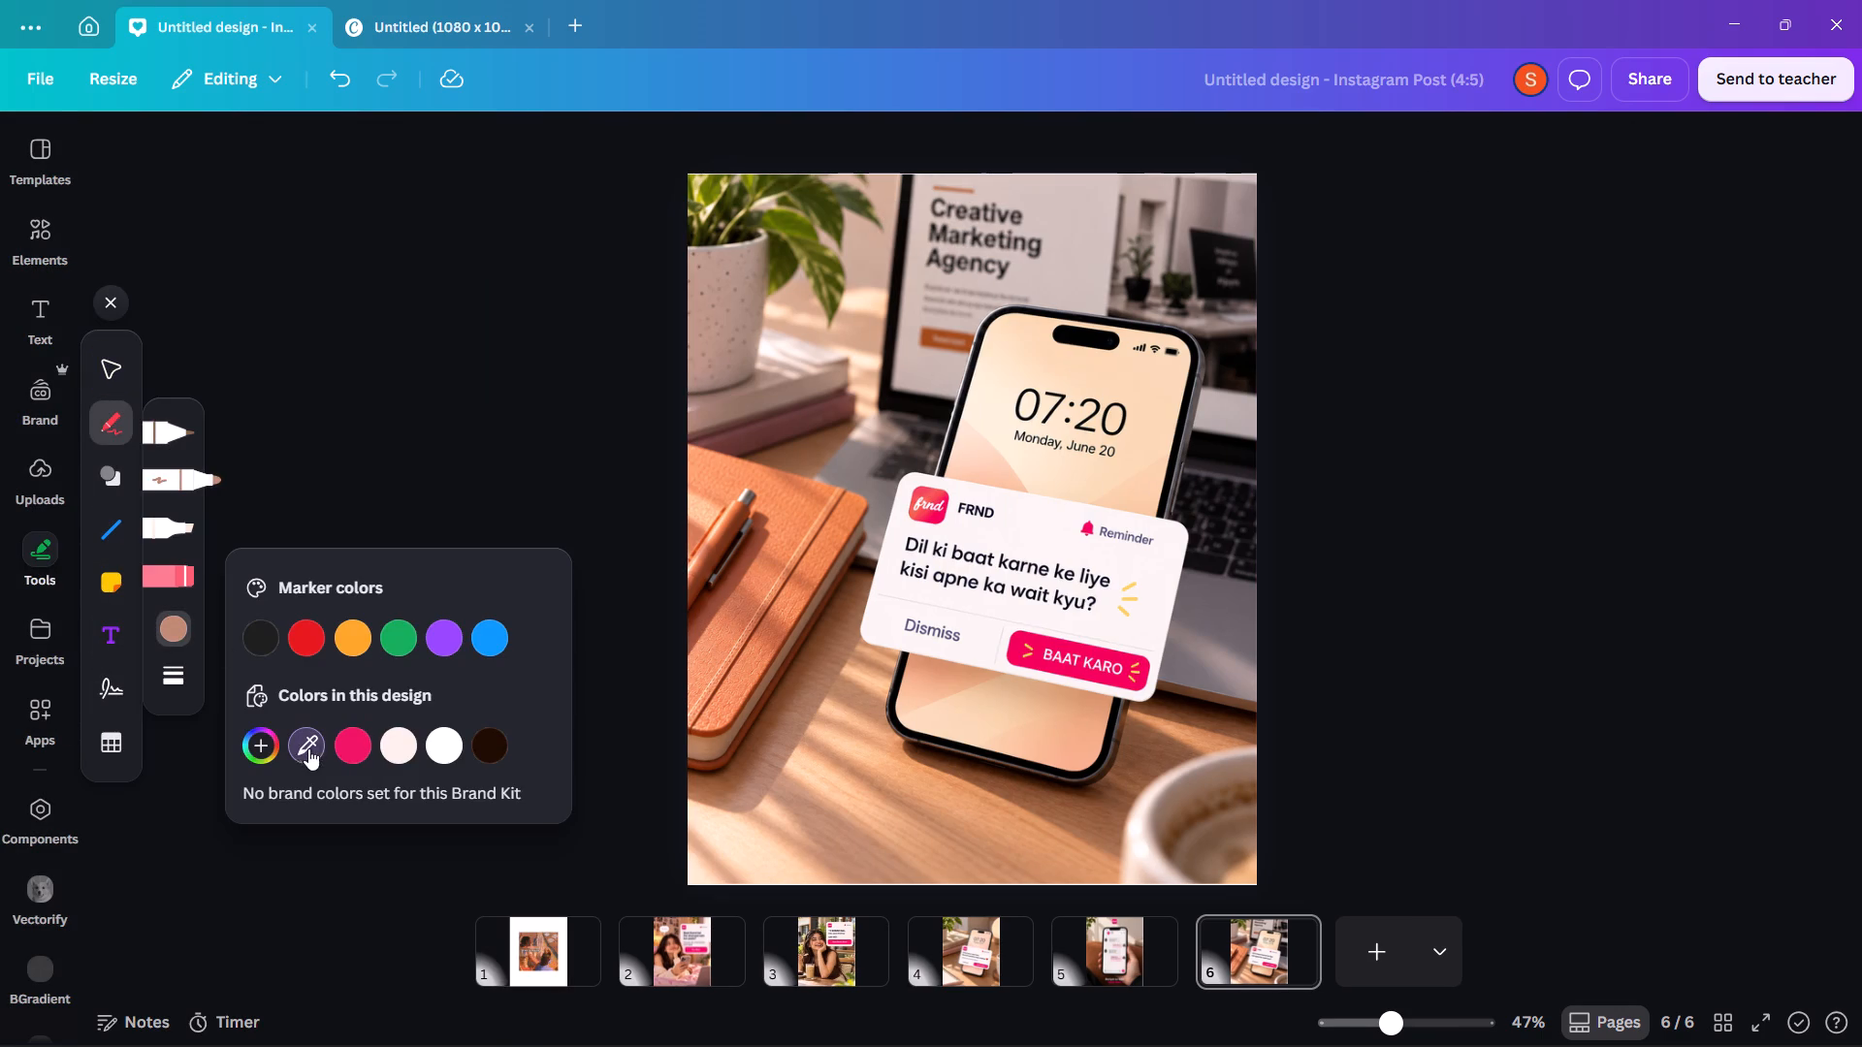
pyautogui.click(1154, 582)
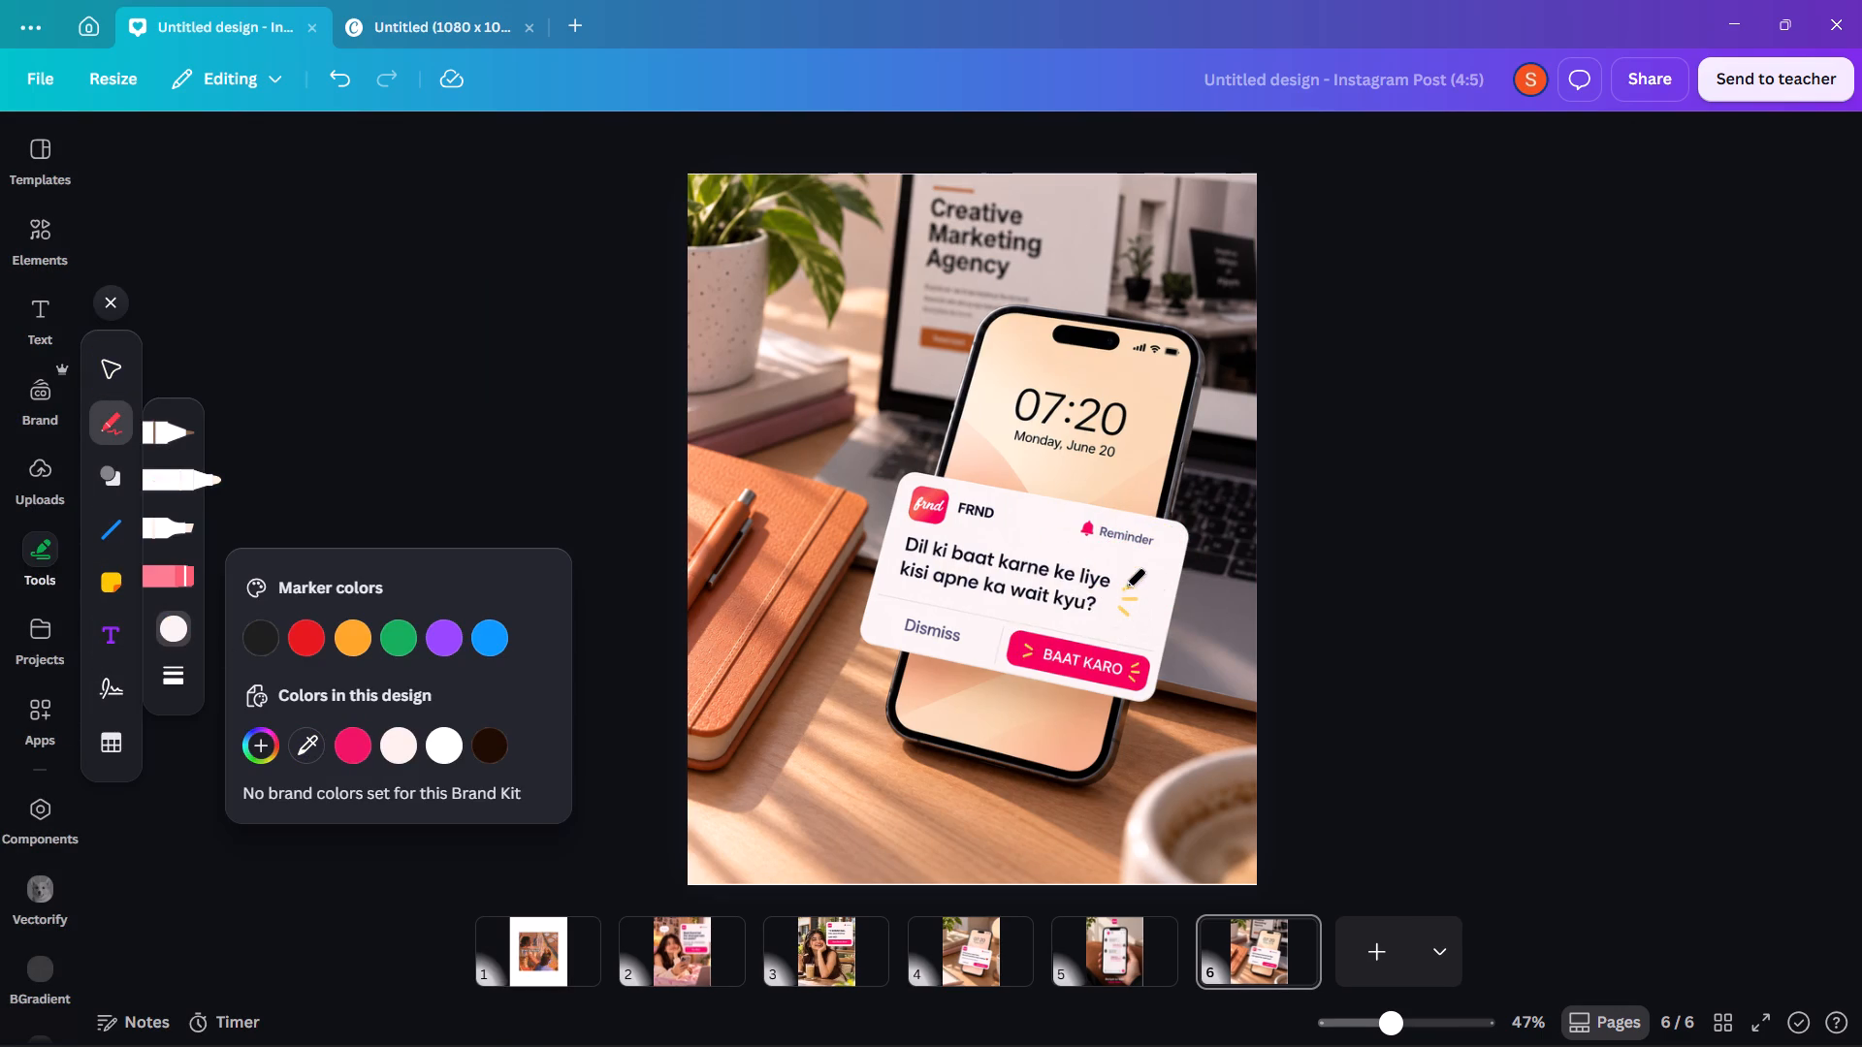
pyautogui.click(1132, 592)
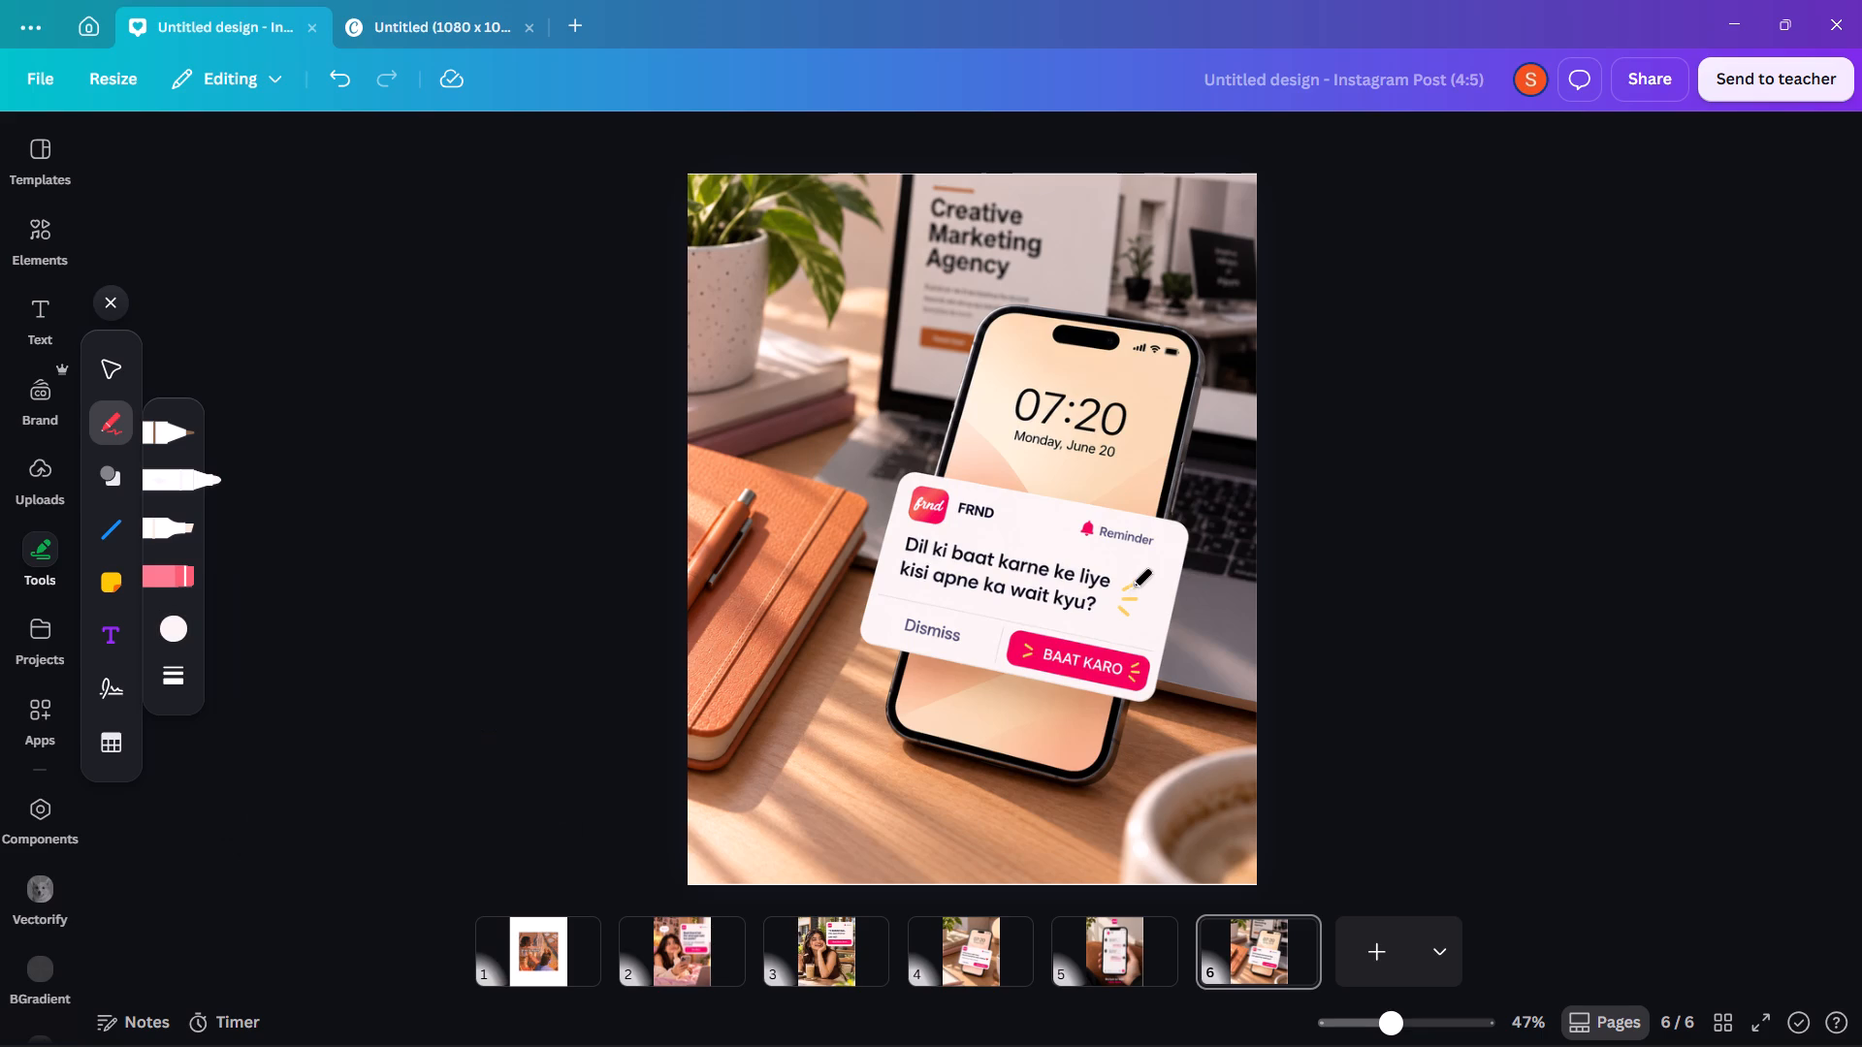
pyautogui.click(194, 483)
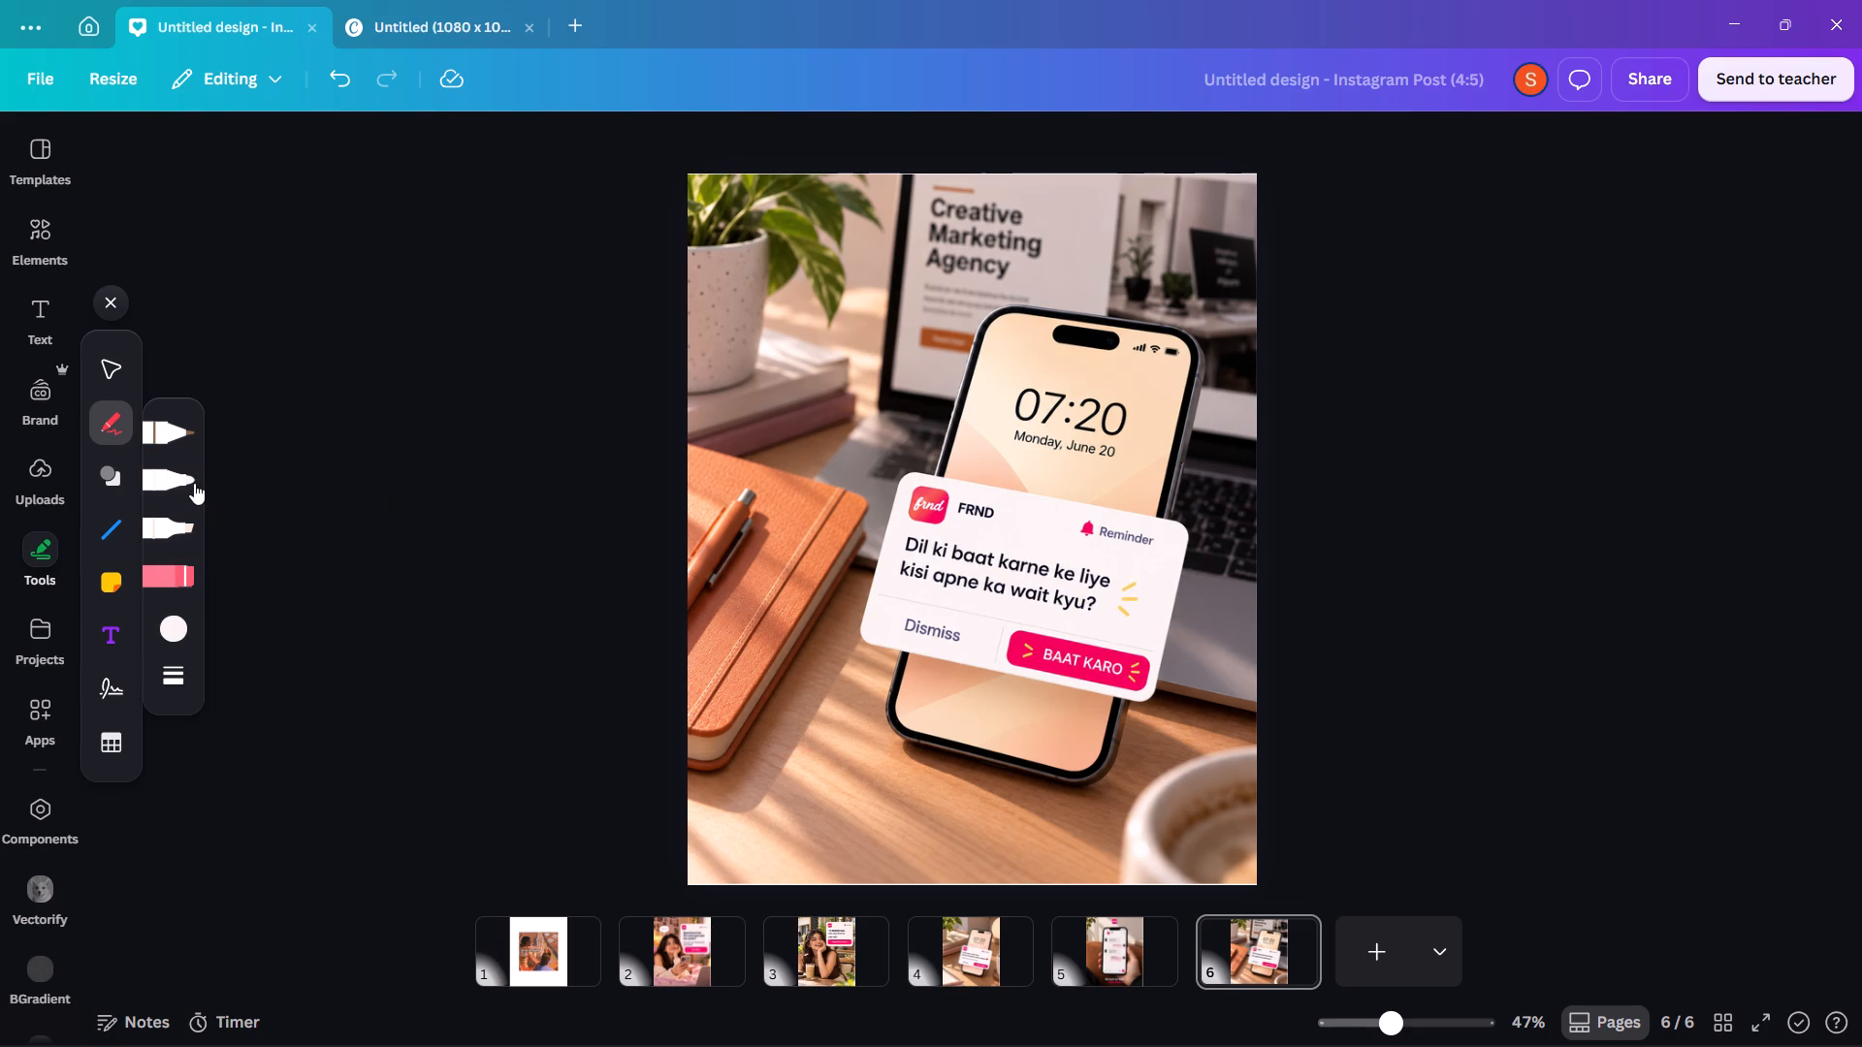
pyautogui.click(194, 483)
pyautogui.click(185, 684)
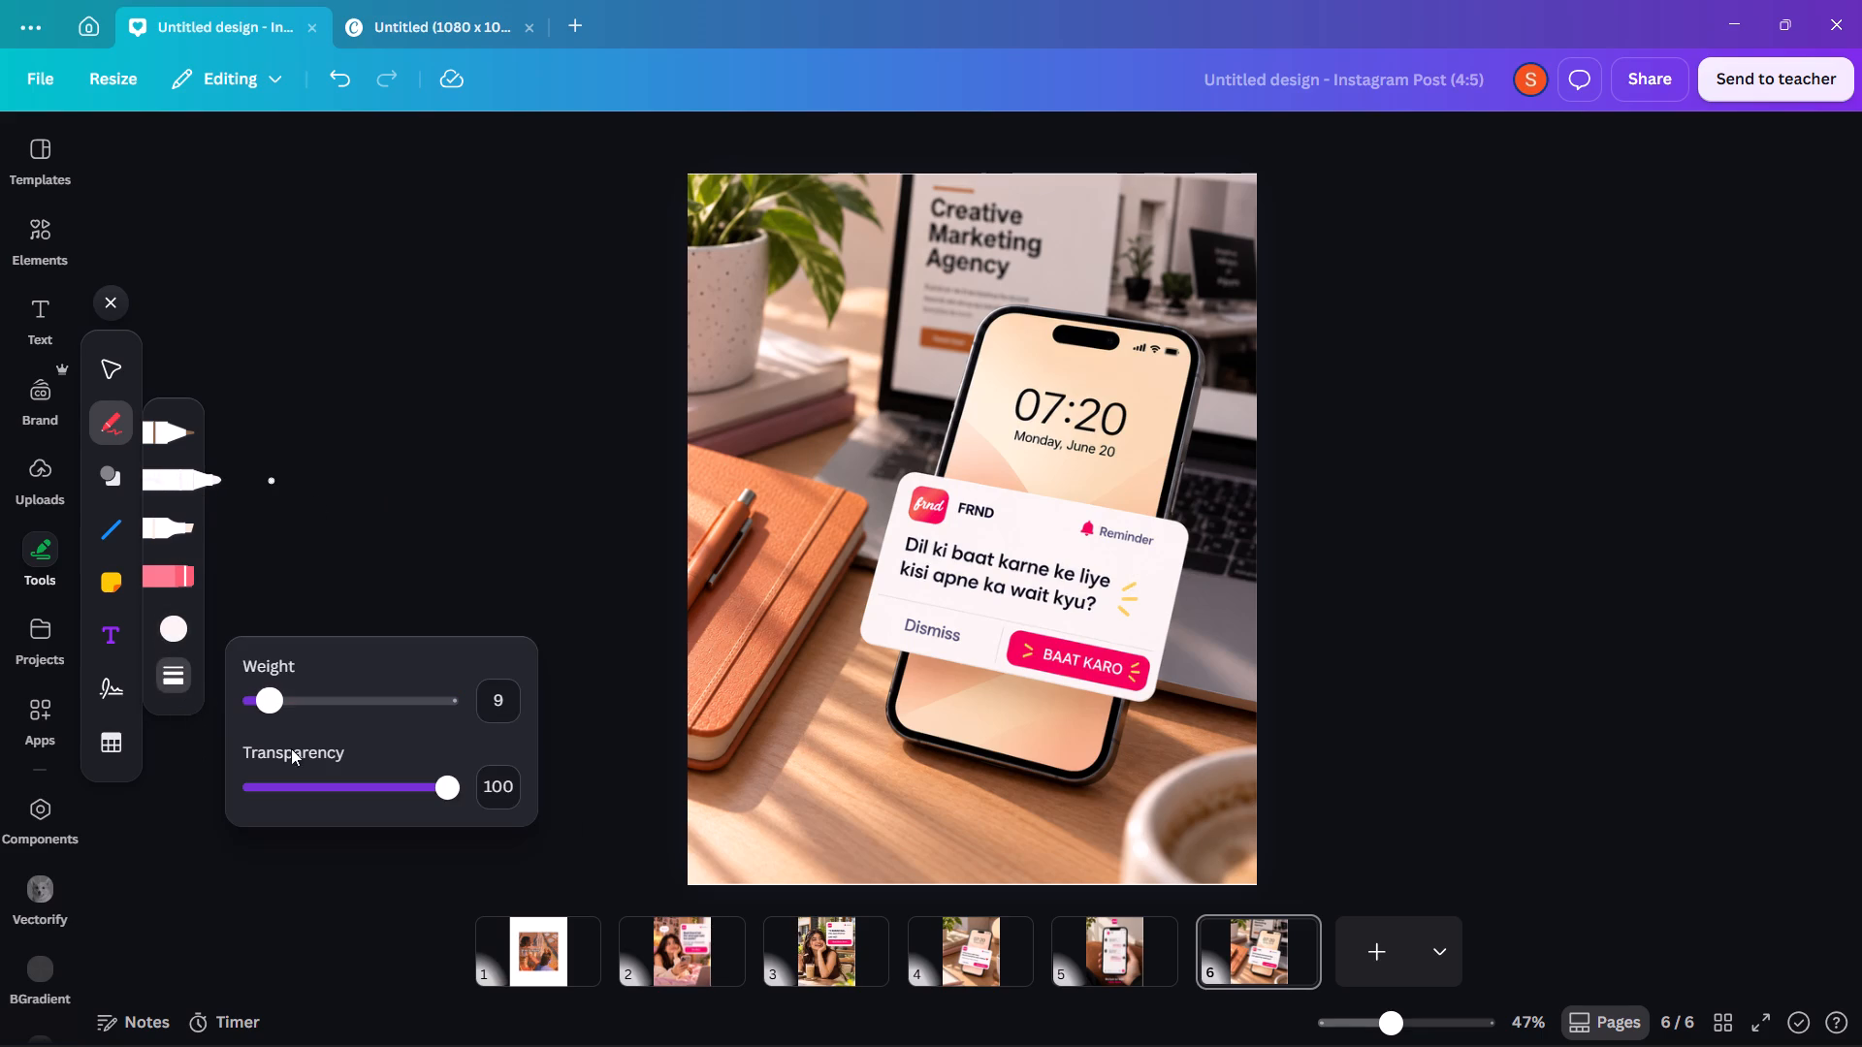
pyautogui.moveTo(271, 704); pyautogui.dragTo(346, 715)
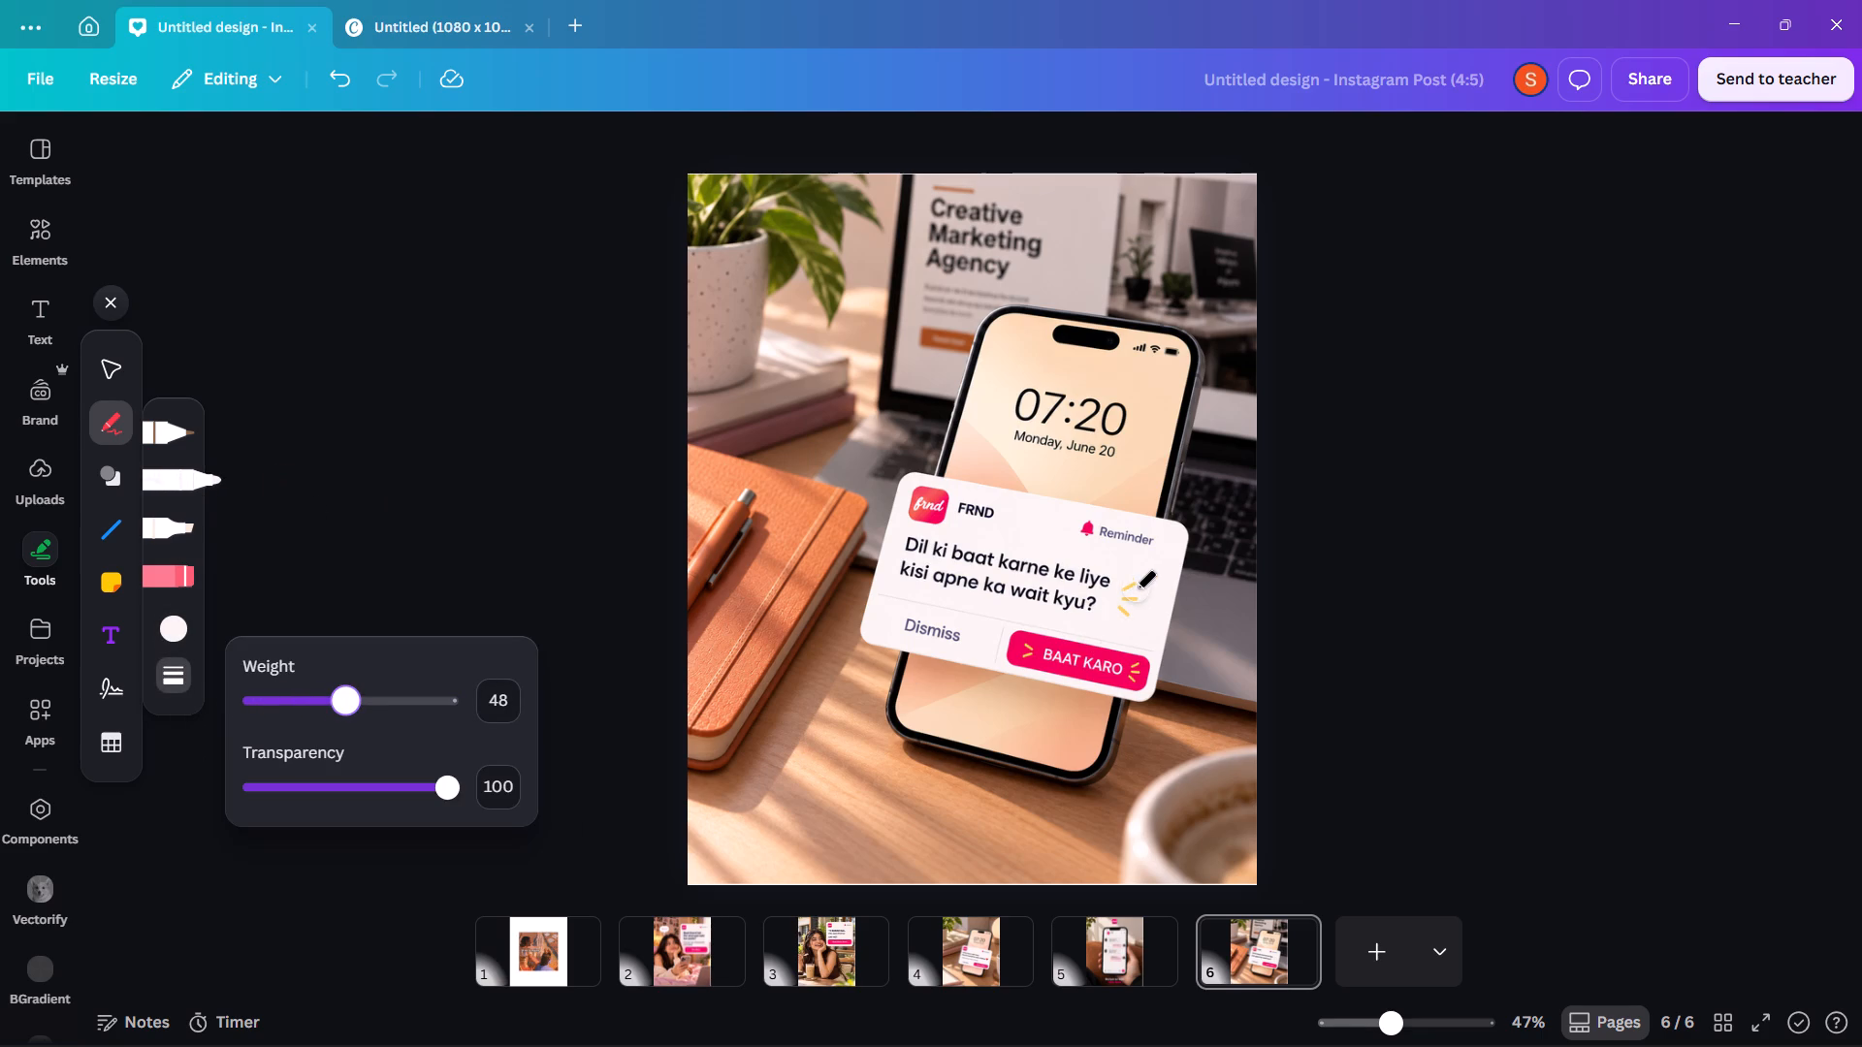
# On Canva page 6, cover the yellow strokes beside "kyu?" and the FRND label with the card-coloured marker.
pyautogui.moveTo(1136, 589); pyautogui.dragTo(1129, 607)
pyautogui.moveTo(1129, 593); pyautogui.dragTo(1129, 602)
pyautogui.click(1125, 620)
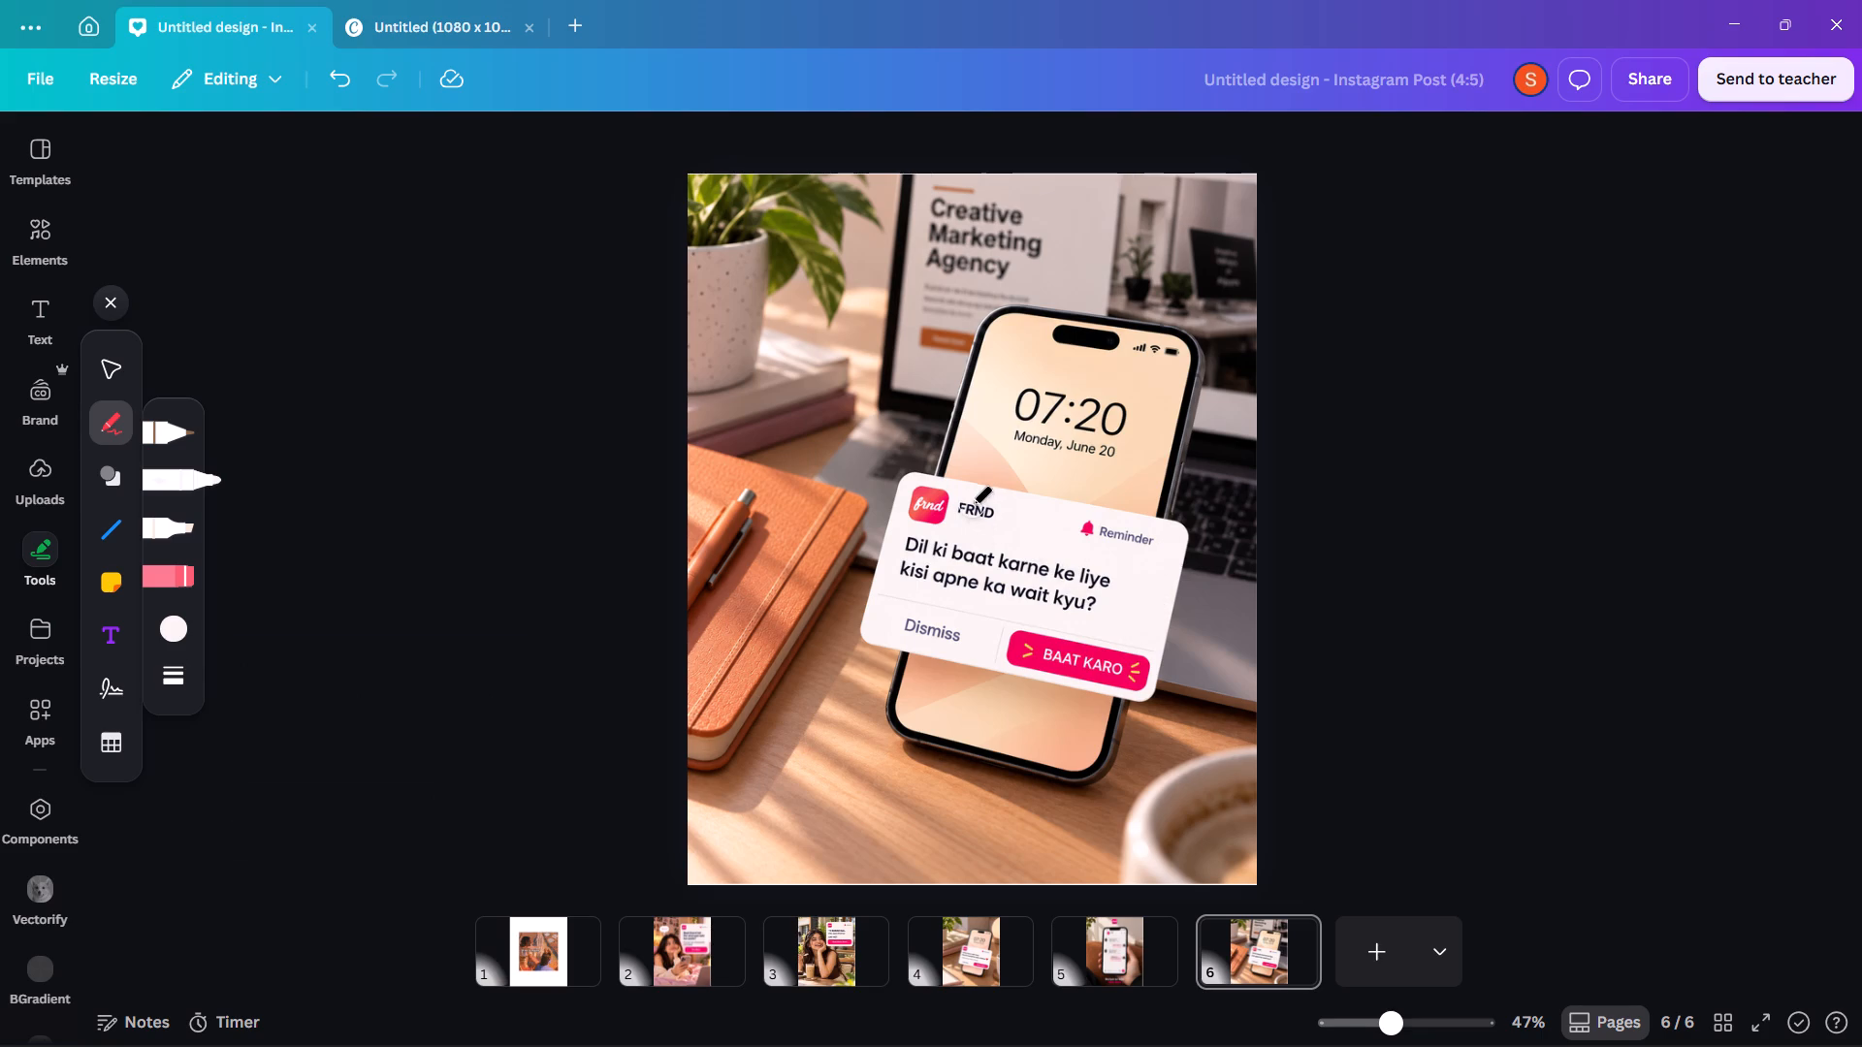
pyautogui.moveTo(967, 510); pyautogui.dragTo(992, 510)
# Switch the marker to the design's pink and cover the yellow accents on both sides of "BAAT KARO".
pyautogui.click(171, 633)
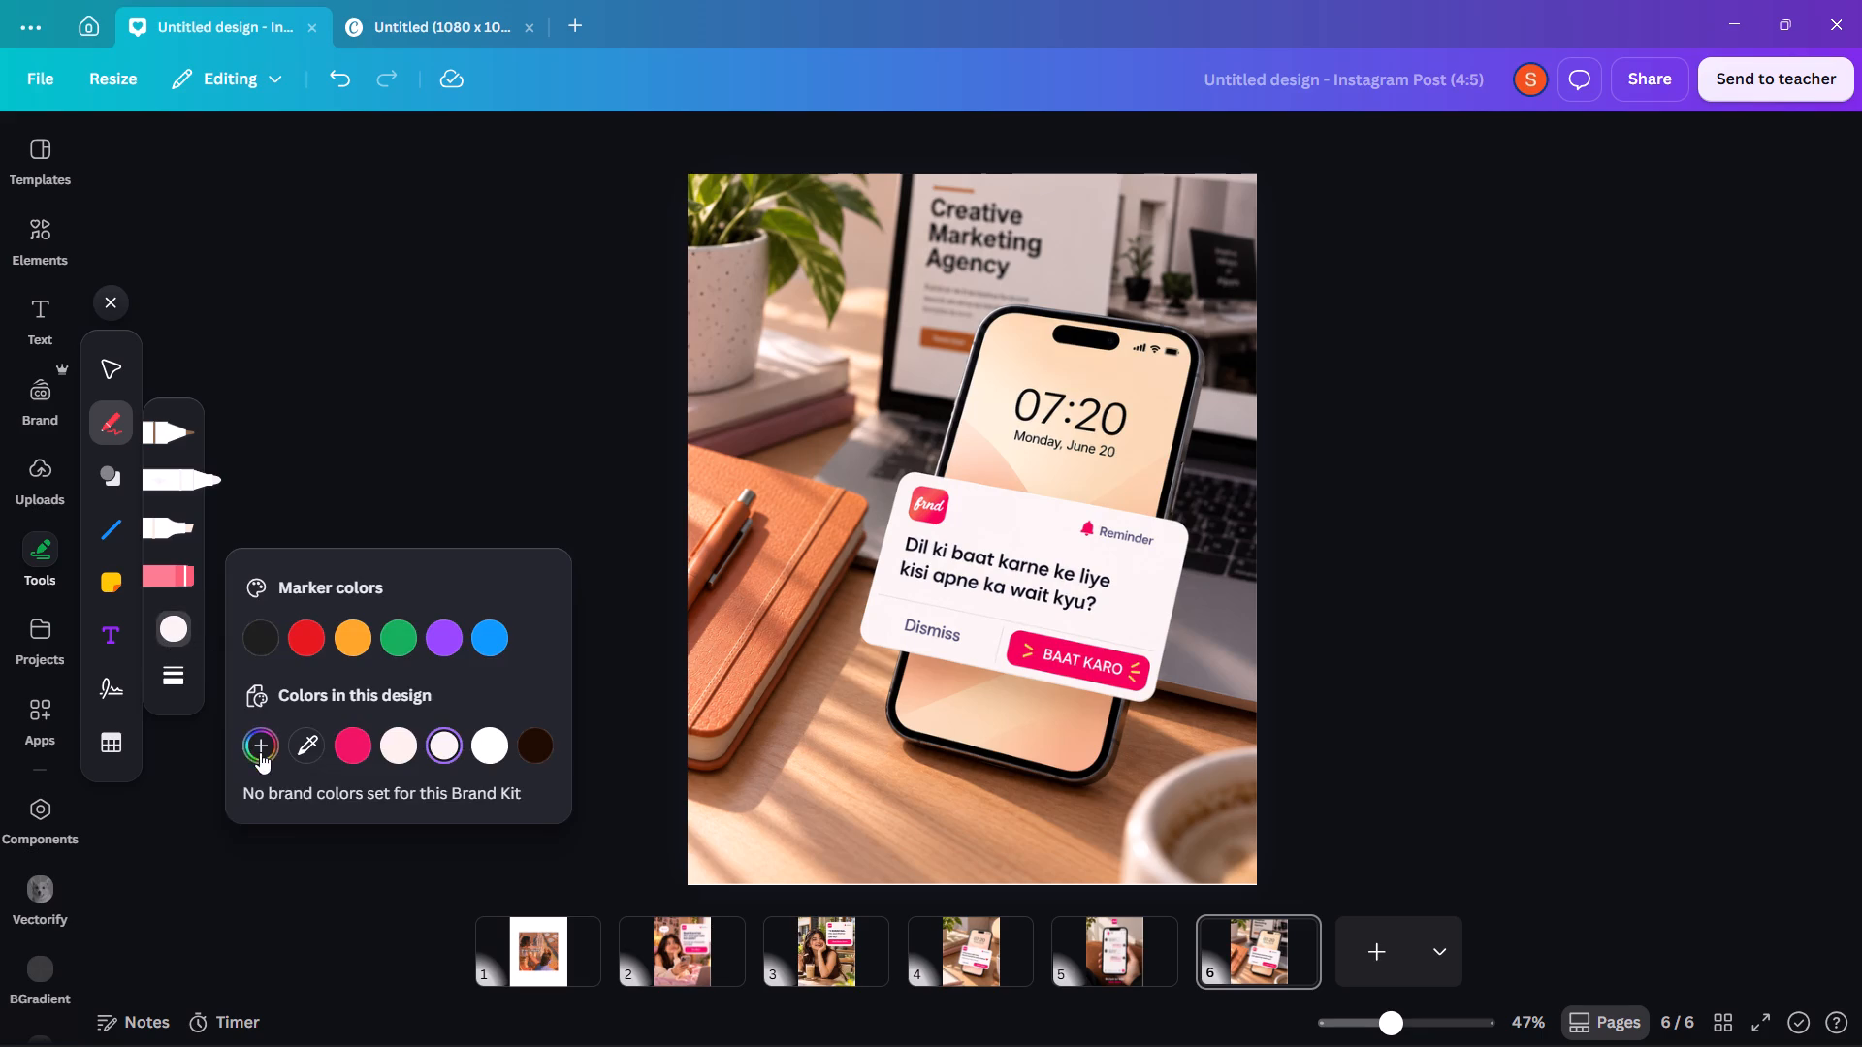
pyautogui.click(345, 744)
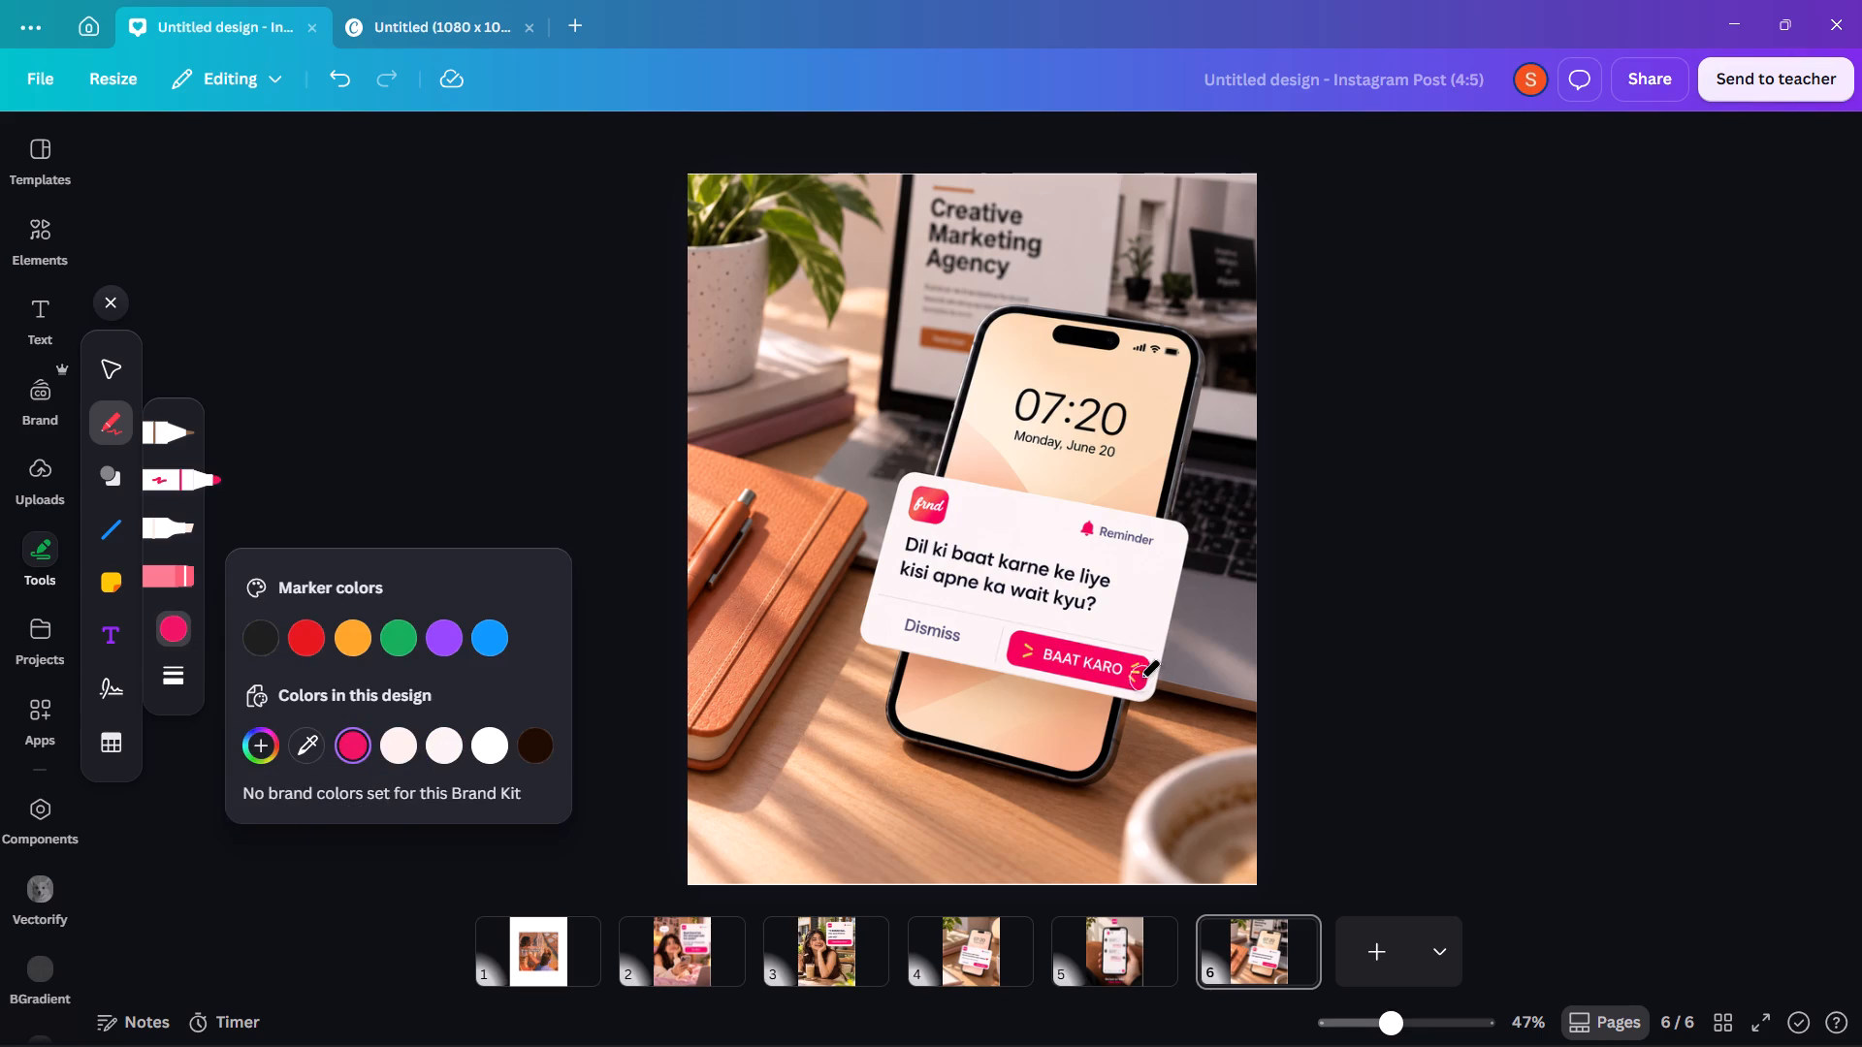
pyautogui.click(1136, 675)
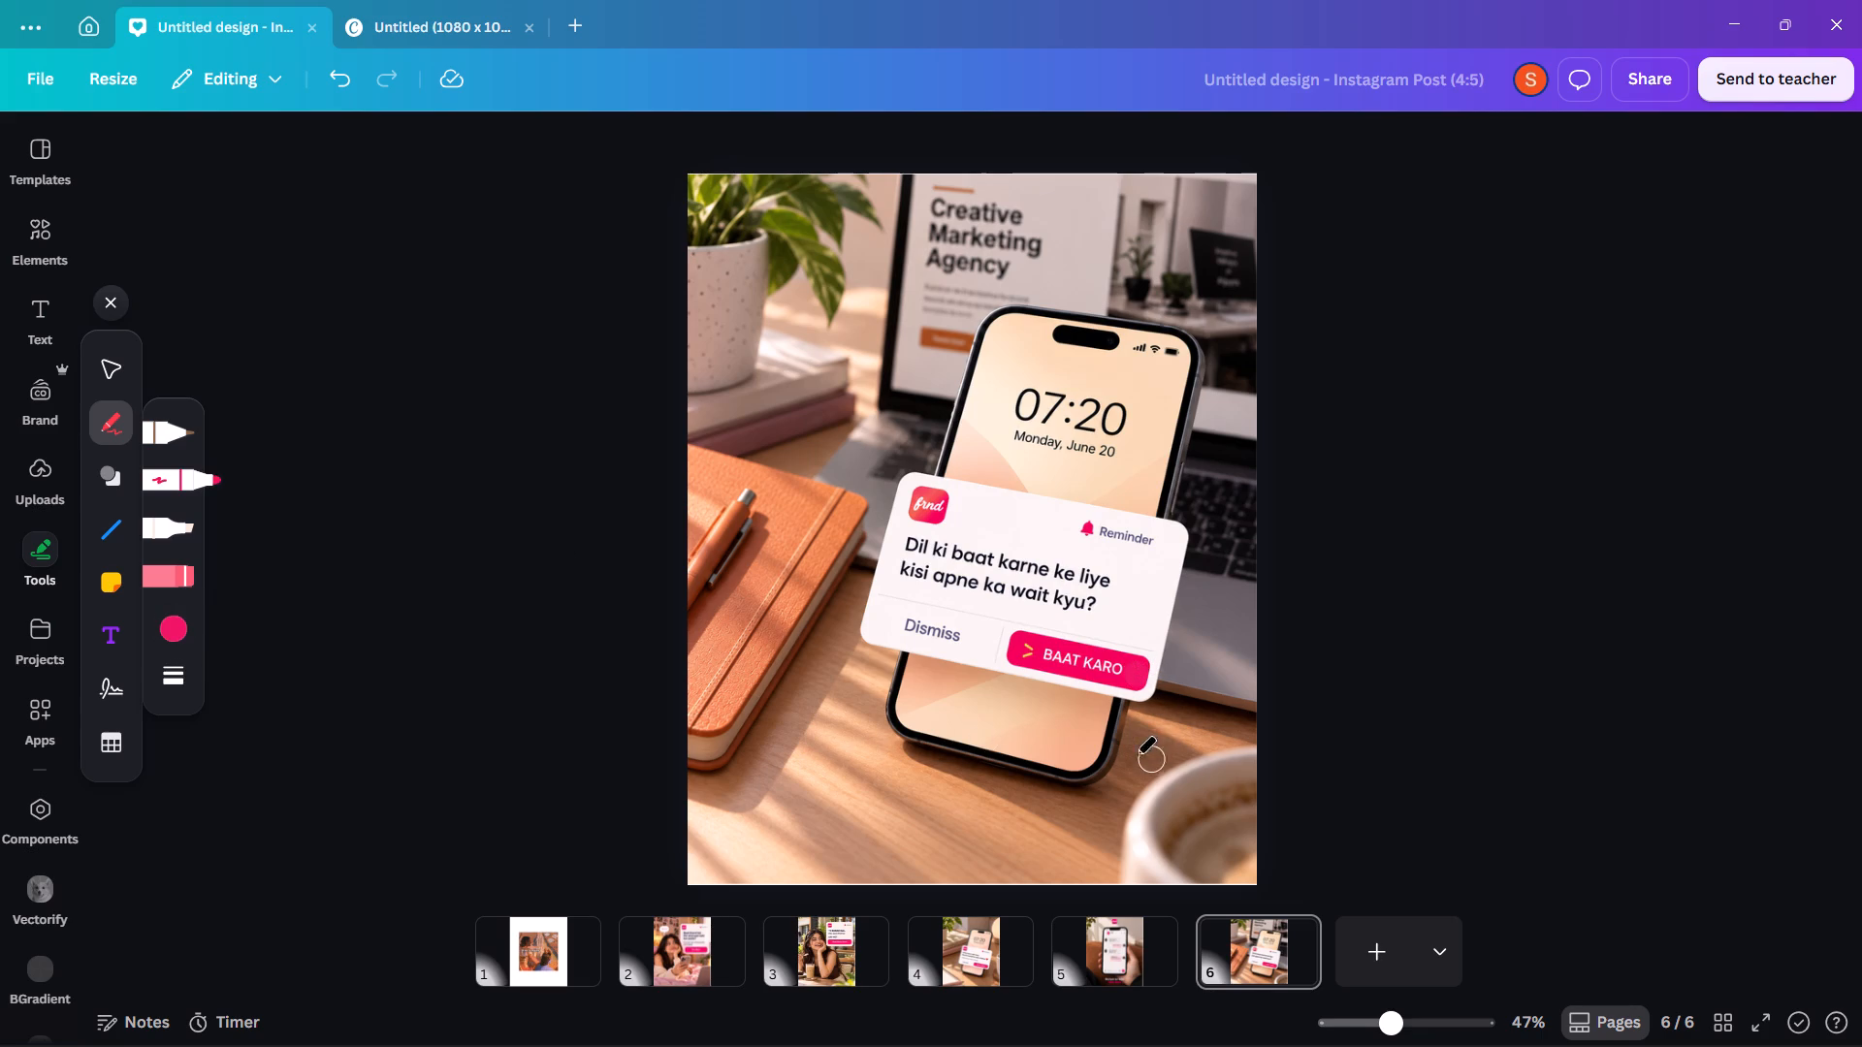
pyautogui.click(1029, 651)
# Download only page 6 as a PNG and save it as 1 in New folder.
pyautogui.click(1665, 84)
pyautogui.click(1473, 590)
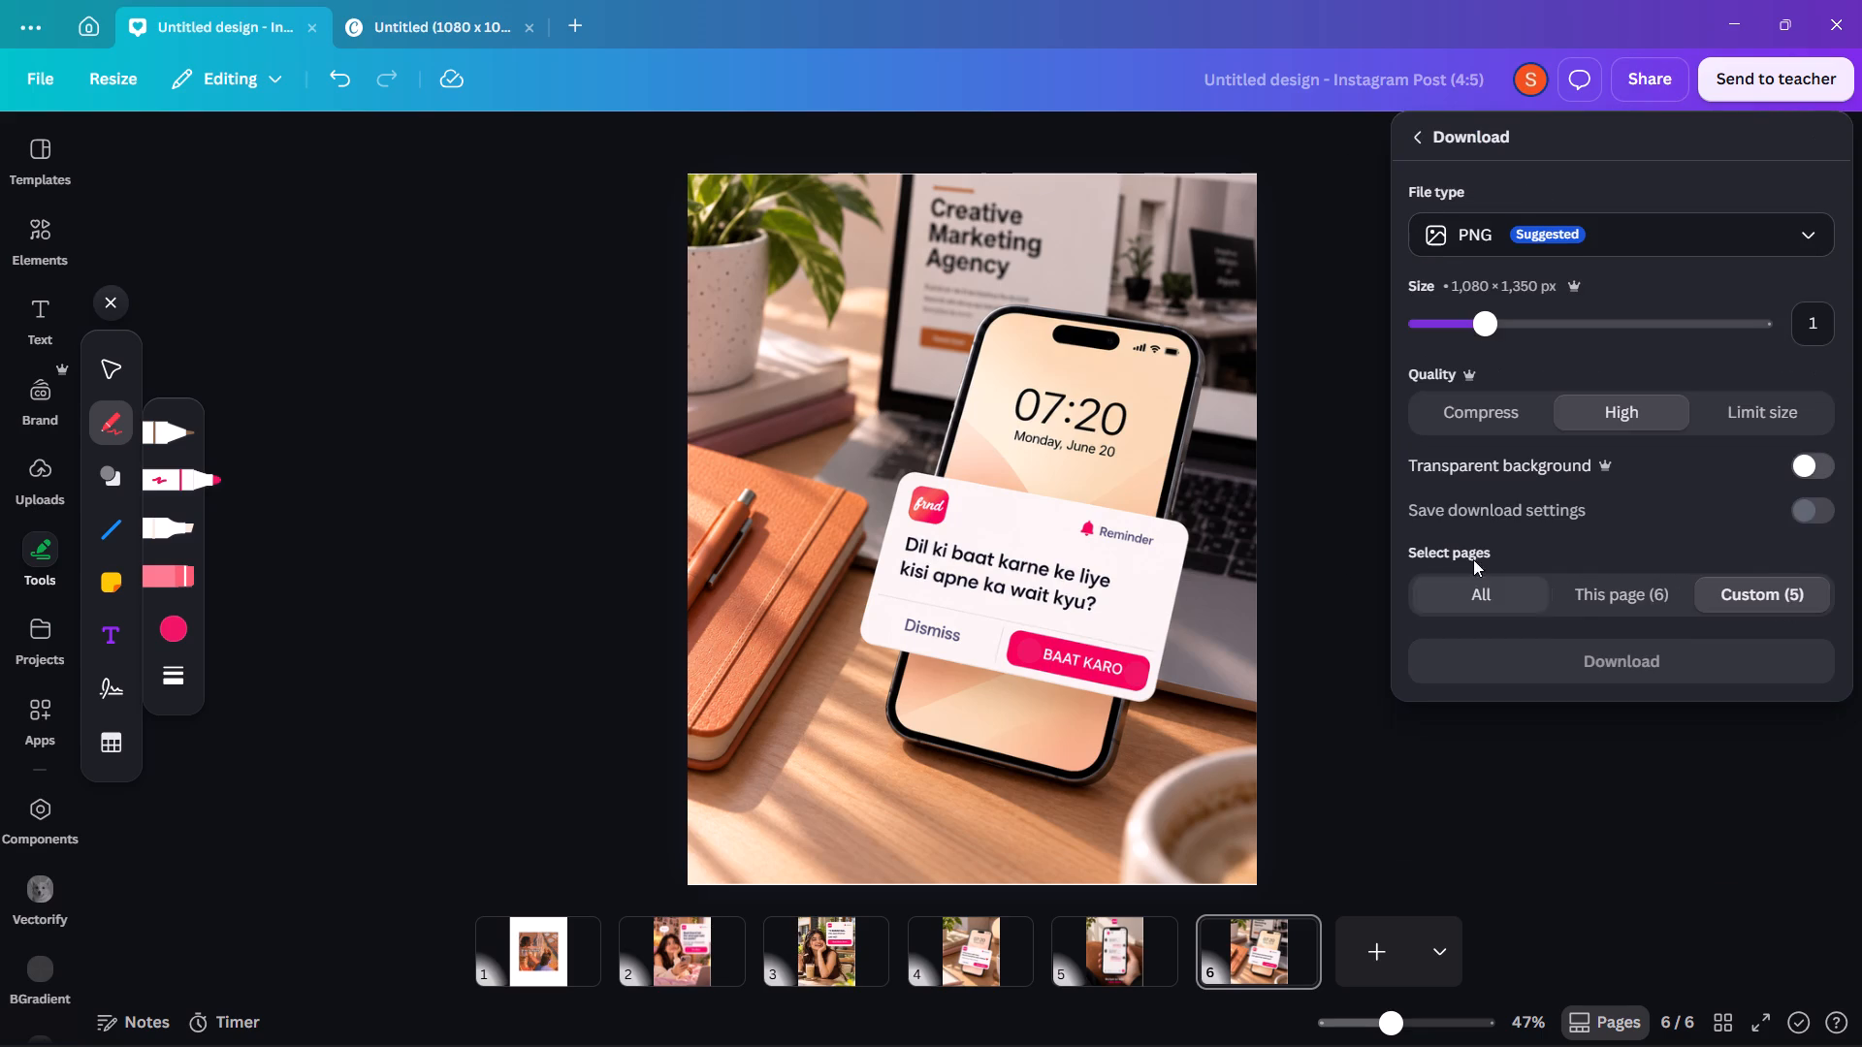
pyautogui.click(1617, 593)
pyautogui.click(1625, 663)
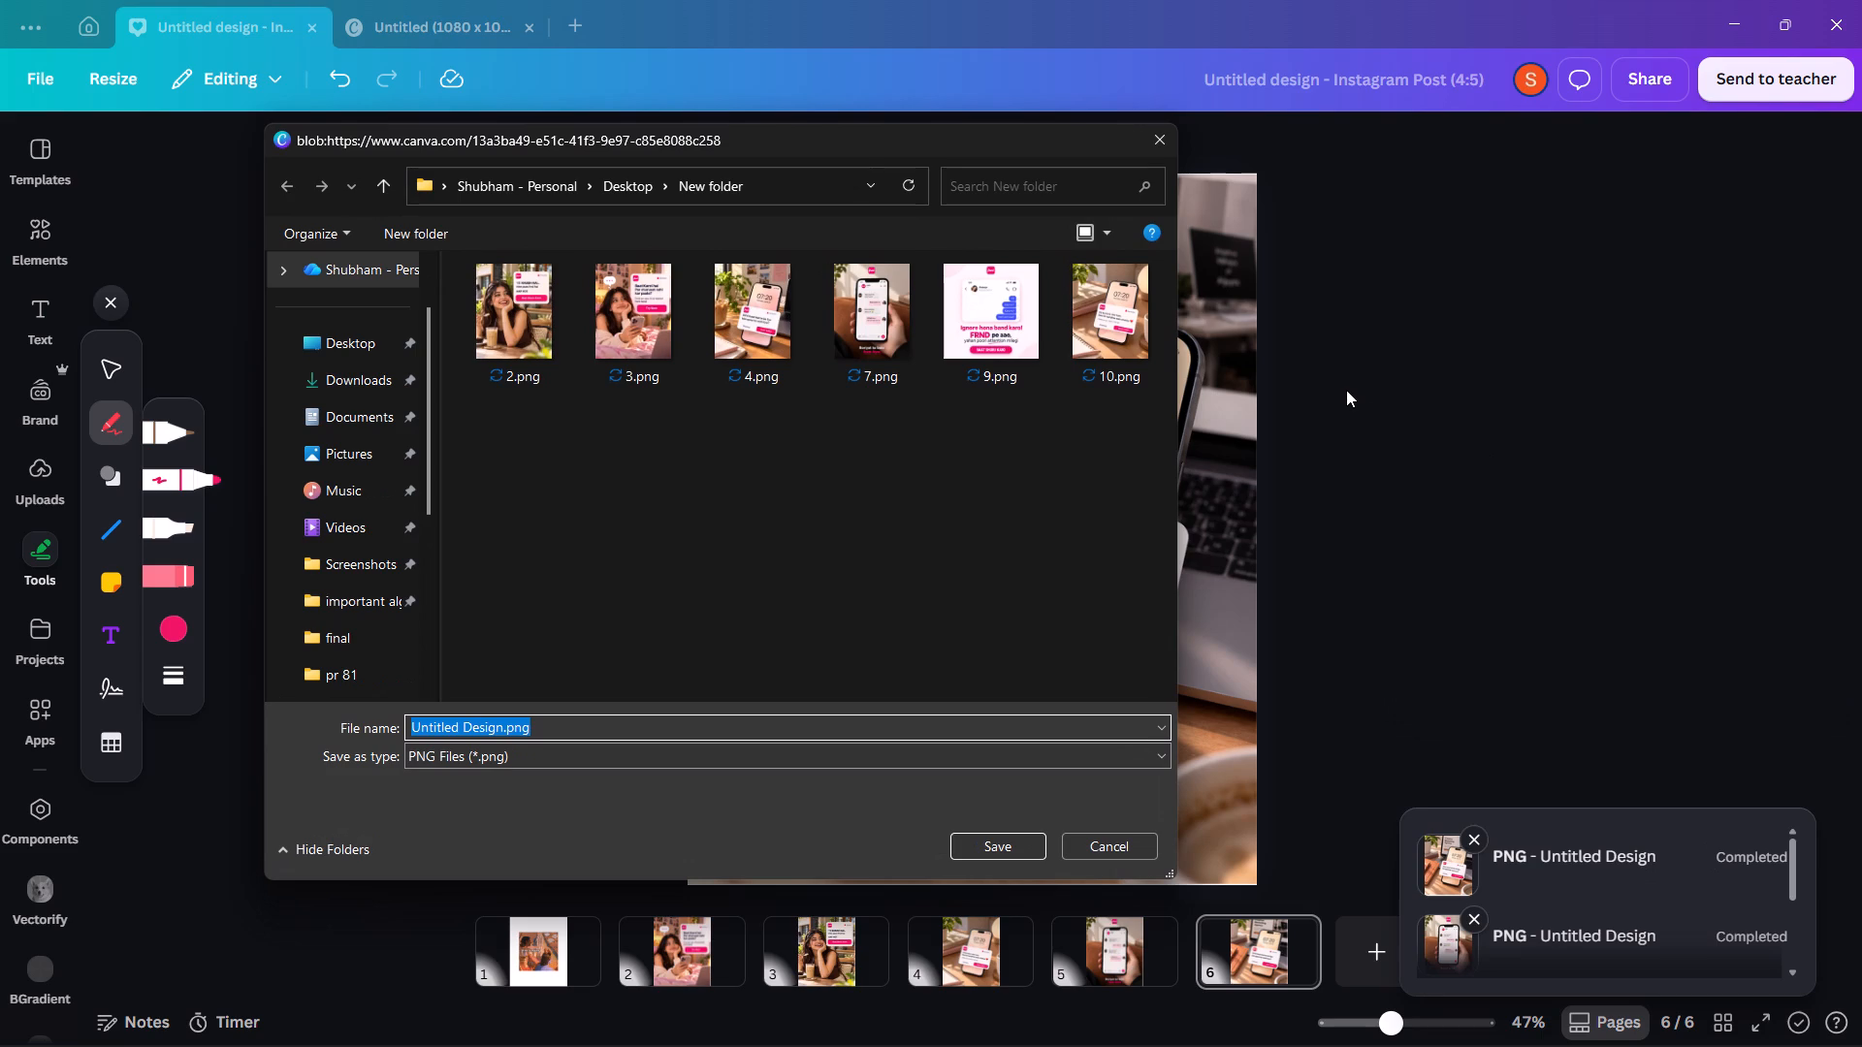
pyautogui.press('1')
pyautogui.press('Return')
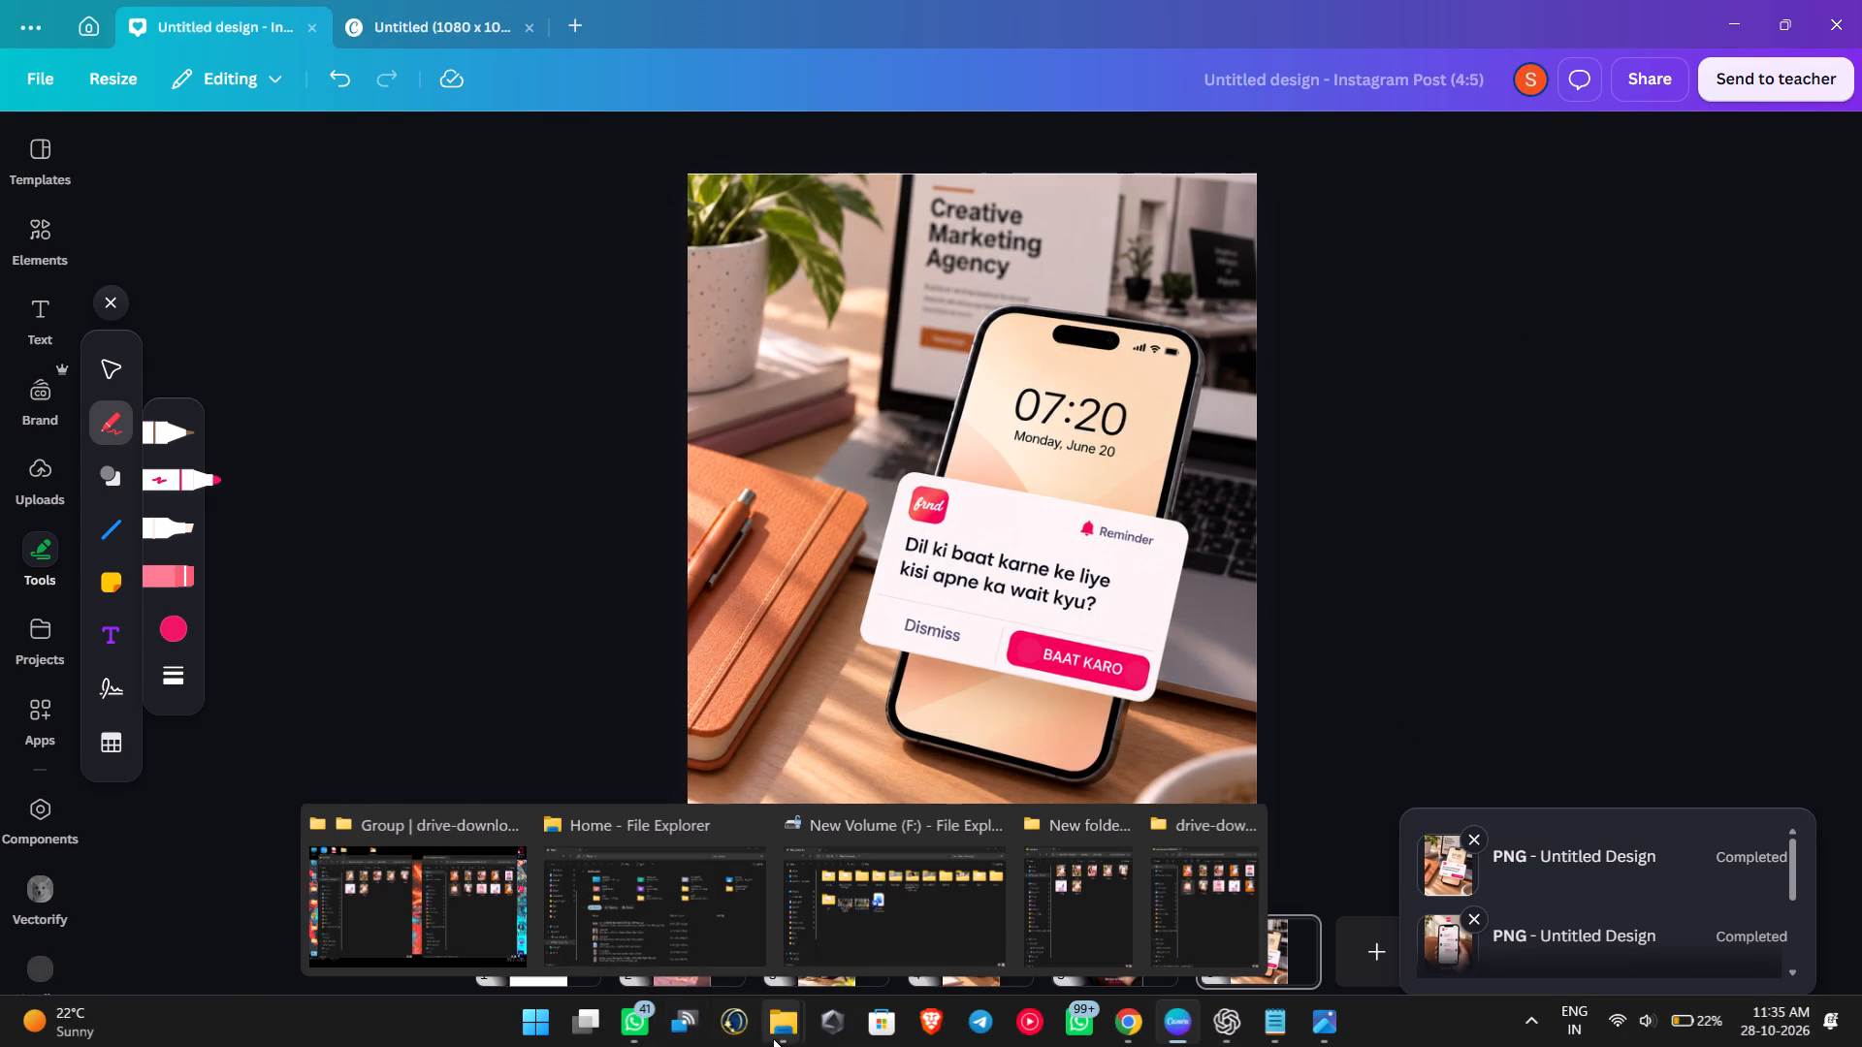
# Compare the original 1.png with the reworked 1.png, 10.png and 4.png, examining their card text.
pyautogui.click(457, 956)
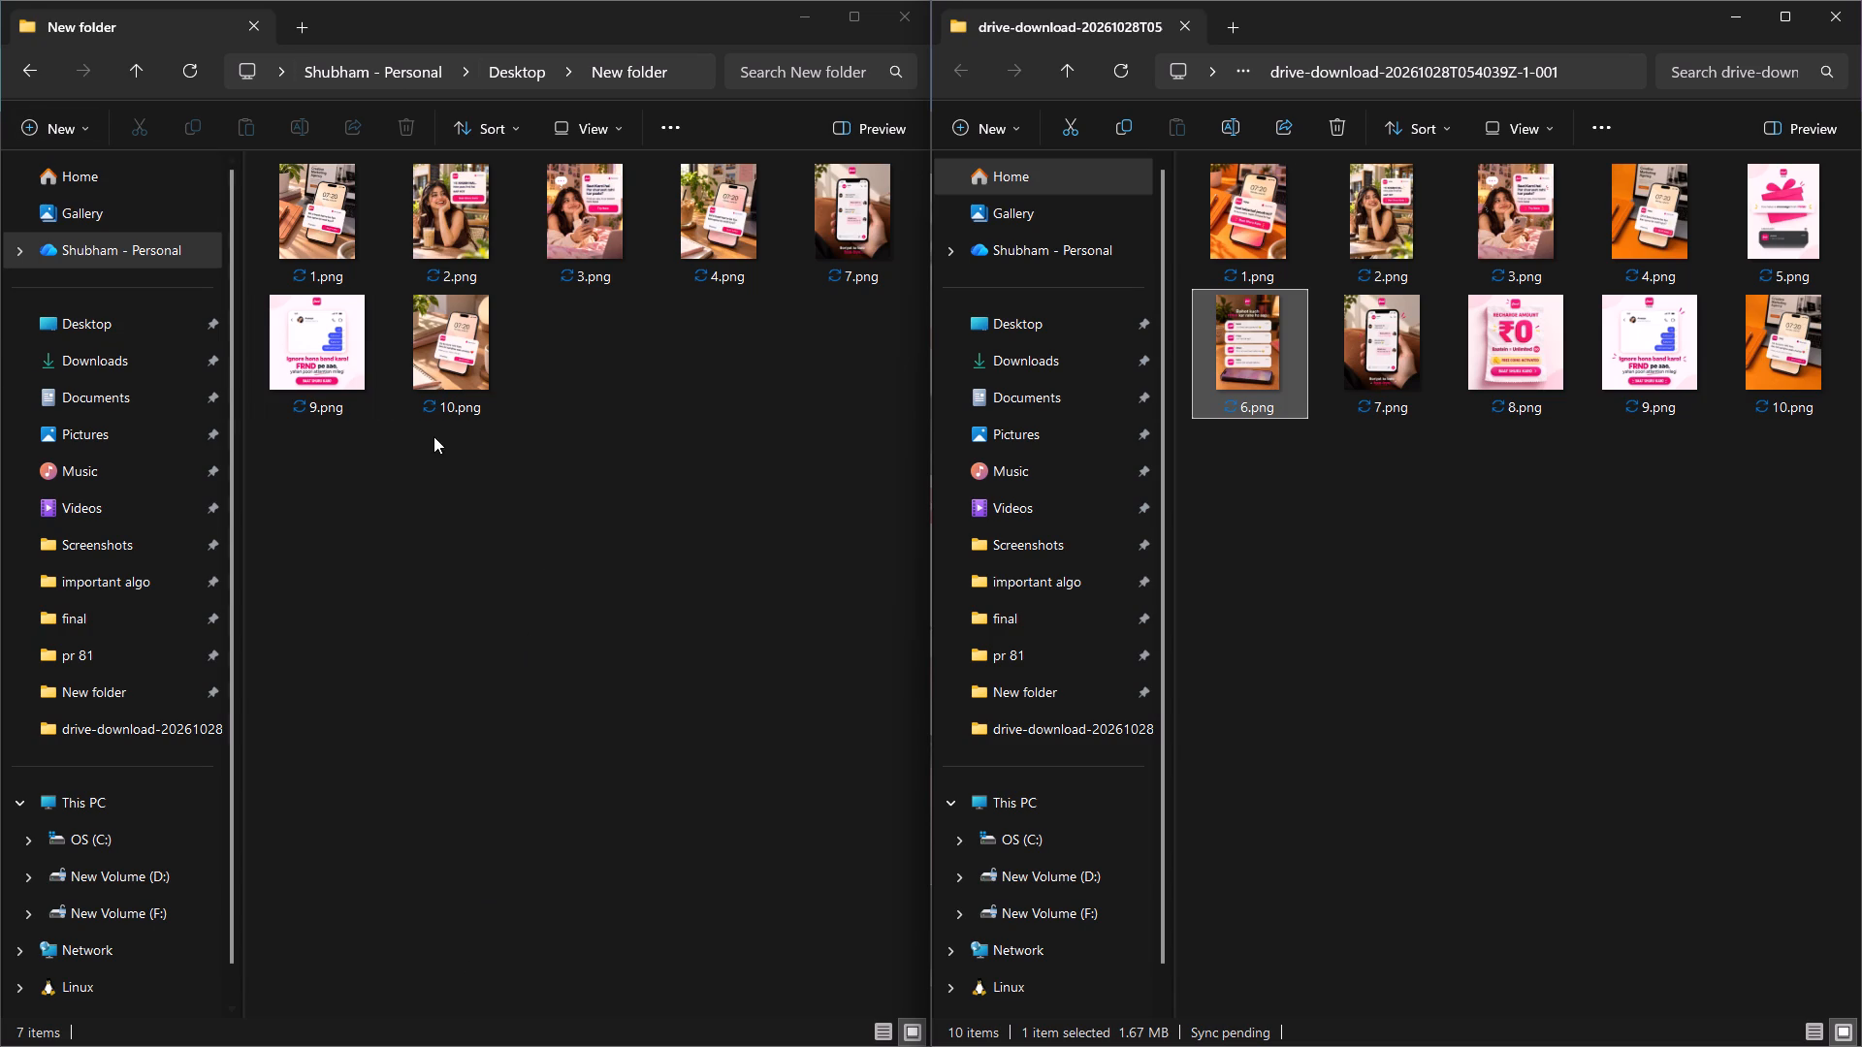
pyautogui.doubleClick(1222, 199)
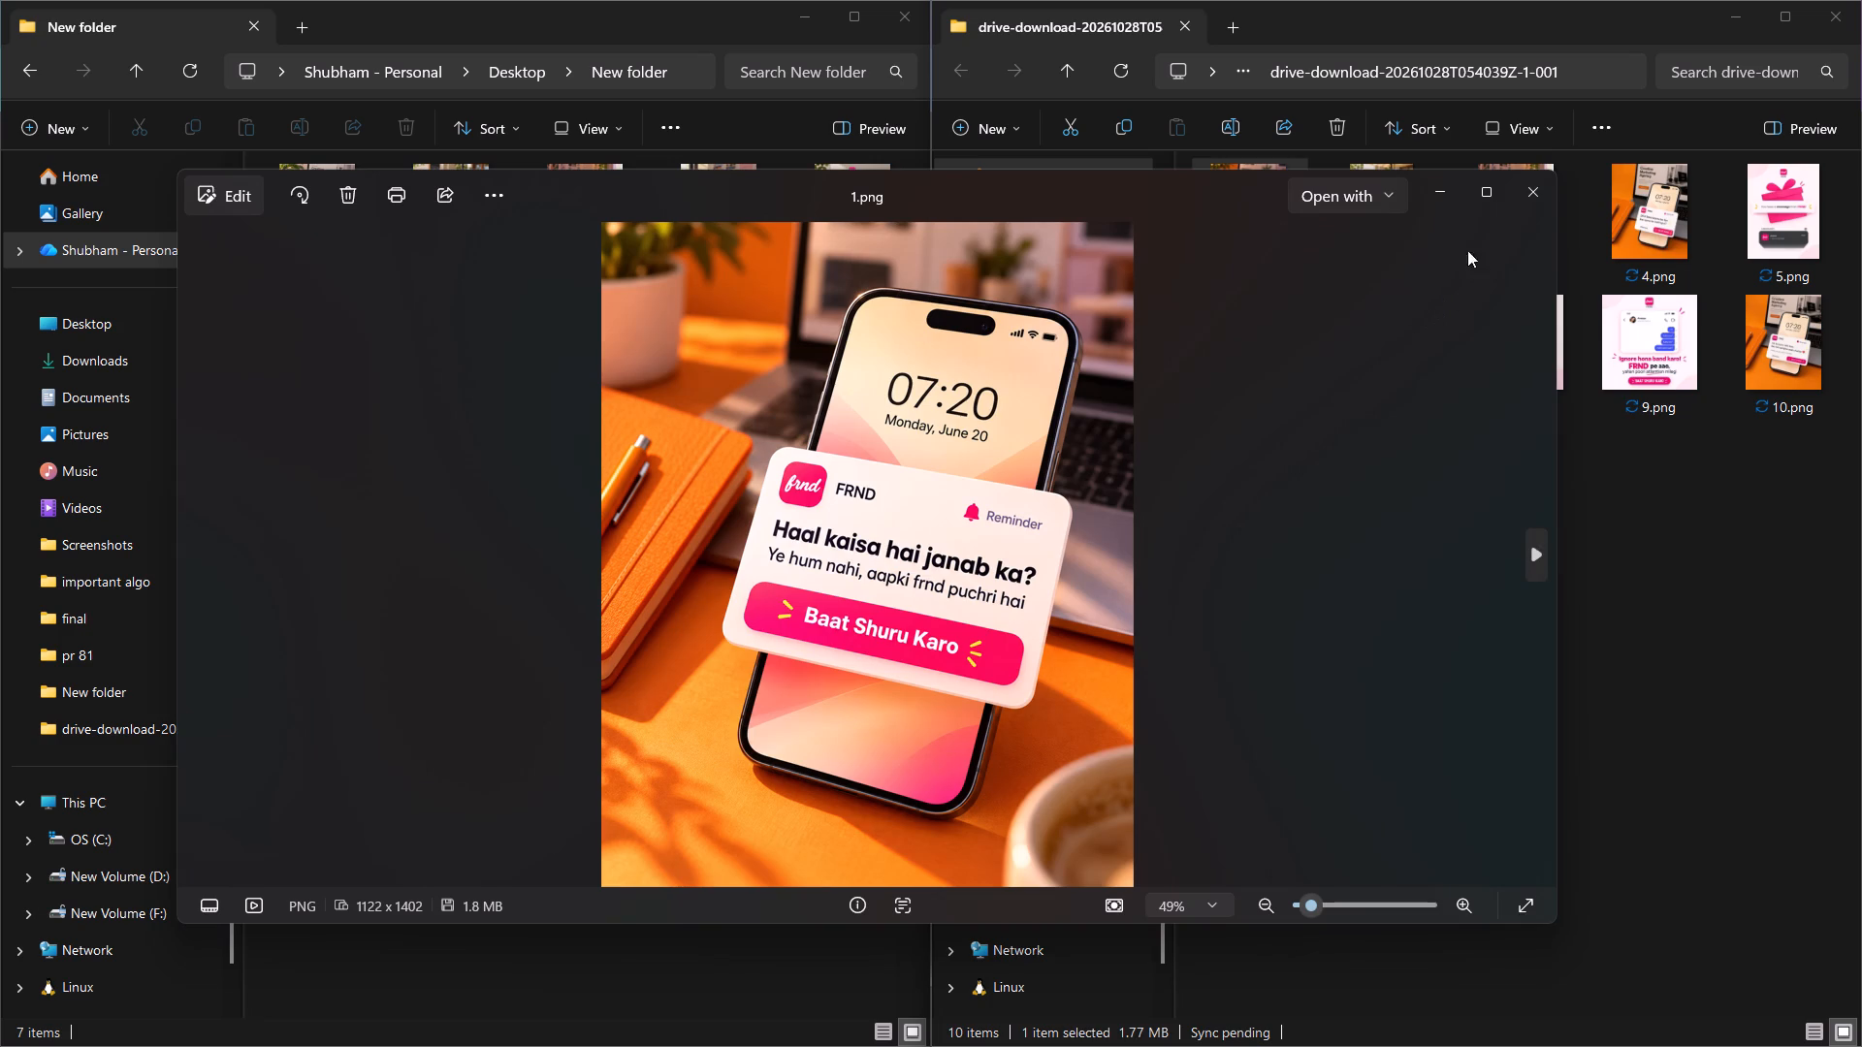
pyautogui.click(1531, 179)
pyautogui.doubleClick(346, 233)
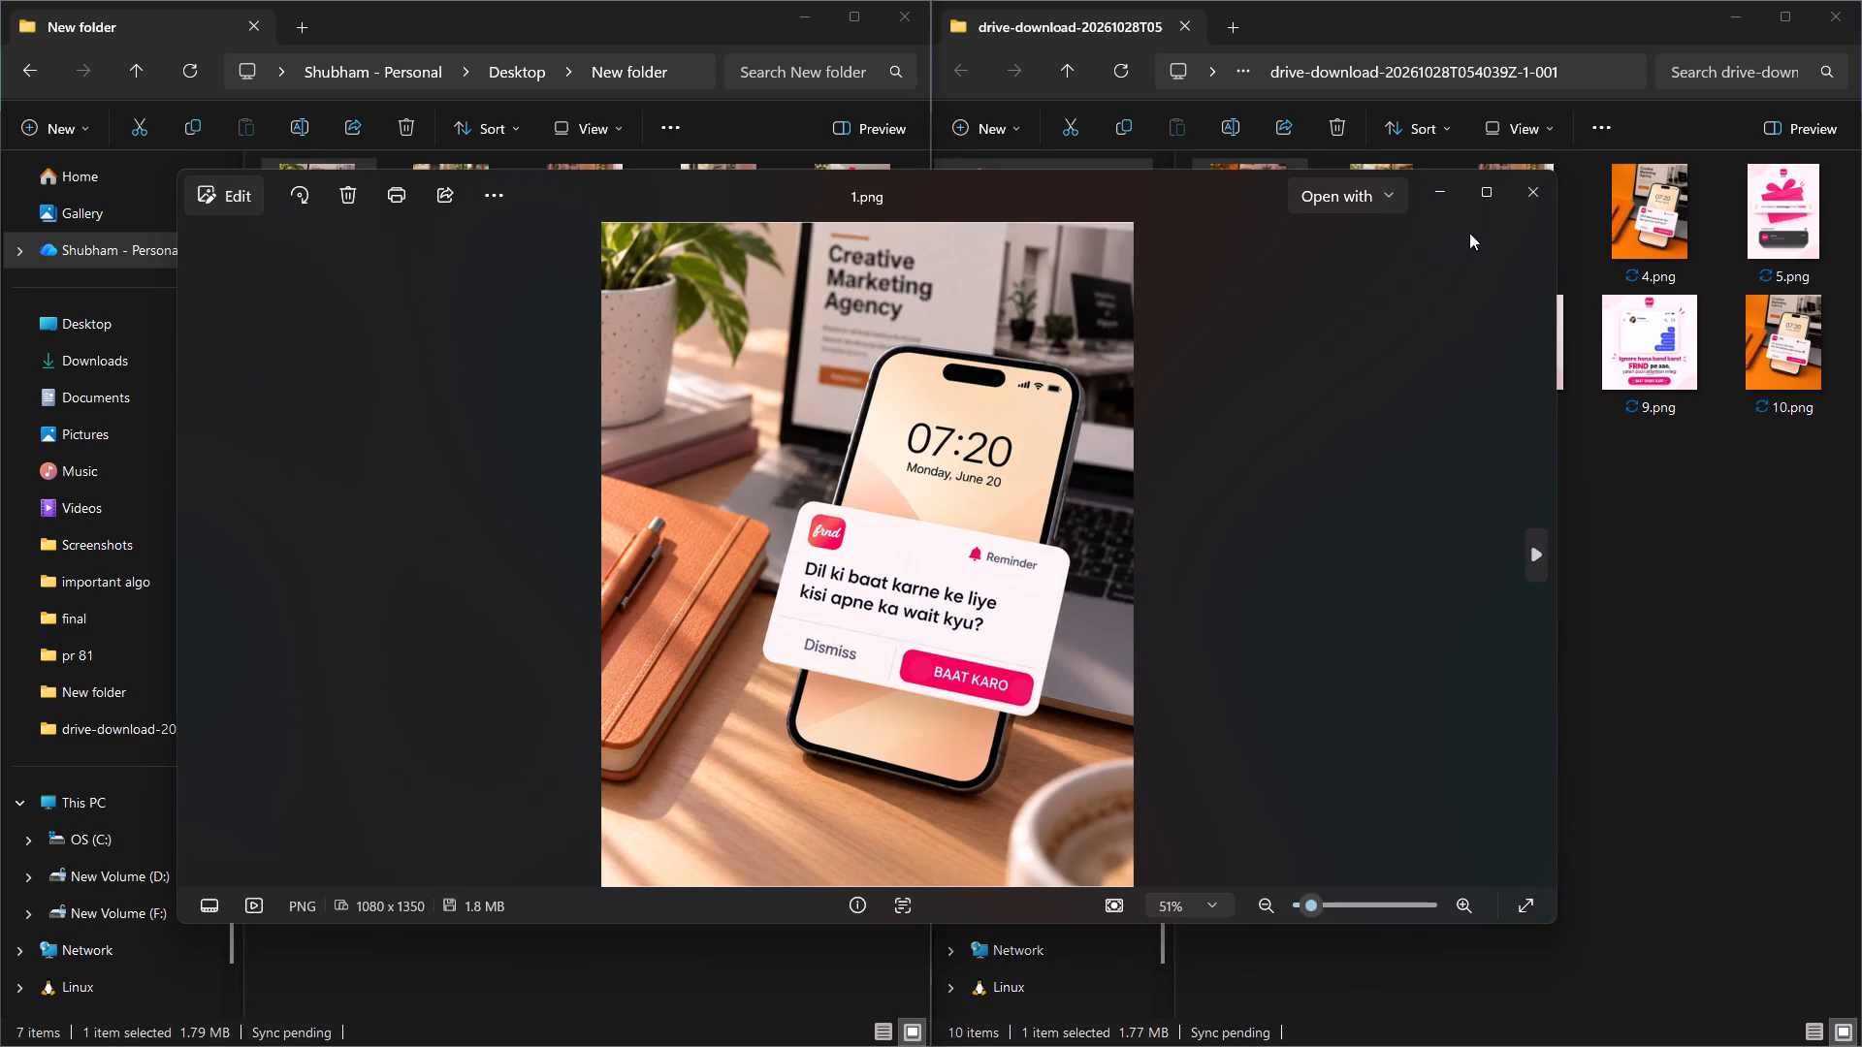
pyautogui.click(1526, 192)
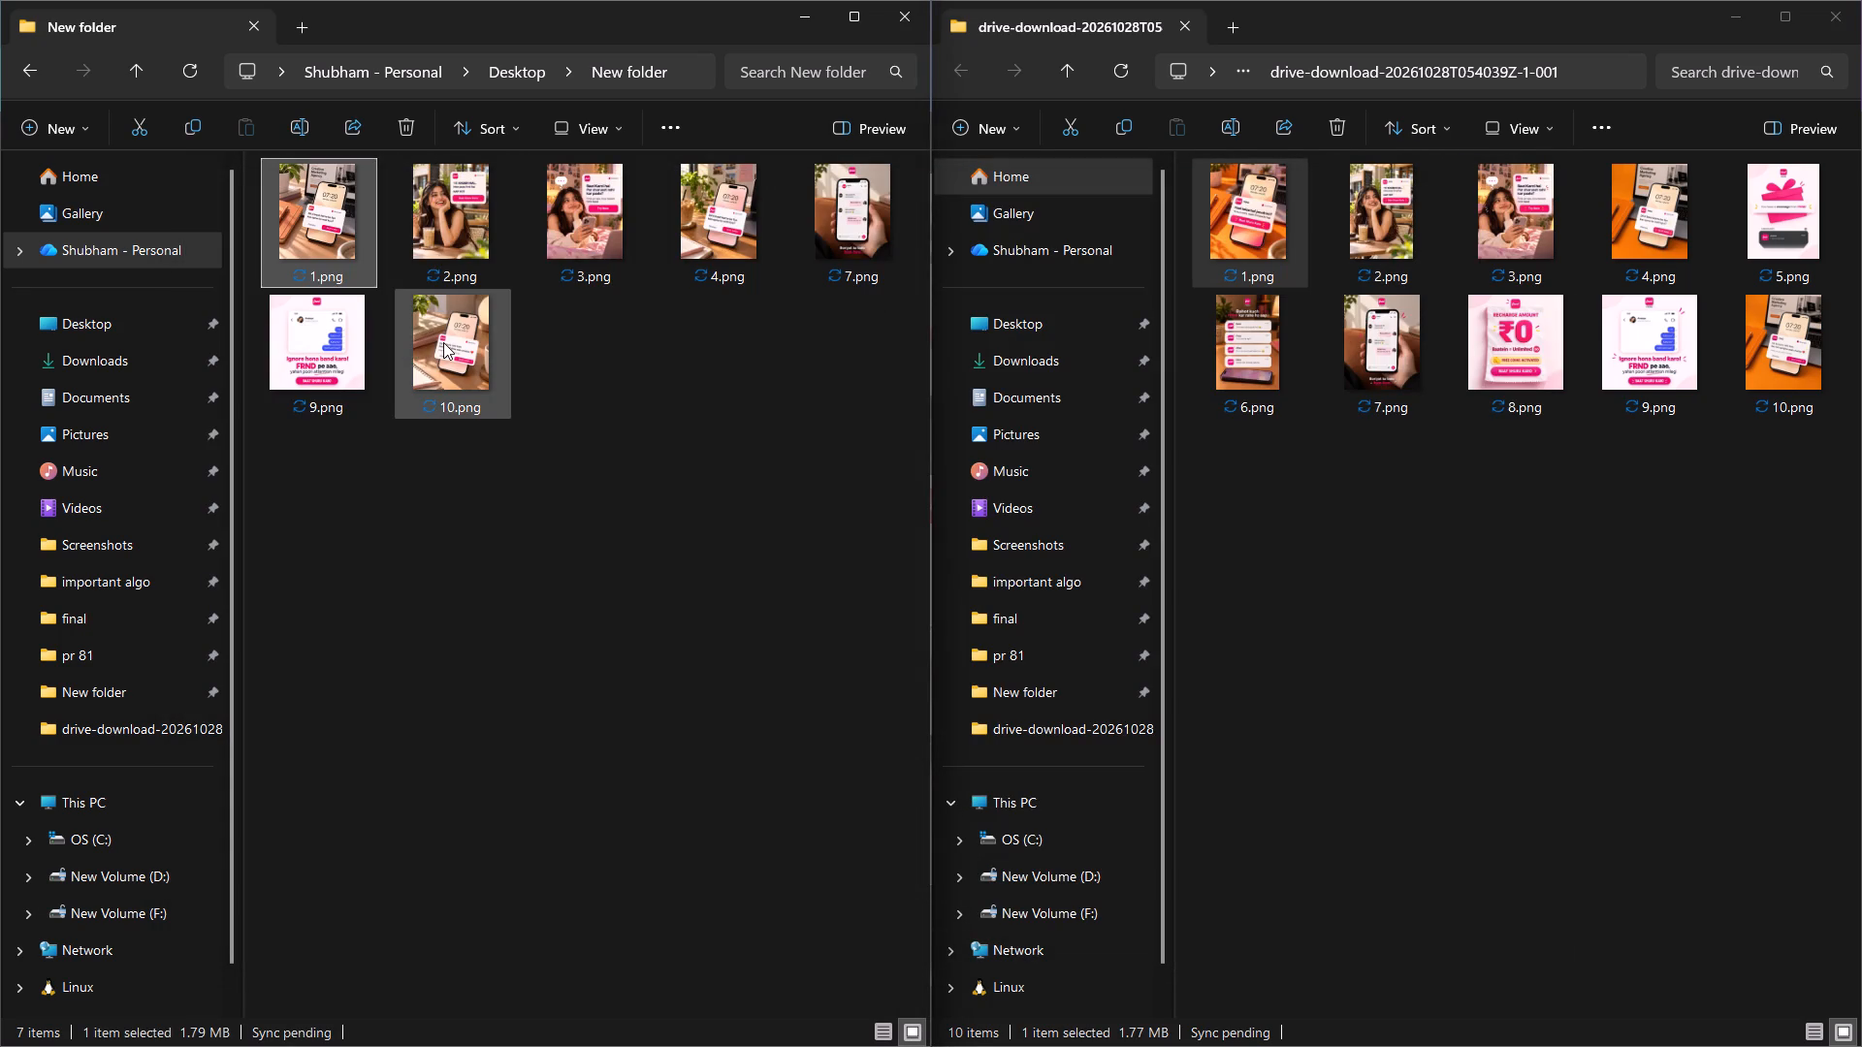
pyautogui.doubleClick(443, 342)
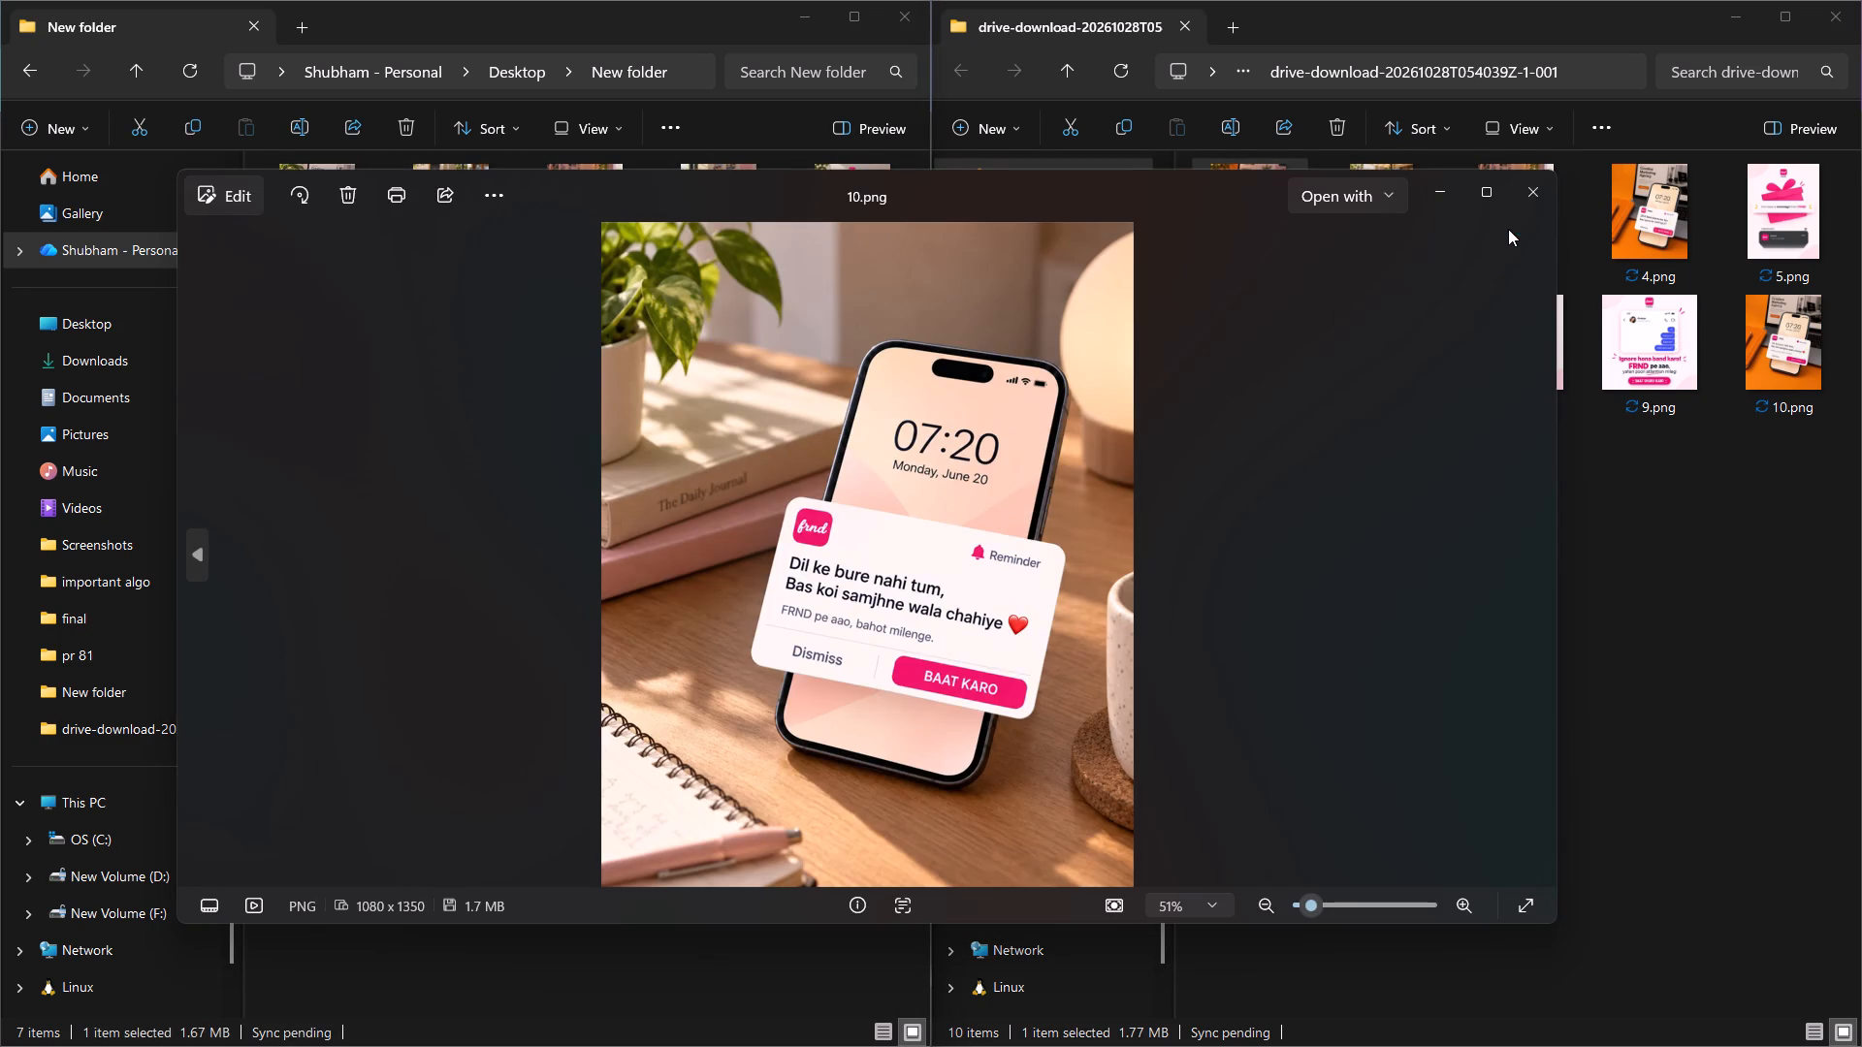
pyautogui.click(1530, 191)
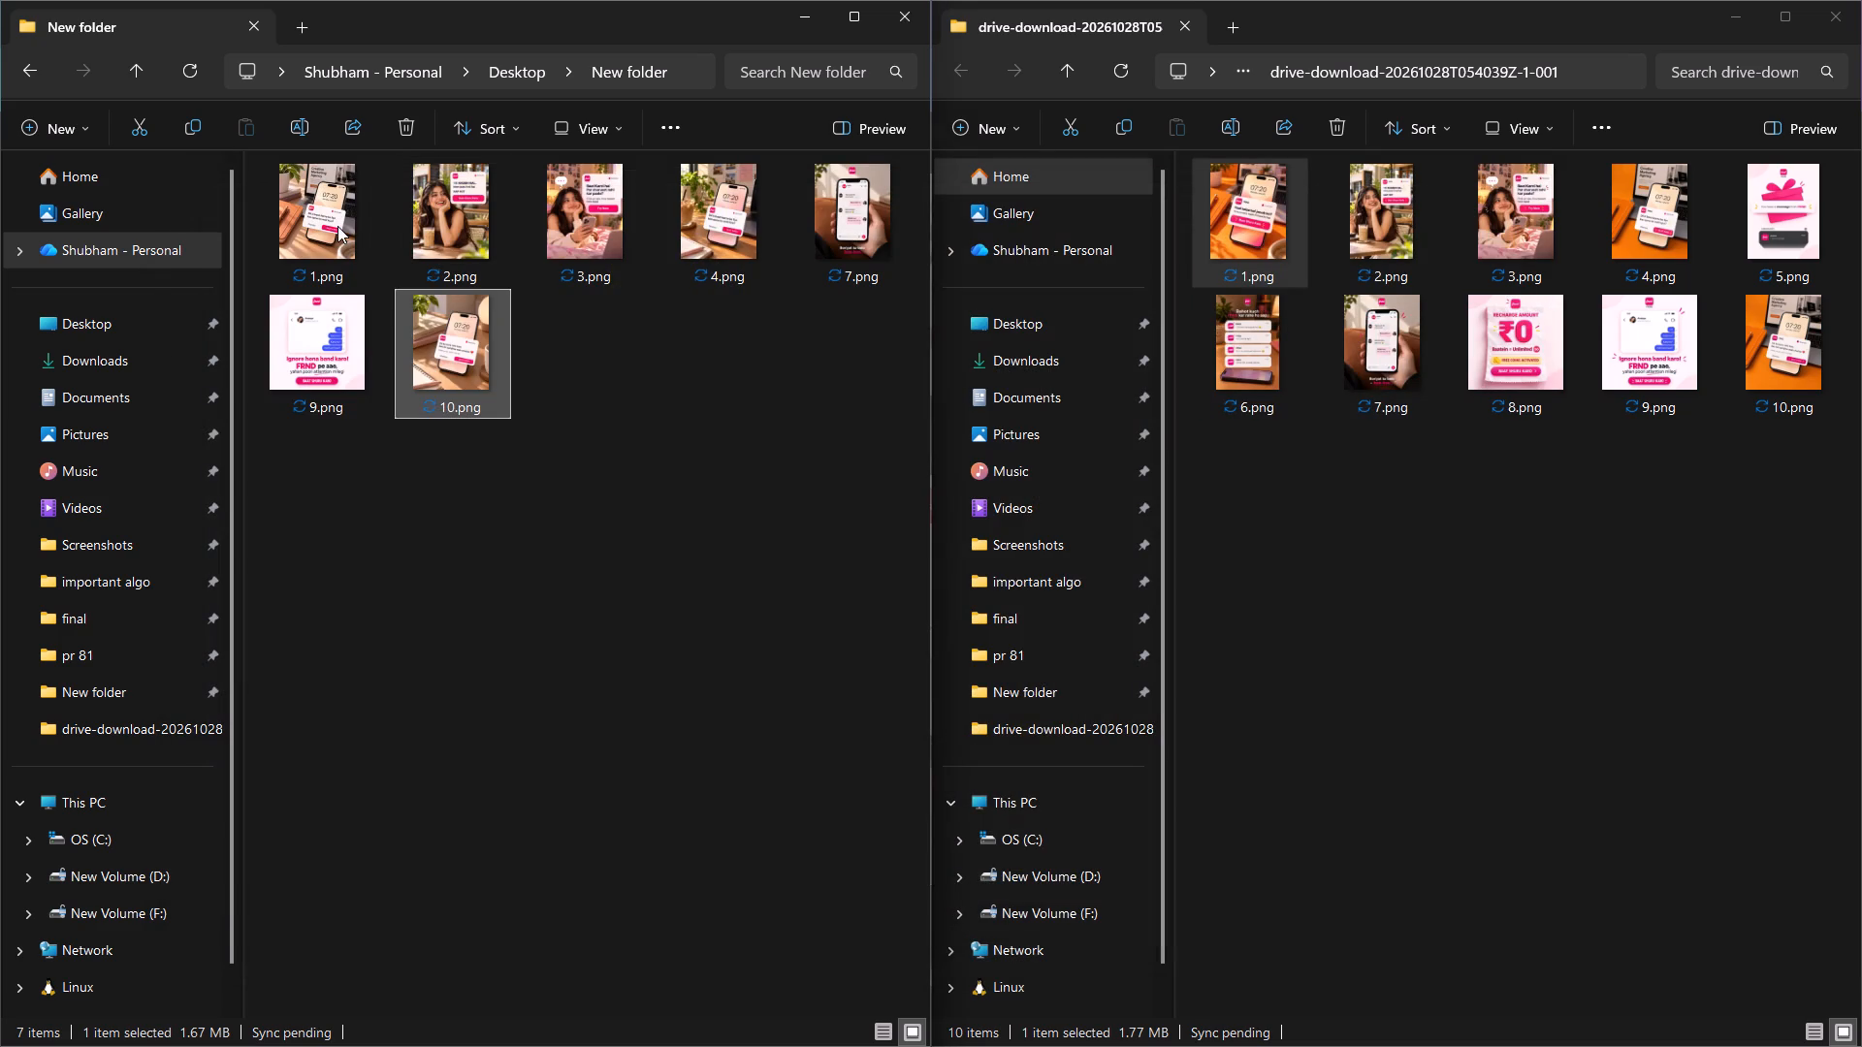
pyautogui.doubleClick(709, 222)
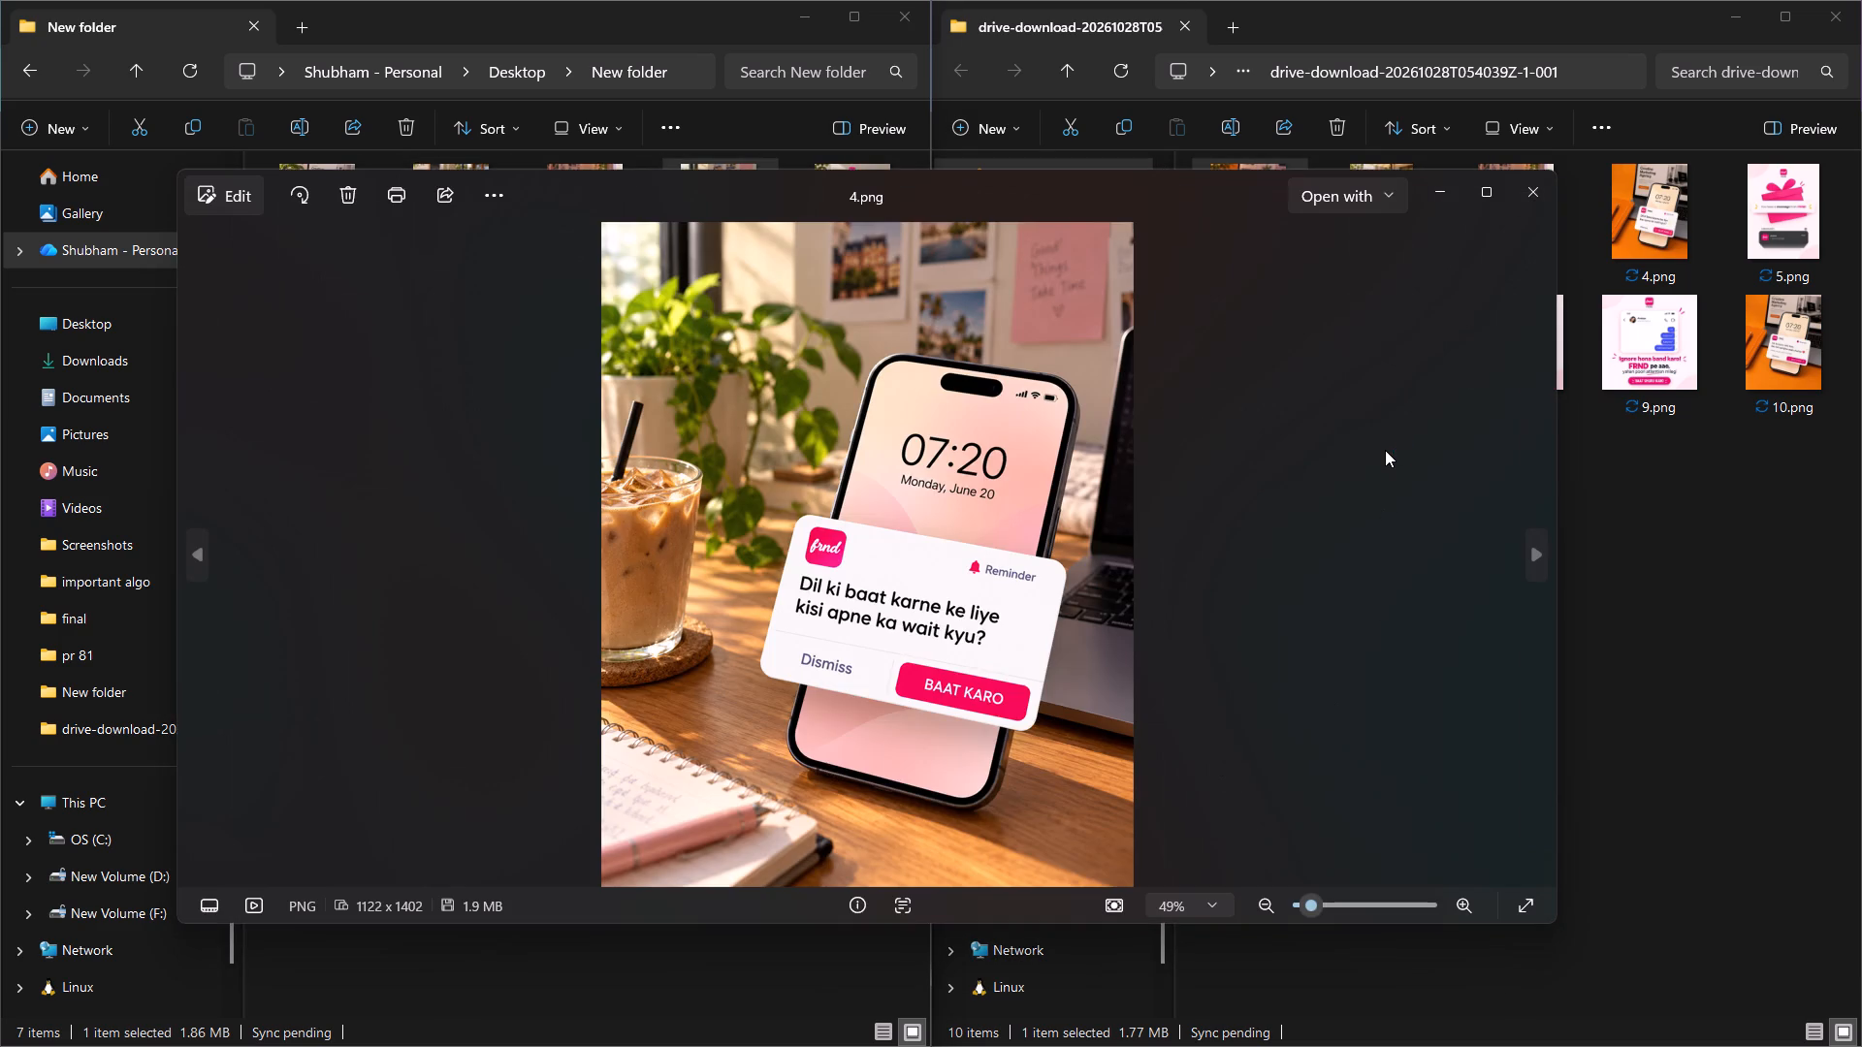
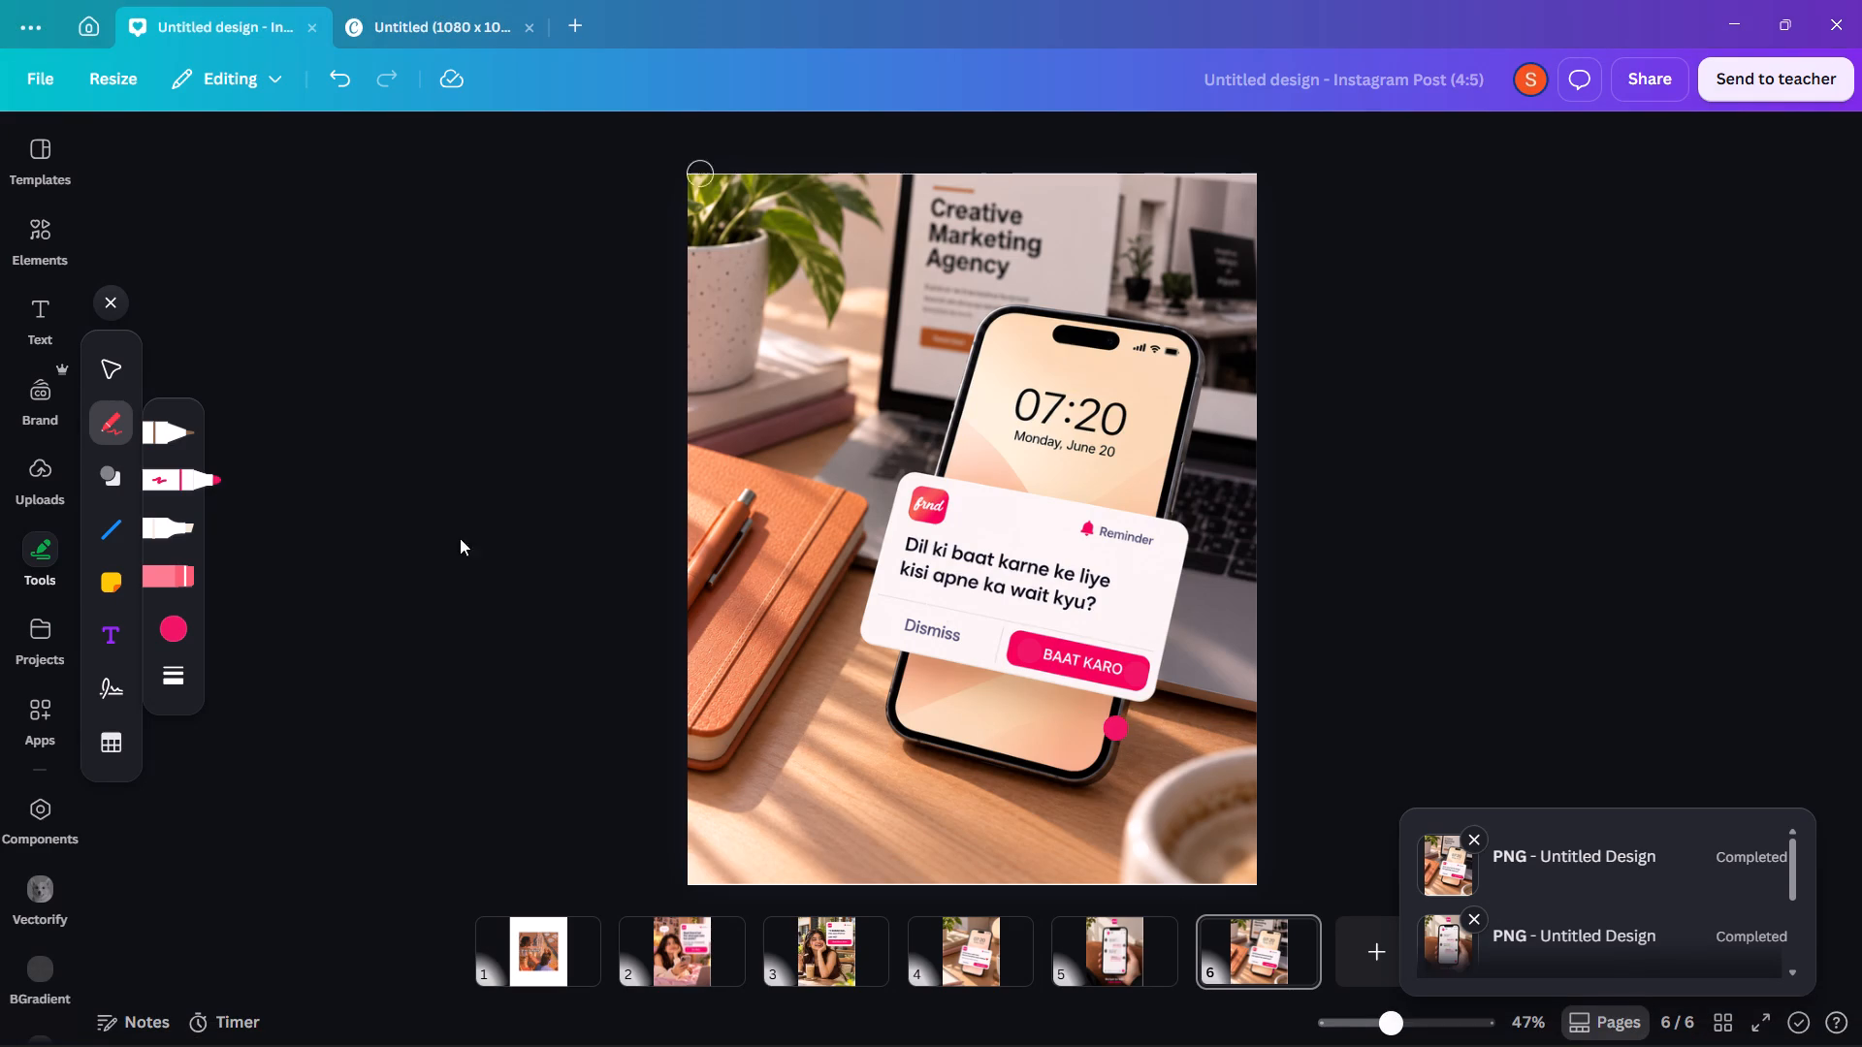
# Leave drawing mode and undo the stray pink dot below the notification on page 6.
pyautogui.click(104, 290)
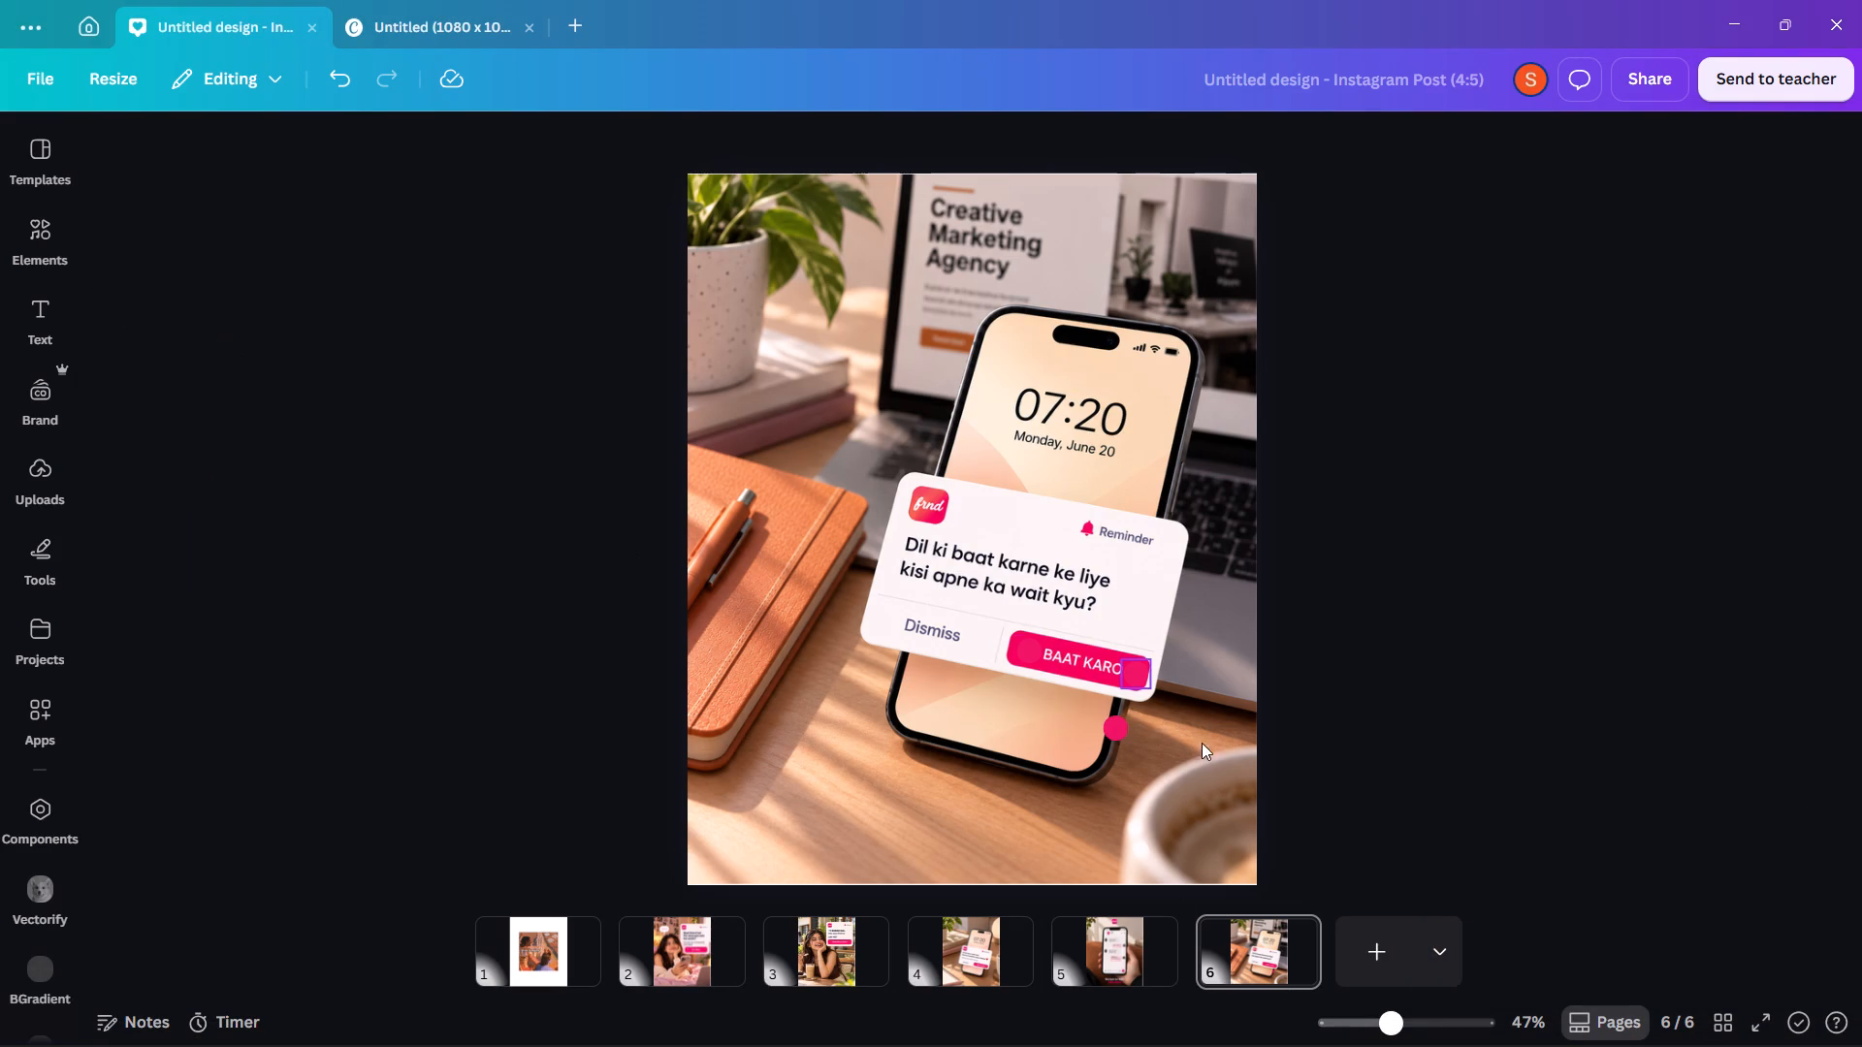
pyautogui.hotkey('ctrl', 'z')
# Paste the regenerated "Haal kaisa hai janab ka?" image onto page 6 and enlarge it to cover the page at 1,080 × 1,350.
pyautogui.click(1103, 638)
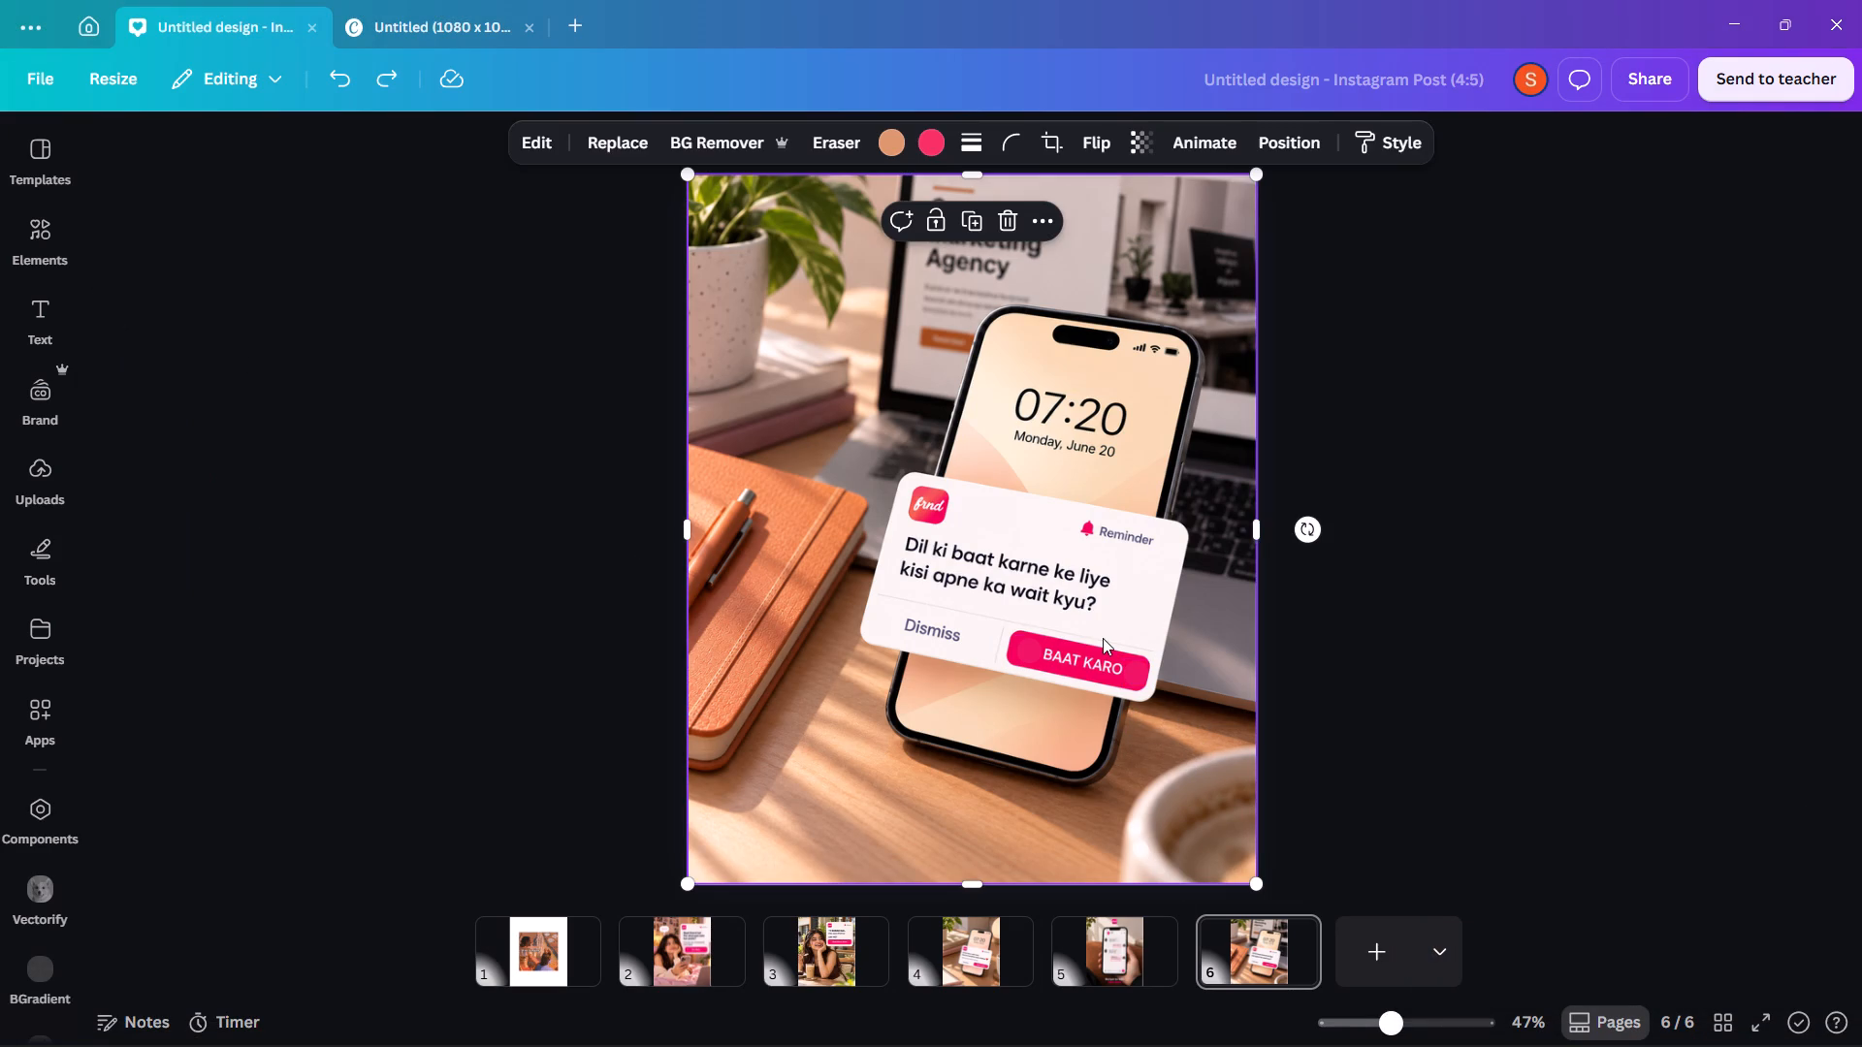
pyautogui.hotkey('ctrl', 'v')
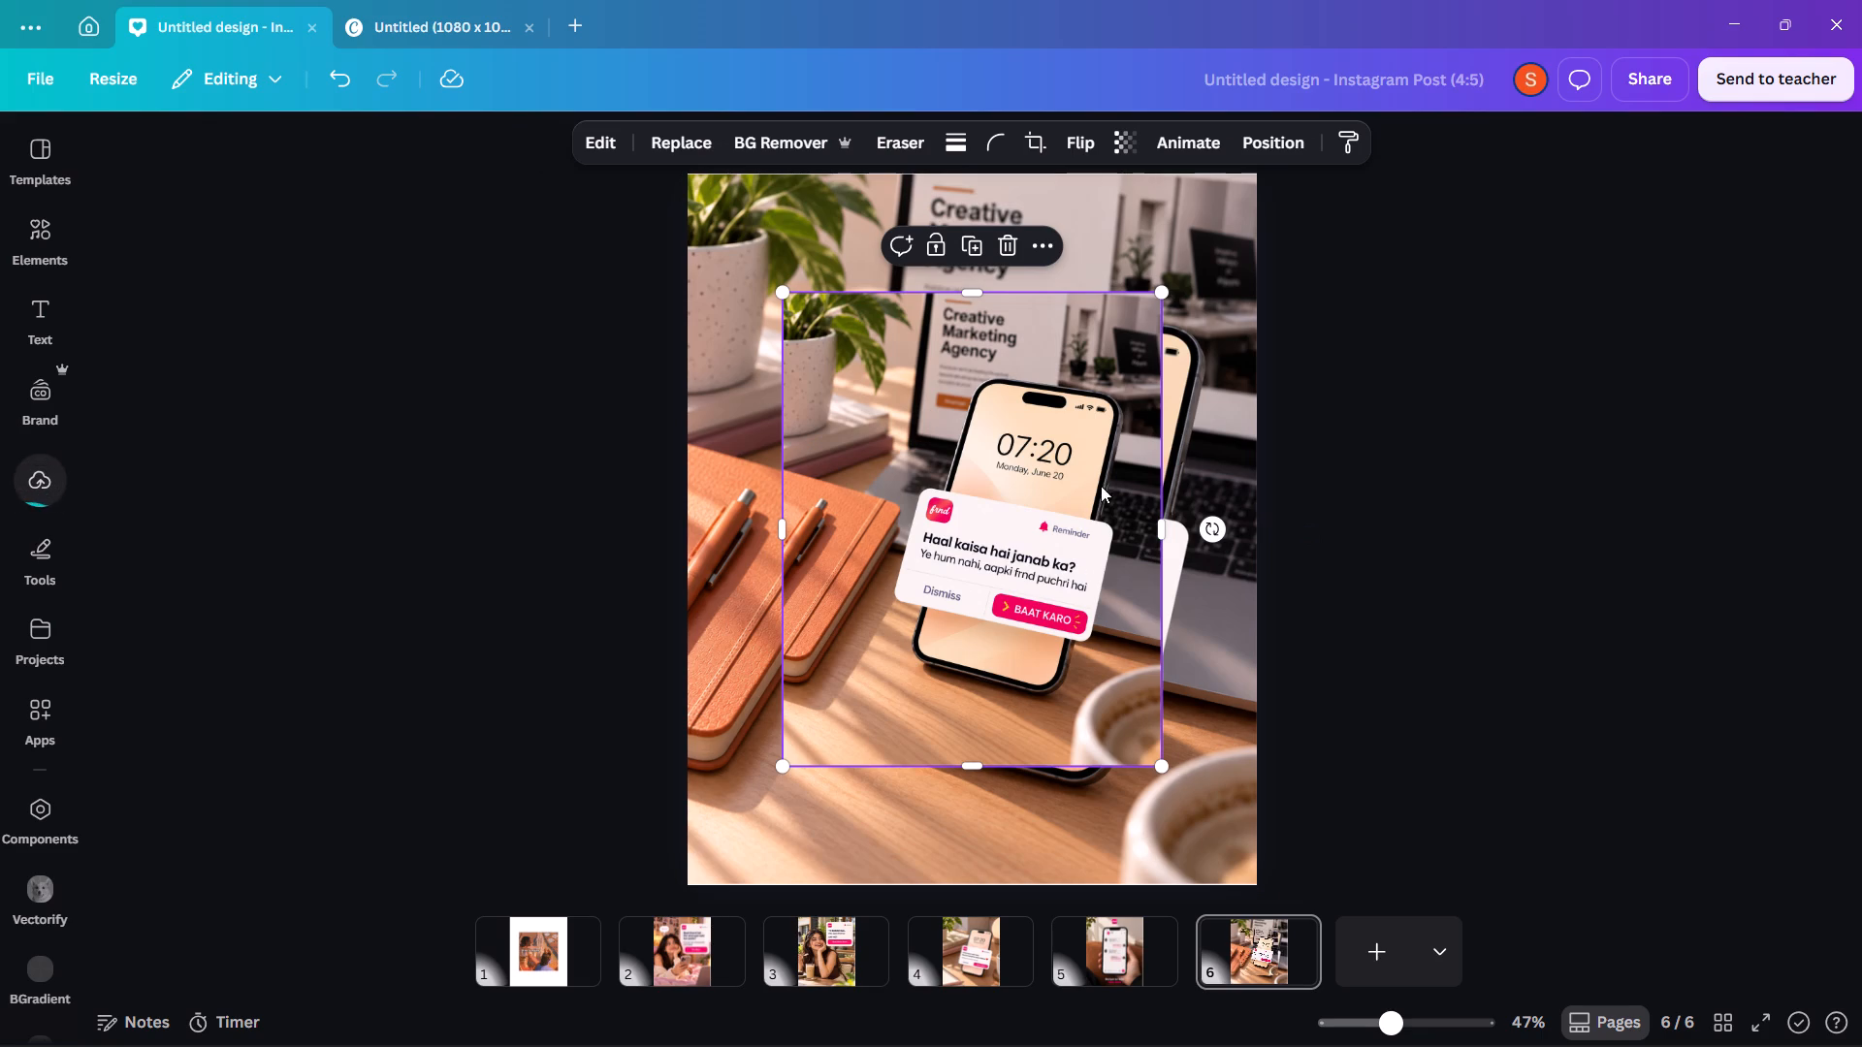
pyautogui.scroll(1, 1184, 399)
pyautogui.moveTo(1163, 293); pyautogui.dragTo(1201, 217)
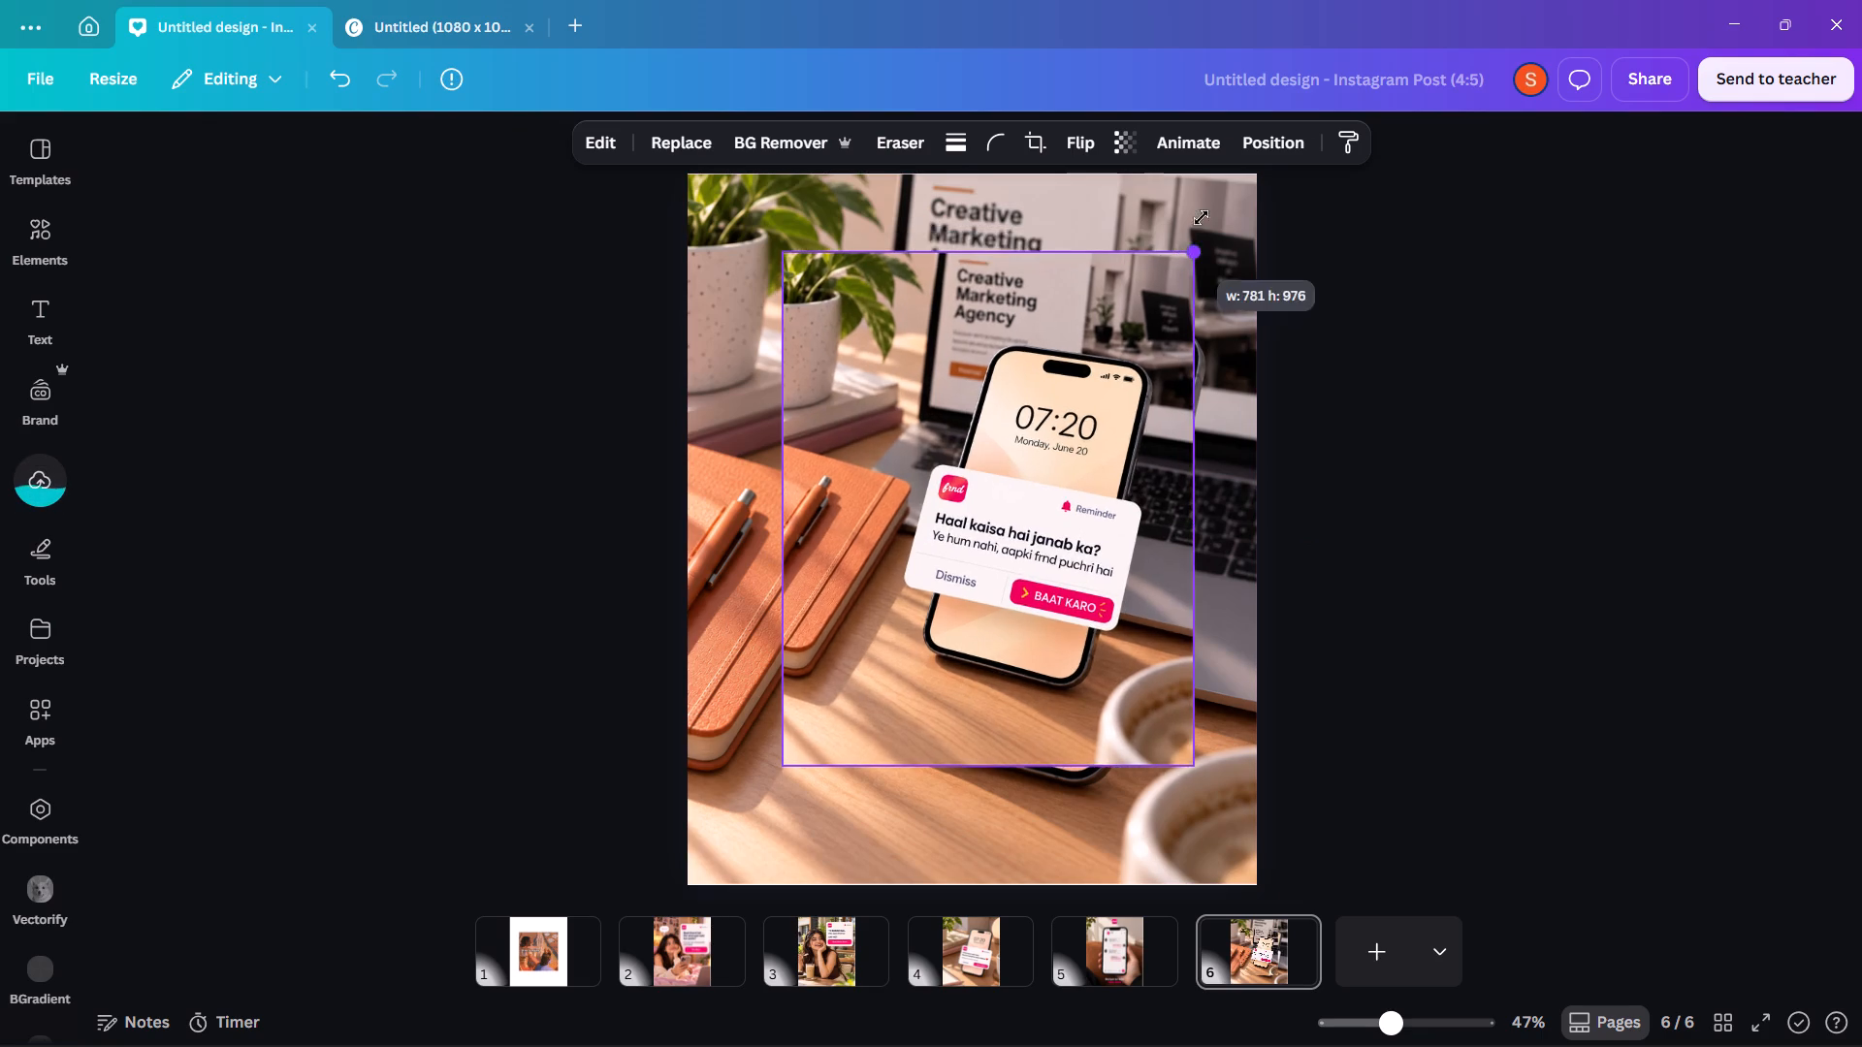
pyautogui.moveTo(1201, 217); pyautogui.dragTo(1257, 167)
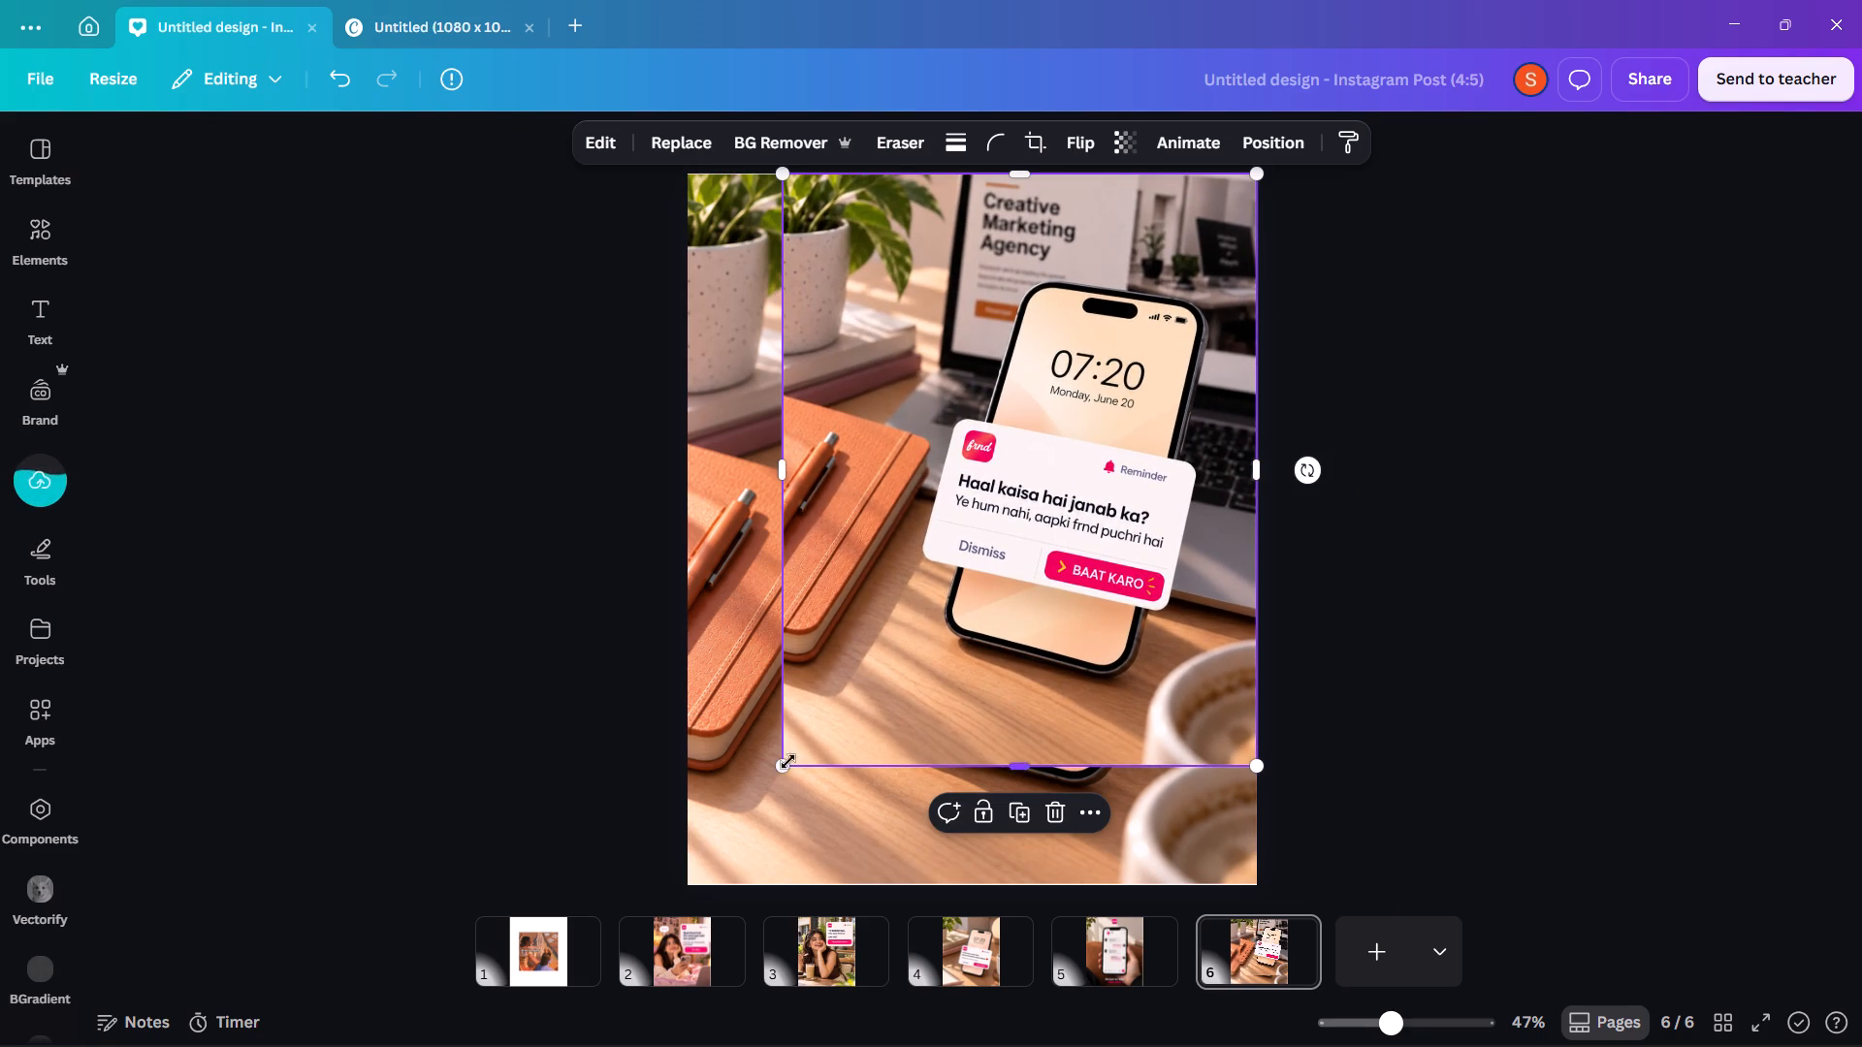
pyautogui.moveTo(783, 761); pyautogui.dragTo(718, 893)
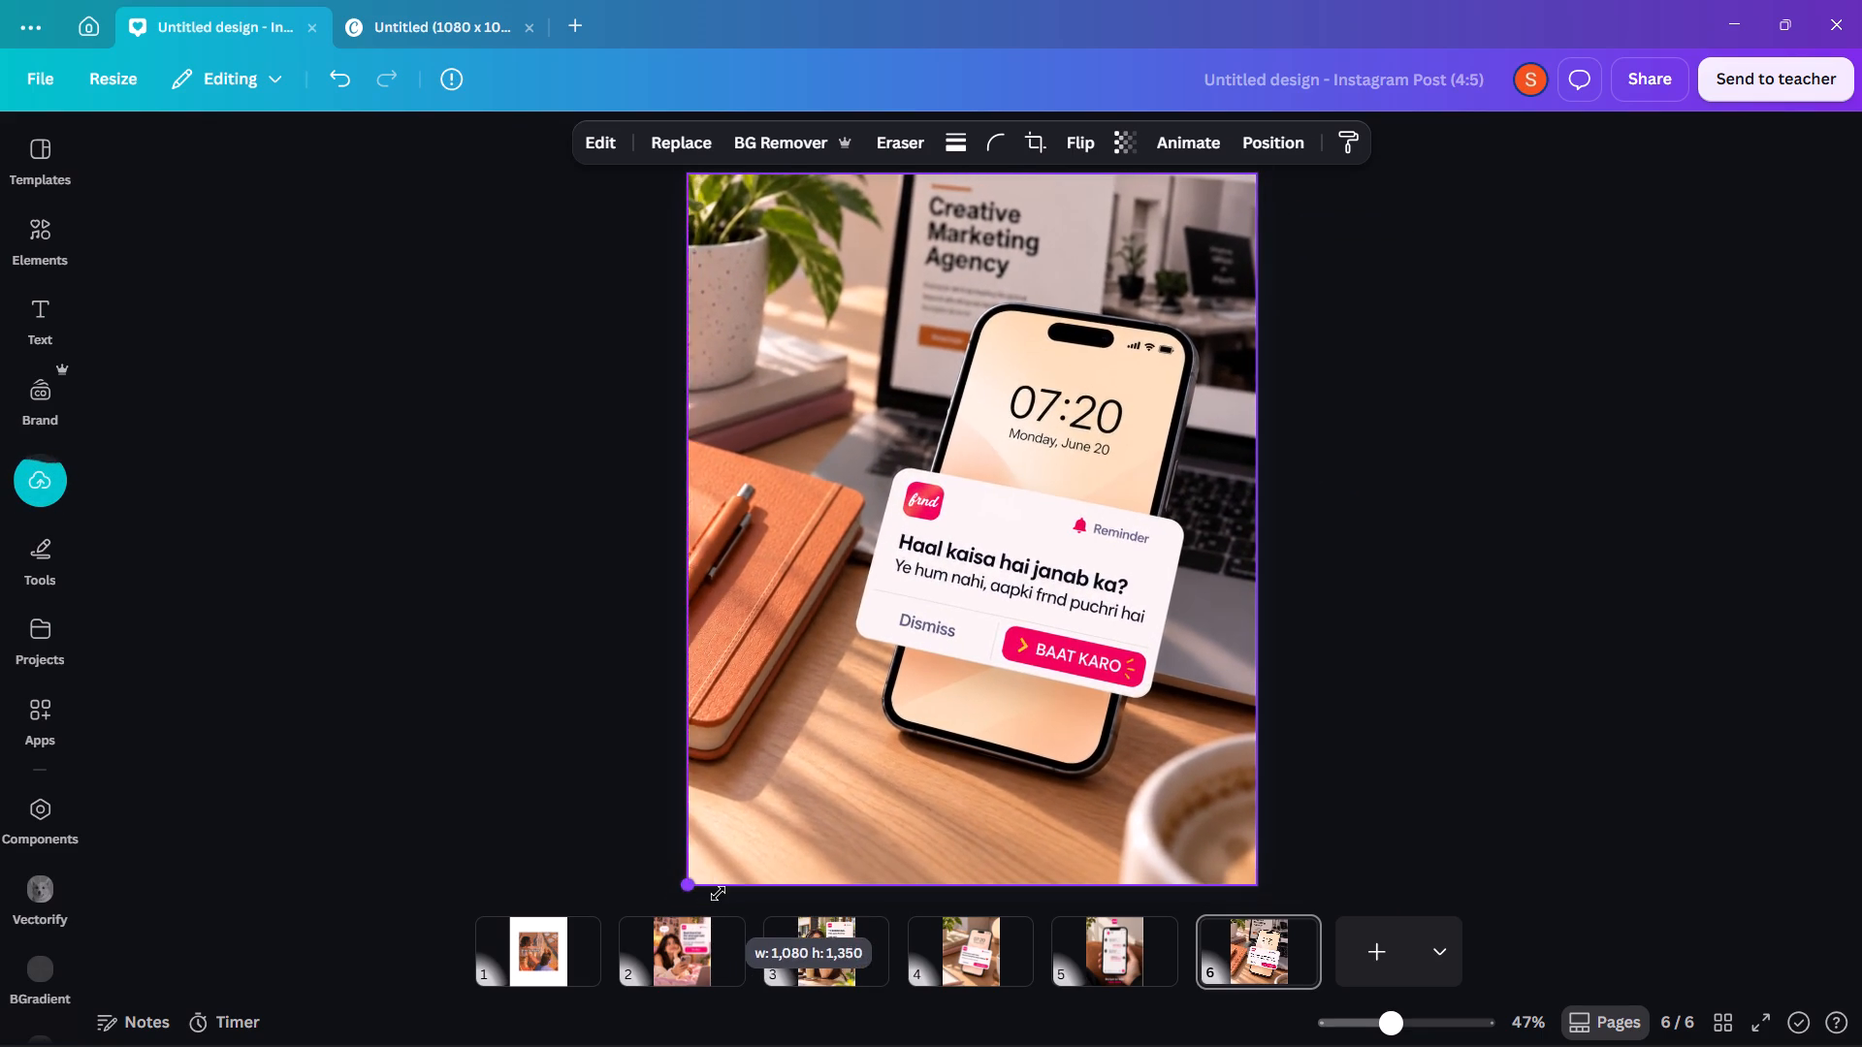
pyautogui.moveTo(718, 893); pyautogui.dragTo(718, 902)
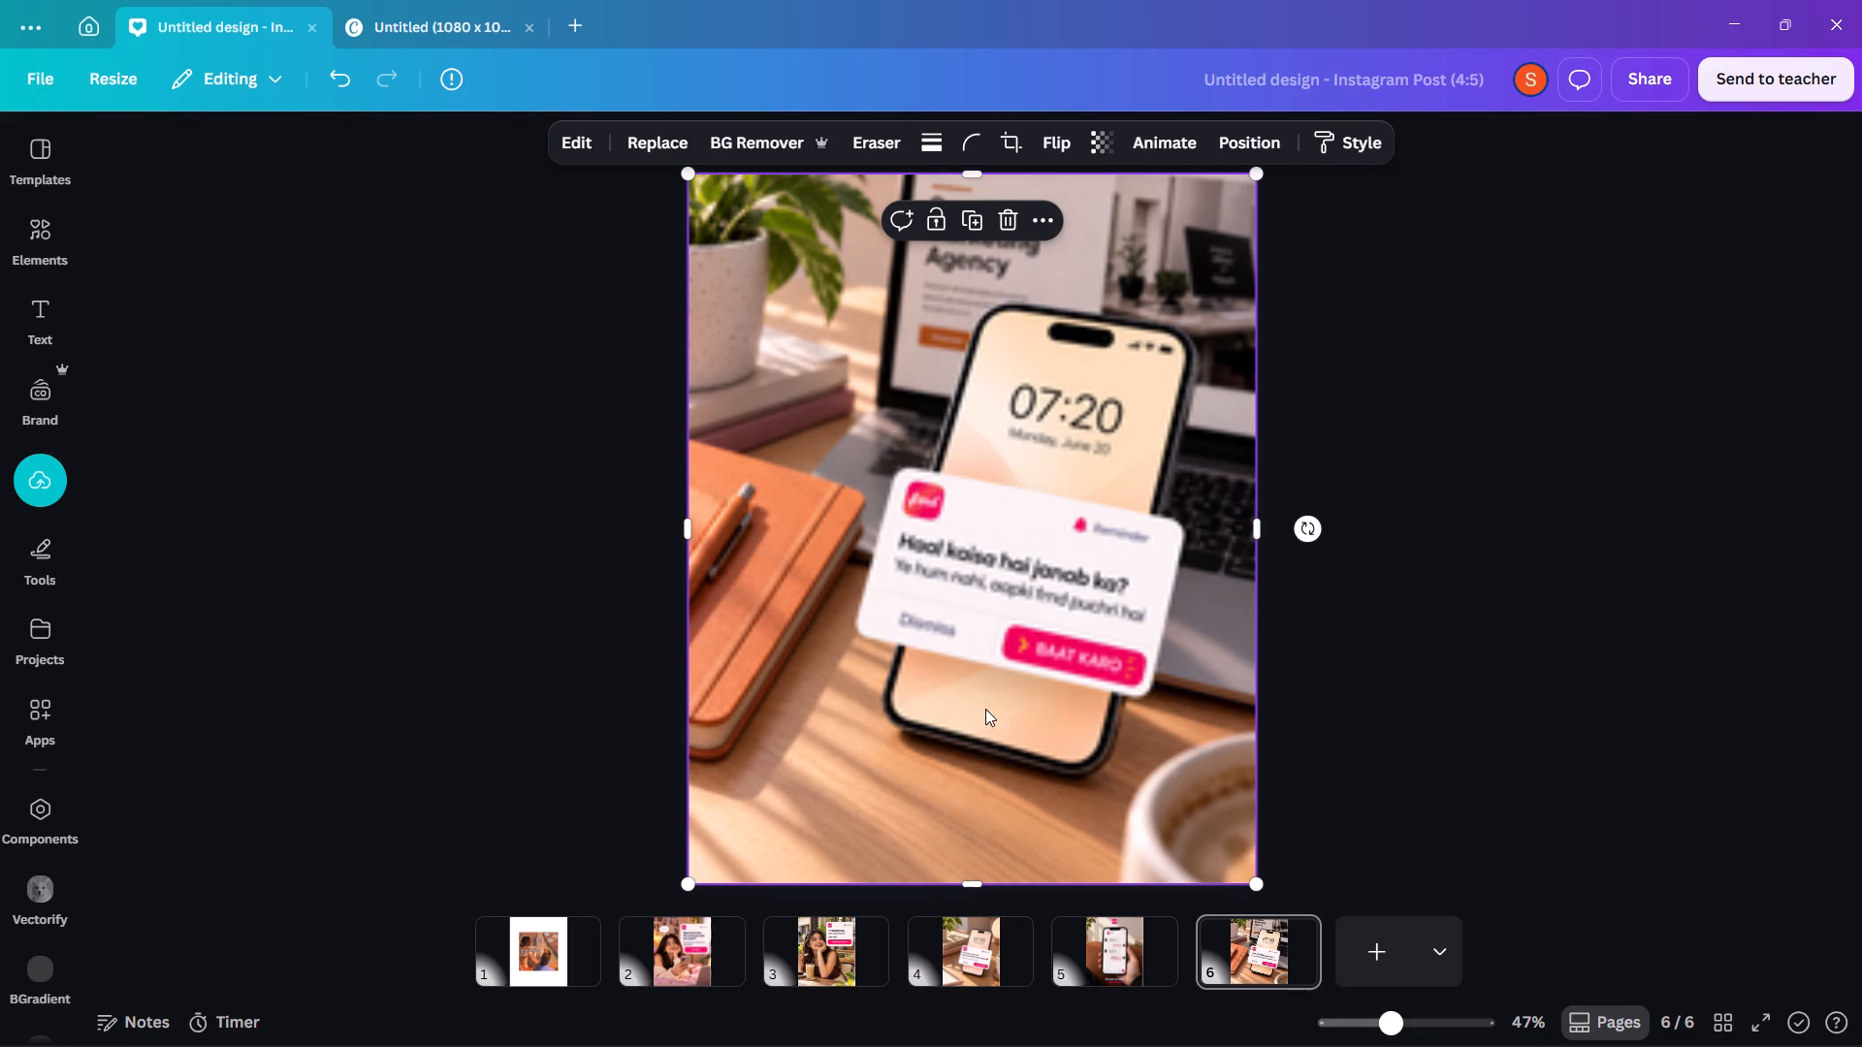
# Activate the pink marker for drawing over the new image on page 6.
pyautogui.click(48, 557)
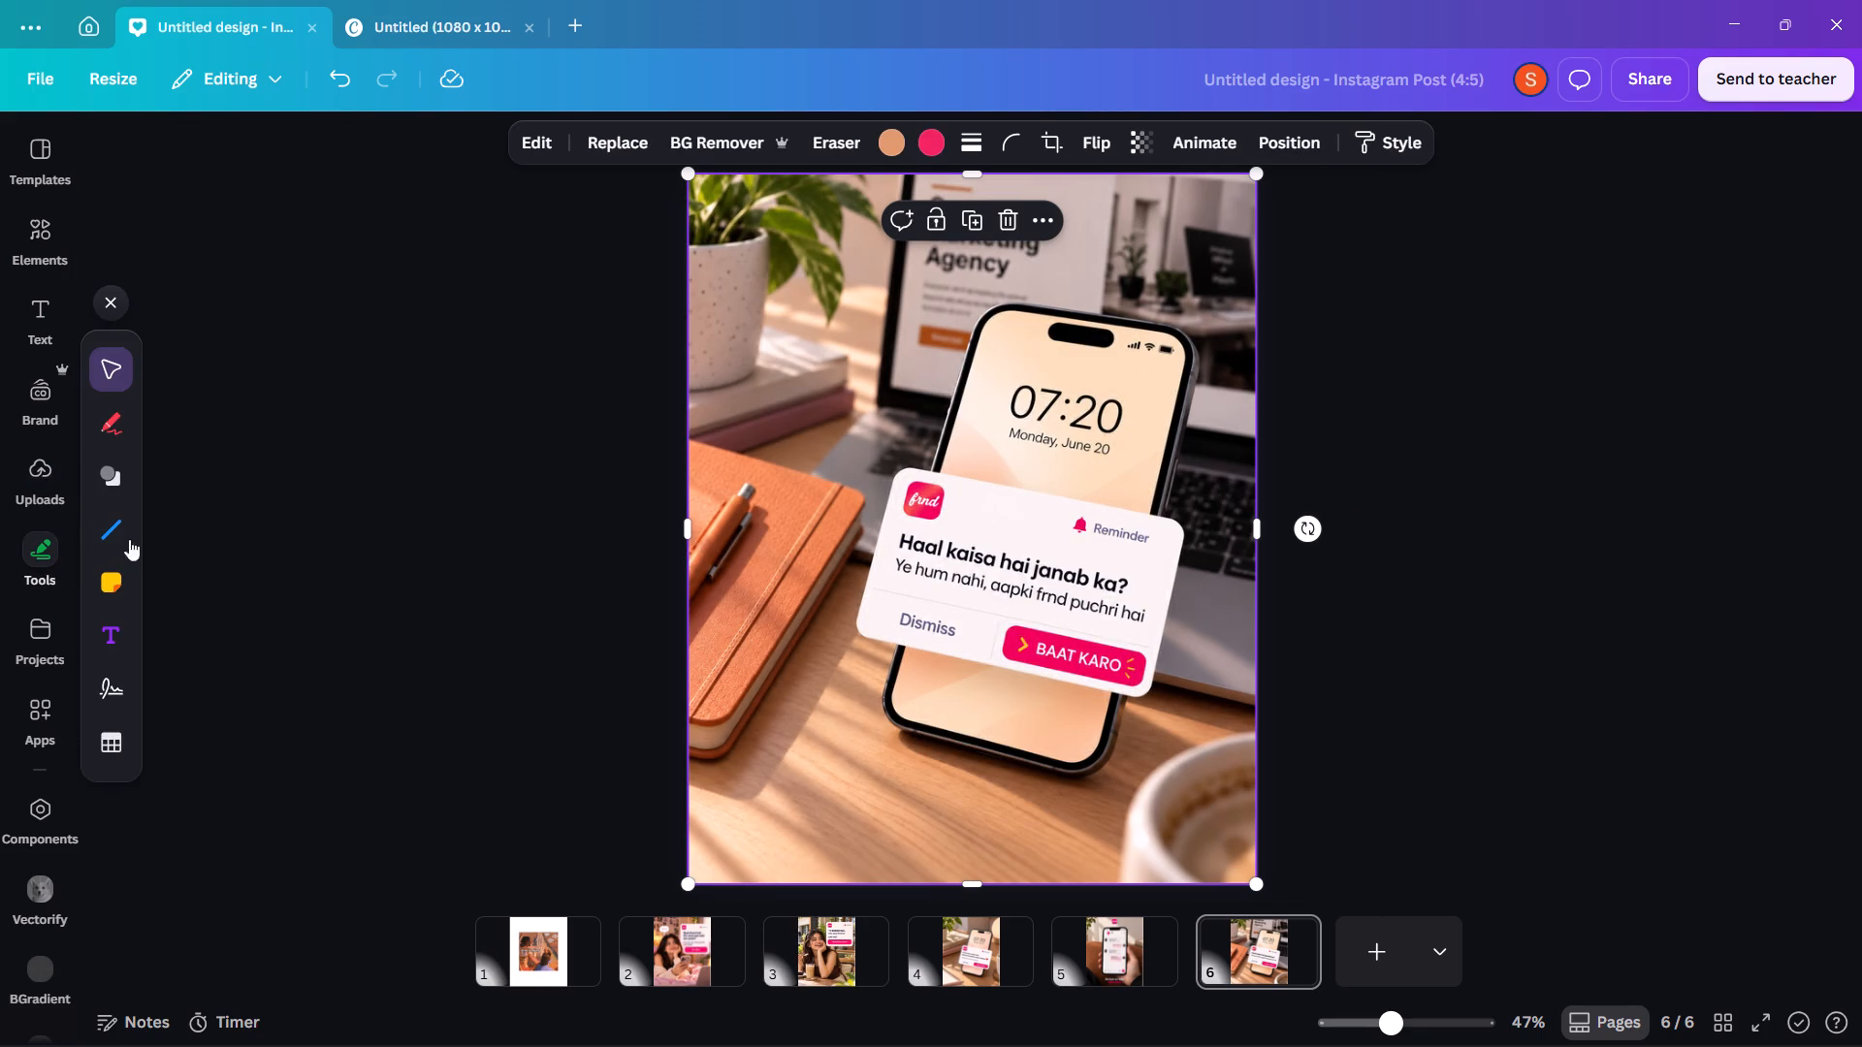
pyautogui.click(112, 429)
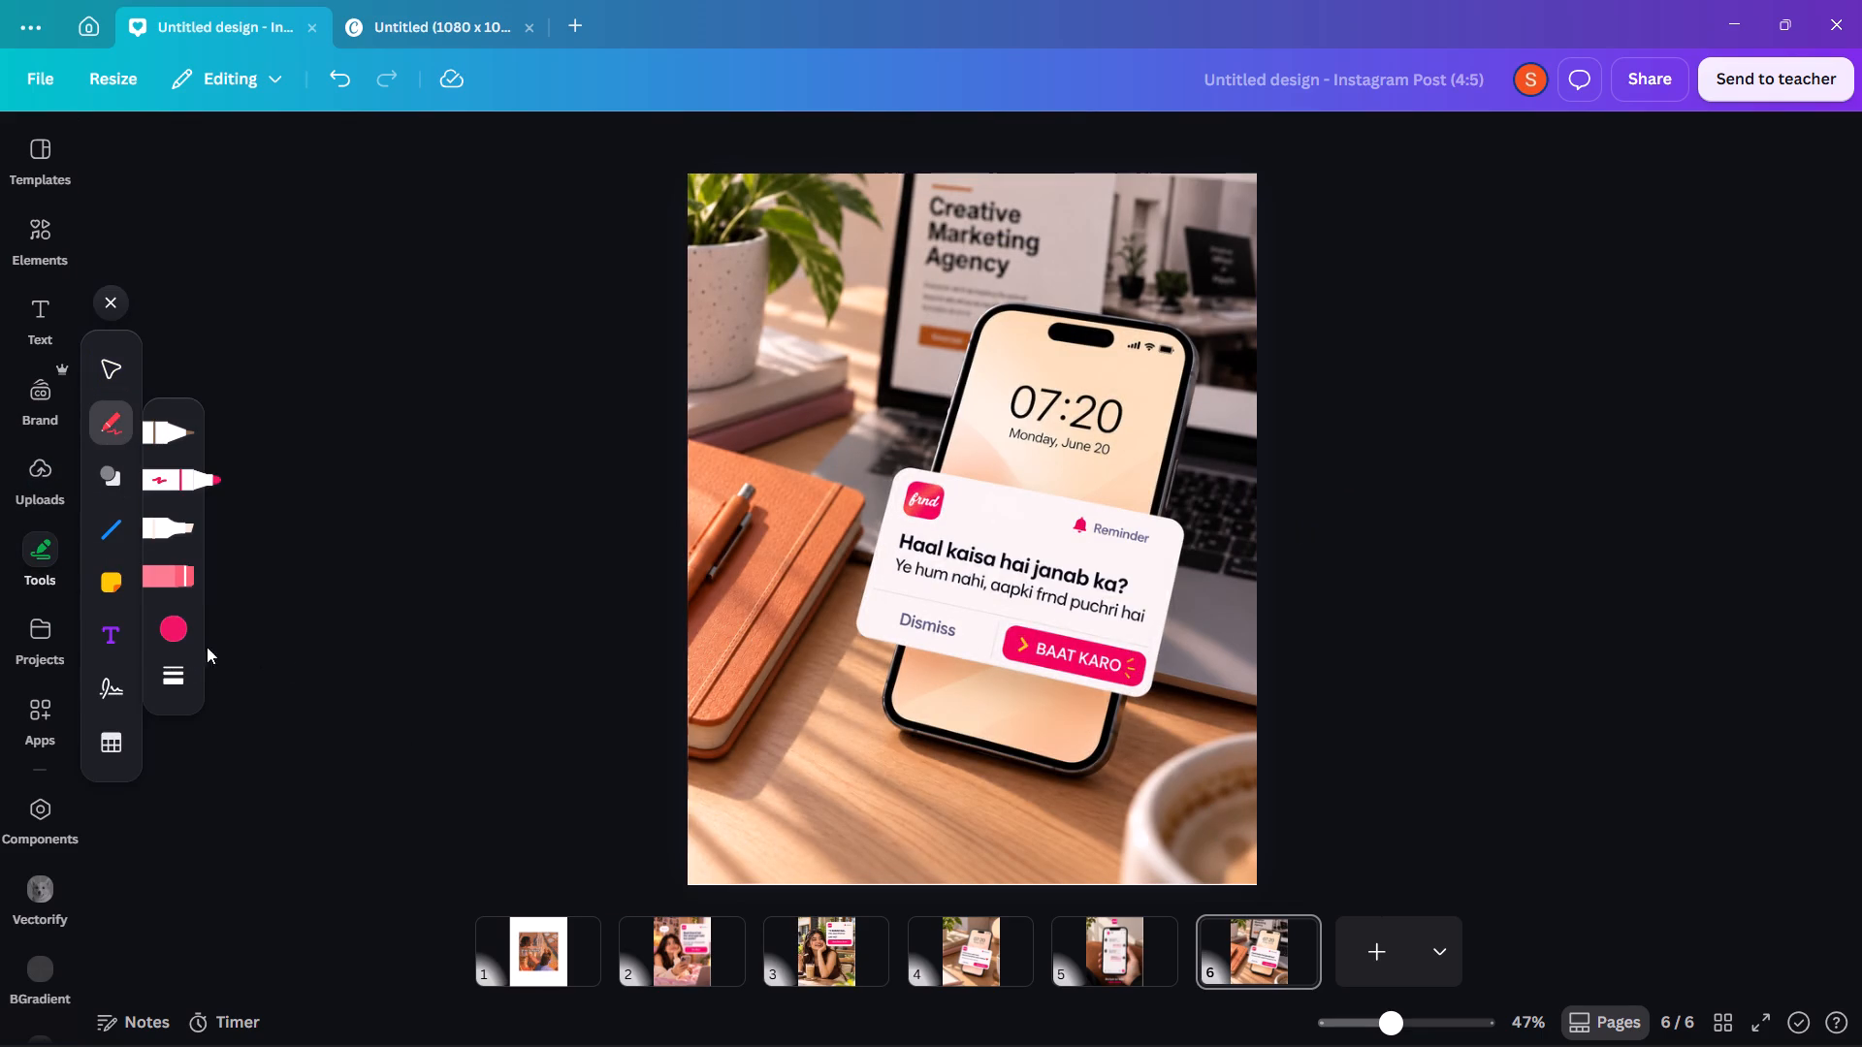
# Set the drawing marker's weight to 21 for retouching the BAAT KARO button on page 6.
pyautogui.keyDown('ctrl'); pyautogui.scroll(7, 1198, 699); pyautogui.keyUp('ctrl')
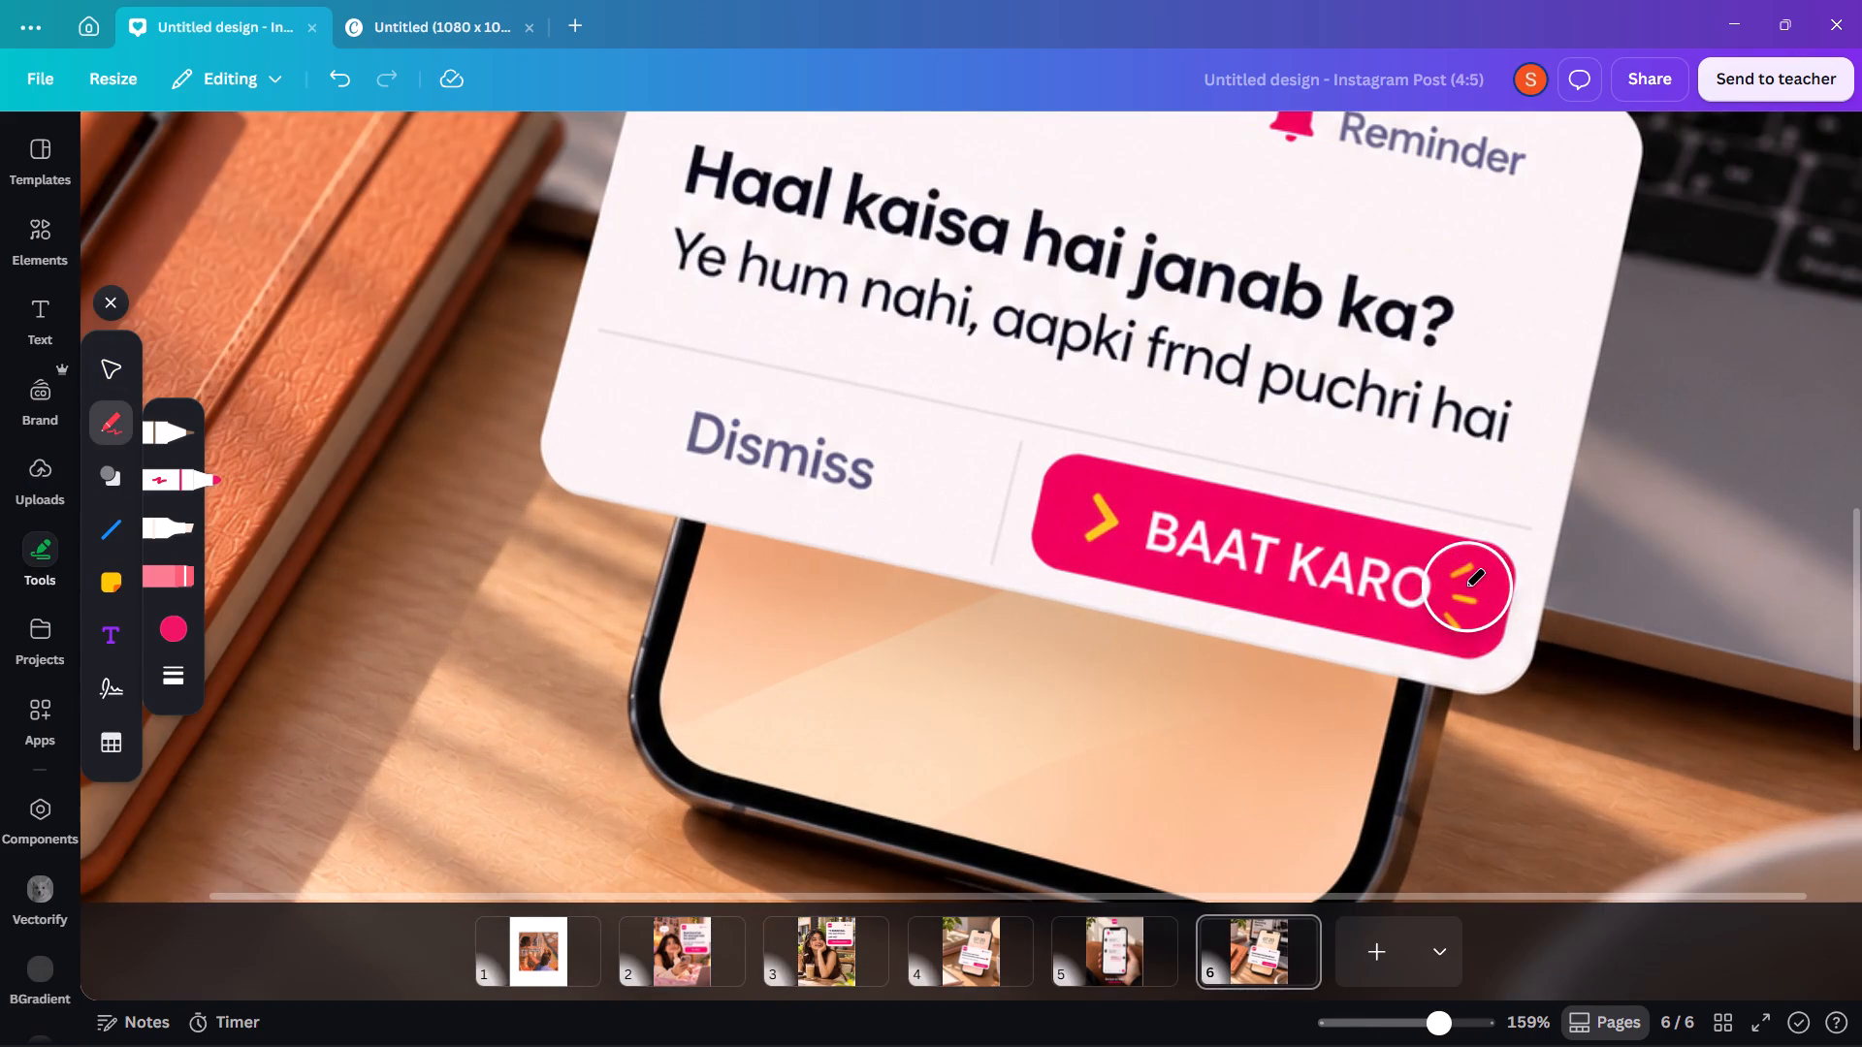
pyautogui.keyDown('ctrl'); pyautogui.scroll(2, 1464, 587); pyautogui.keyUp('ctrl')
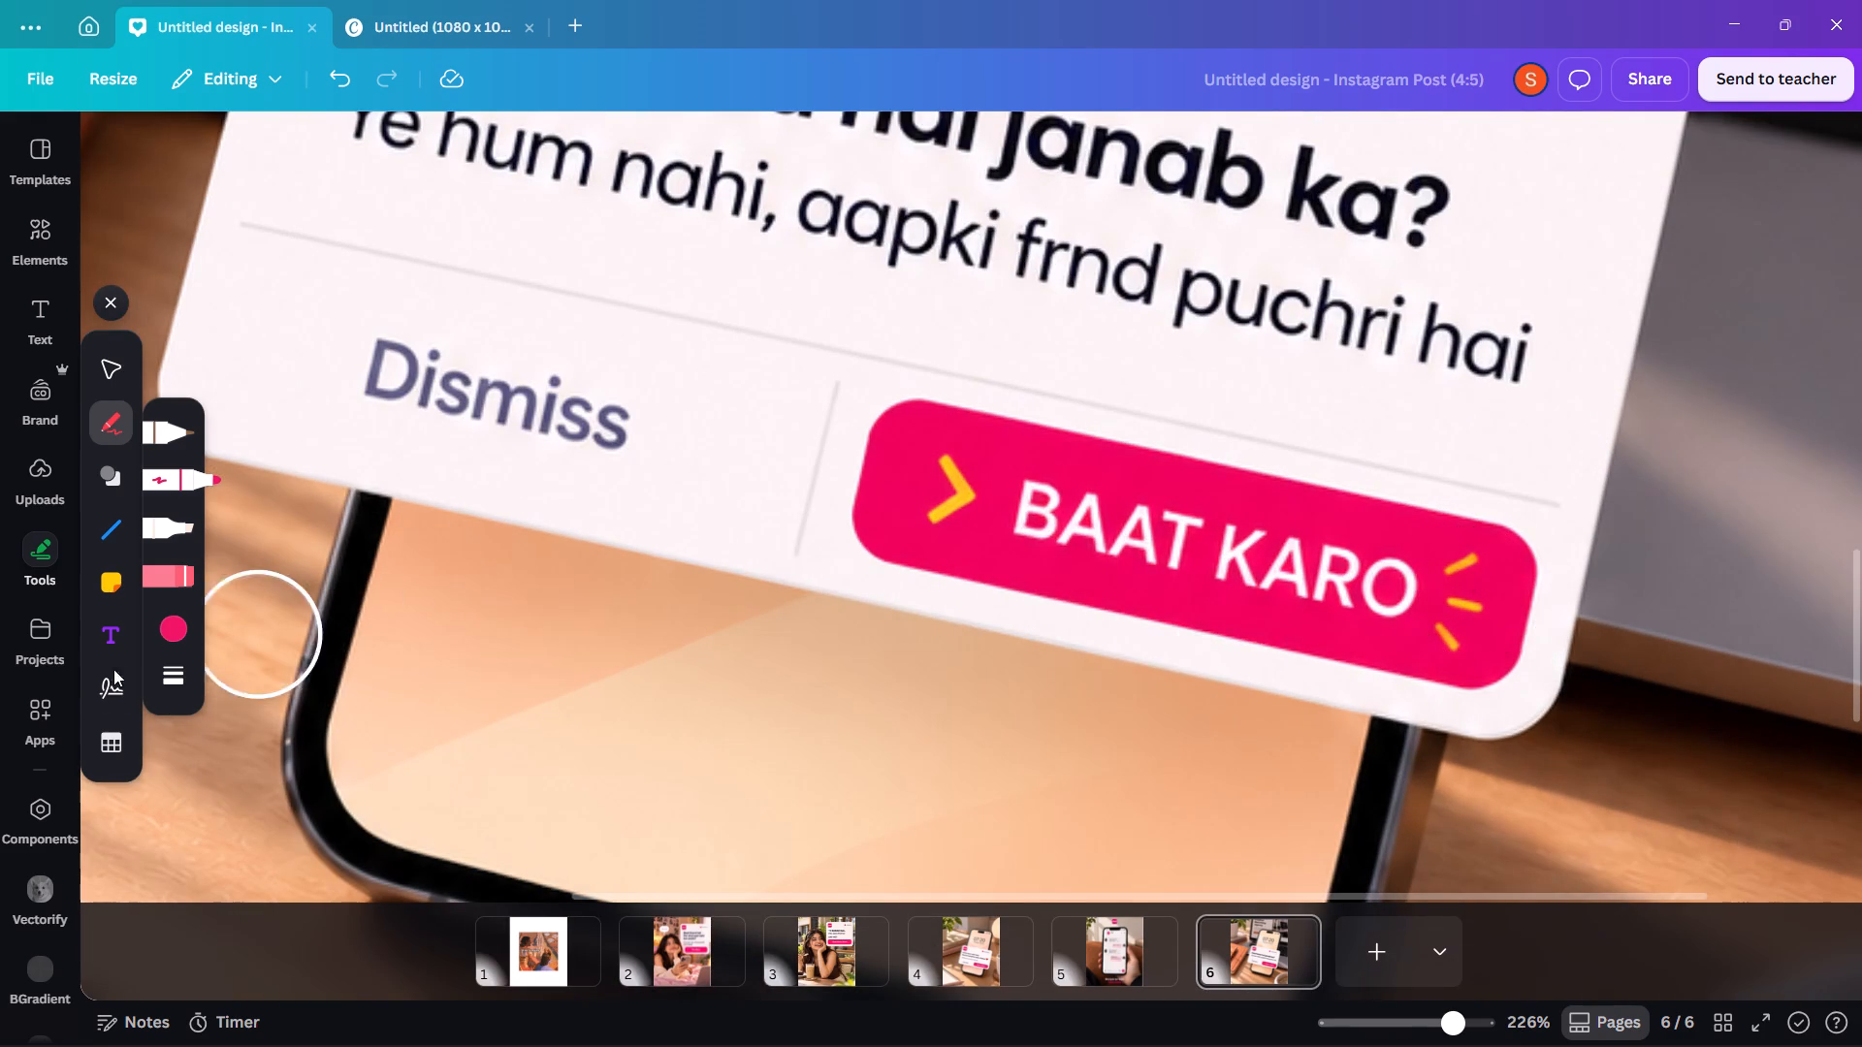
pyautogui.click(173, 687)
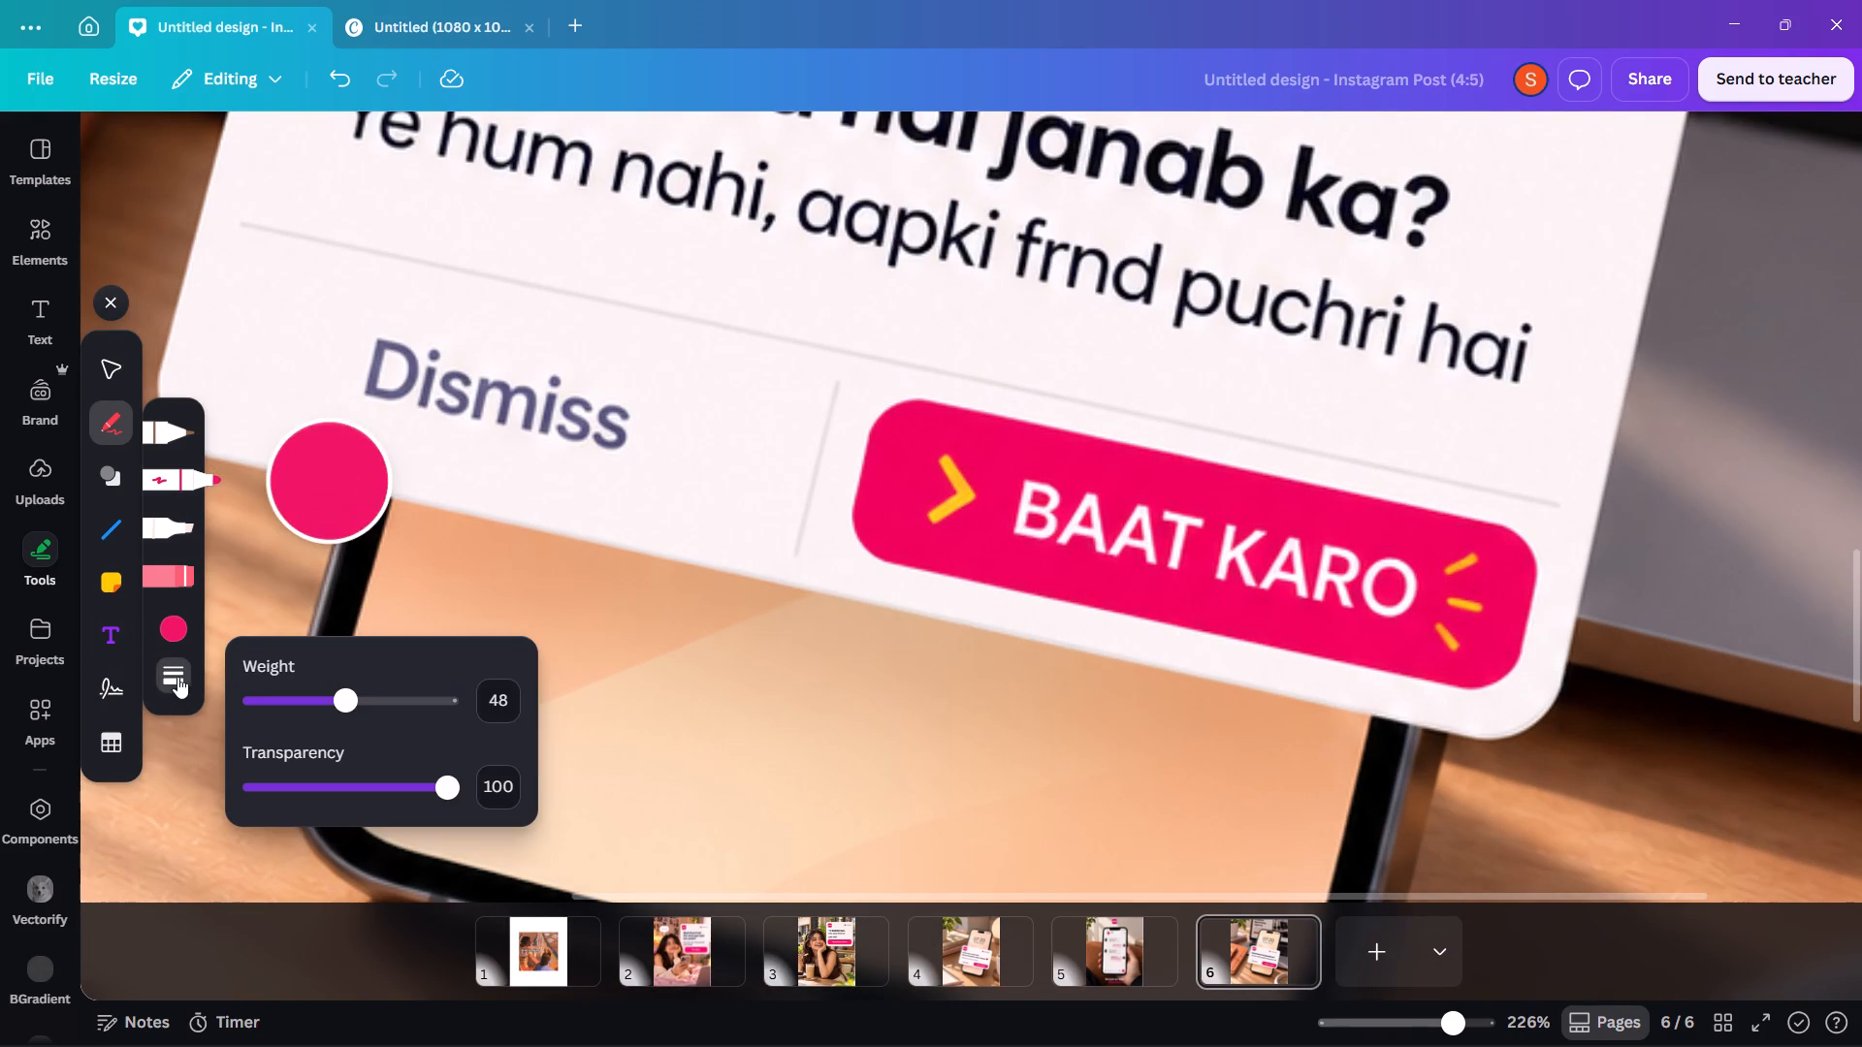
pyautogui.moveTo(349, 699); pyautogui.dragTo(292, 703)
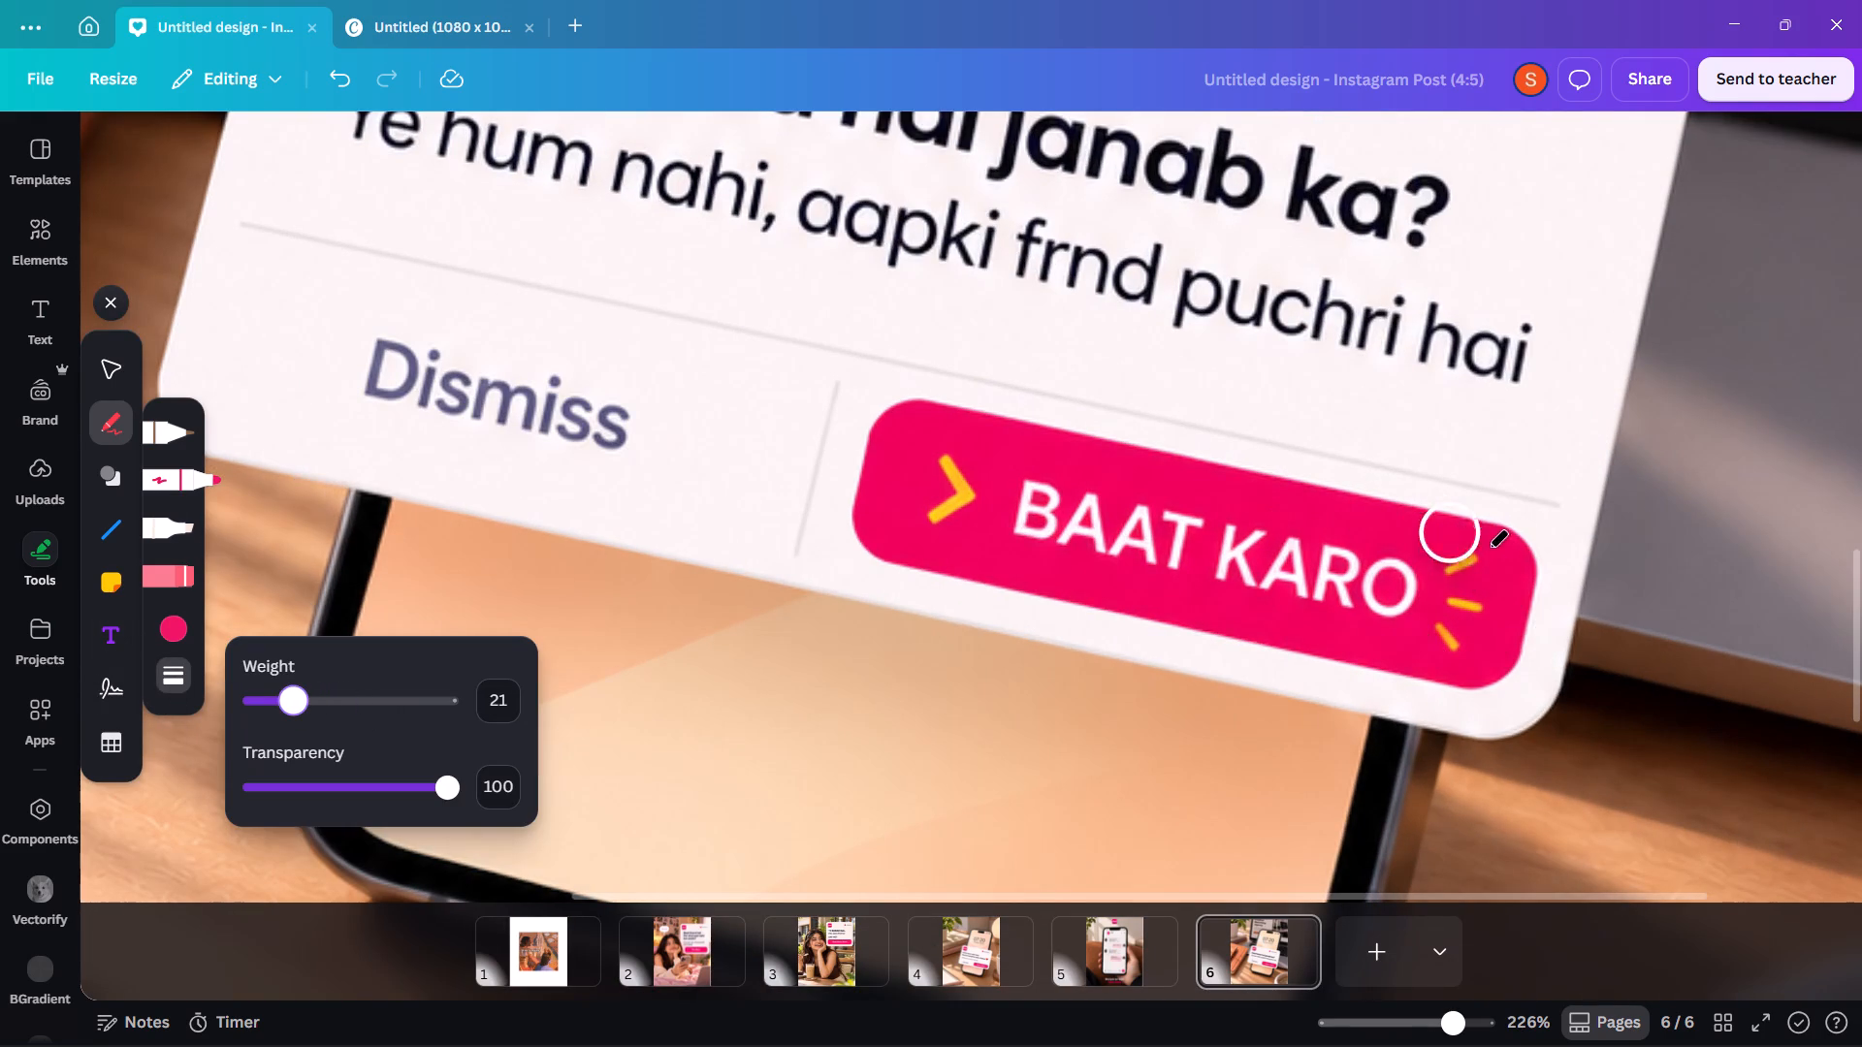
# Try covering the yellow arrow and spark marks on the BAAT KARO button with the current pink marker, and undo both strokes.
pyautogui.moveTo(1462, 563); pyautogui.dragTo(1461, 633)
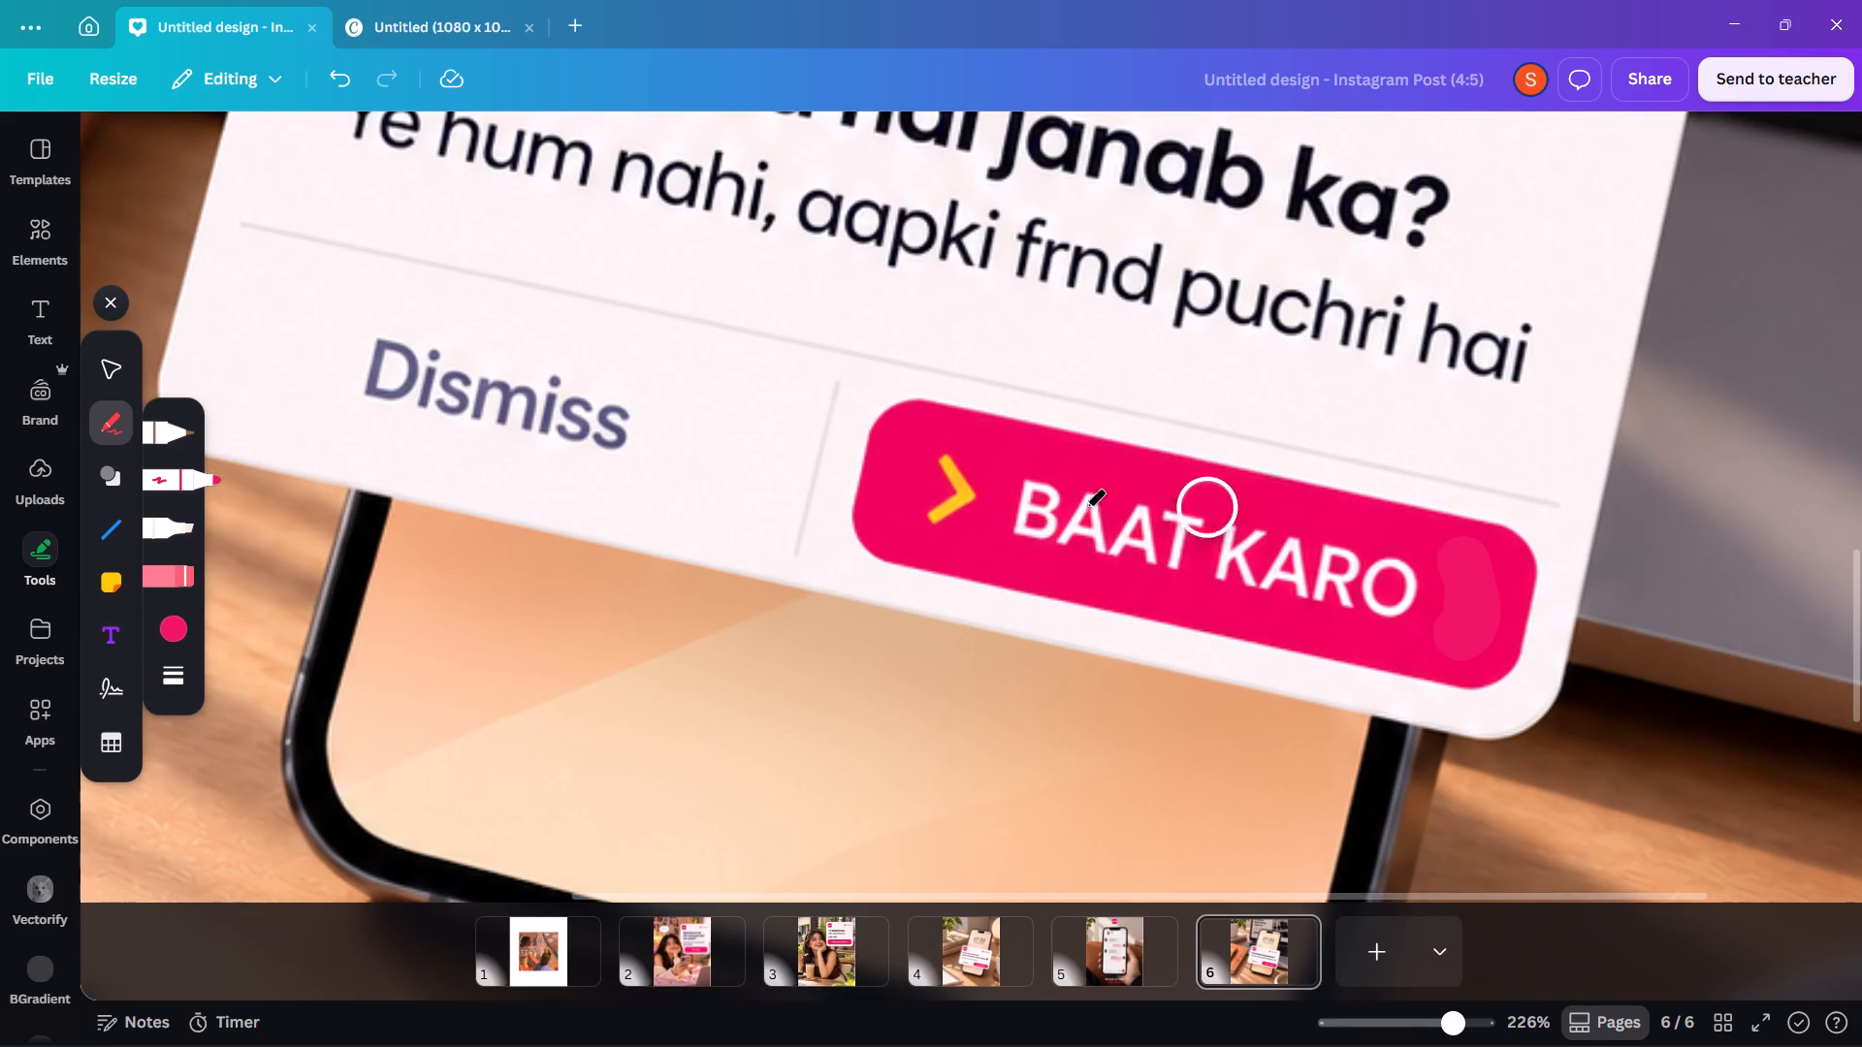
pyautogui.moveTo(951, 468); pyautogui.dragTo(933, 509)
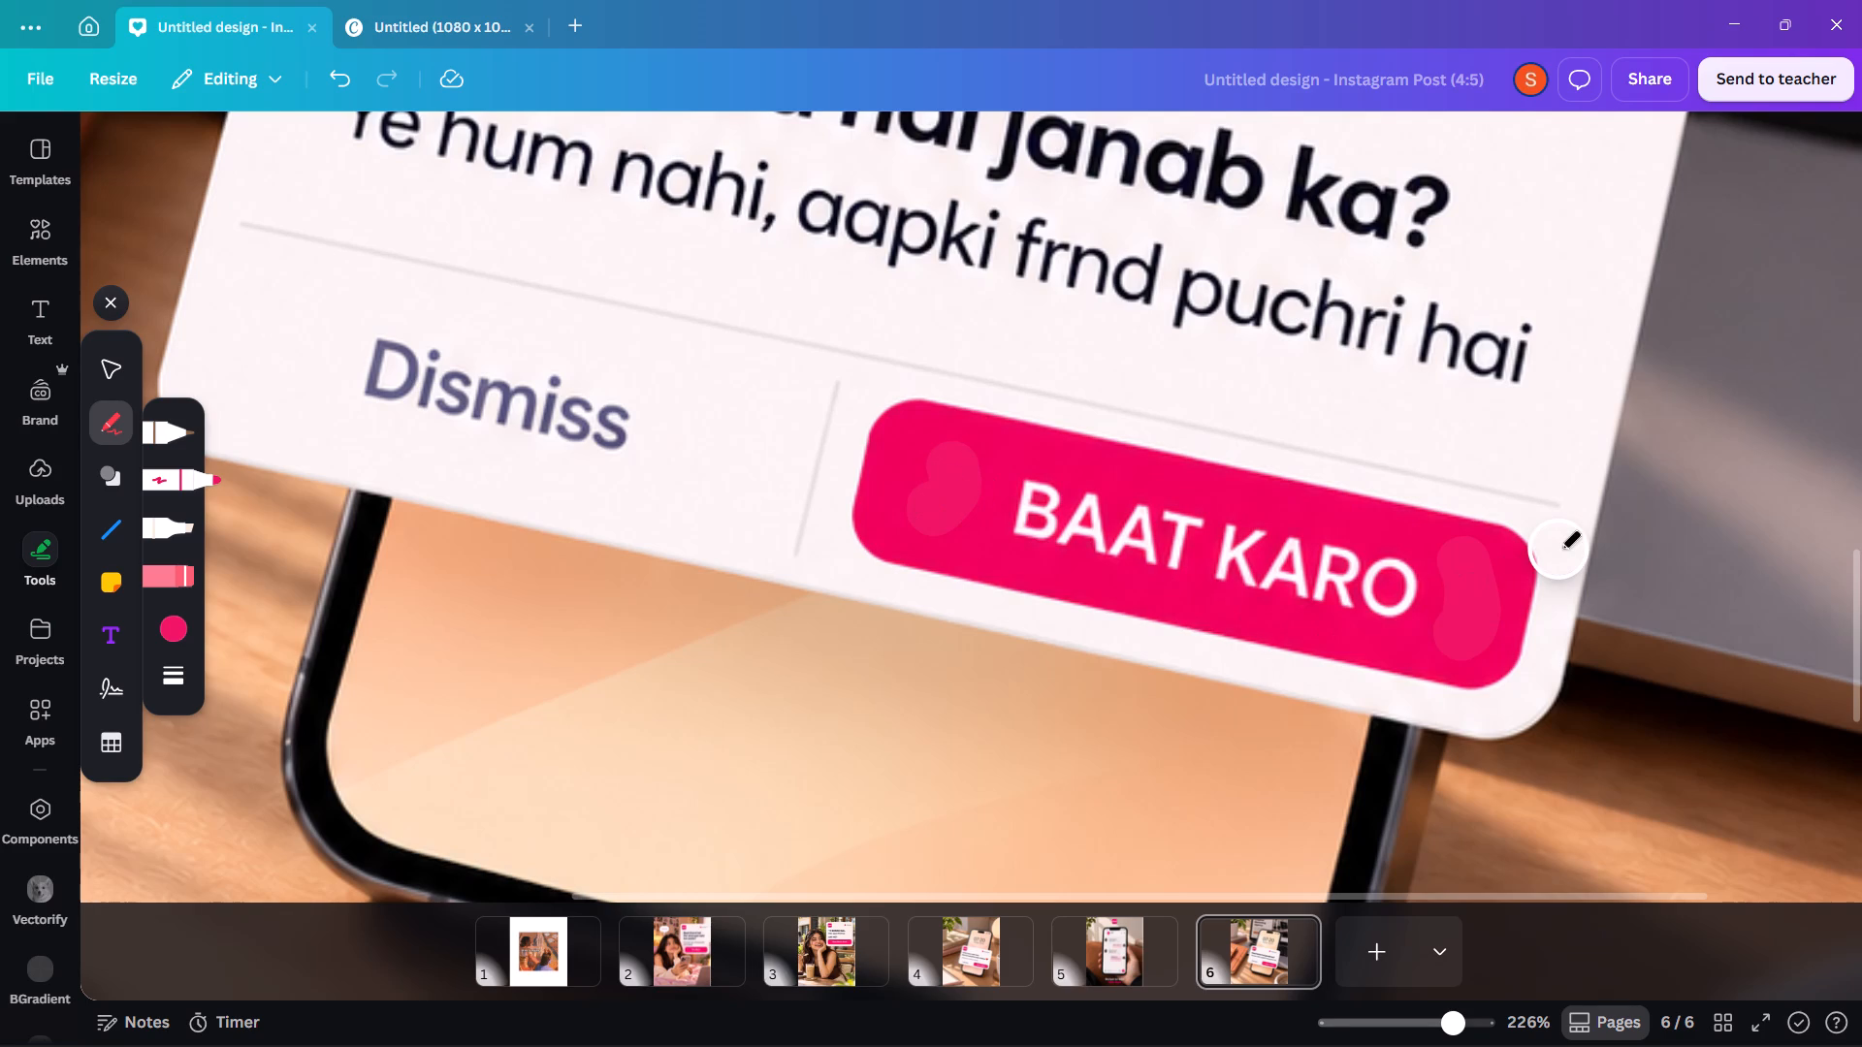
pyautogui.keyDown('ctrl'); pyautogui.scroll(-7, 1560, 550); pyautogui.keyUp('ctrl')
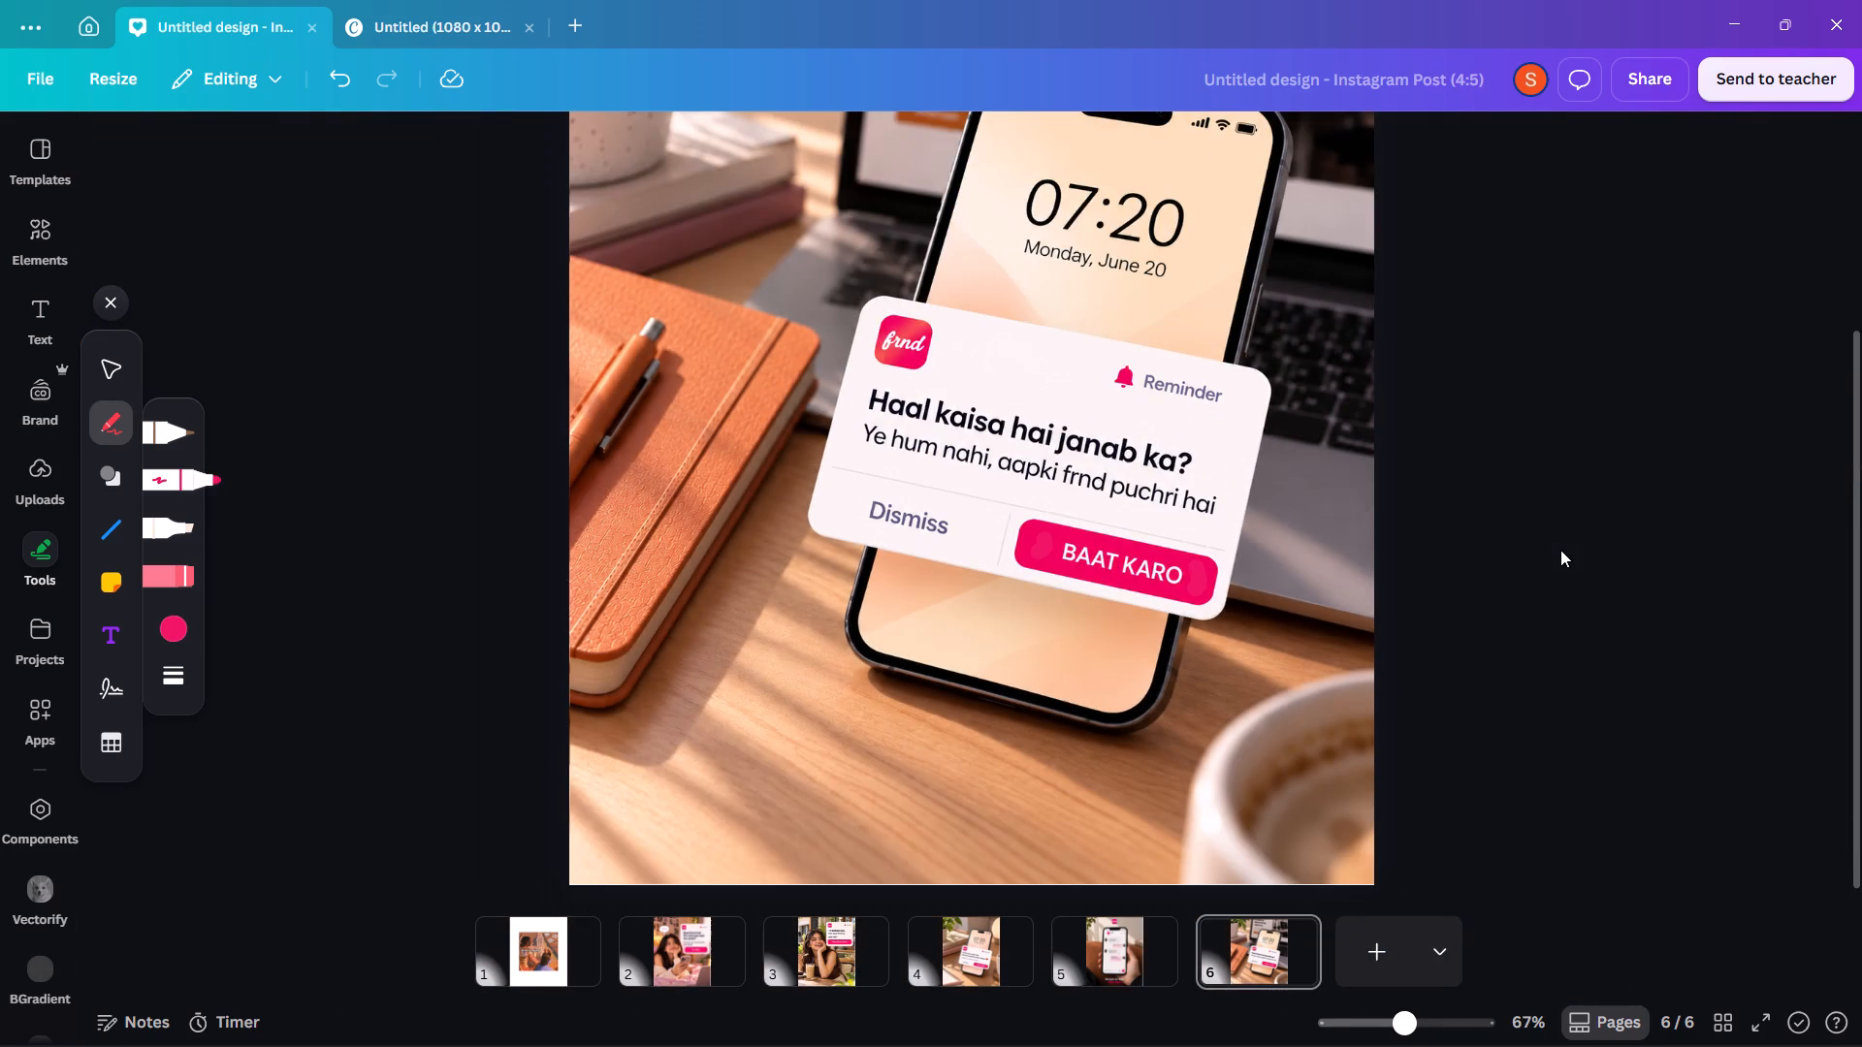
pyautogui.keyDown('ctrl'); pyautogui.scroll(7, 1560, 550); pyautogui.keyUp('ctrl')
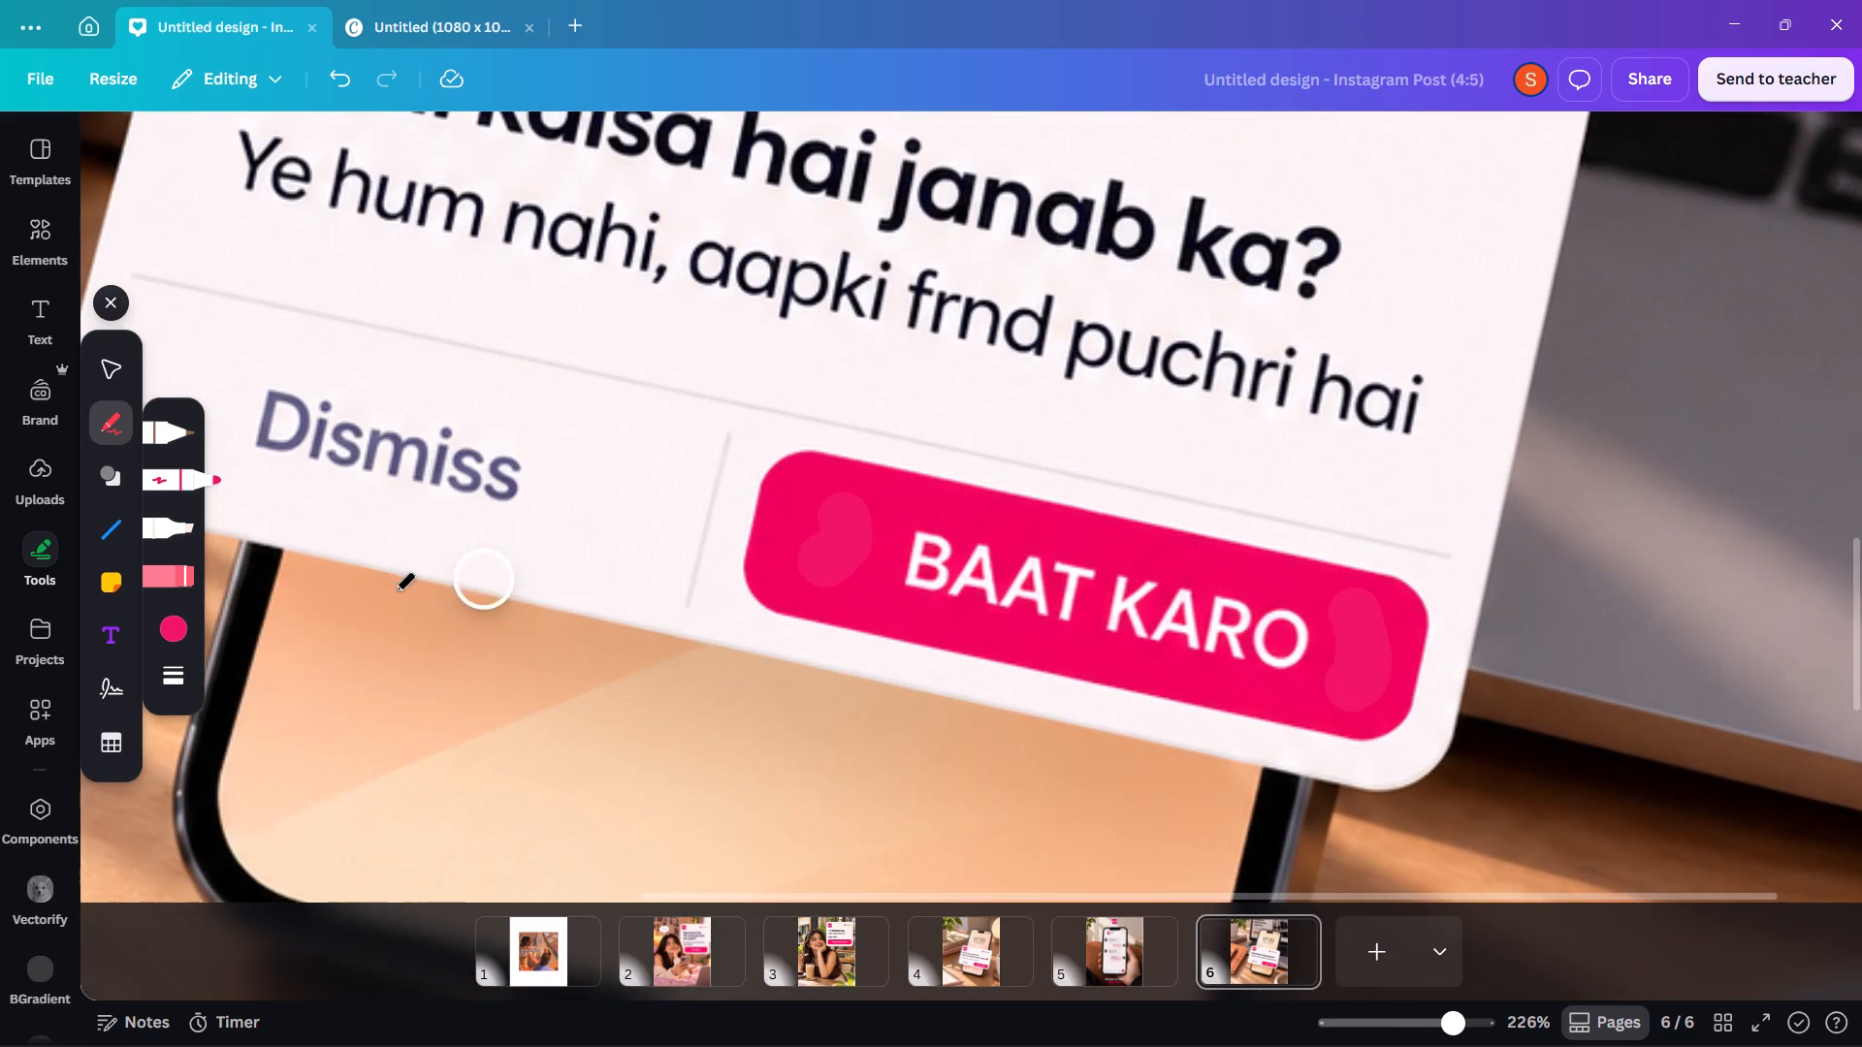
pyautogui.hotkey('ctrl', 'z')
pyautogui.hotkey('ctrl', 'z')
# Sample the BAAT KARO button's pink as the marker colour and paint over its yellow arrow and spark marks.
pyautogui.click(185, 628)
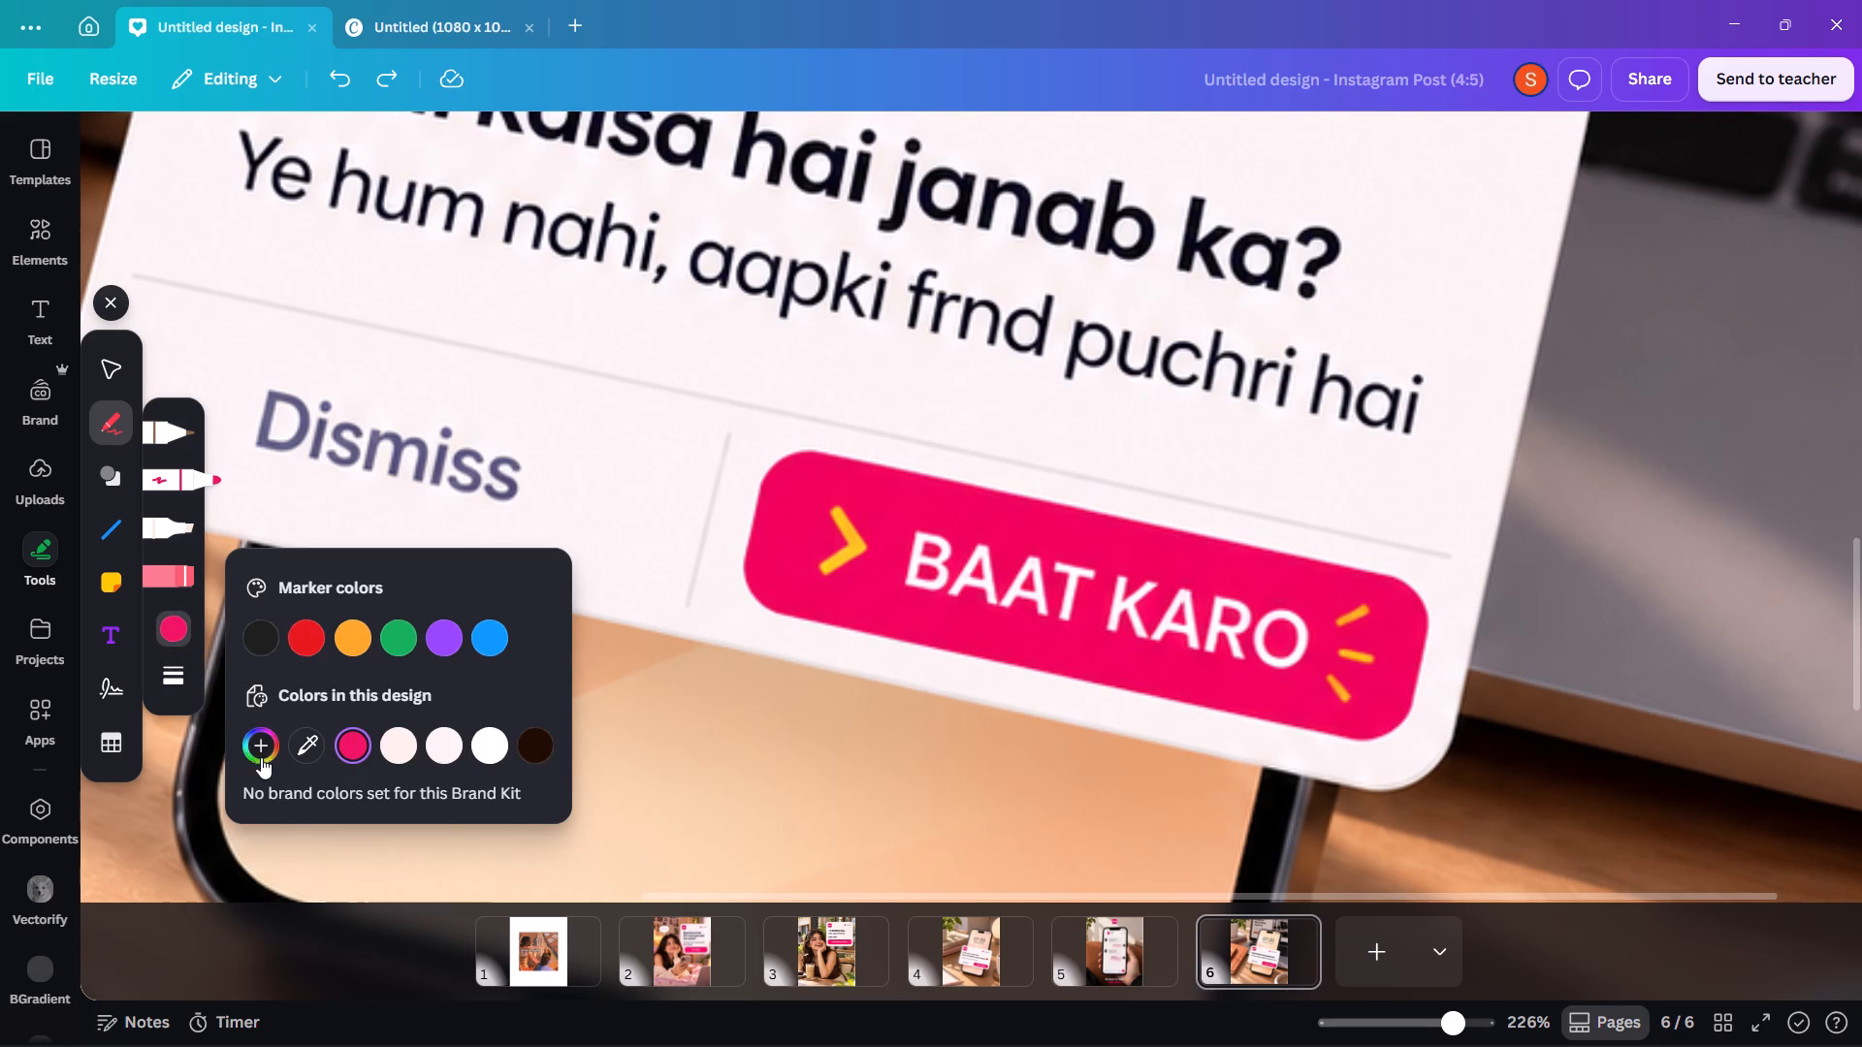
pyautogui.click(261, 750)
pyautogui.click(302, 746)
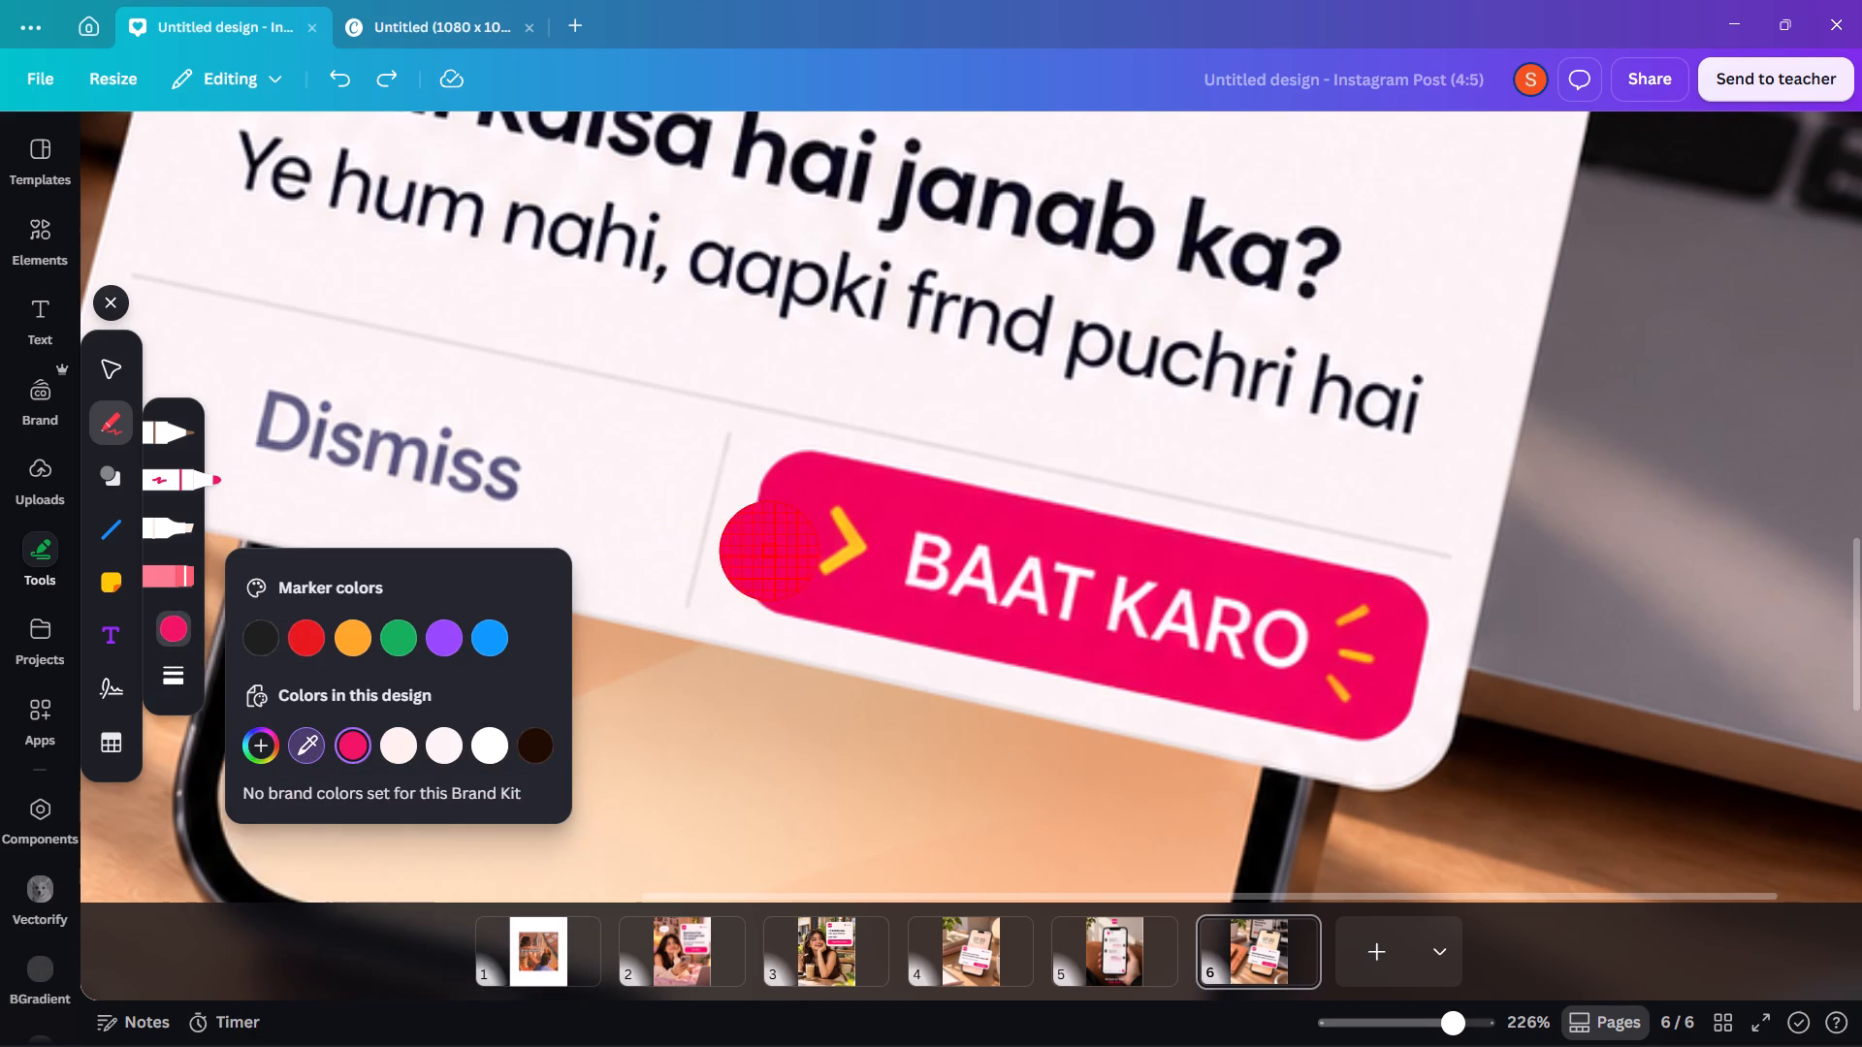
pyautogui.click(808, 550)
pyautogui.moveTo(834, 508); pyautogui.dragTo(830, 571)
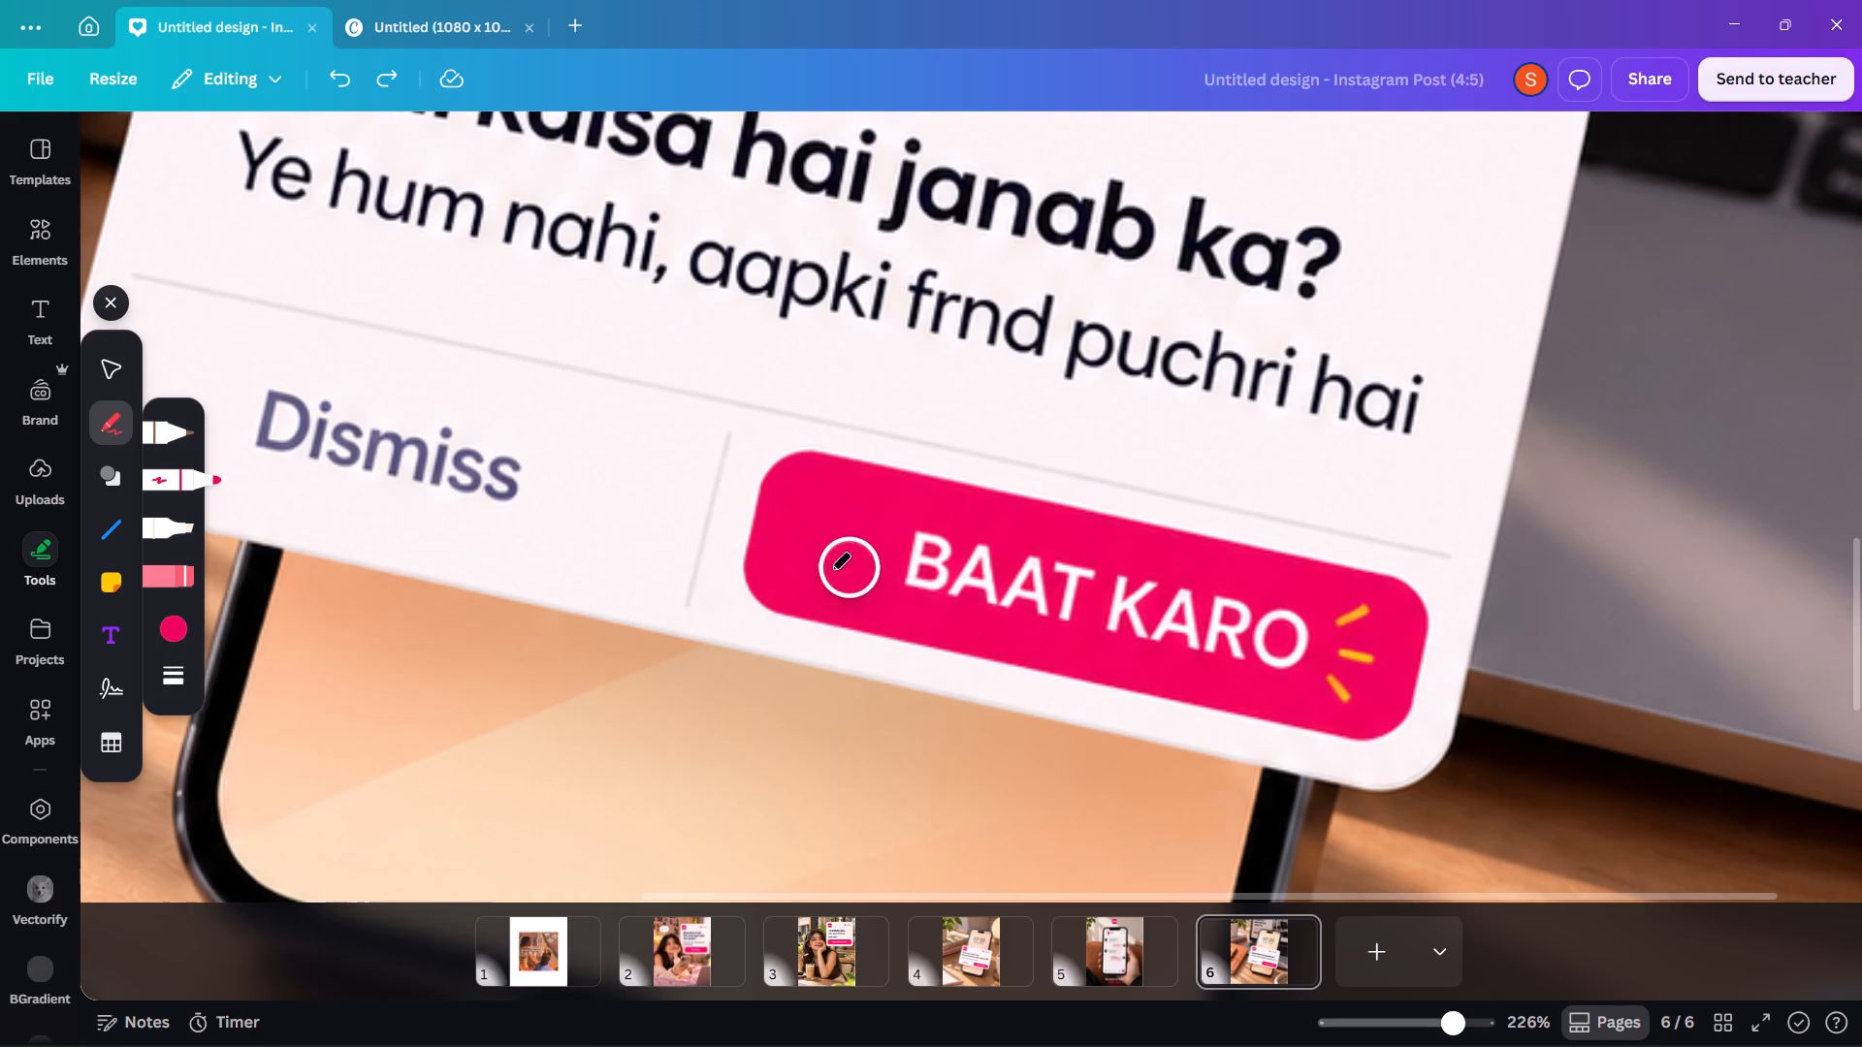
pyautogui.moveTo(830, 571); pyautogui.dragTo(822, 571)
pyautogui.moveTo(1356, 618); pyautogui.dragTo(1360, 656)
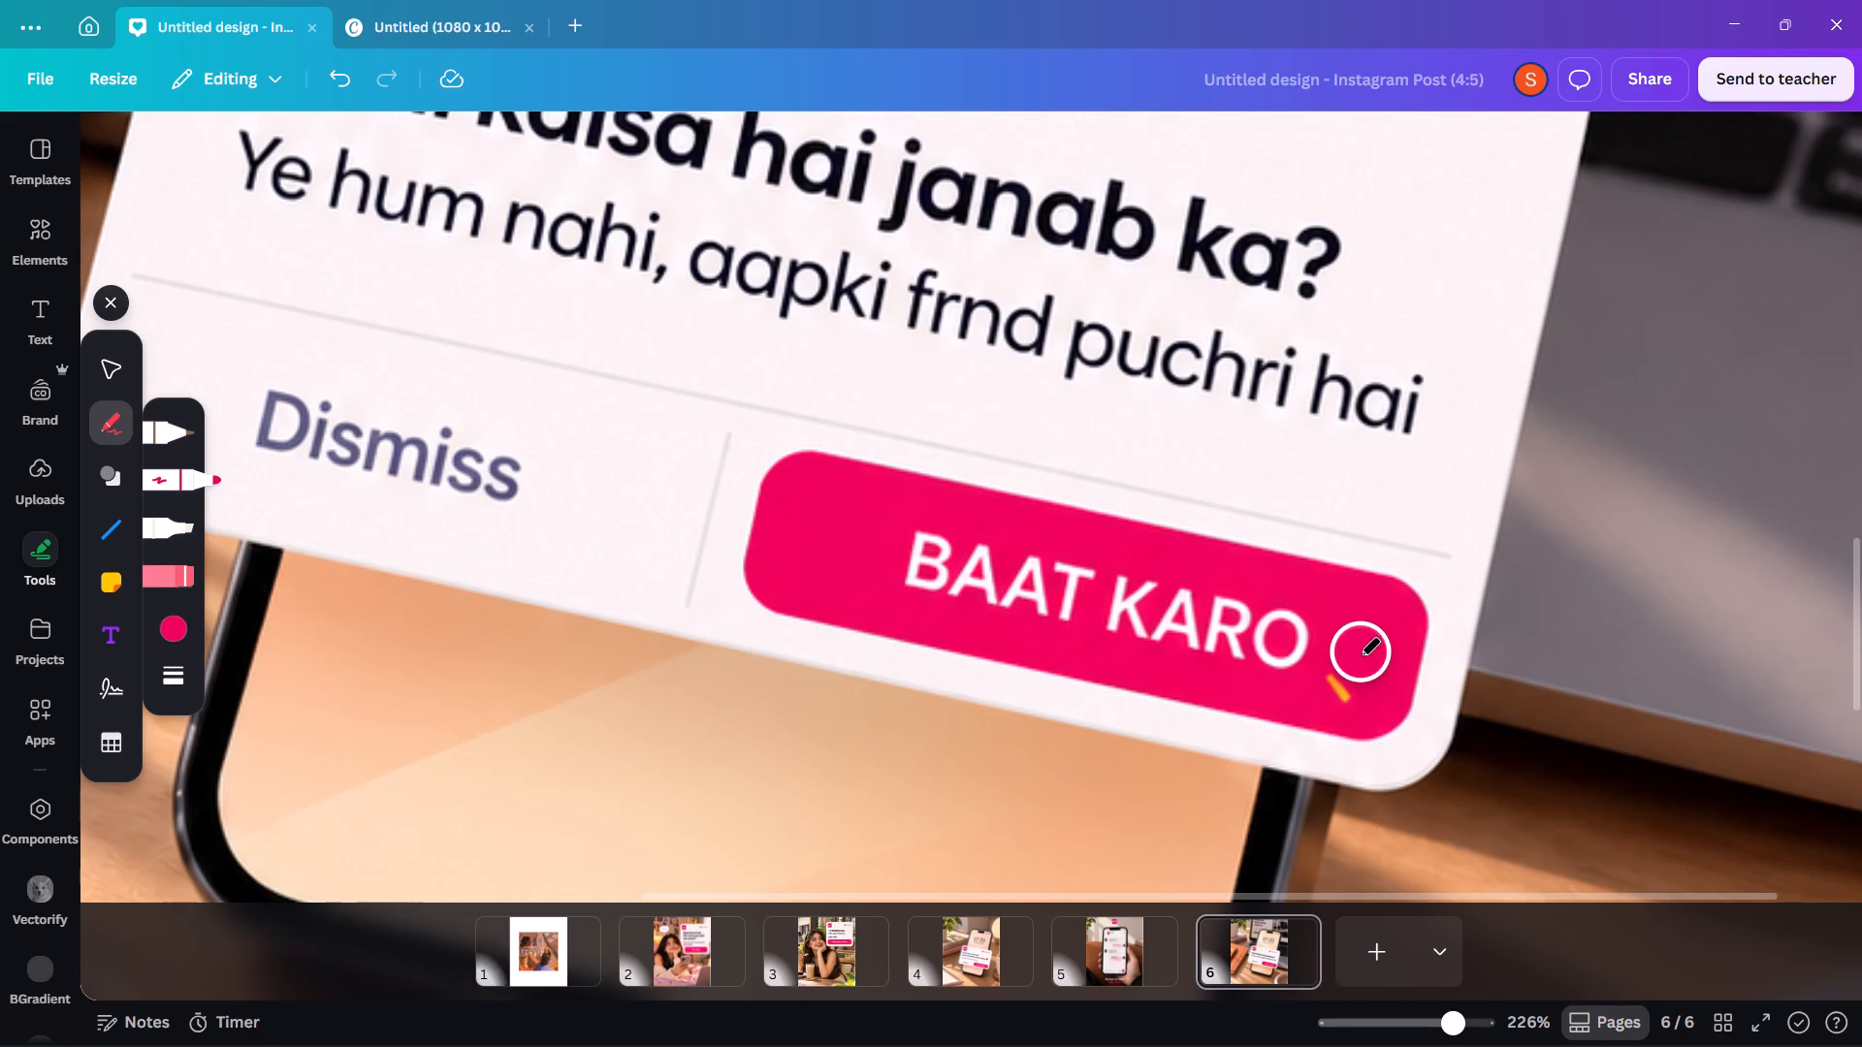
pyautogui.moveTo(1360, 656); pyautogui.dragTo(1348, 677)
pyautogui.keyDown('ctrl'); pyautogui.scroll(-2, 1309, 582); pyautogui.keyUp('ctrl')
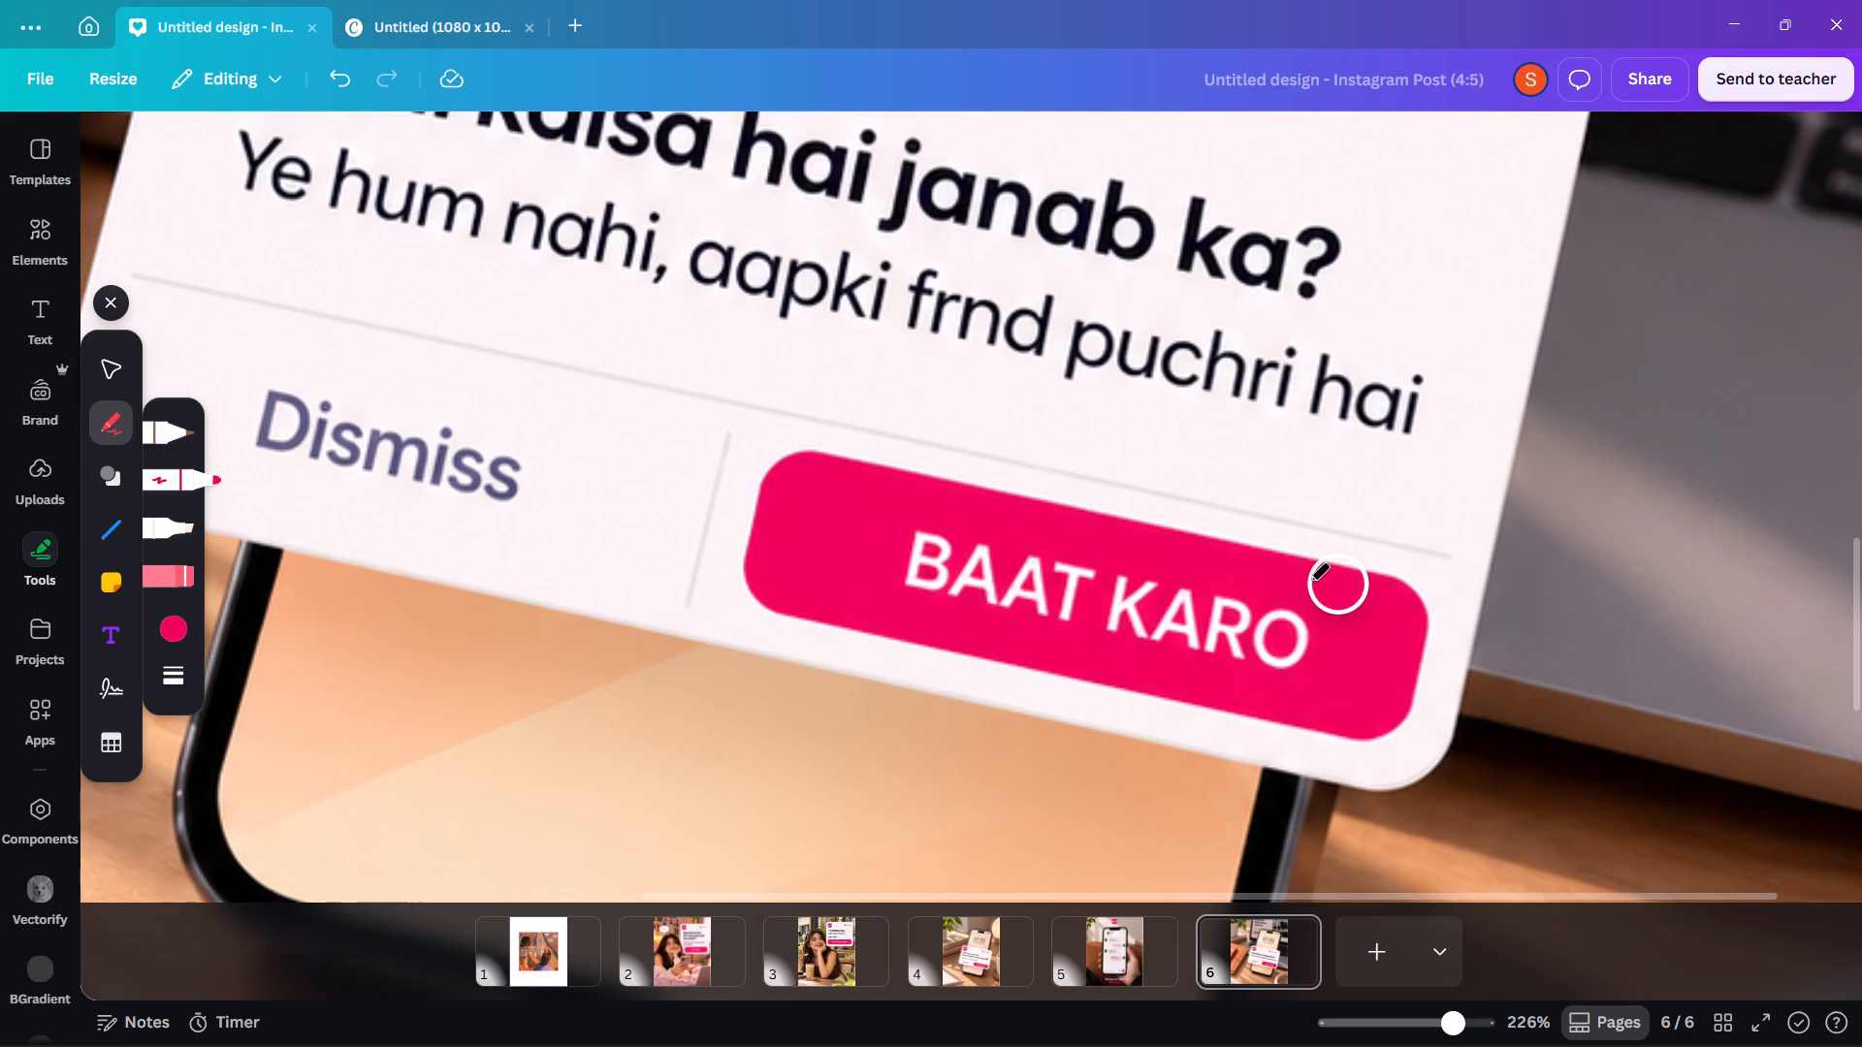
pyautogui.keyDown('ctrl'); pyautogui.scroll(-2, 1309, 582); pyautogui.keyUp('ctrl')
pyautogui.keyDown('ctrl'); pyautogui.scroll(-5, 1265, 499); pyautogui.keyUp('ctrl')
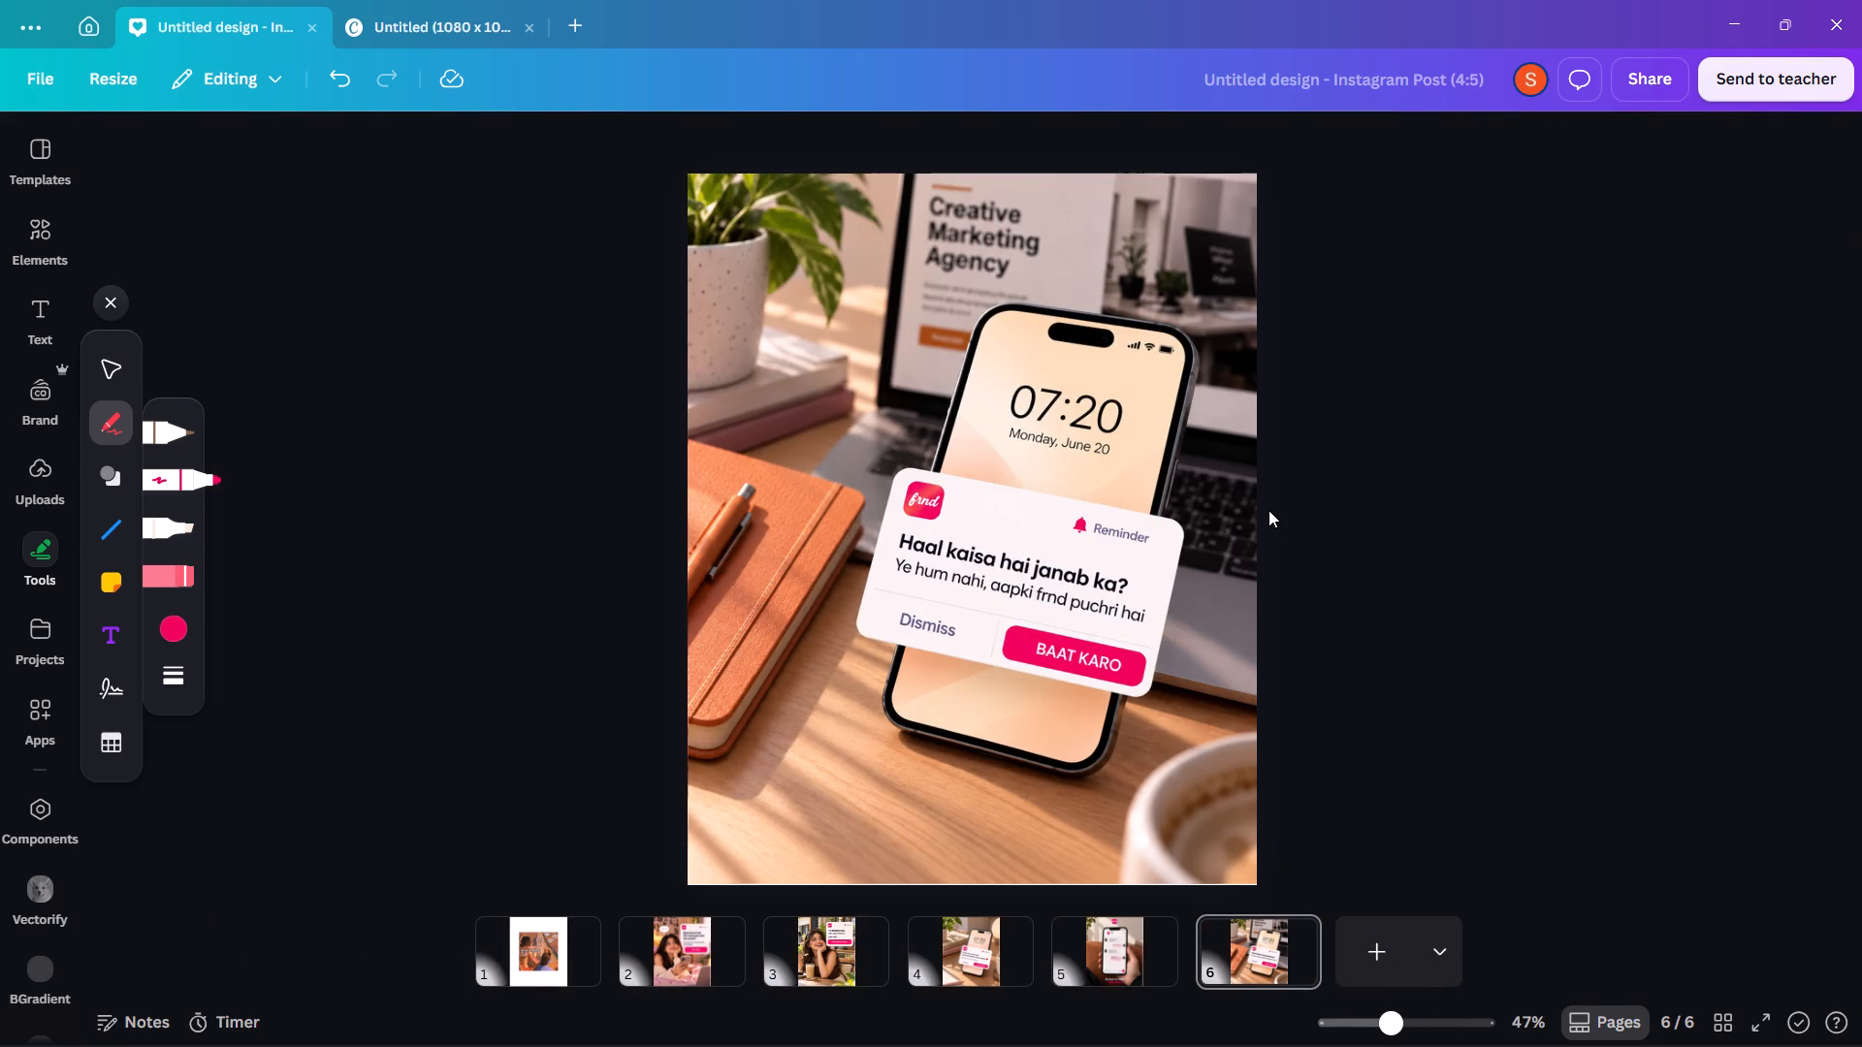
# Open the sharing and download options for the retouched design.
pyautogui.click(1627, 67)
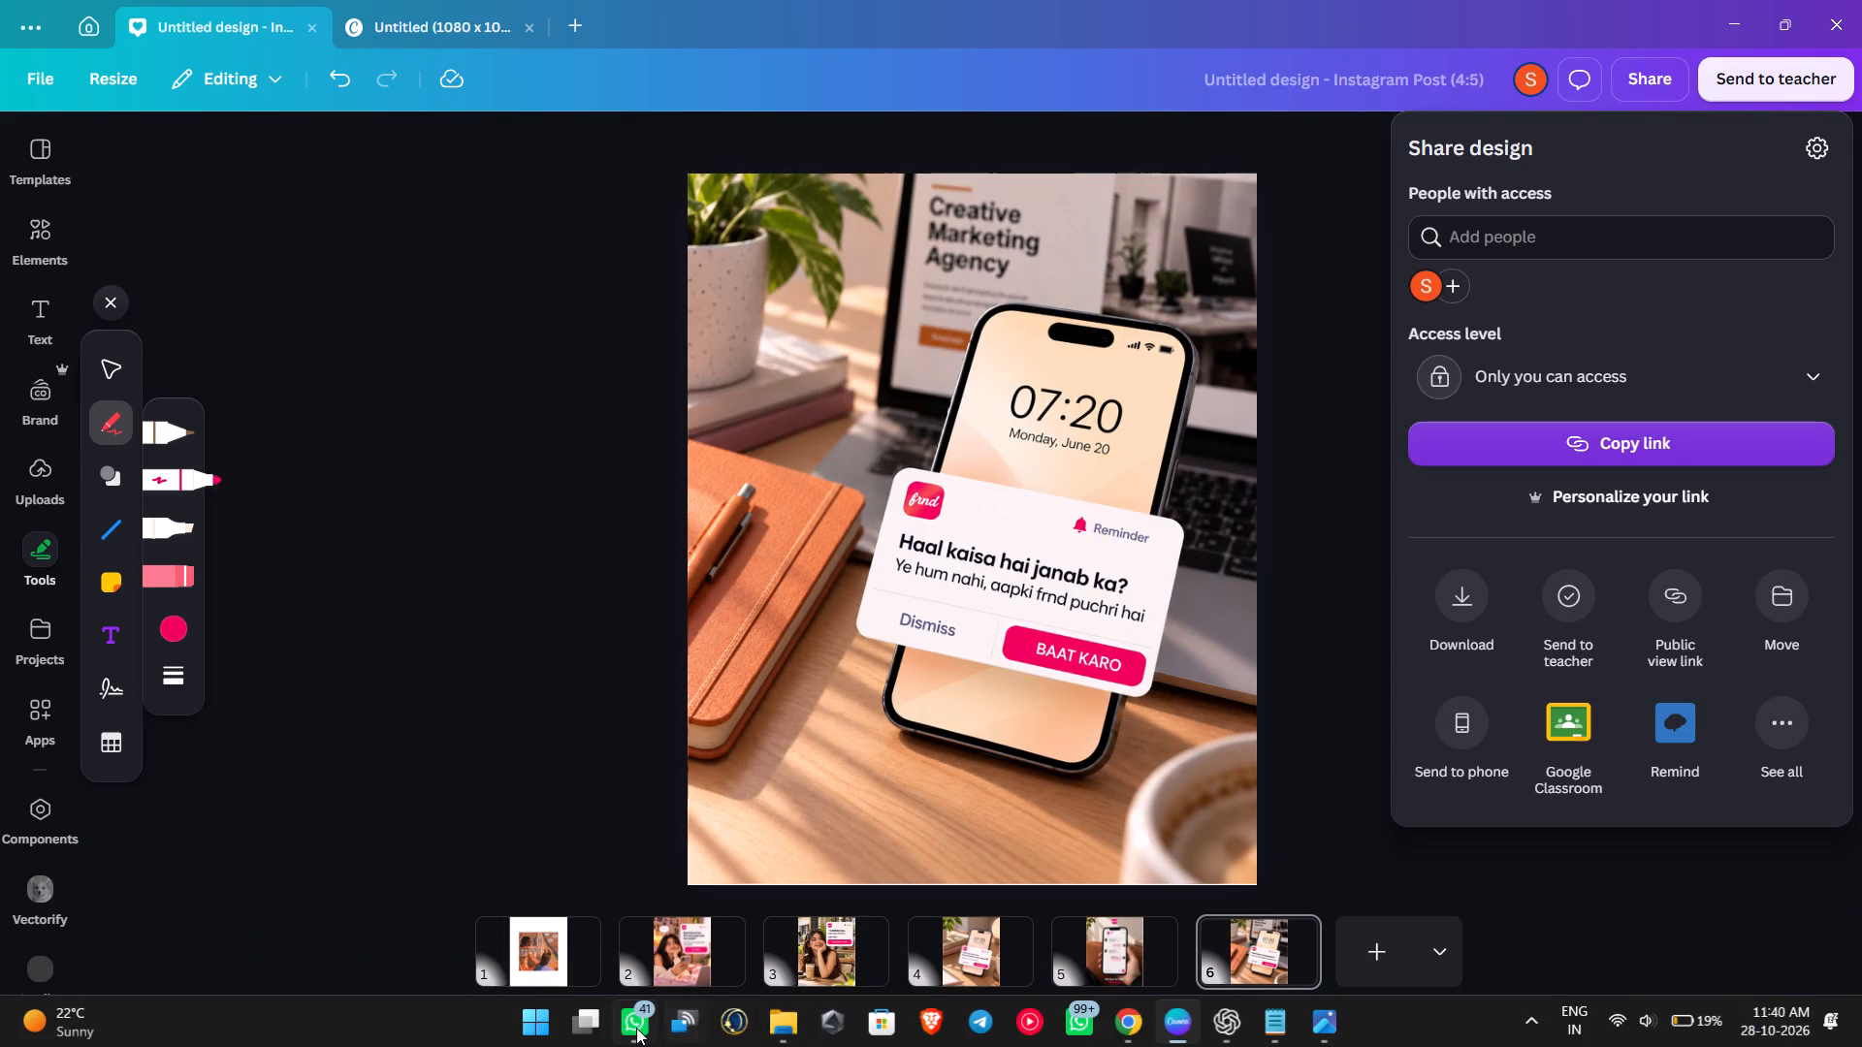
# Switch to File Explorer and delete 1.png from New folder.
pyautogui.click(509, 952)
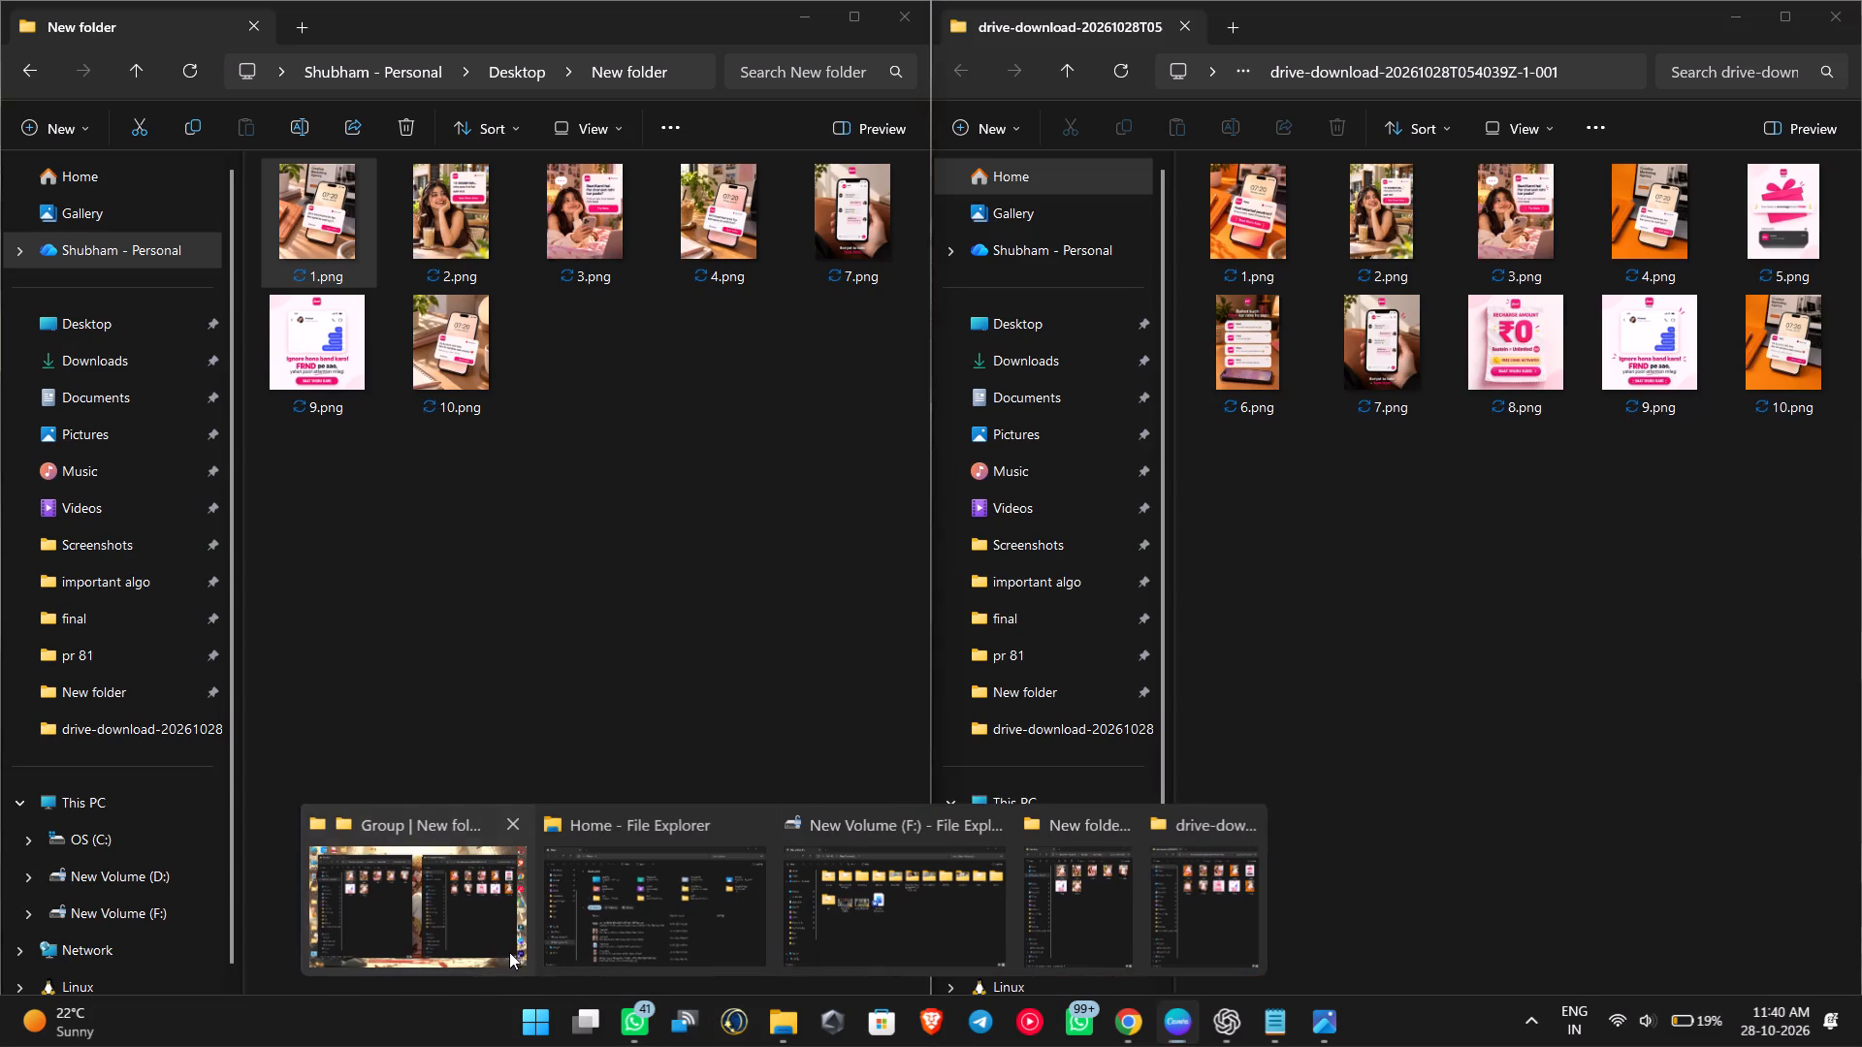
pyautogui.click(346, 210)
pyautogui.press('Delete')
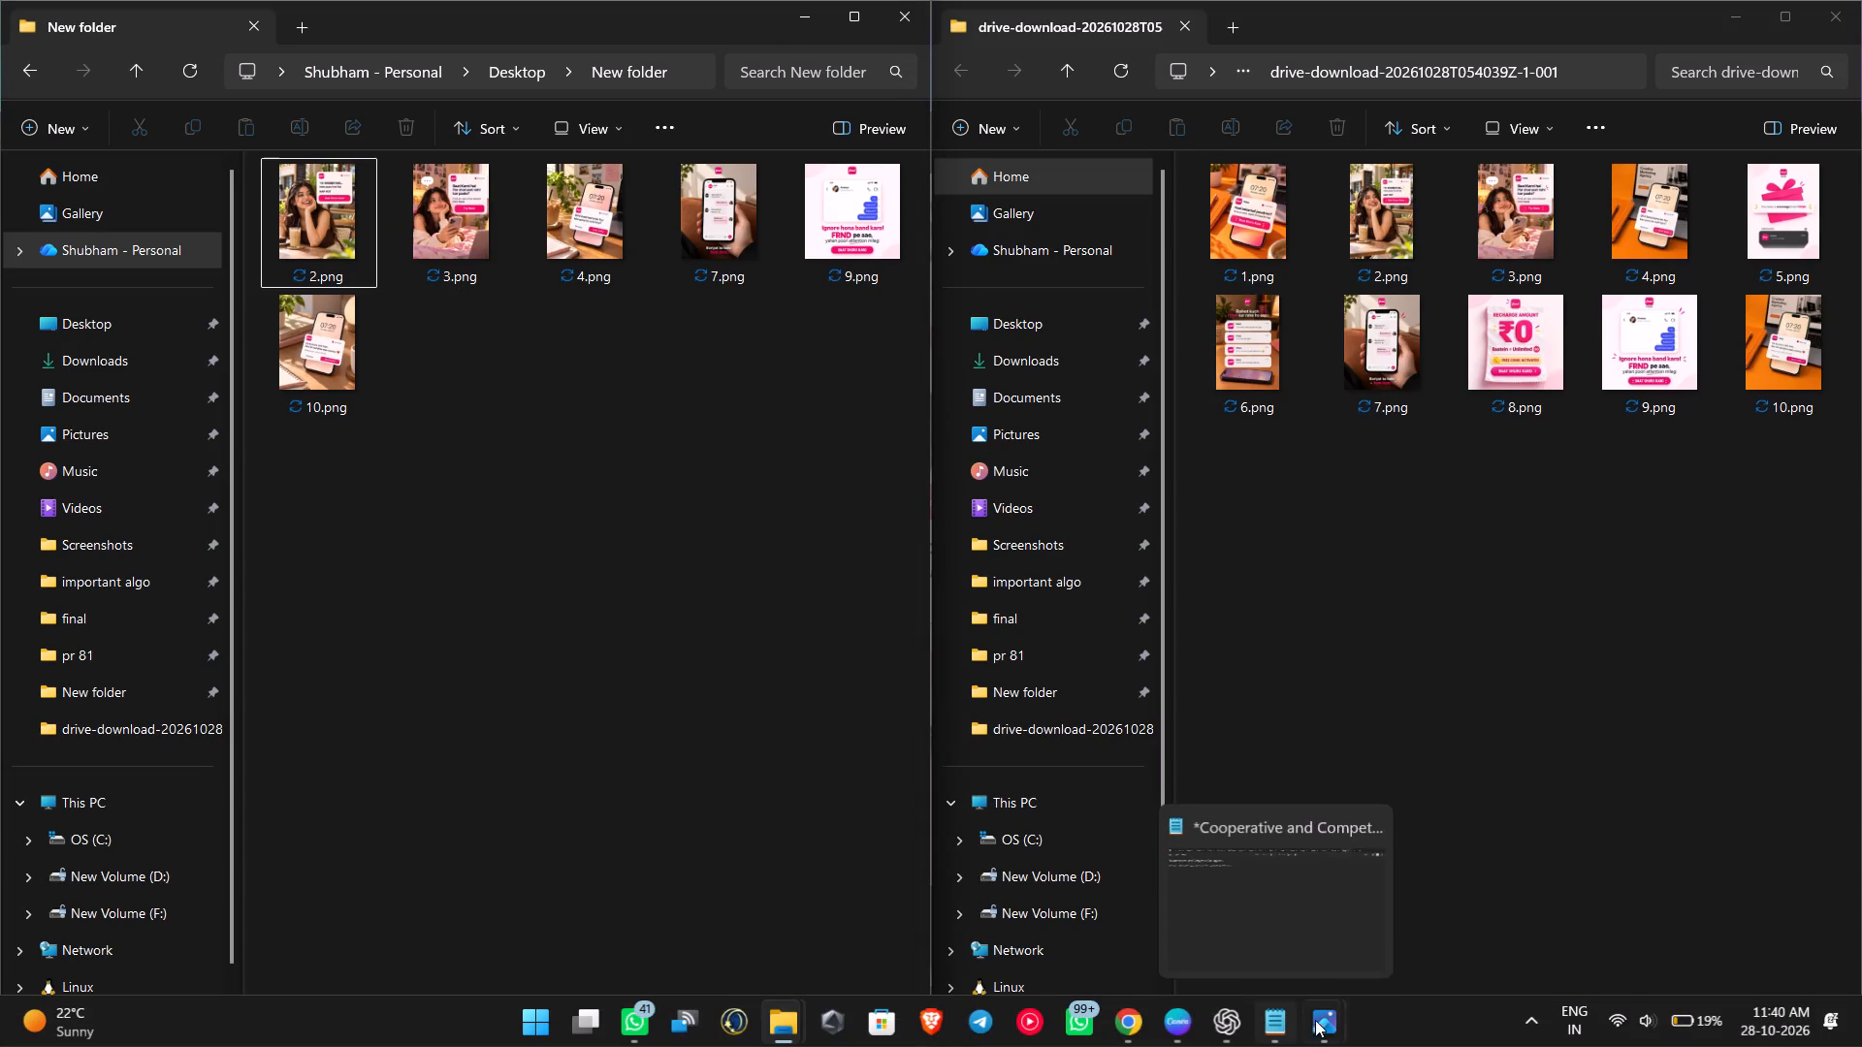
# Switch to Canva and download the current page 6 as a PNG named 1 in New folder.
pyautogui.click(1234, 1020)
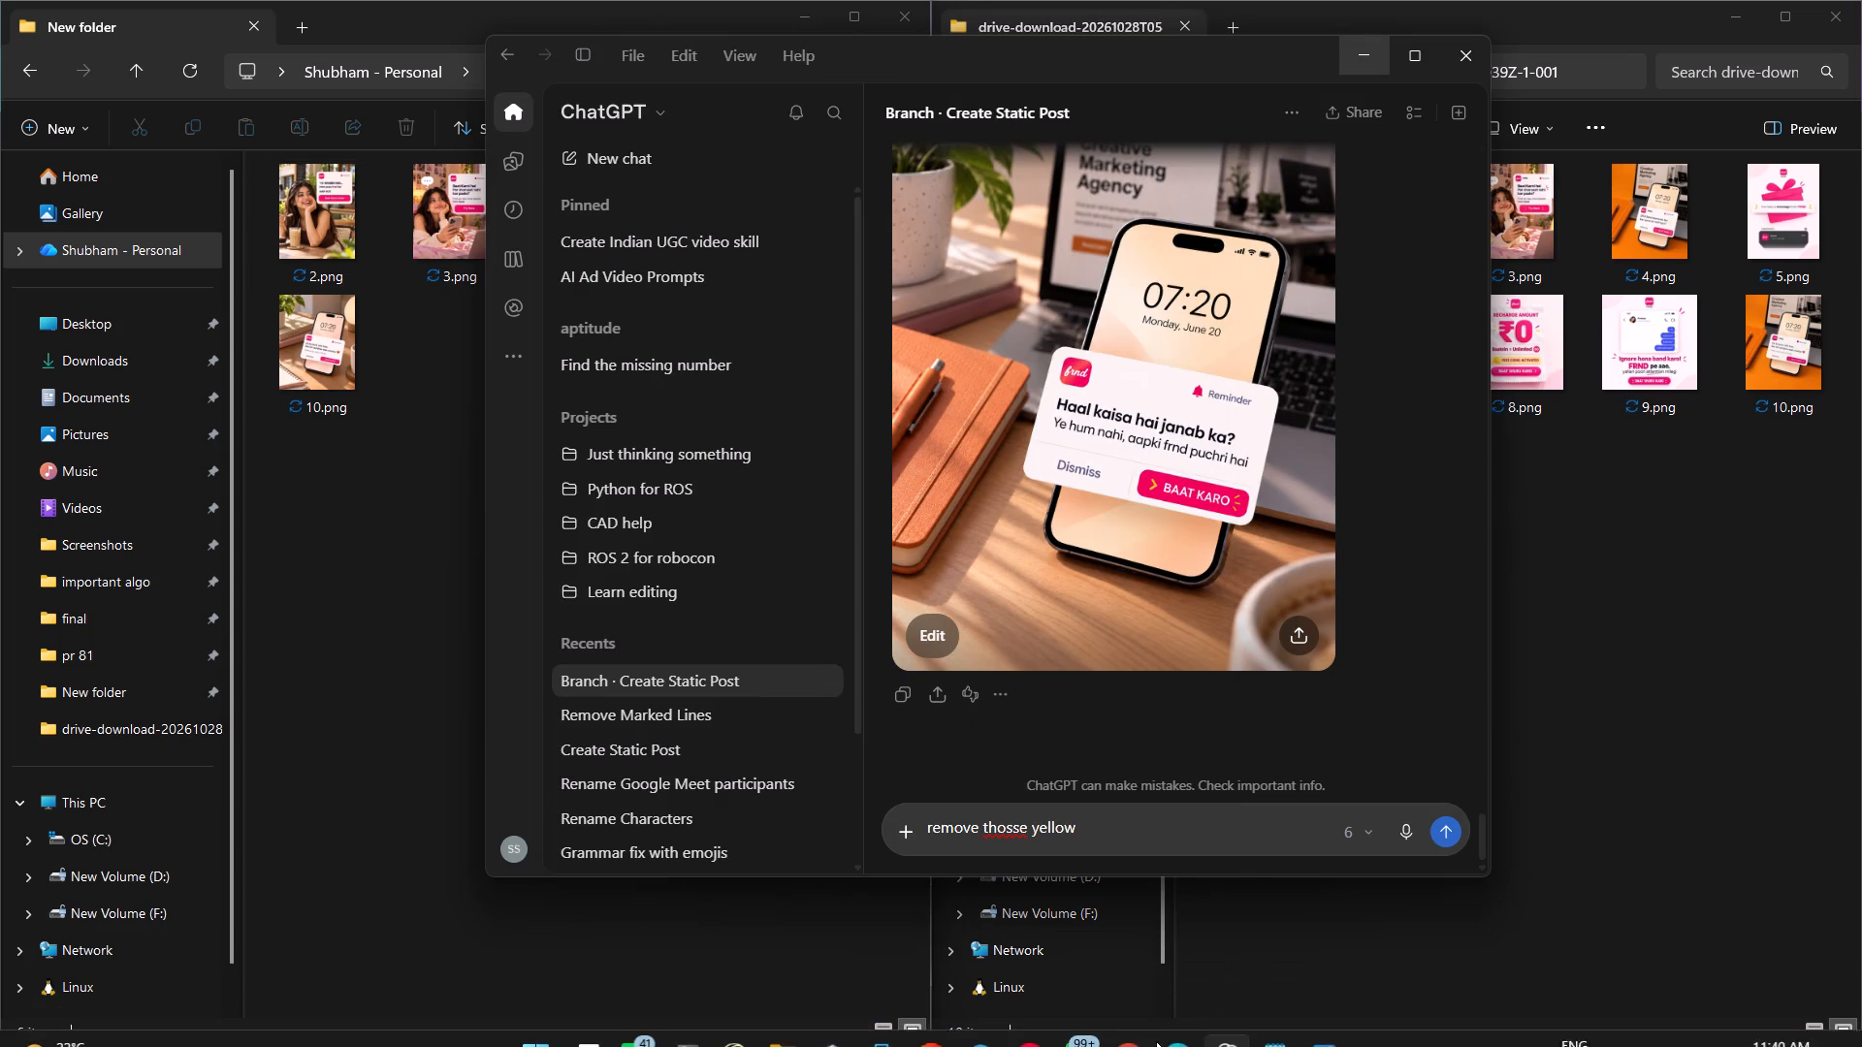
pyautogui.click(1175, 1023)
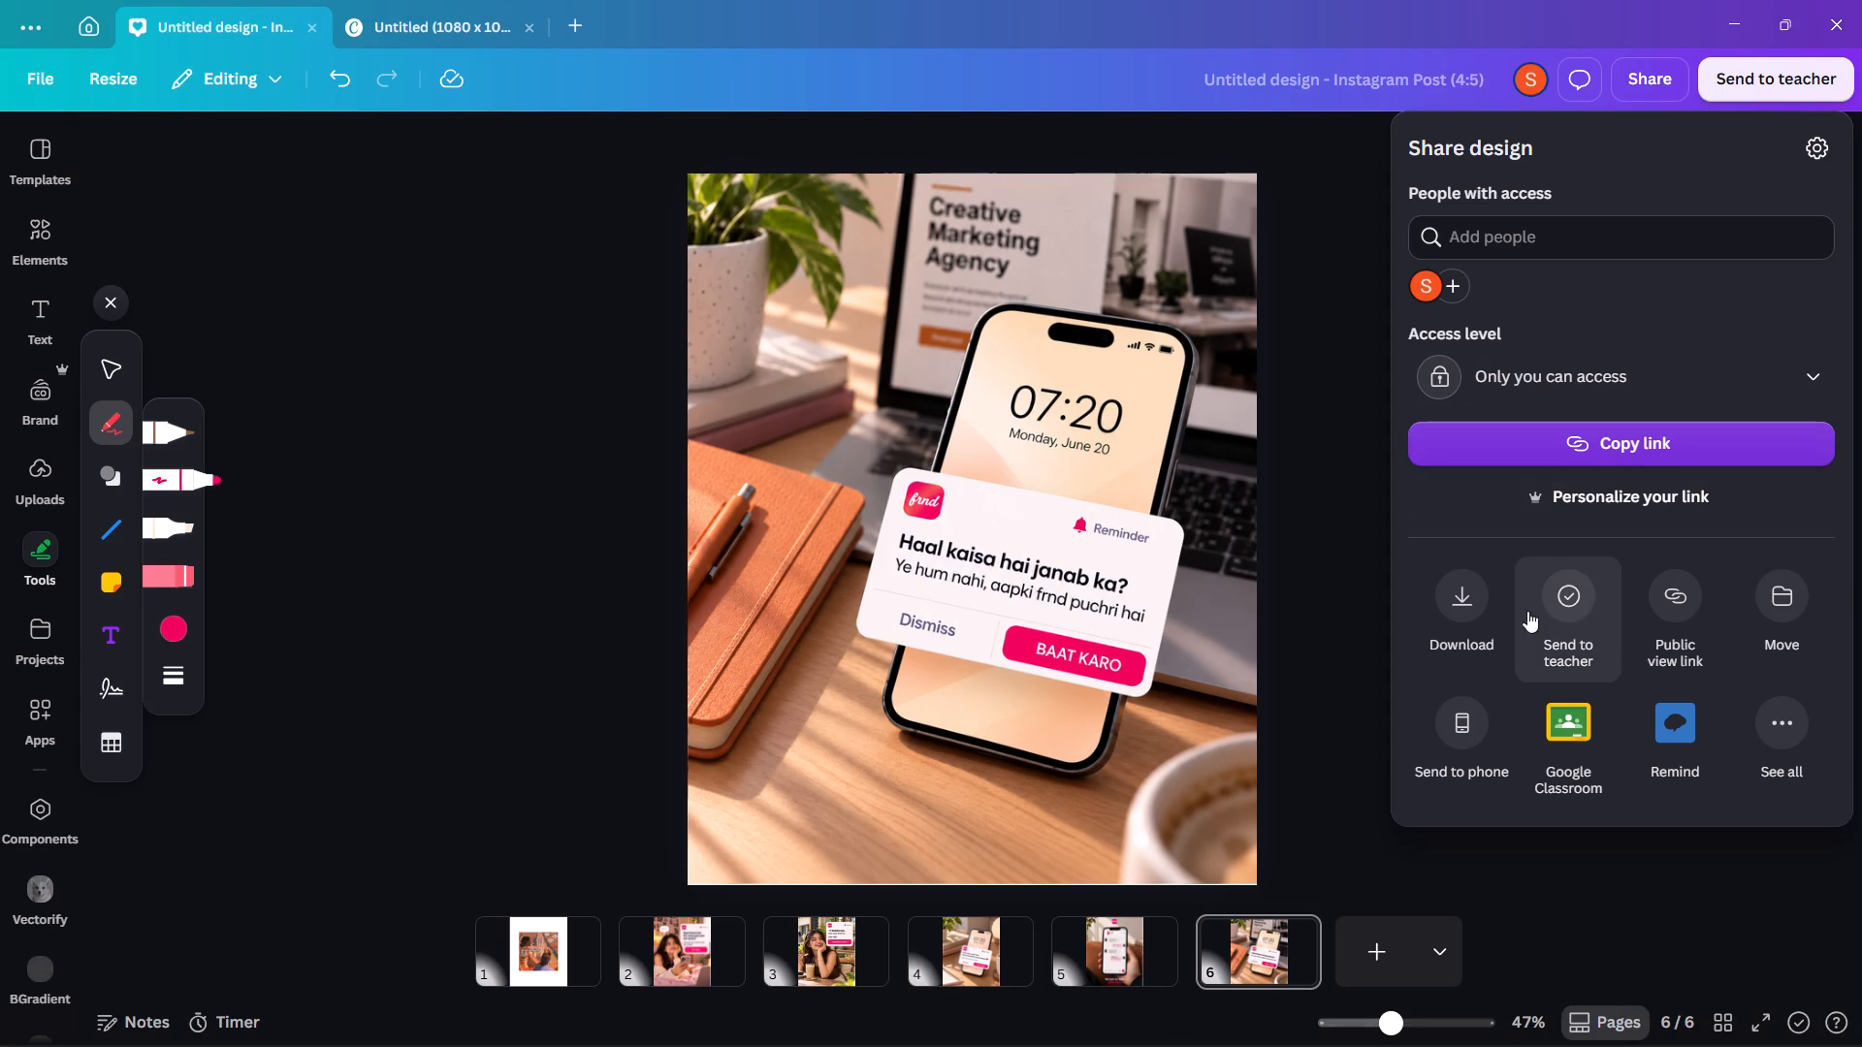
pyautogui.click(1473, 604)
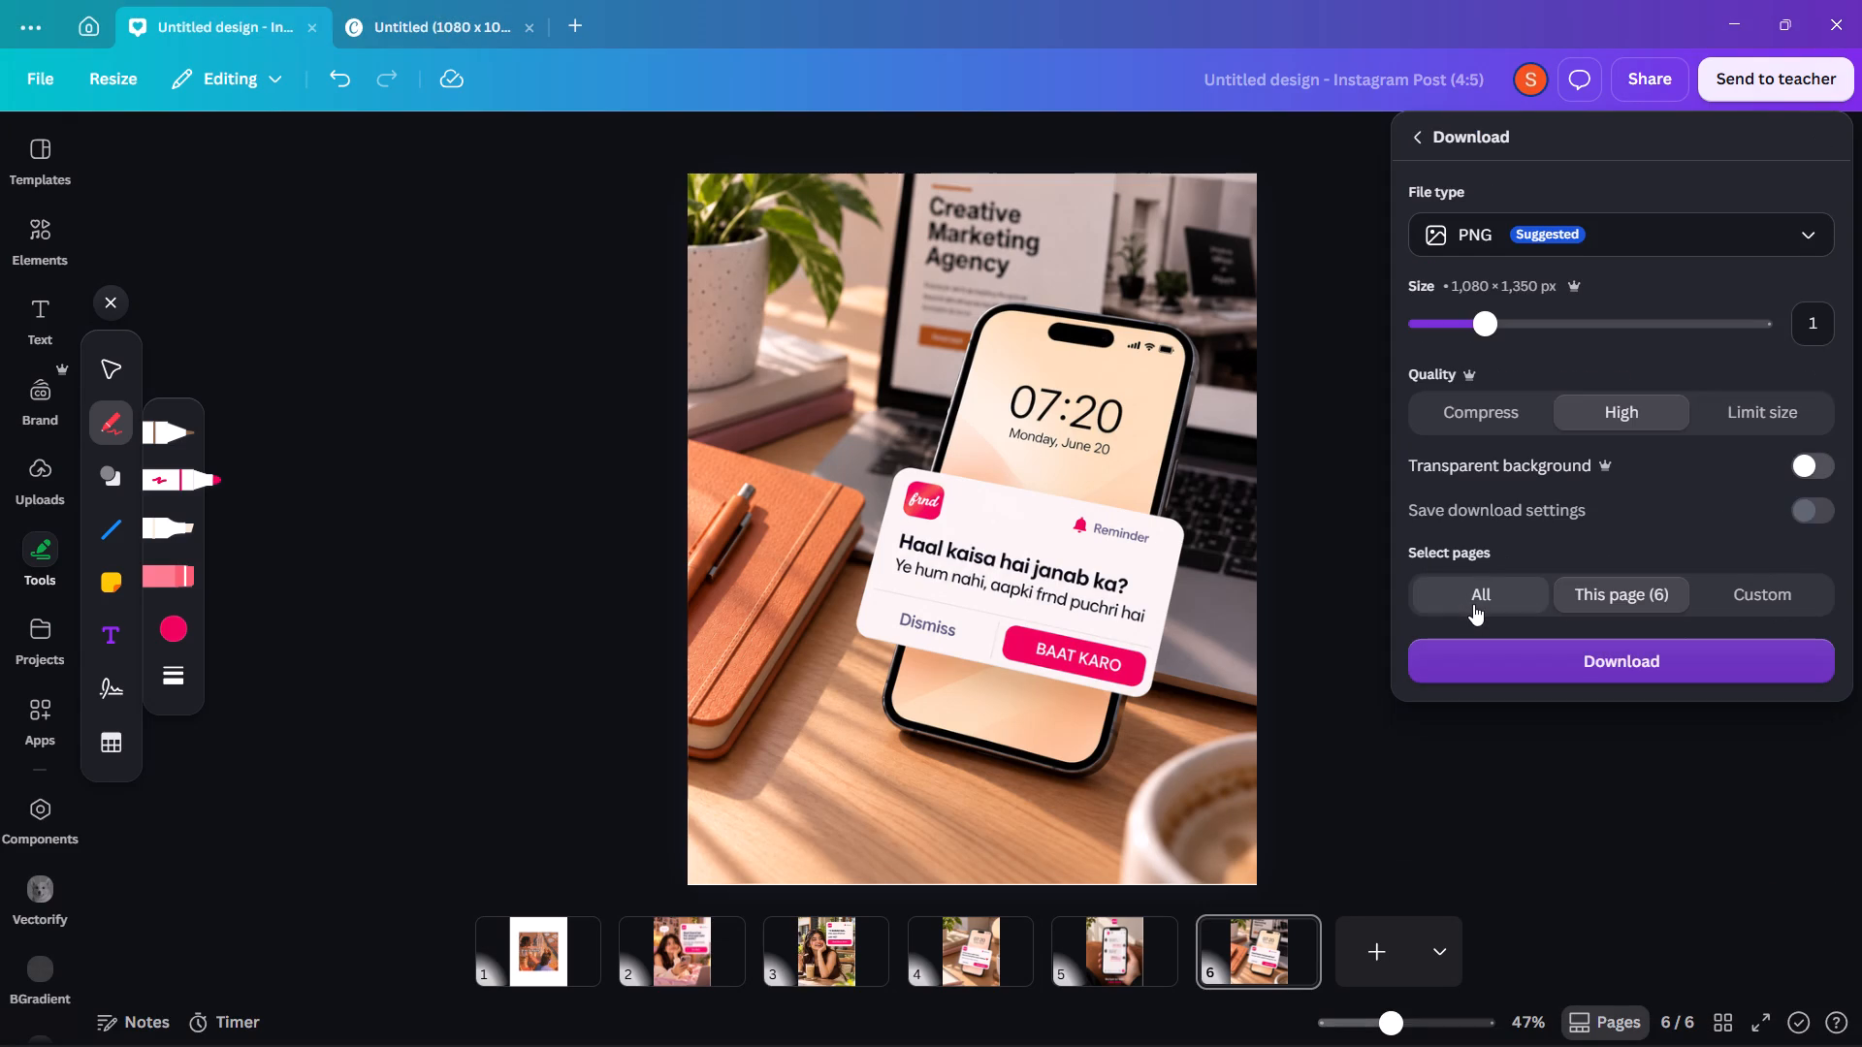
pyautogui.click(1650, 667)
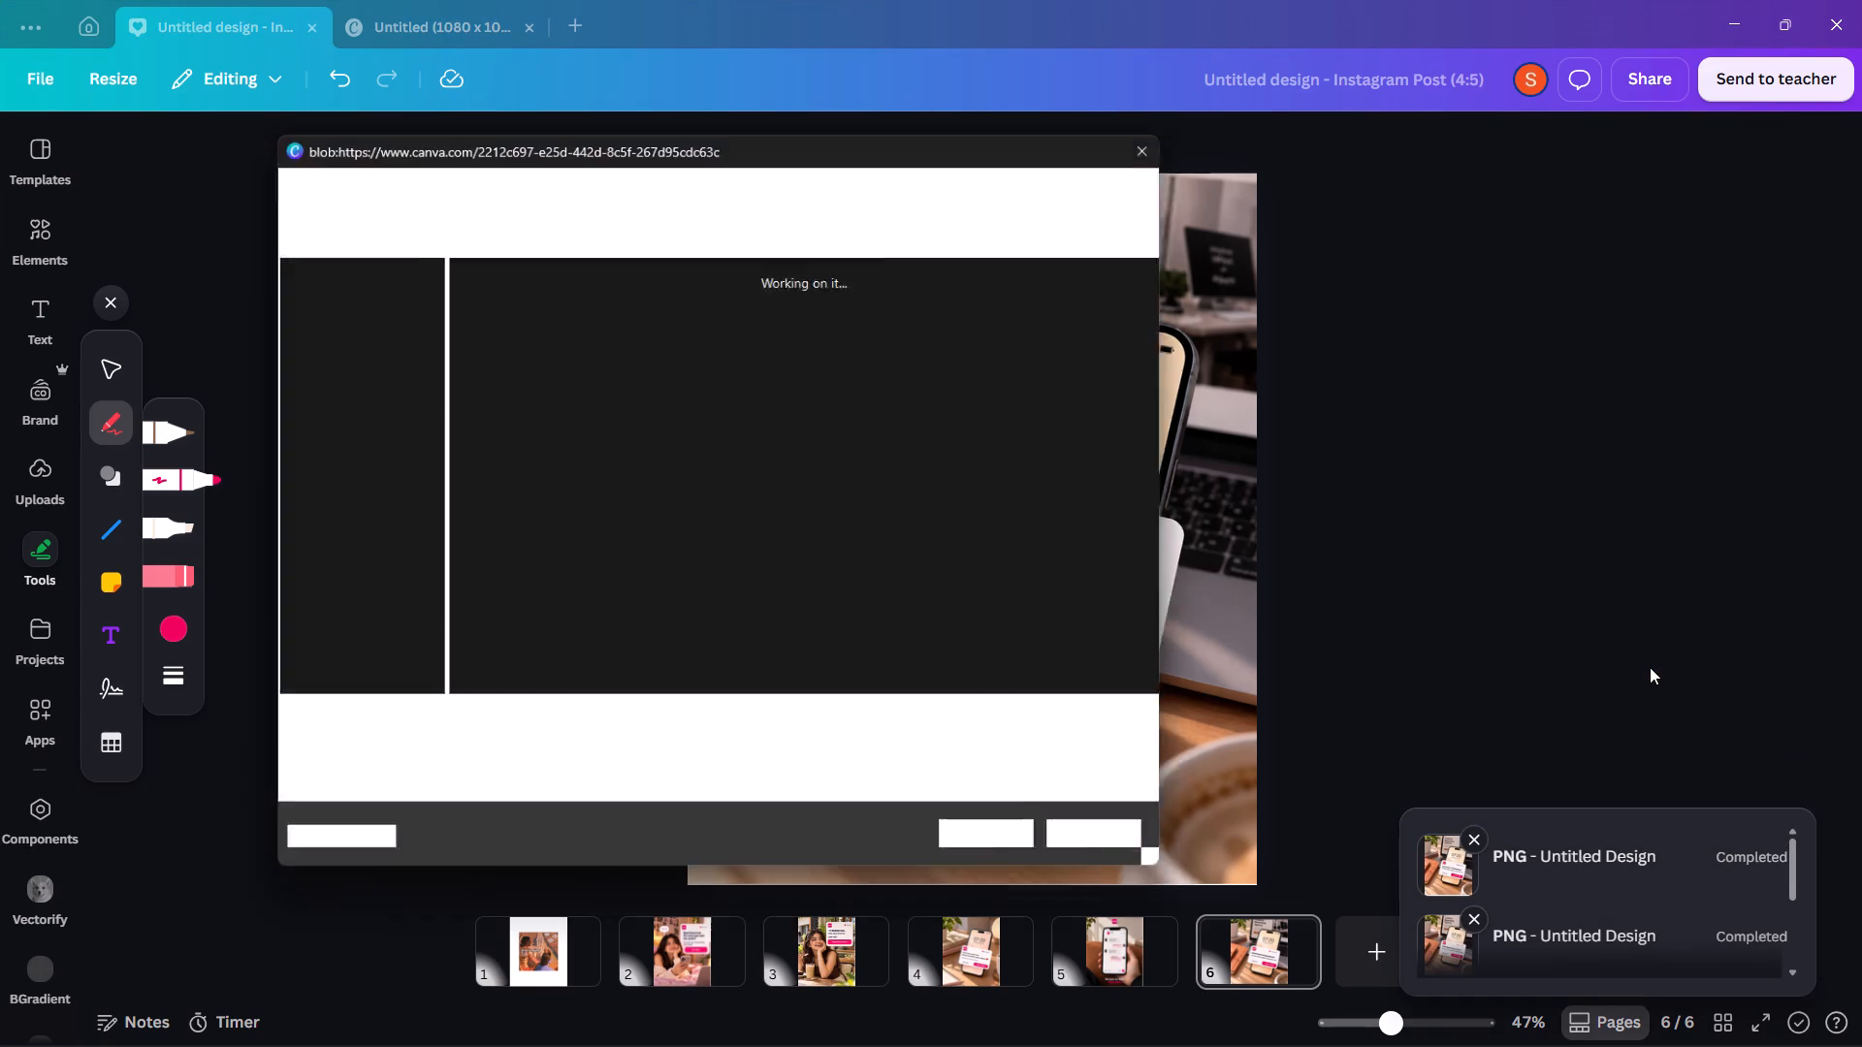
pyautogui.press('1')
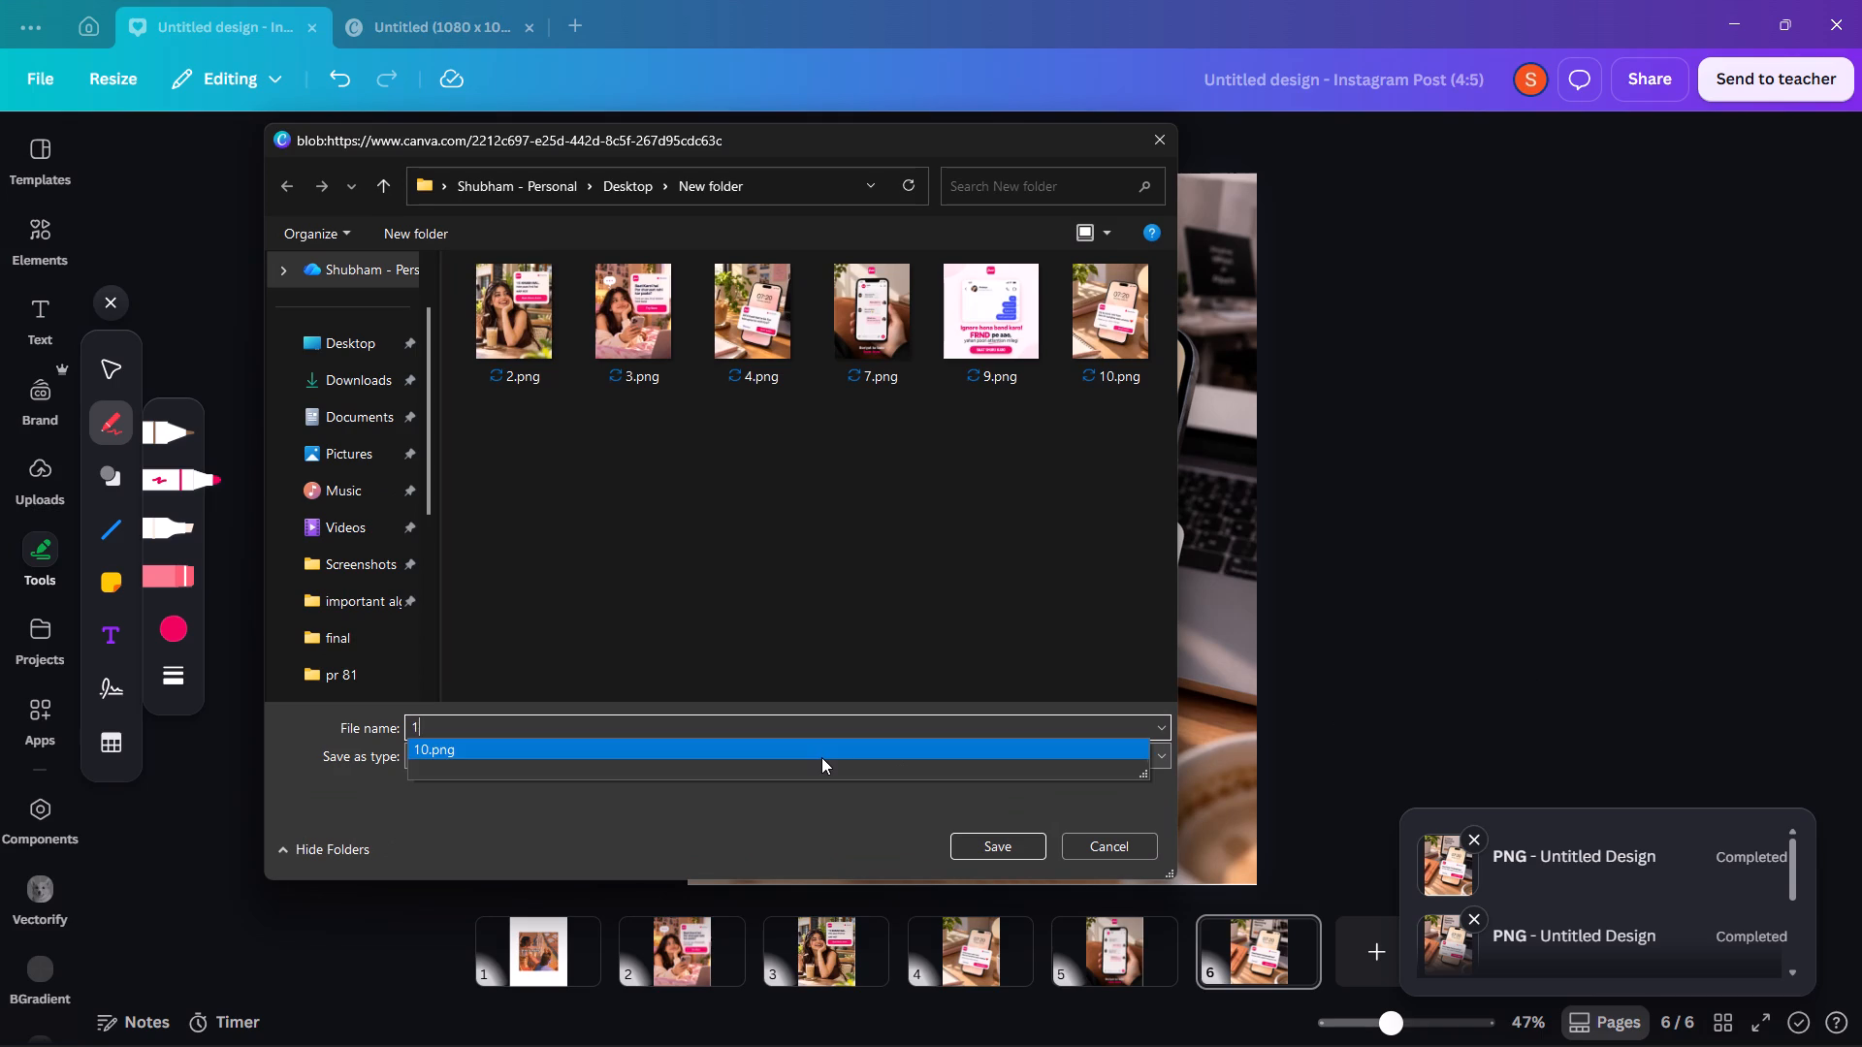
pyautogui.press('Return')
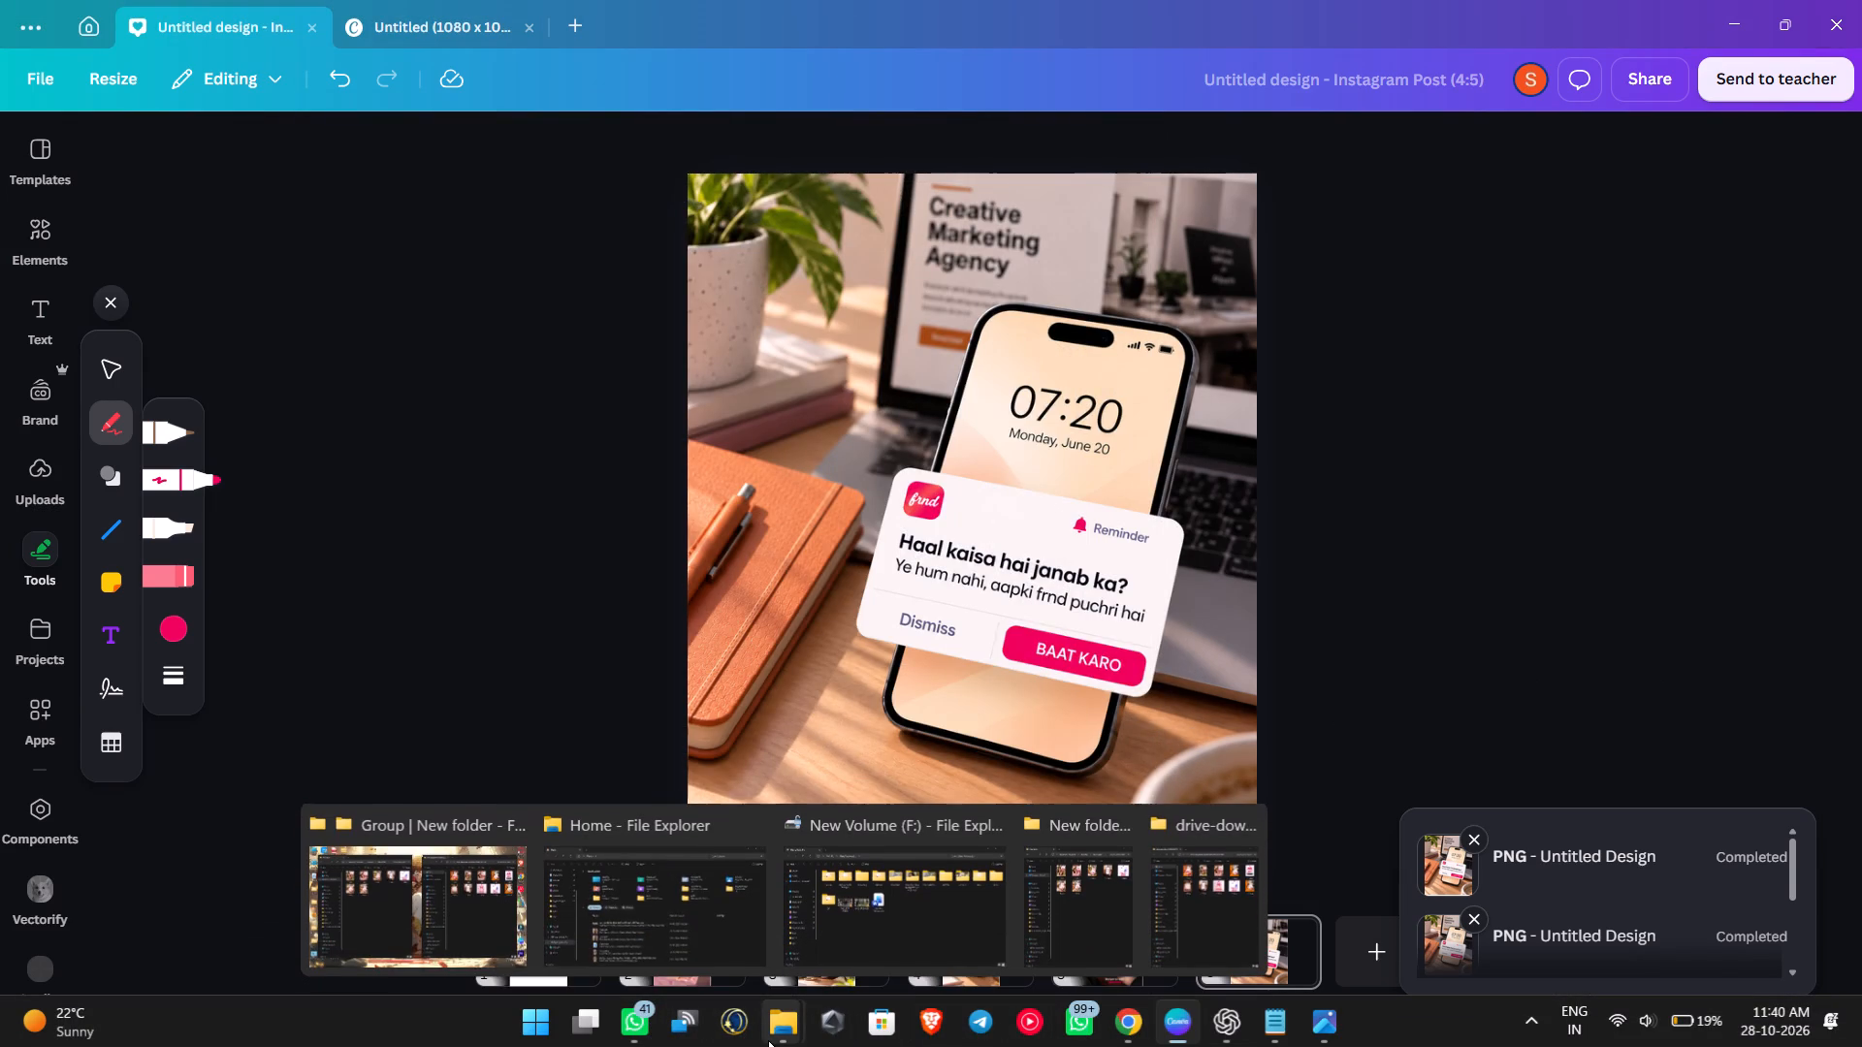
# Switch to File Explorer and refresh the New folder listing to check the saved images against the originals.
pyautogui.click(420, 924)
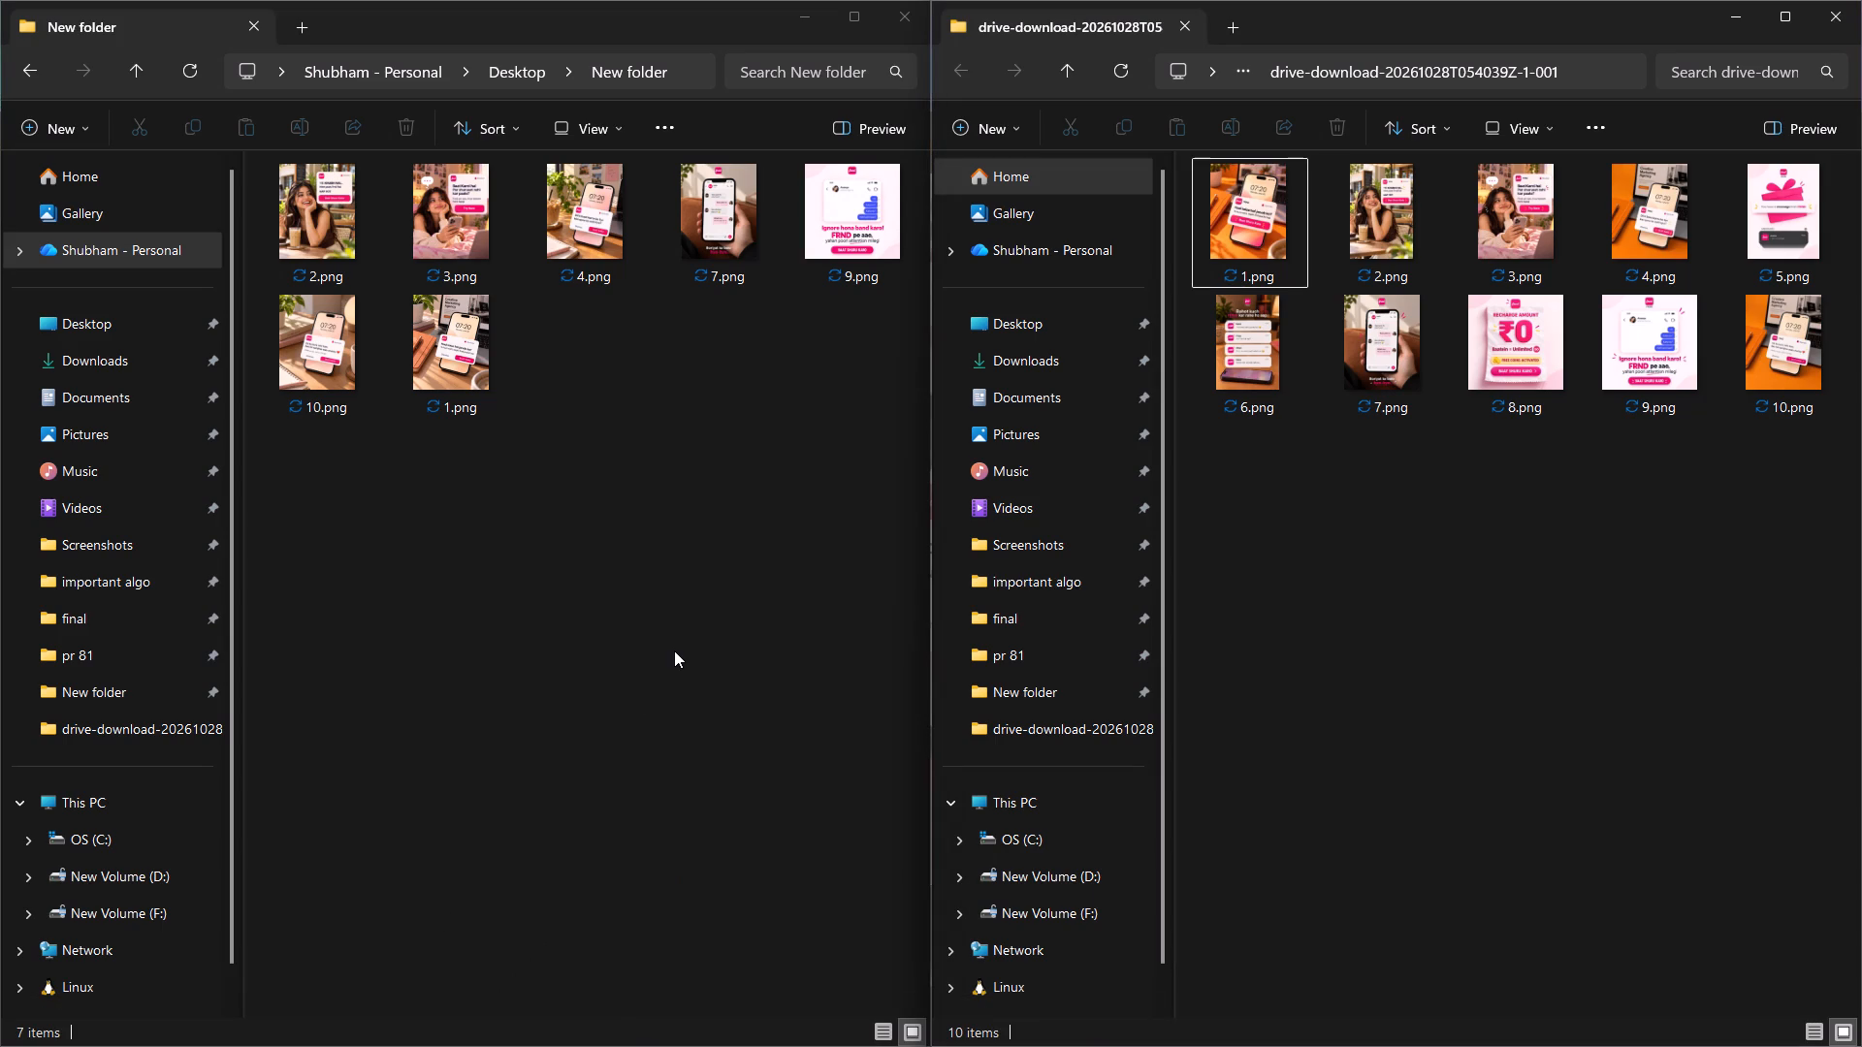
pyautogui.rightClick(673, 509)
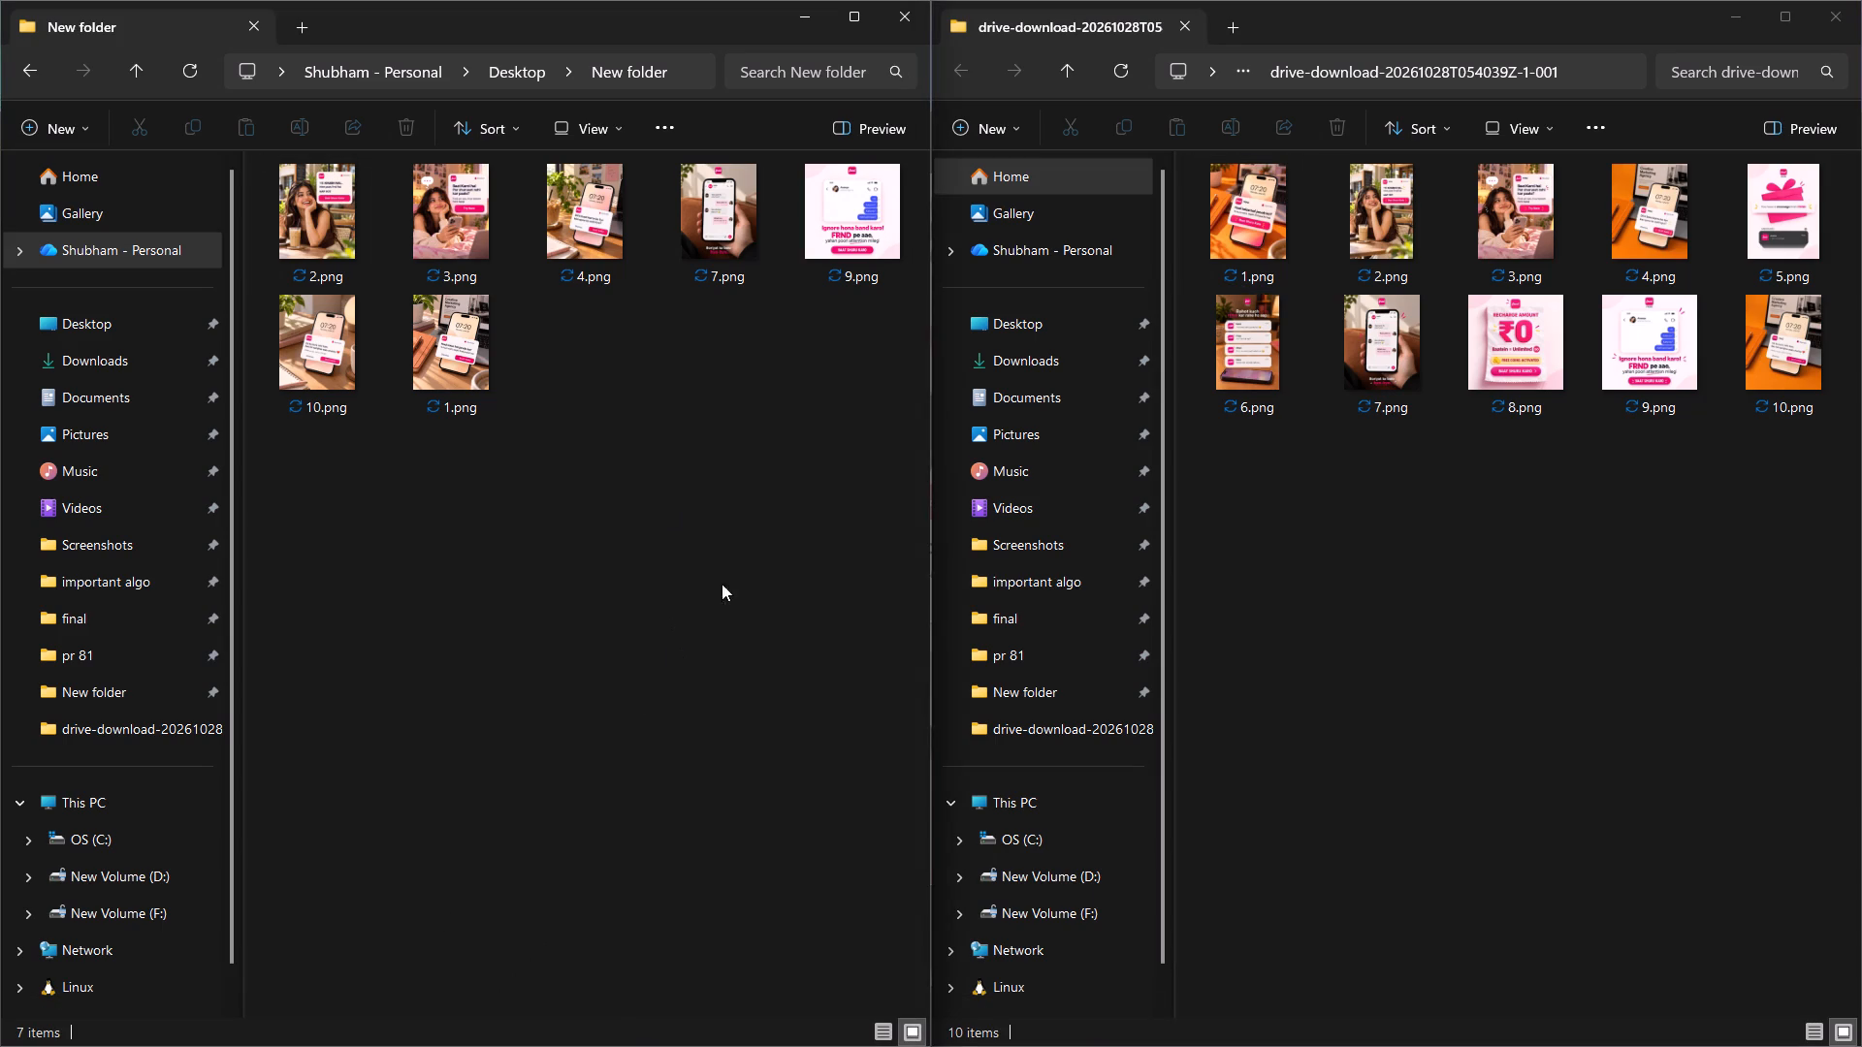
pyautogui.click(565, 622)
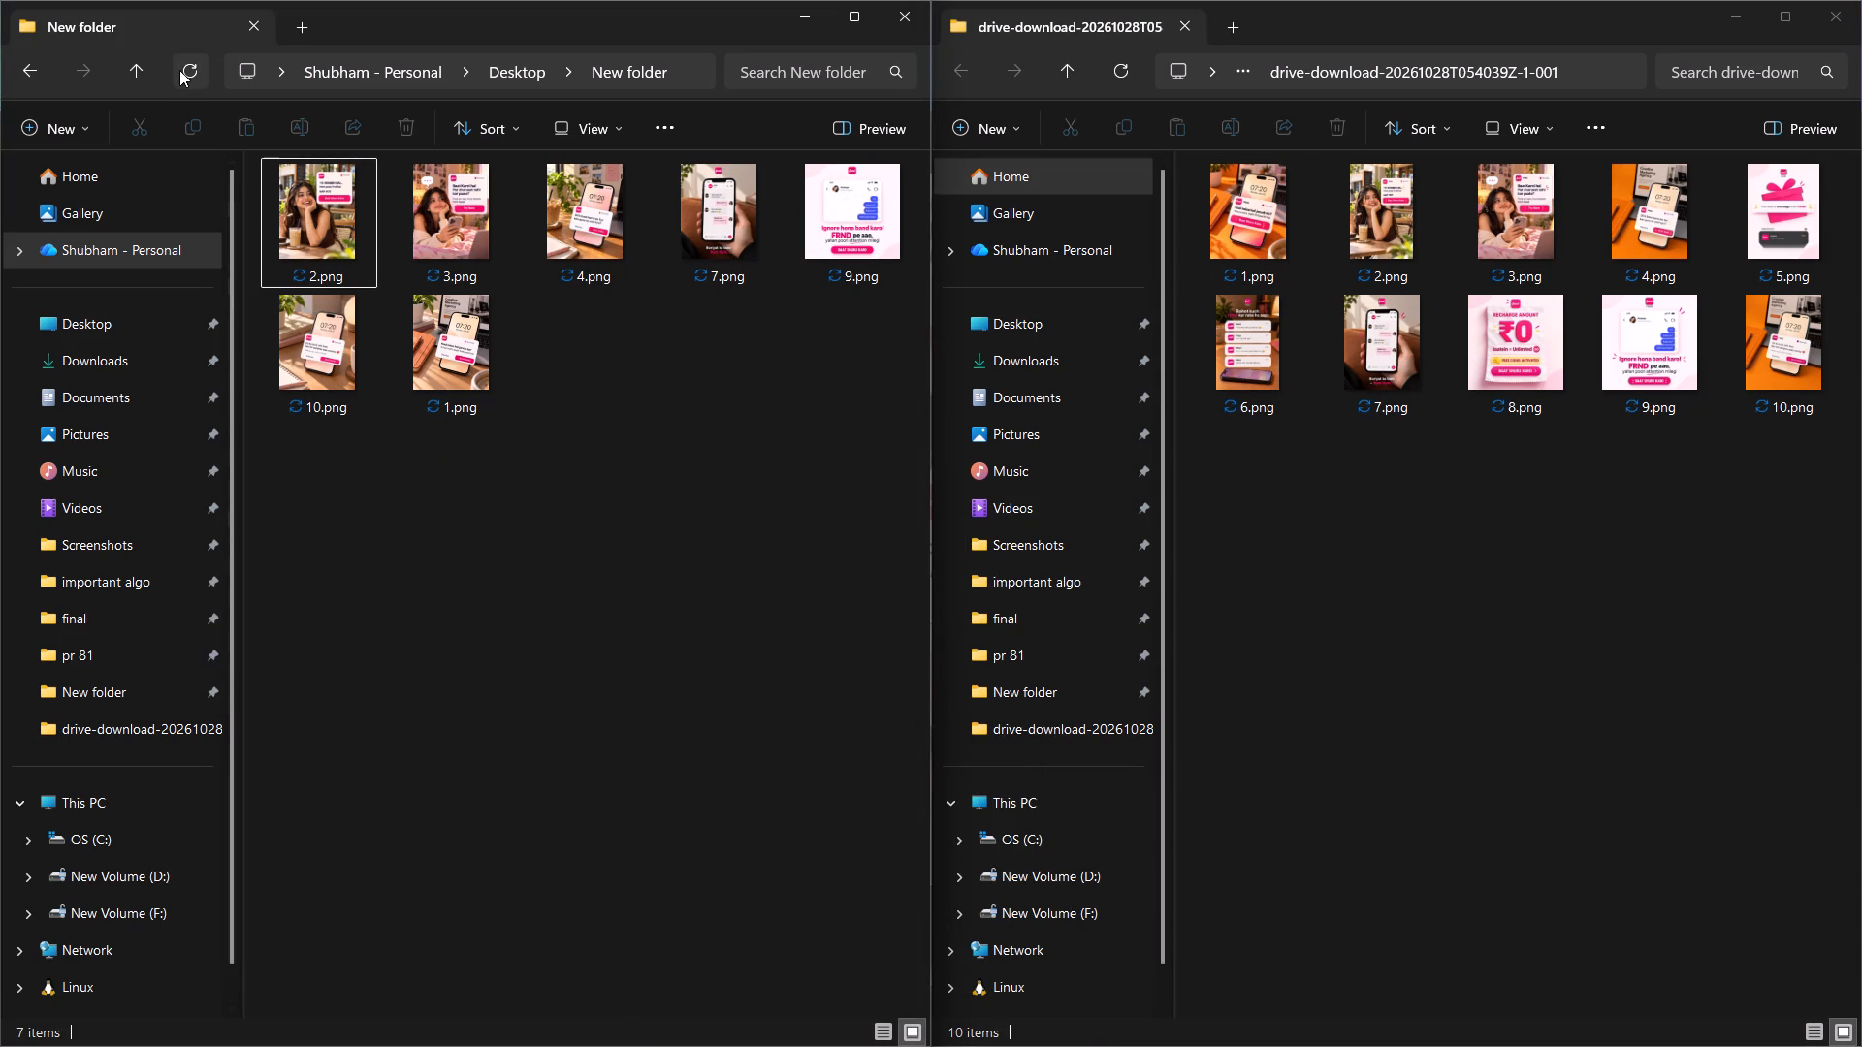
pyautogui.click(179, 70)
pyautogui.click(646, 726)
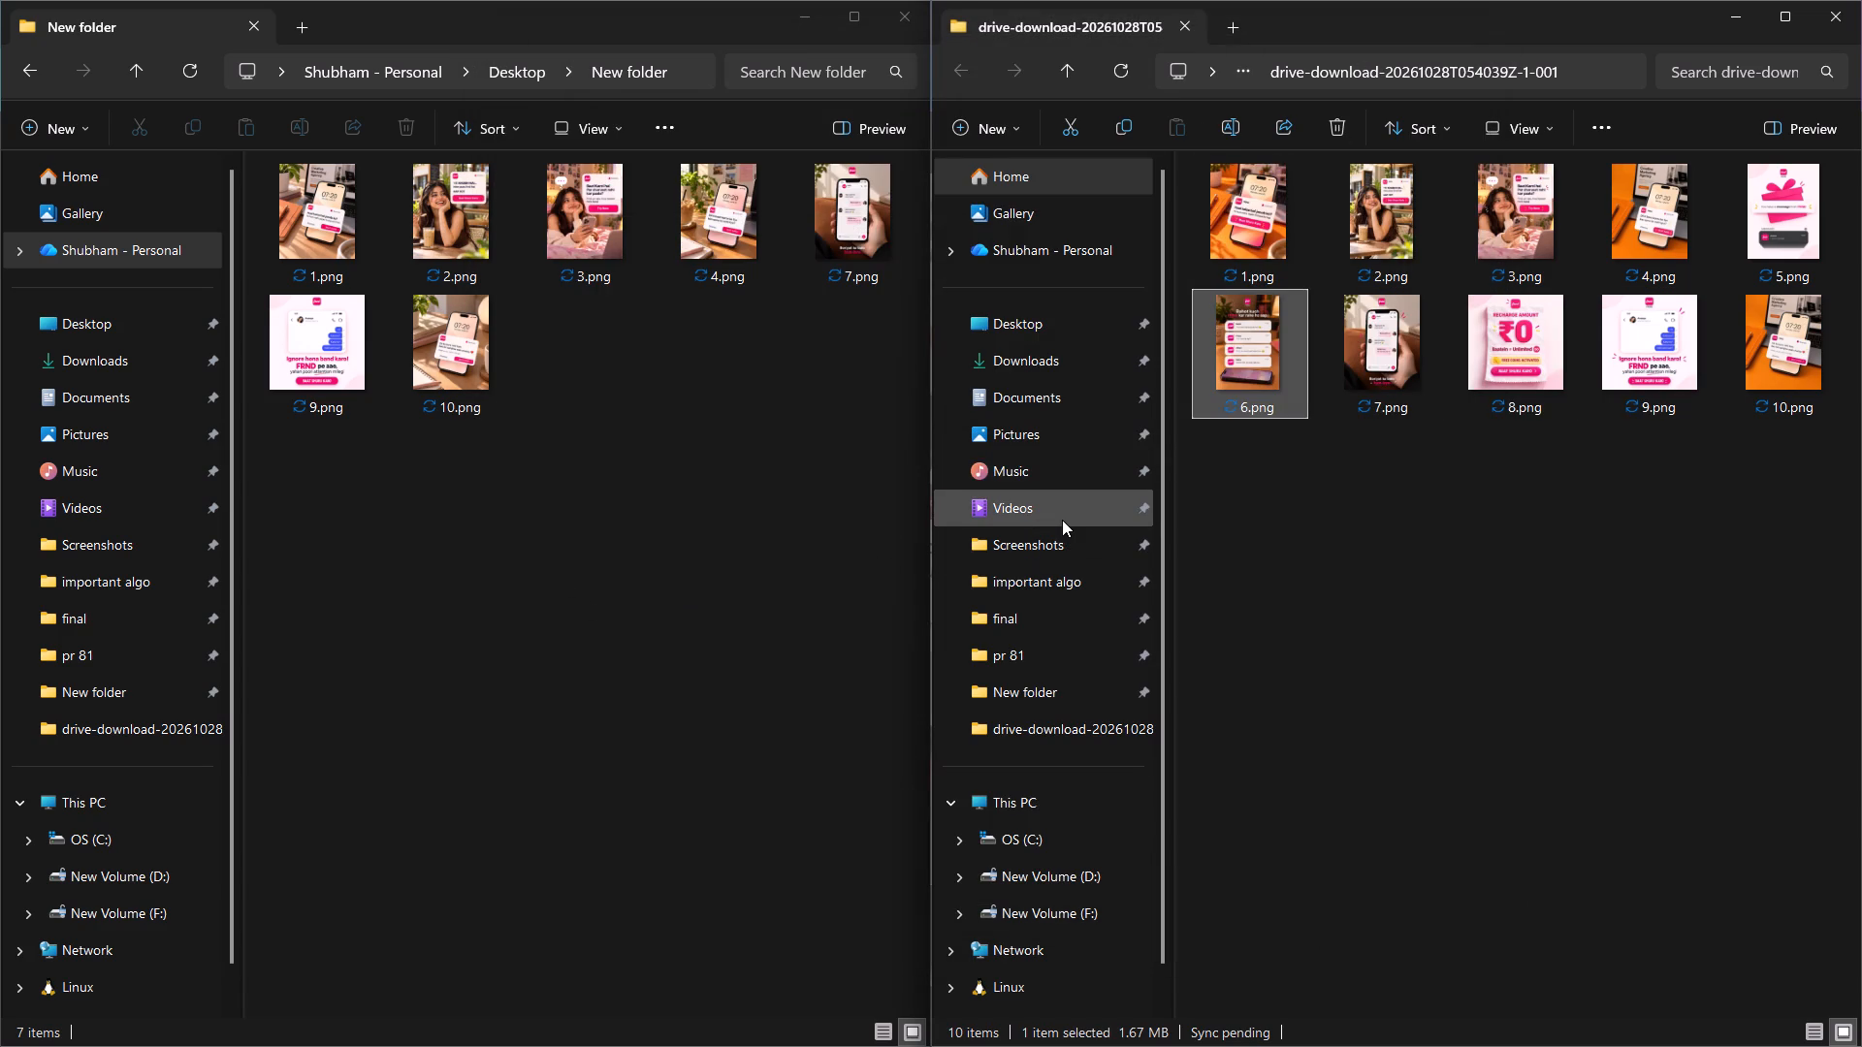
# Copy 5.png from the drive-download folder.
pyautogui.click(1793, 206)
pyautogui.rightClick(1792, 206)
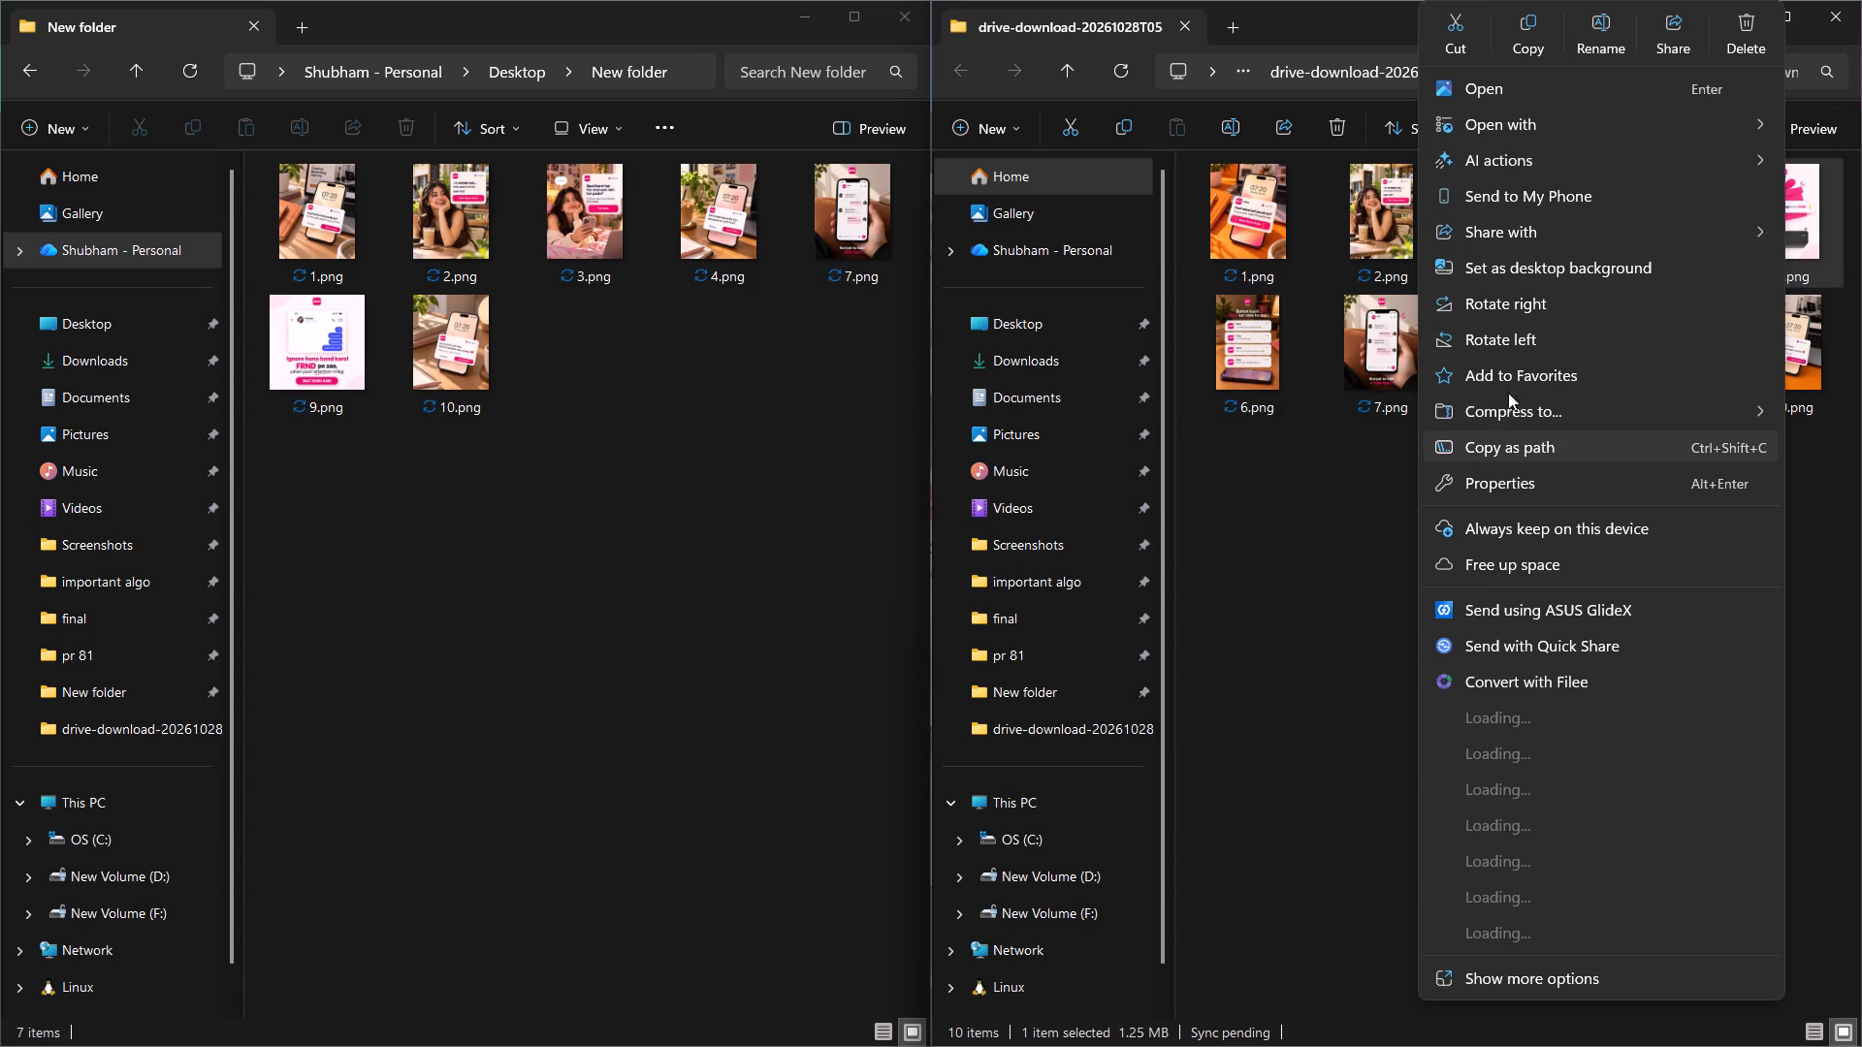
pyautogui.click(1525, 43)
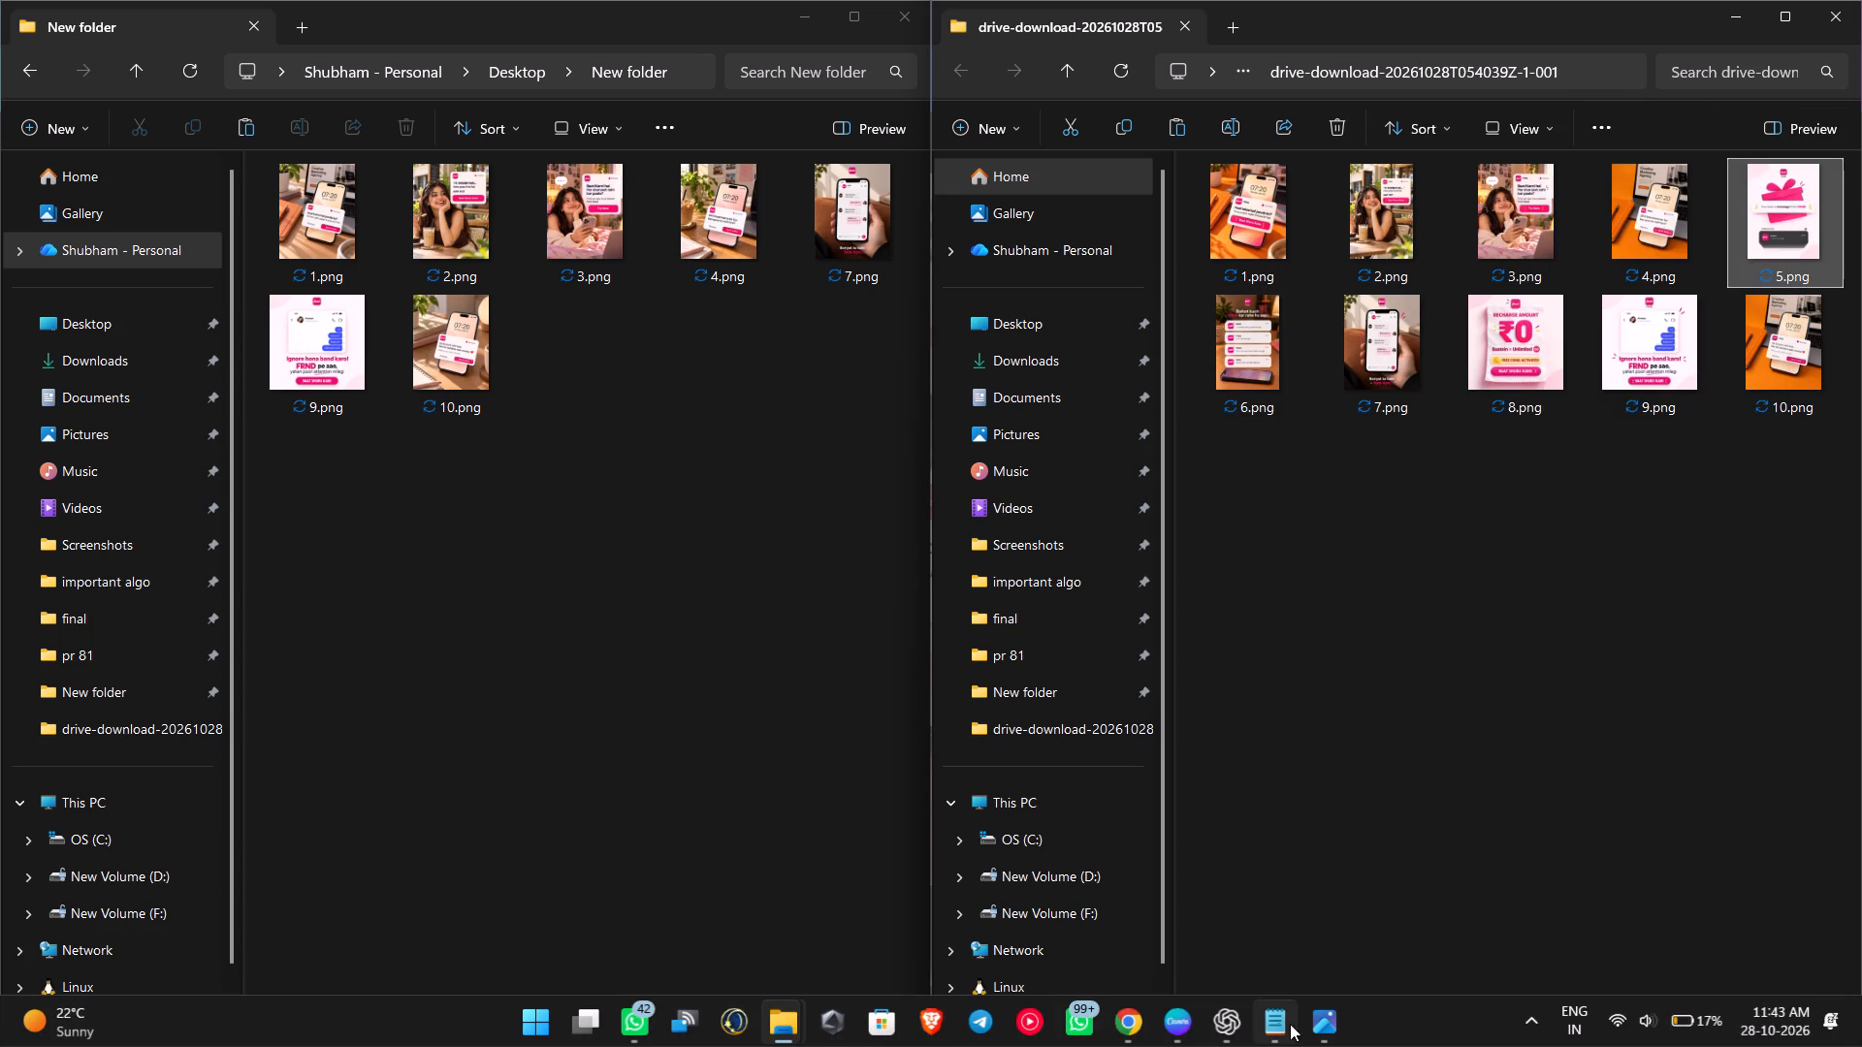
# Switch to Canva and add a blank page after page 6 of the Instagram Post design.
pyautogui.click(1186, 1025)
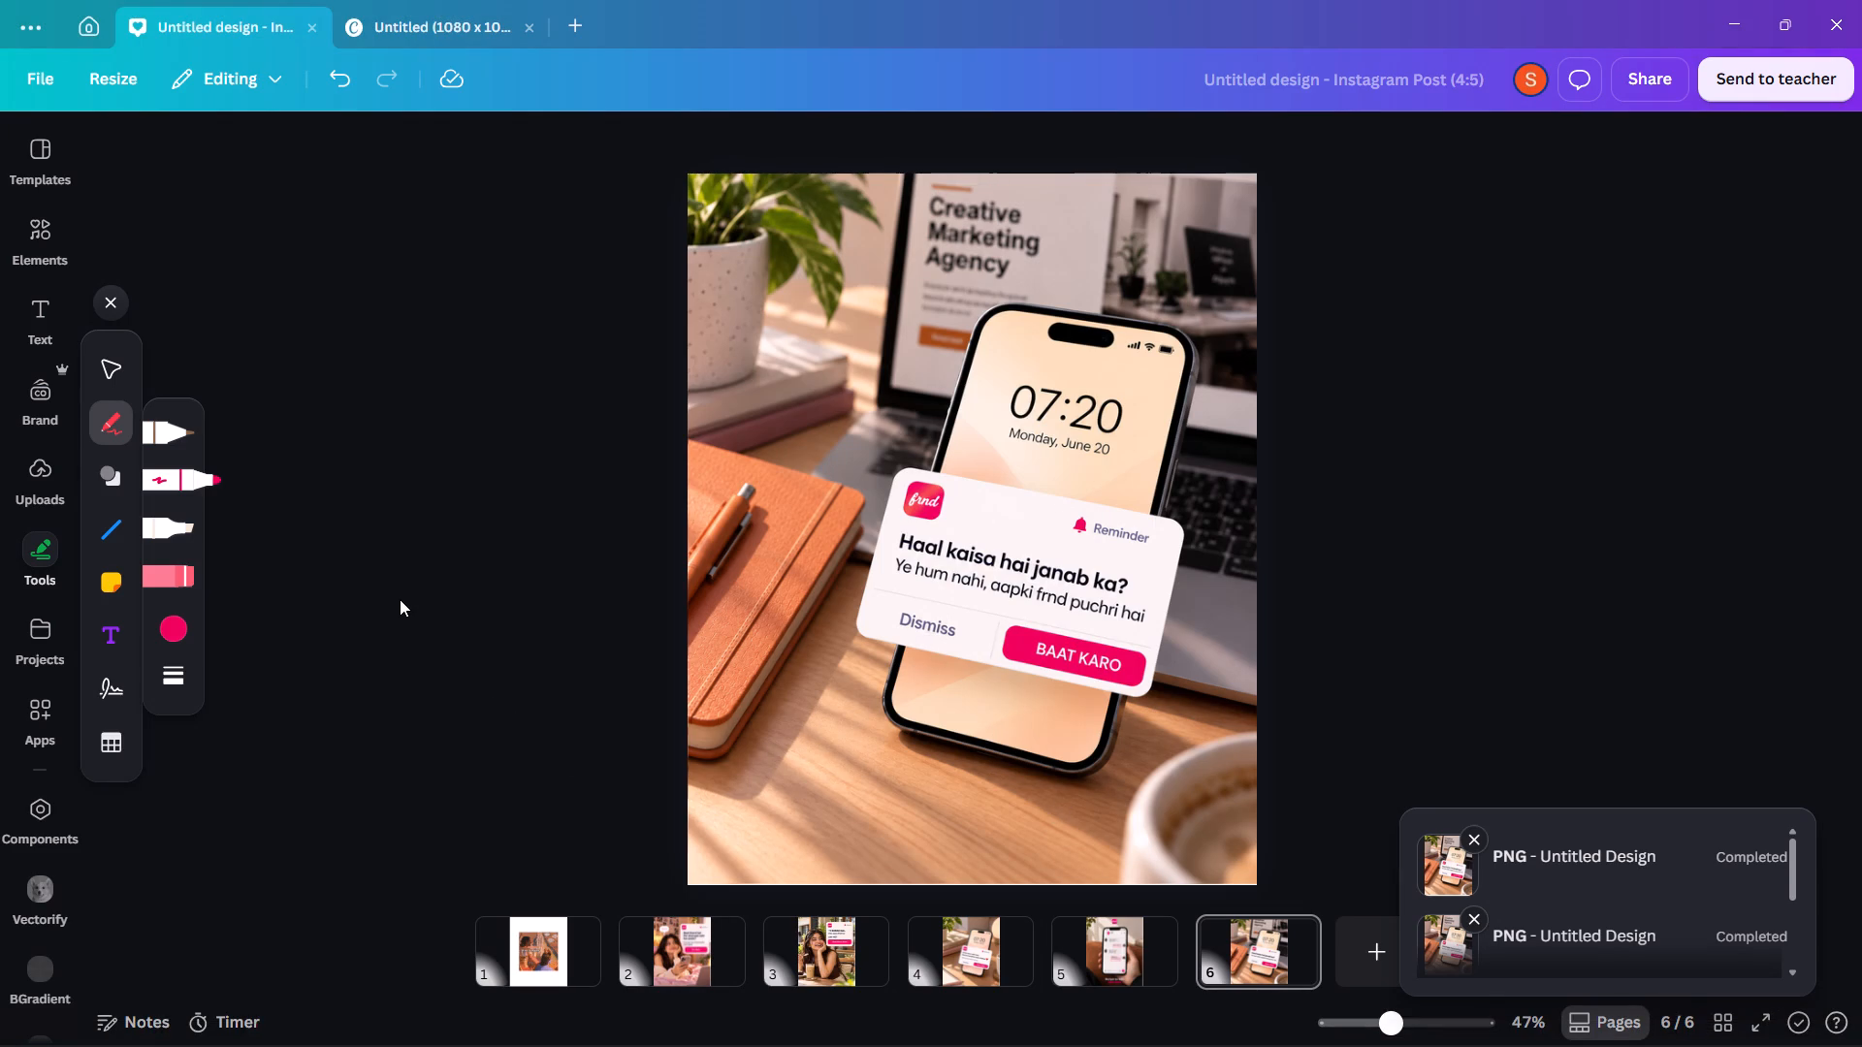
pyautogui.click(121, 355)
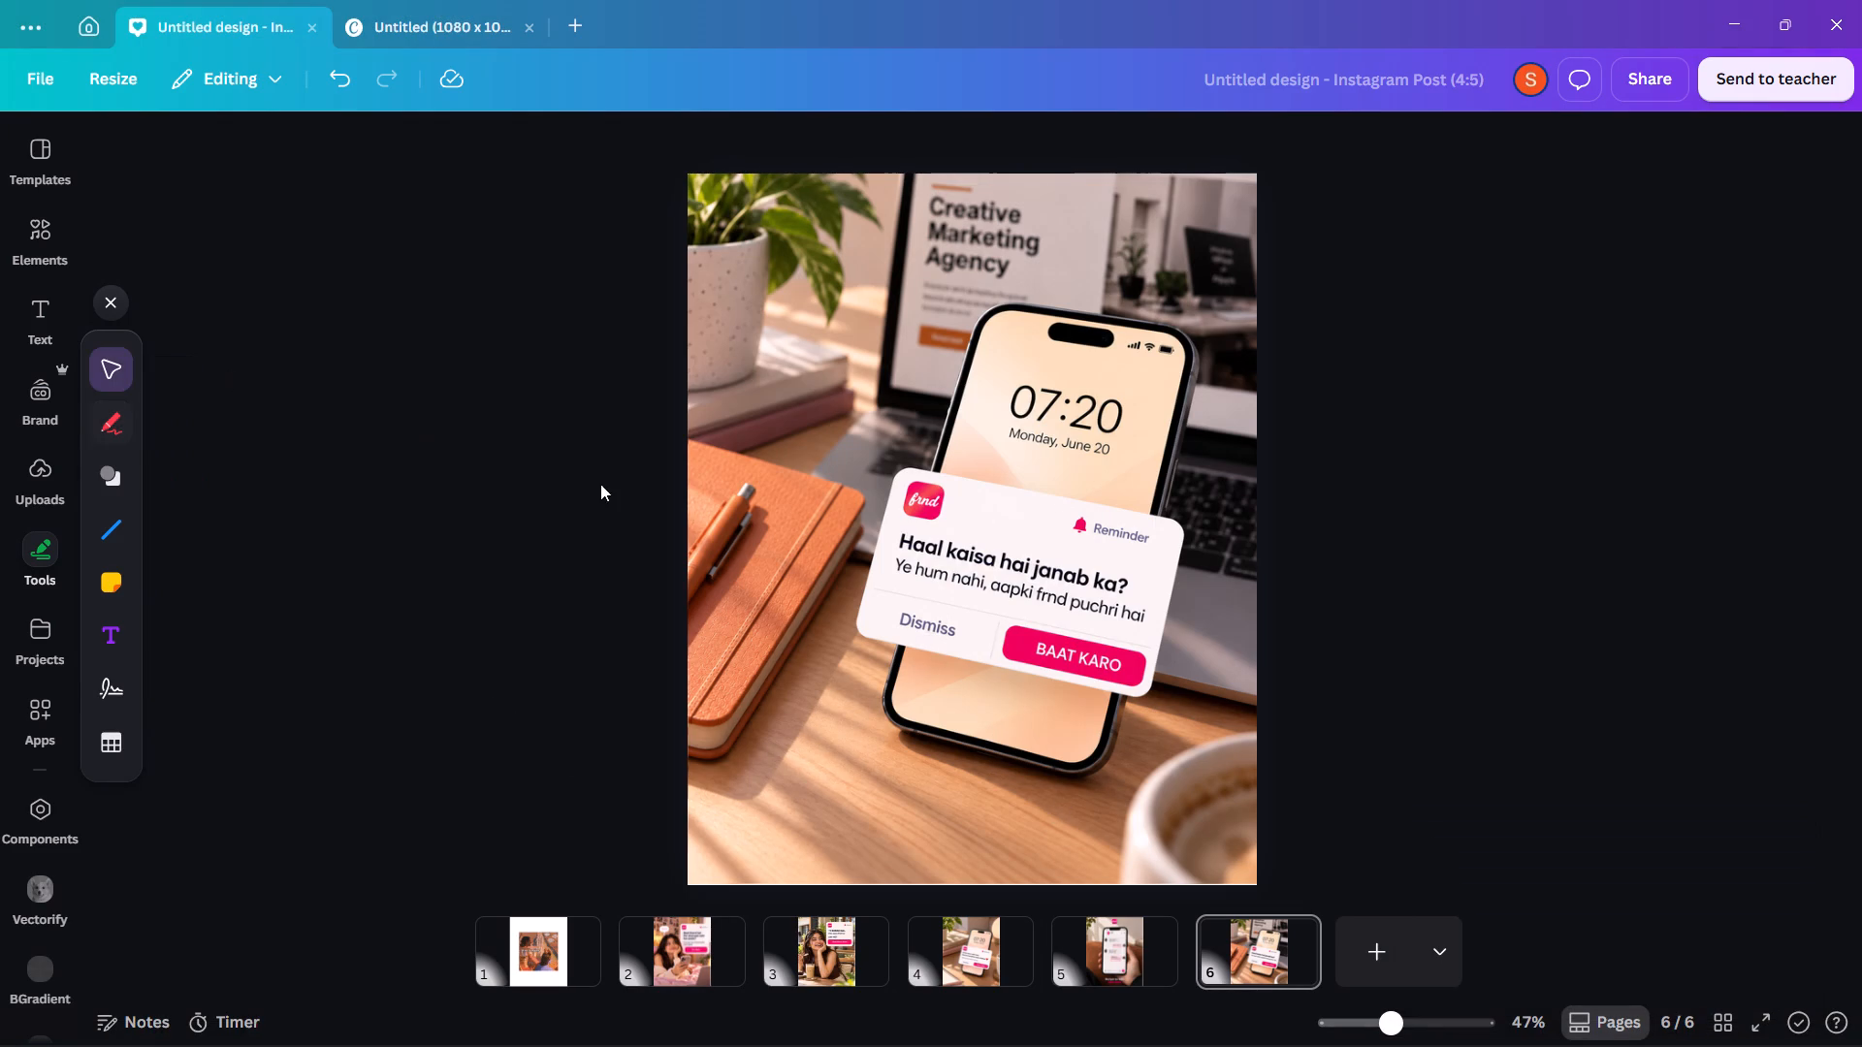
pyautogui.rightClick(788, 543)
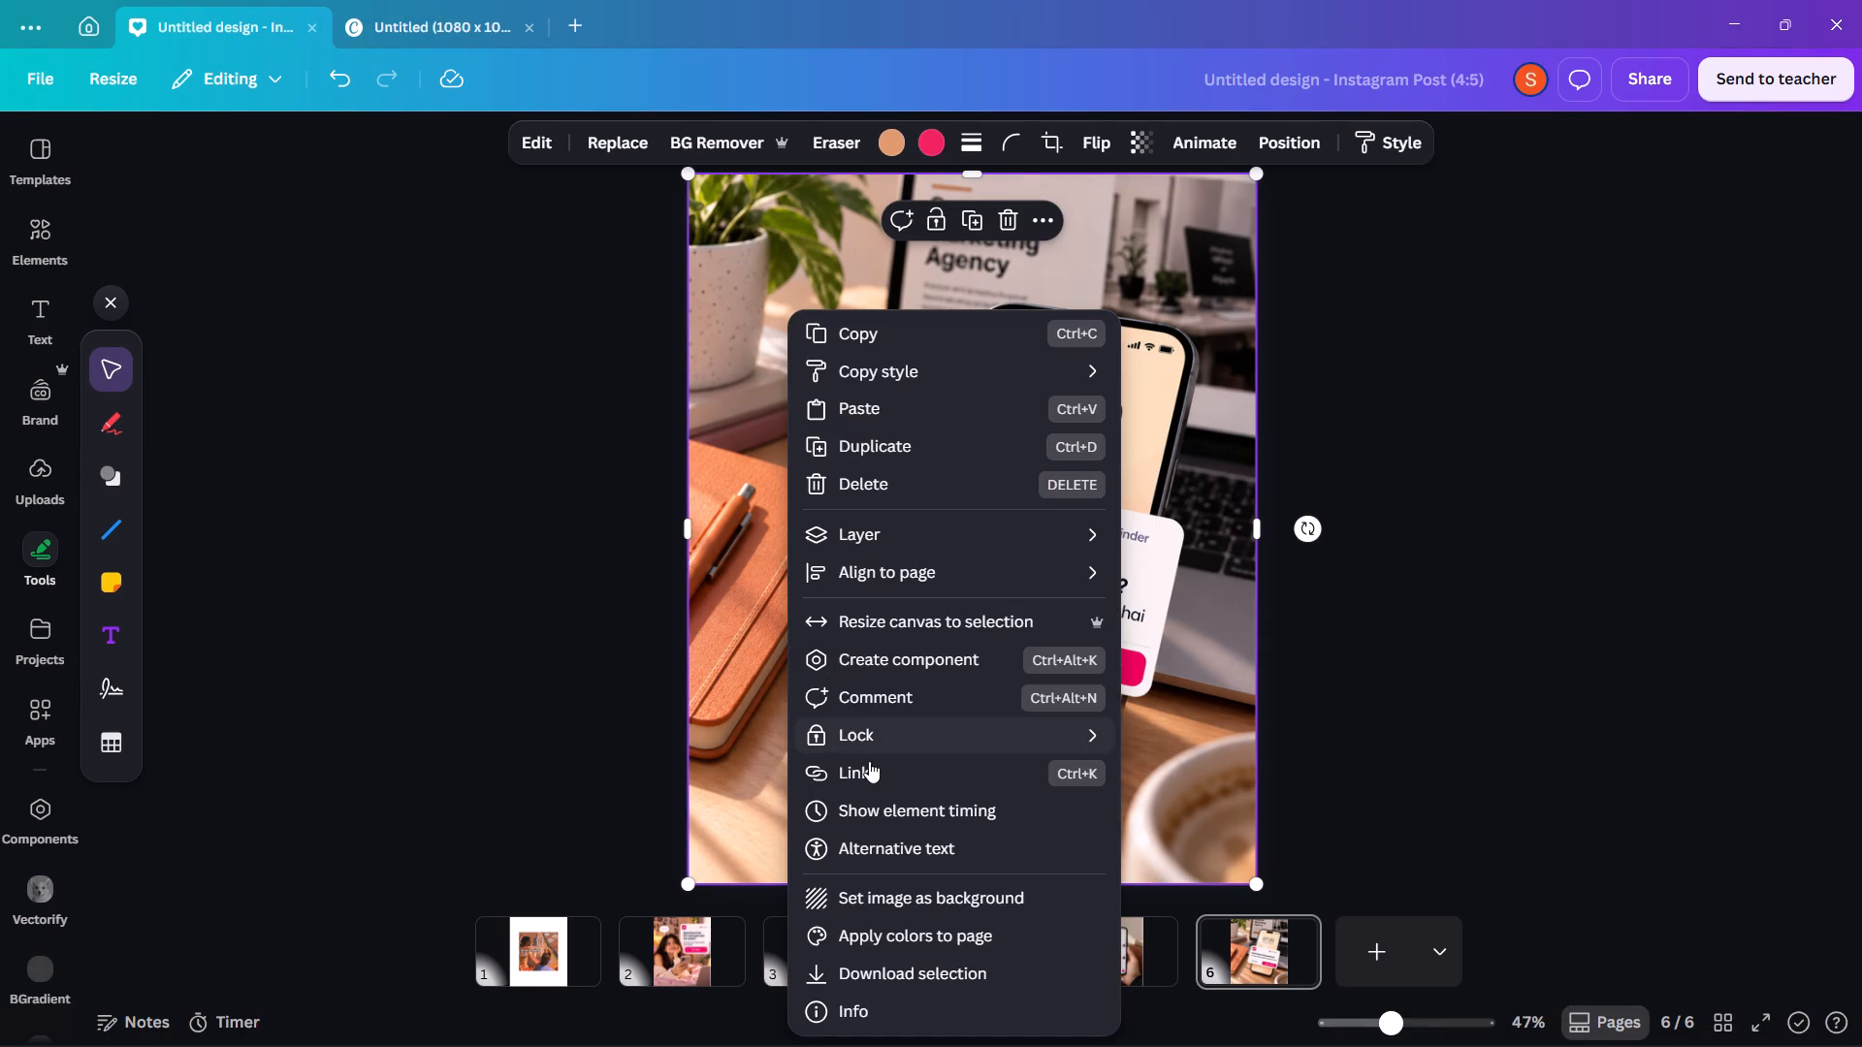
pyautogui.click(1710, 511)
pyautogui.click(1365, 962)
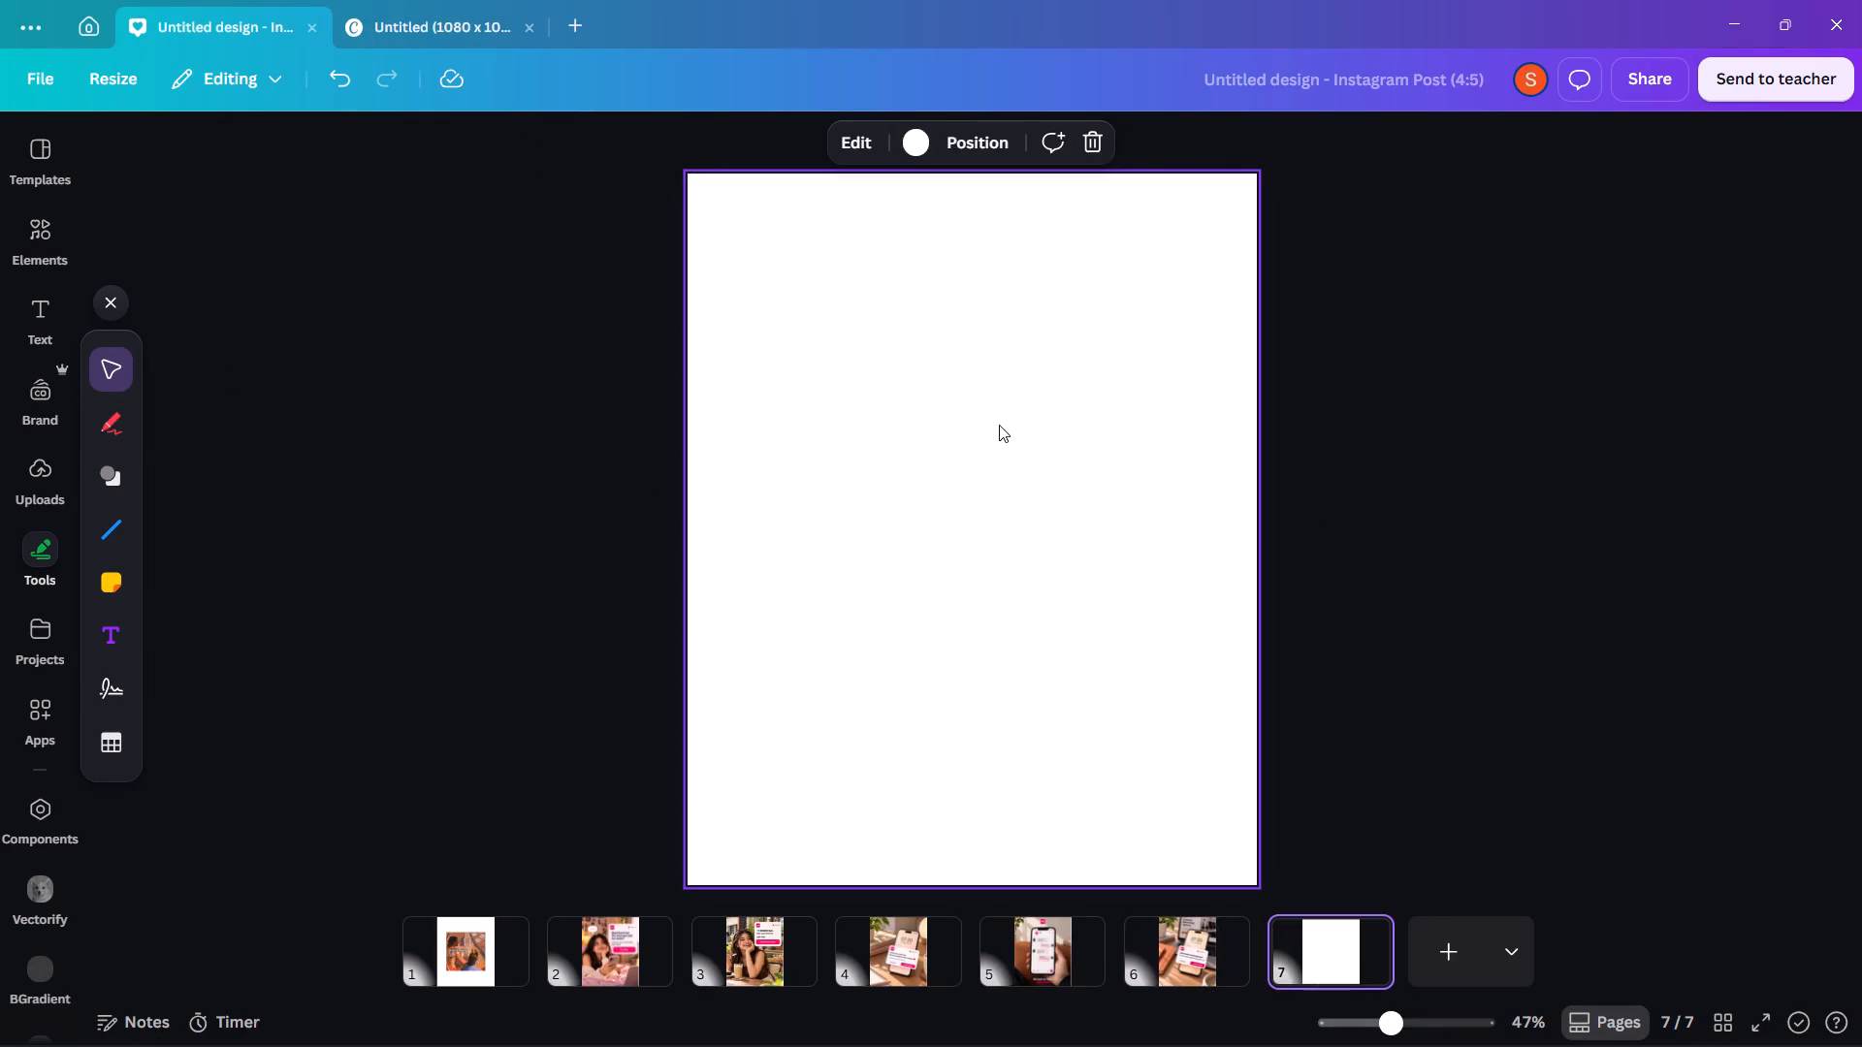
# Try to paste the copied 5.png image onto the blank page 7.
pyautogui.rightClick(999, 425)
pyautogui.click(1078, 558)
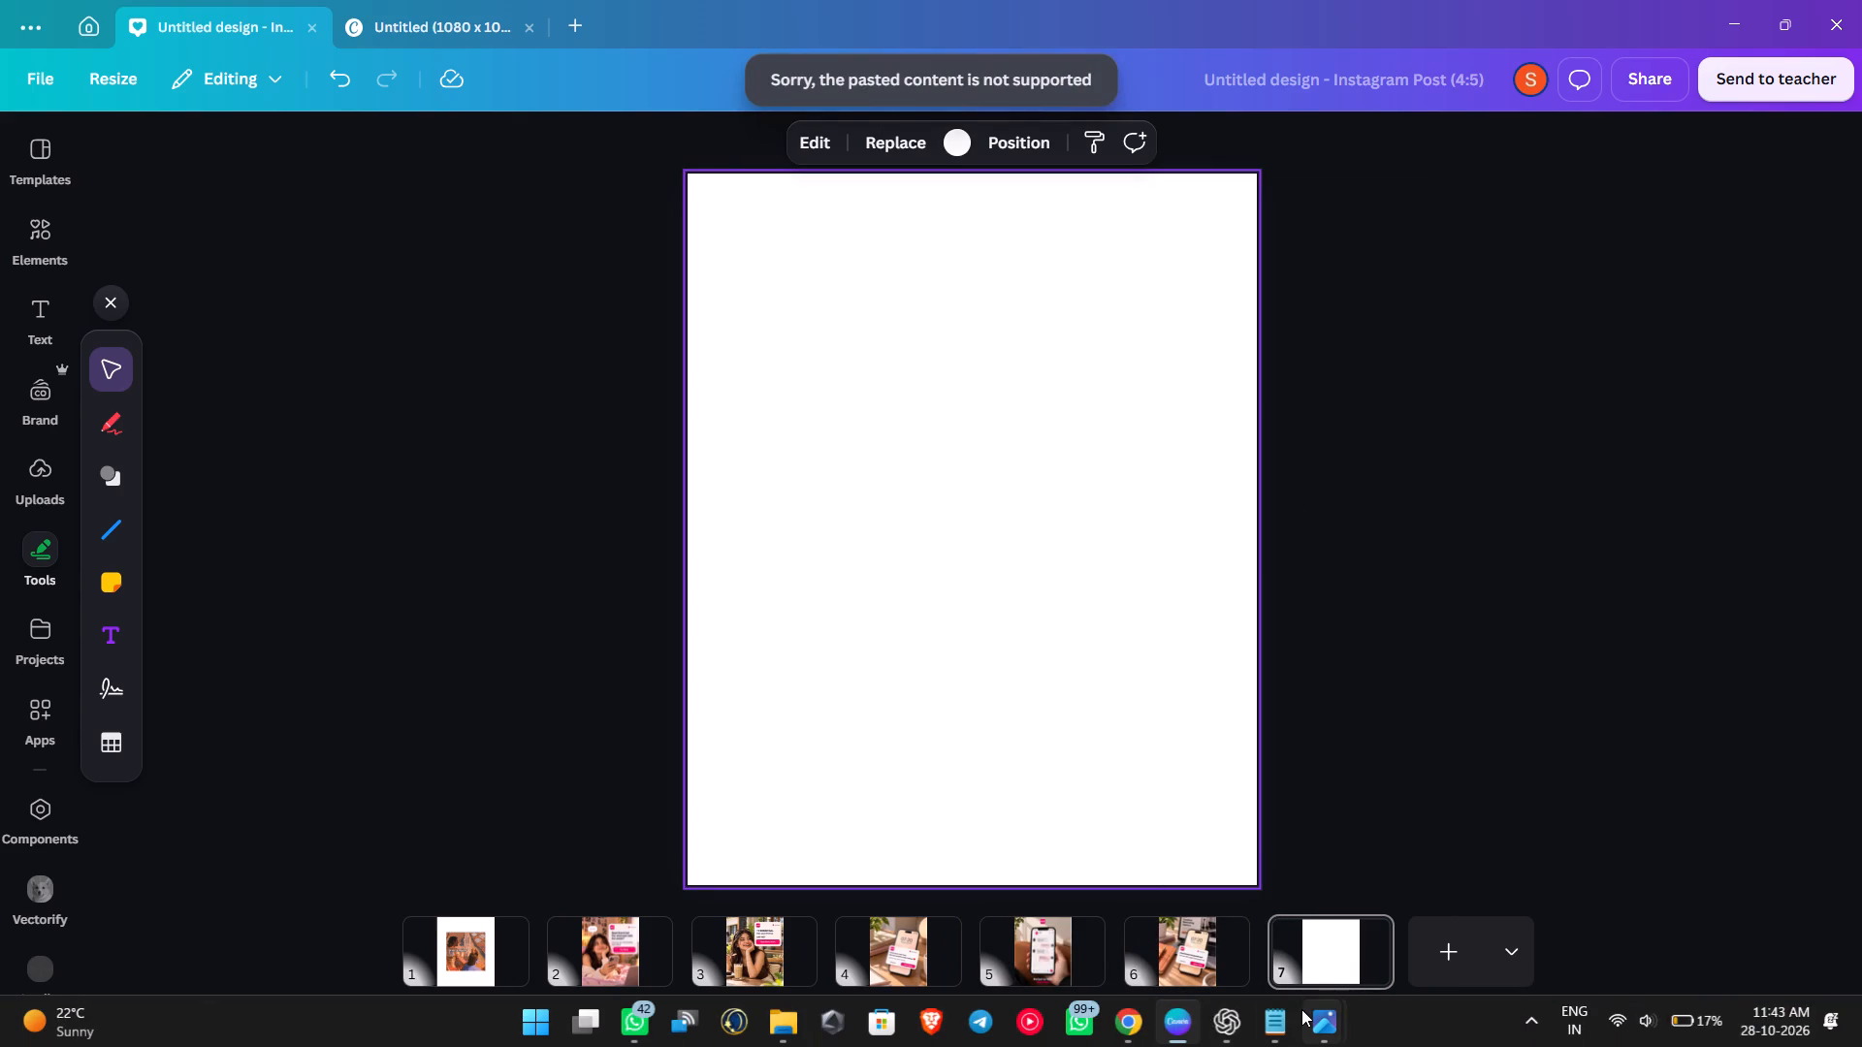
# Bring 5.png from the drive-download folder in File Explorer onto the blank page 7 in Canva.
pyautogui.click(768, 1034)
pyautogui.click(480, 912)
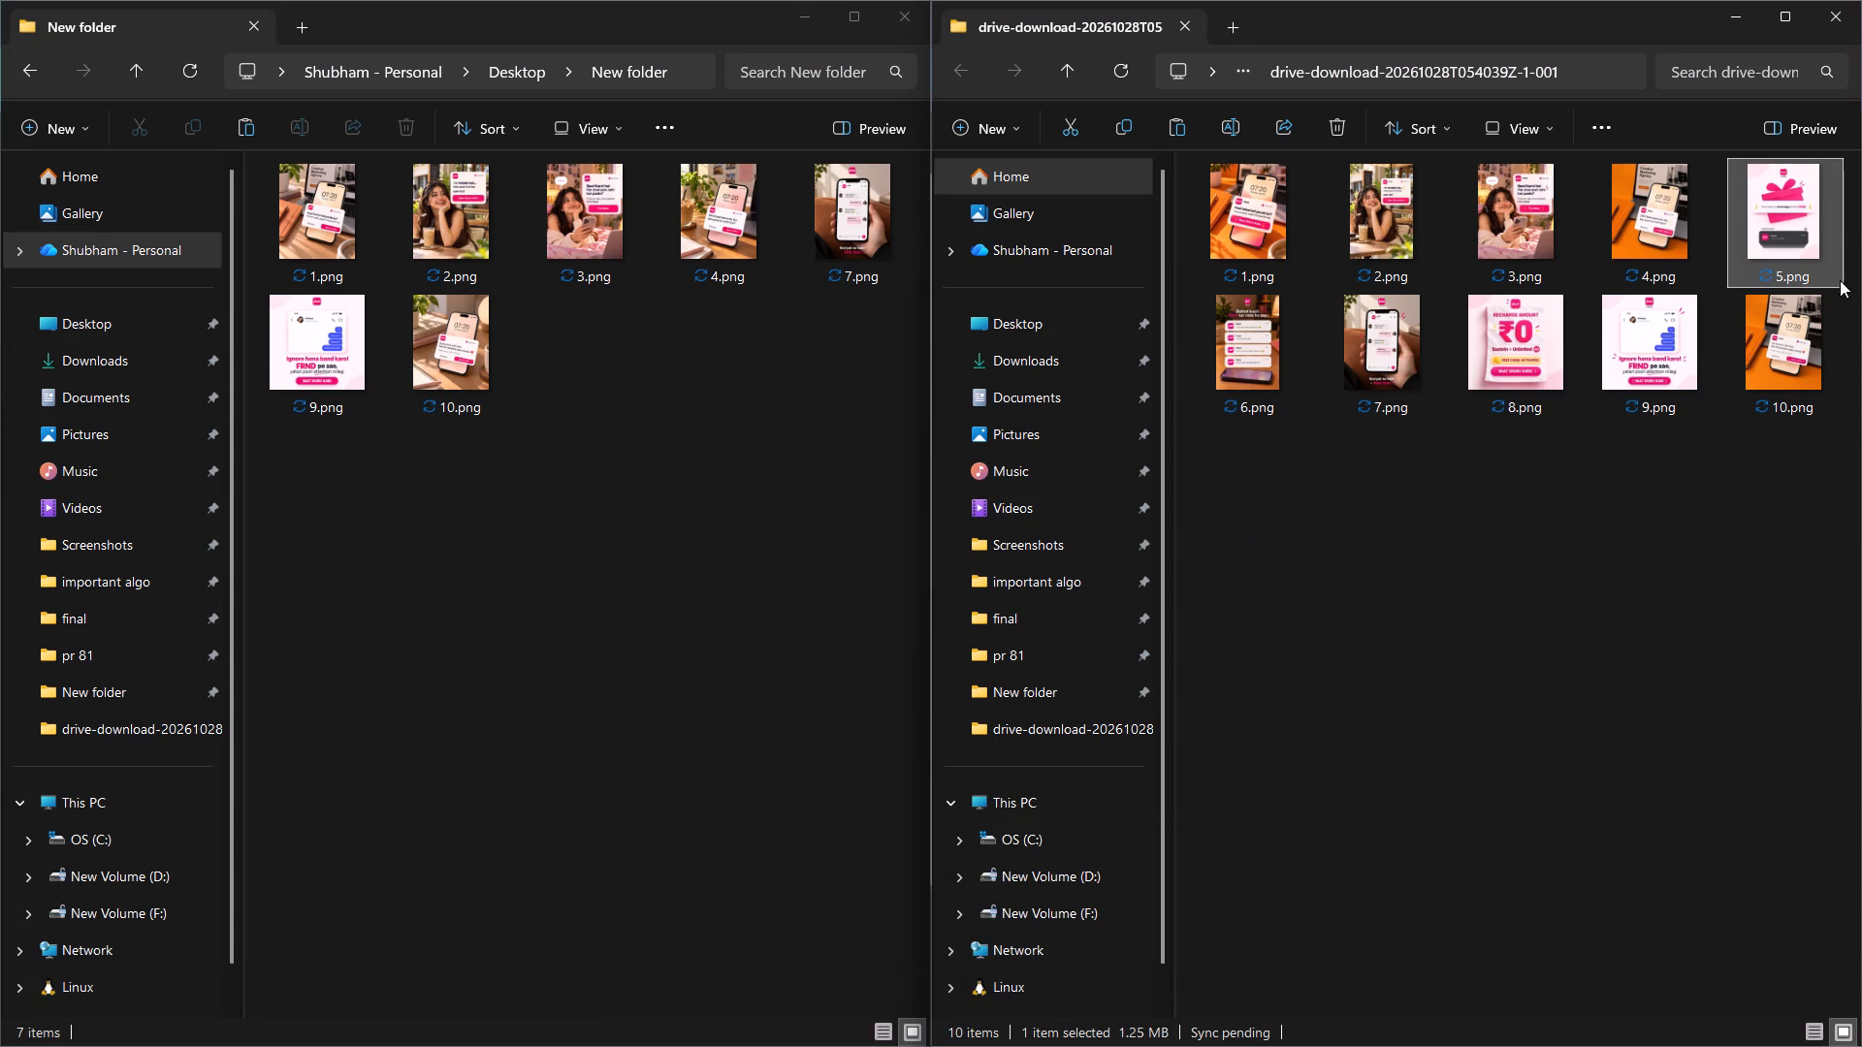
pyautogui.moveTo(1786, 227); pyautogui.dragTo(1262, 1018)
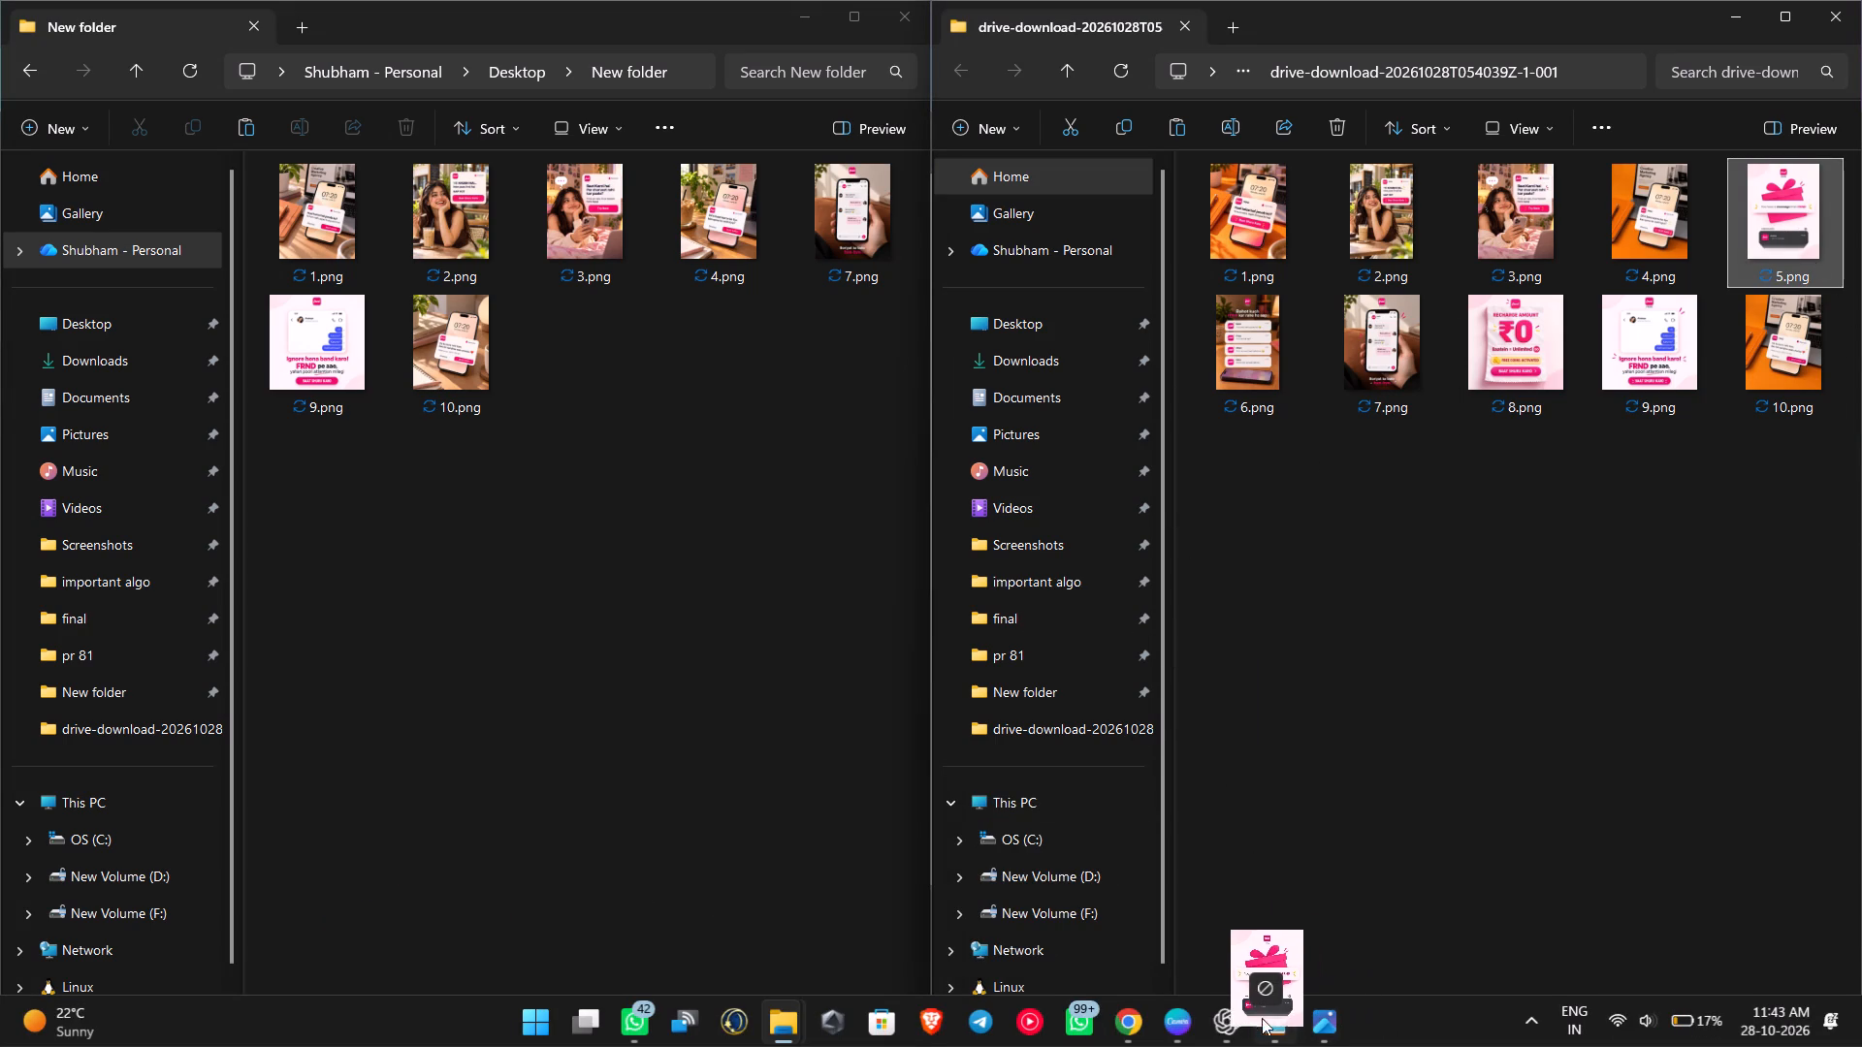
pyautogui.moveTo(1262, 1018); pyautogui.dragTo(1084, 649)
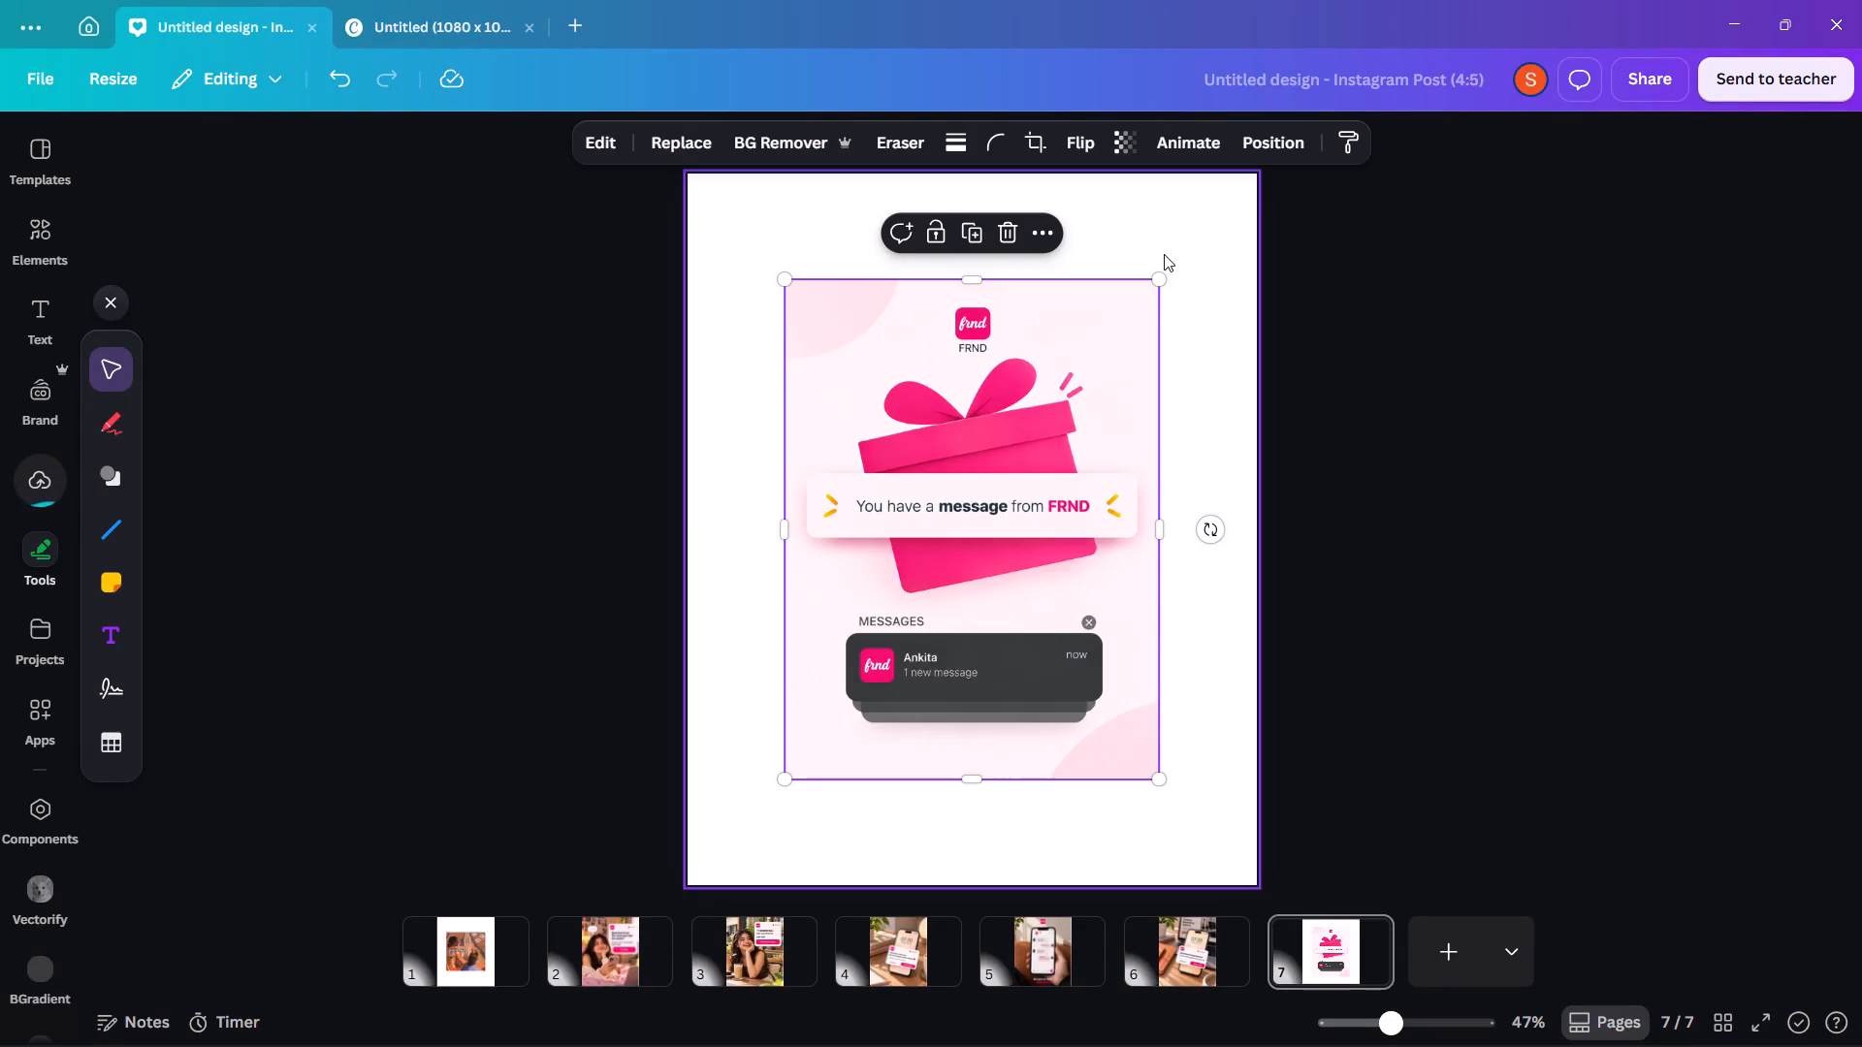
# Enlarge the gift box image on page 7 to cover the whole page and adjust its vertical position.
pyautogui.moveTo(1159, 271); pyautogui.dragTo(1262, 177)
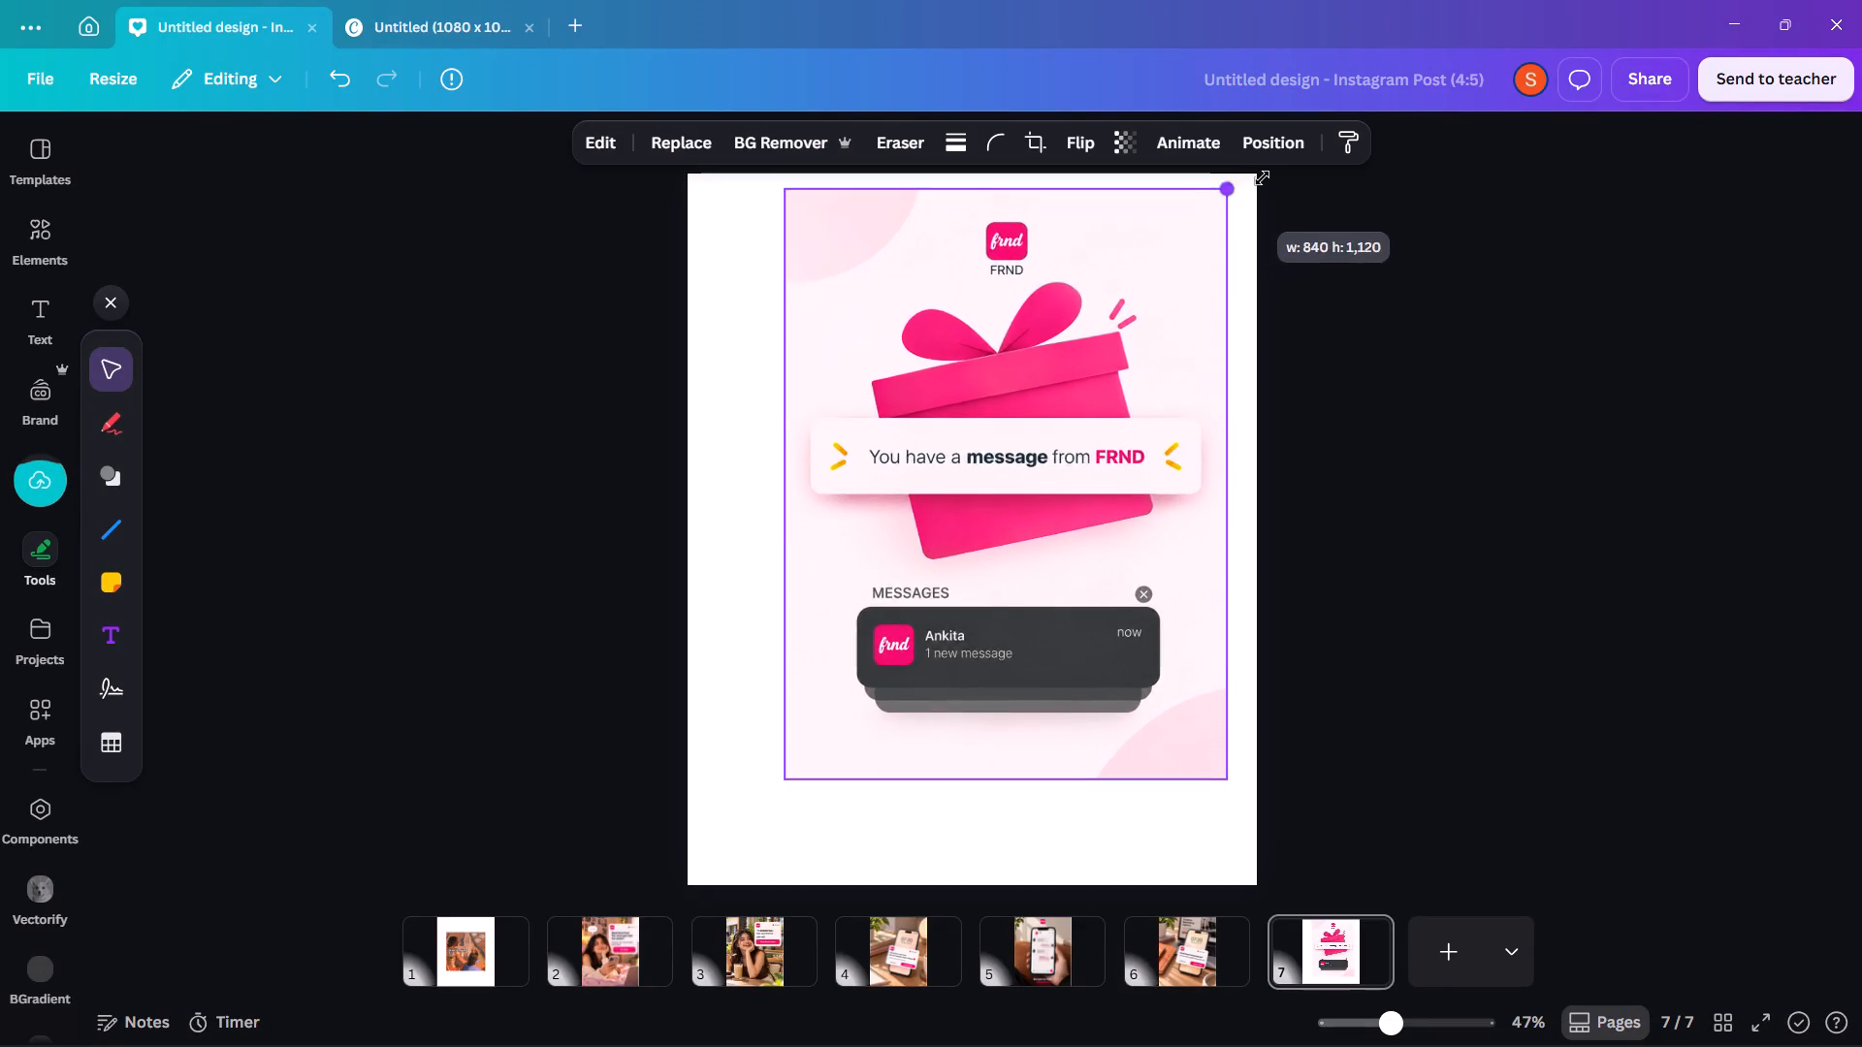
pyautogui.moveTo(1262, 177); pyautogui.dragTo(1275, 180)
pyautogui.moveTo(1150, 295); pyautogui.dragTo(1167, 301)
pyautogui.moveTo(792, 788); pyautogui.dragTo(716, 812)
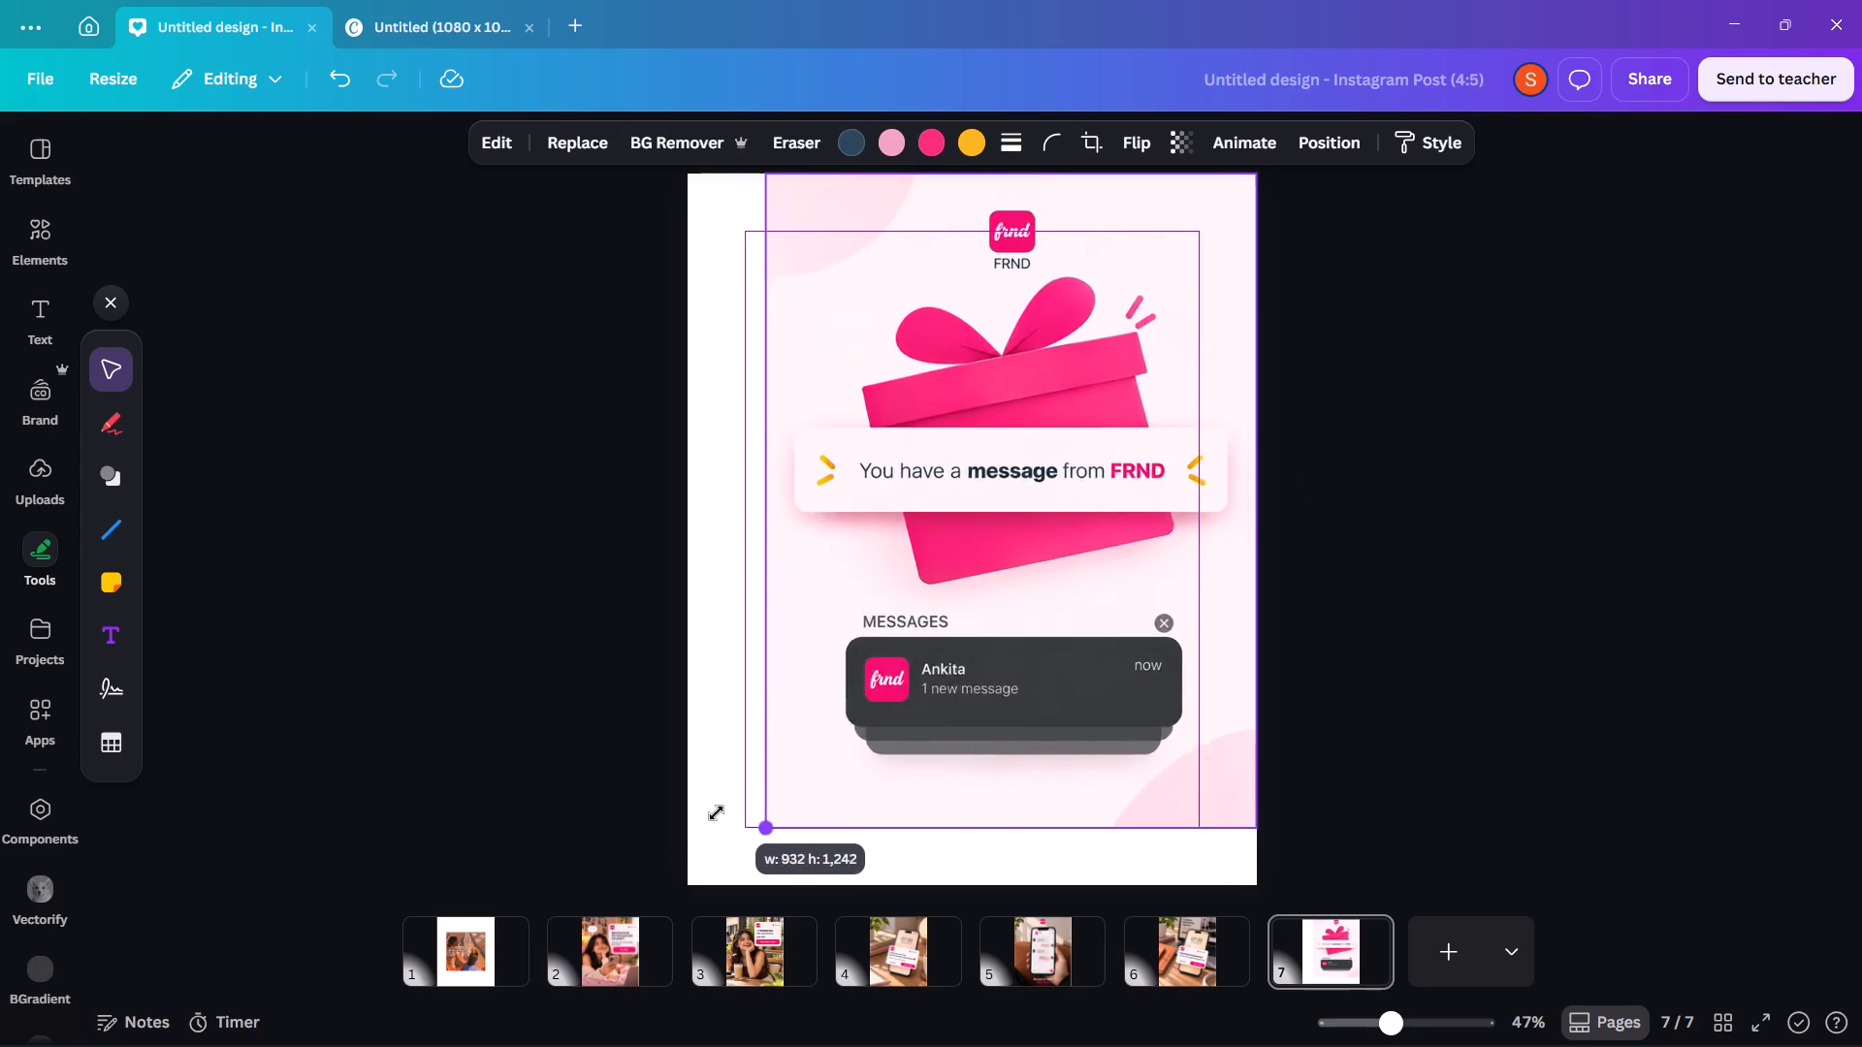
pyautogui.moveTo(716, 812); pyautogui.dragTo(640, 904)
pyautogui.moveTo(966, 678); pyautogui.dragTo(966, 664)
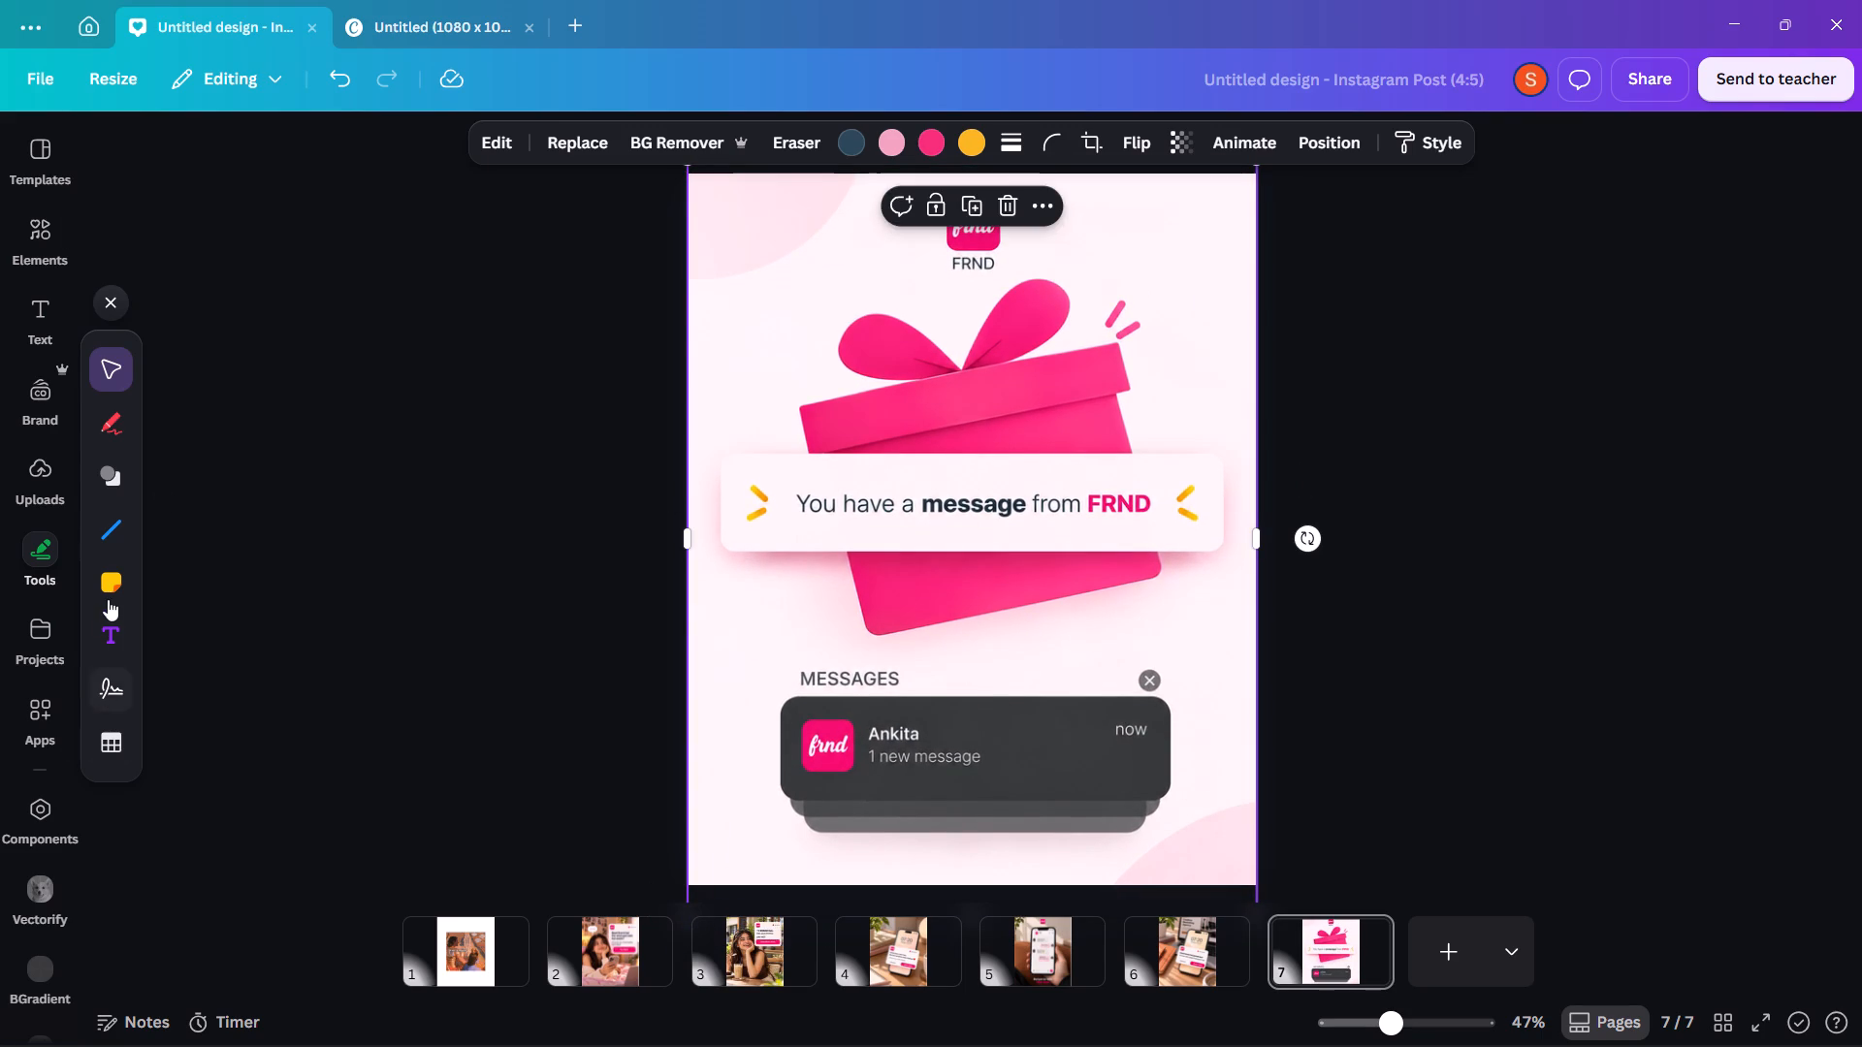
# Cover the FRND caption below the top logo with marker strokes in the sampled pale pink background colour.
pyautogui.click(127, 428)
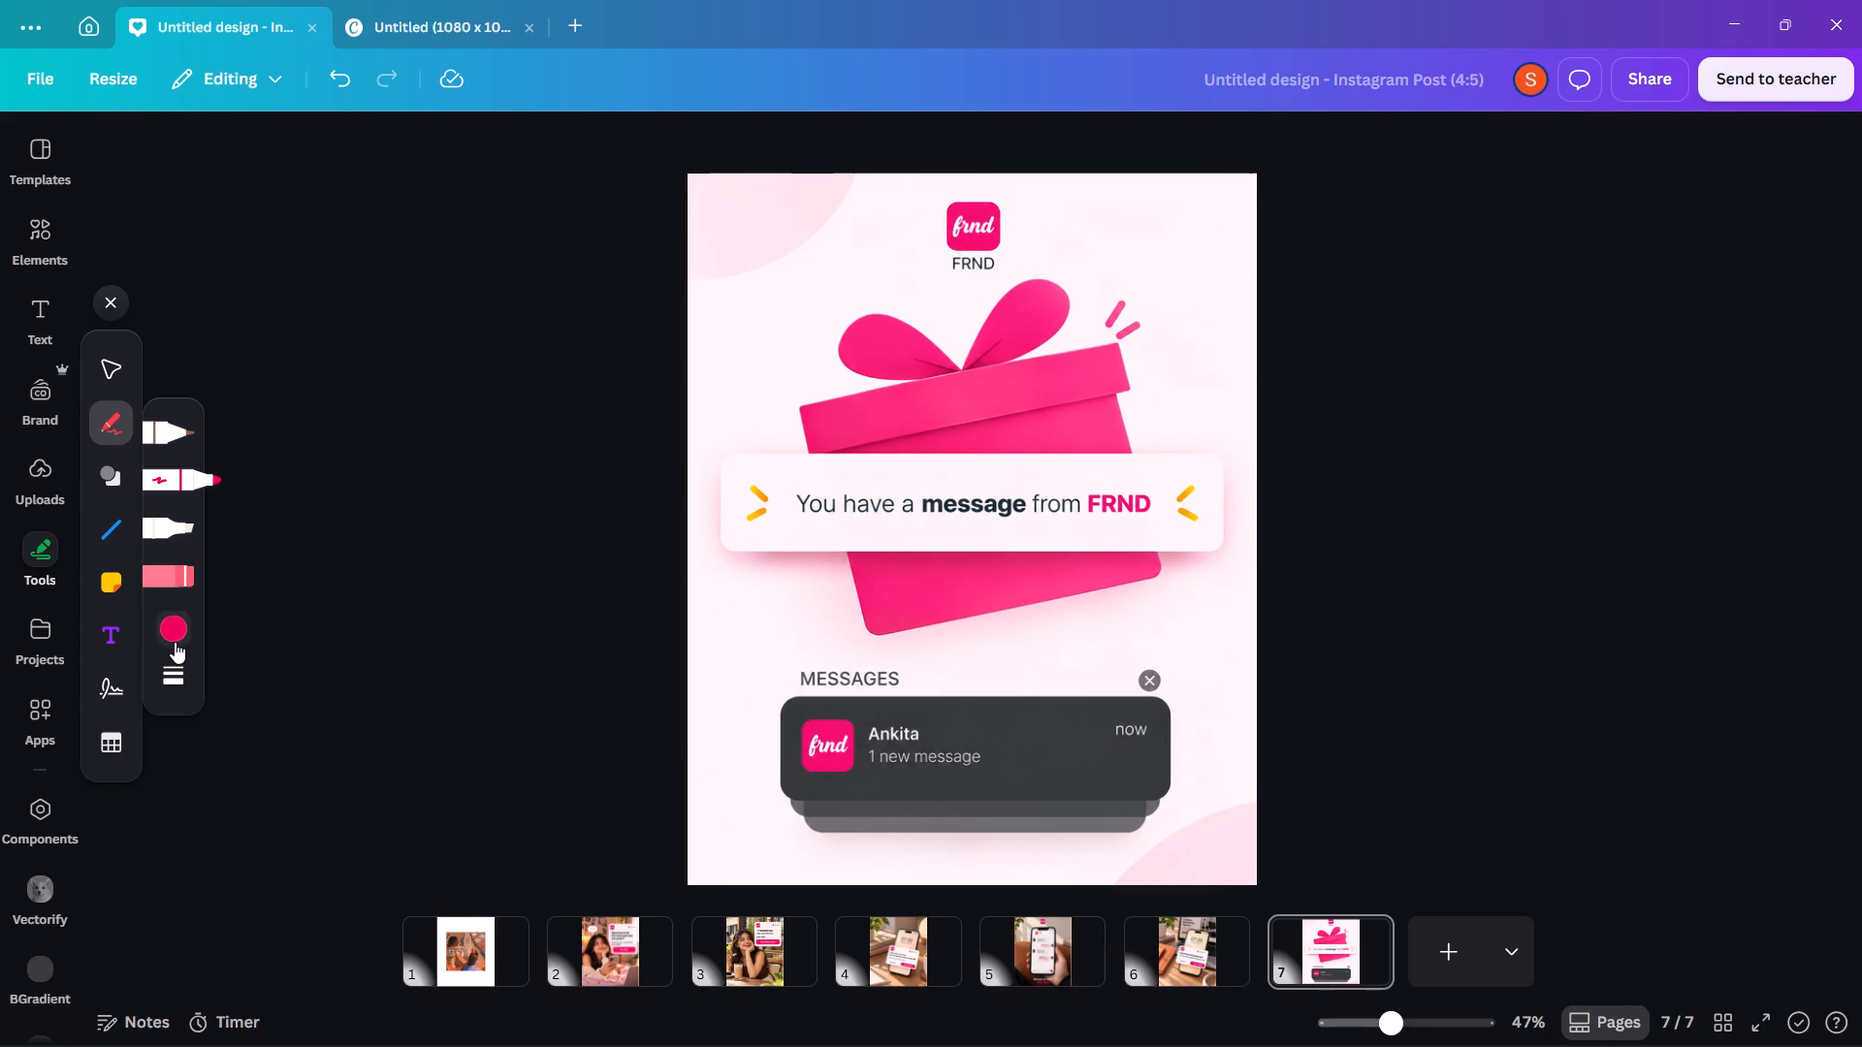
pyautogui.click(174, 642)
pyautogui.click(301, 737)
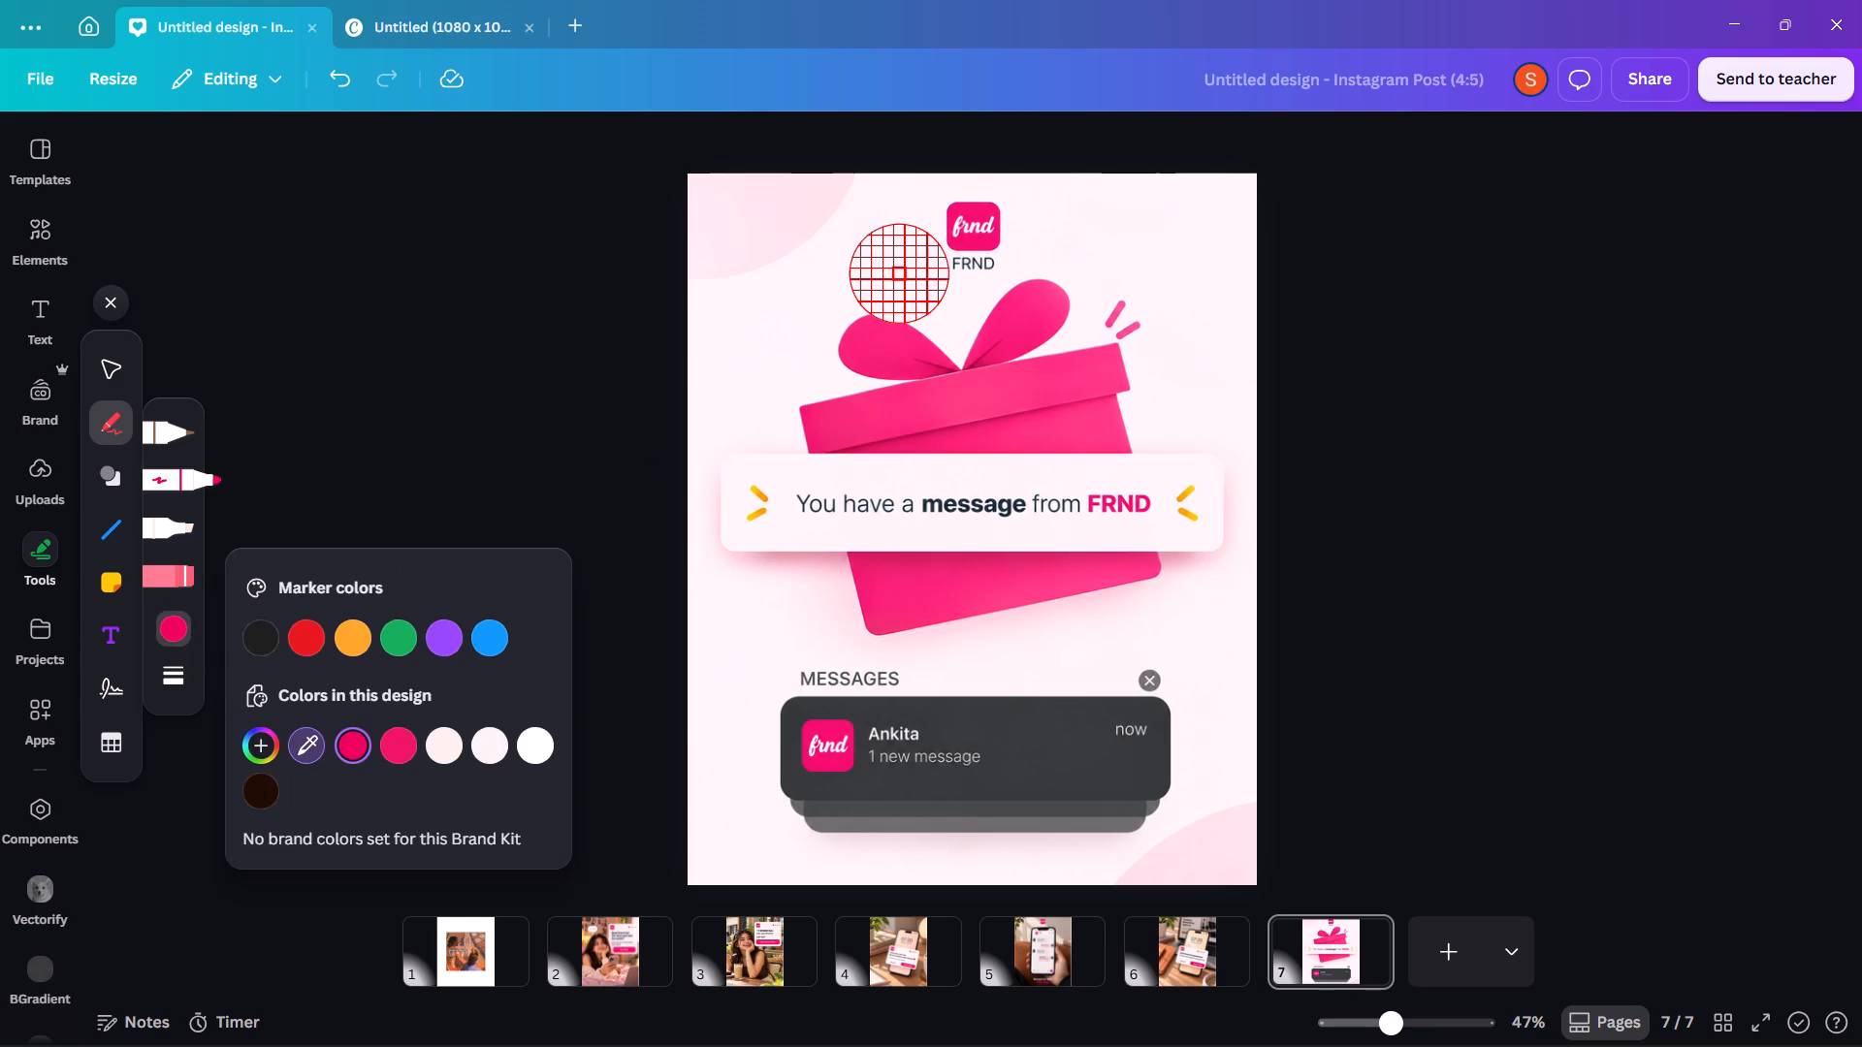
pyautogui.click(886, 272)
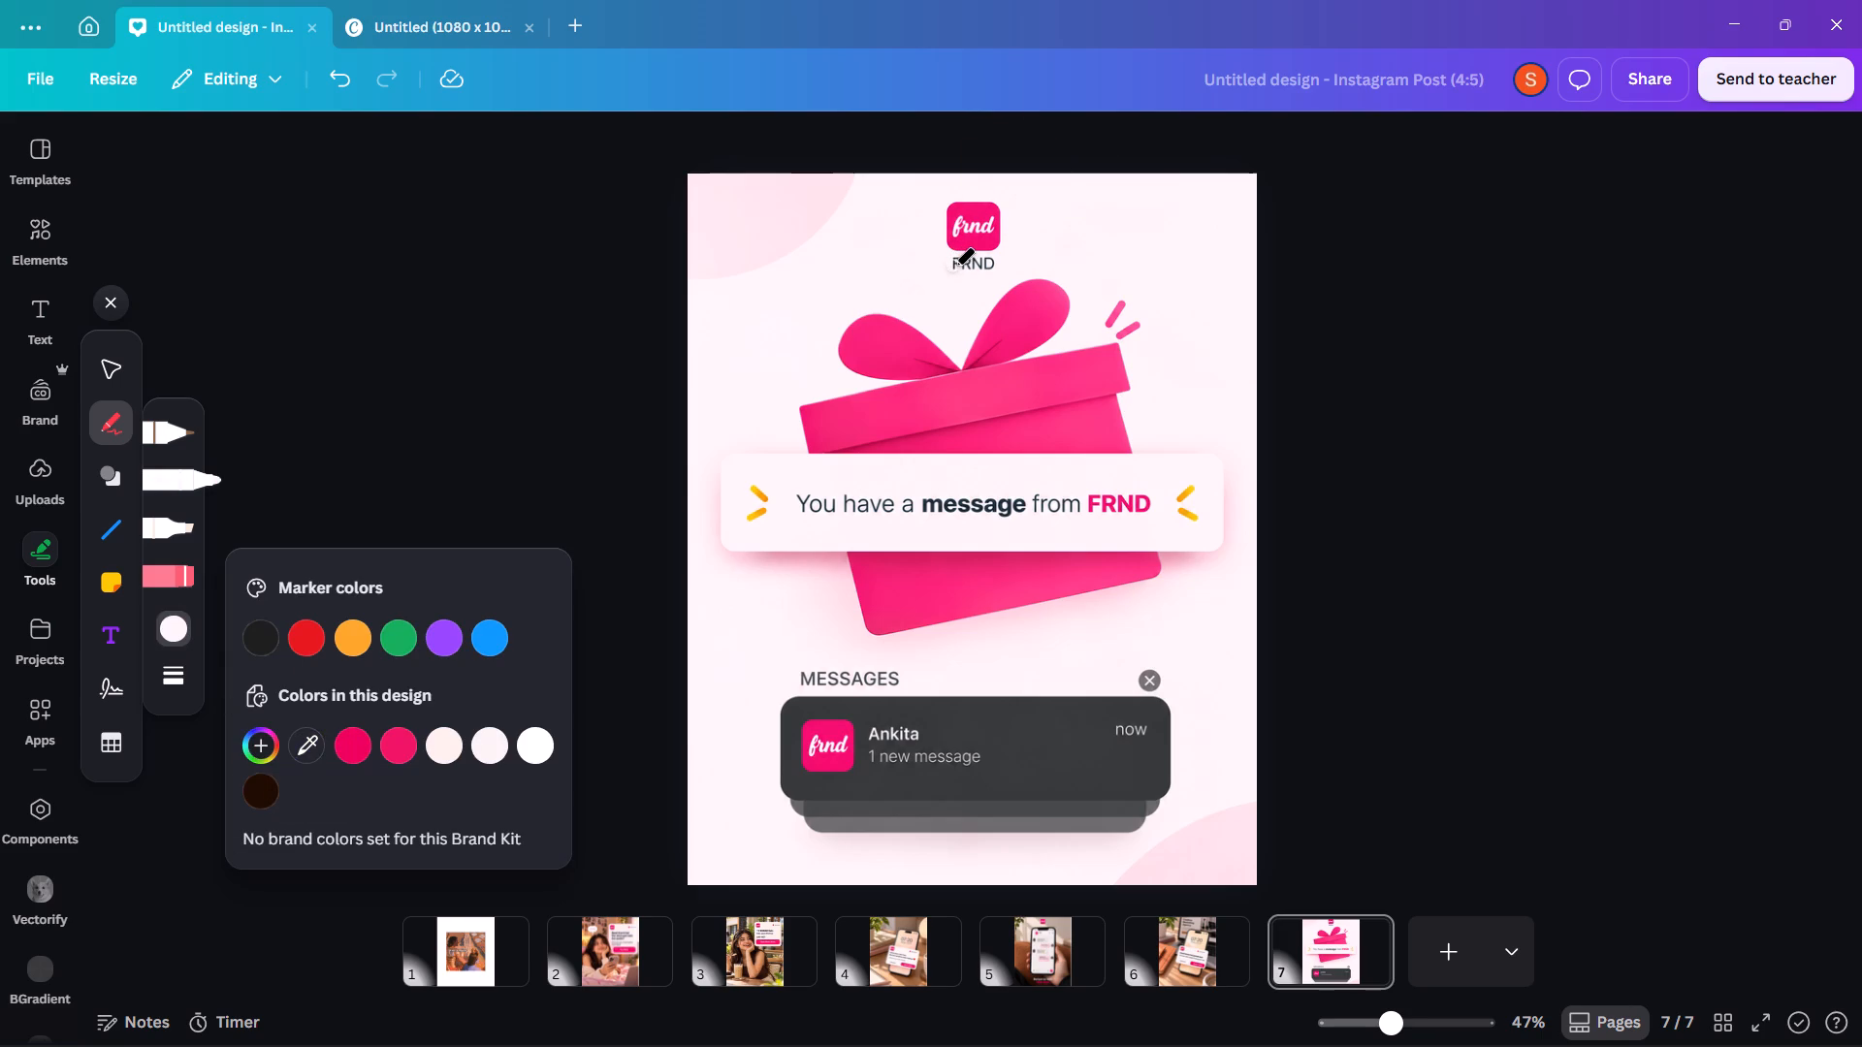
pyautogui.keyDown('ctrl'); pyautogui.scroll(7, 954, 267); pyautogui.keyUp('ctrl')
pyautogui.keyDown('ctrl'); pyautogui.scroll(3, 1020, 208); pyautogui.keyUp('ctrl')
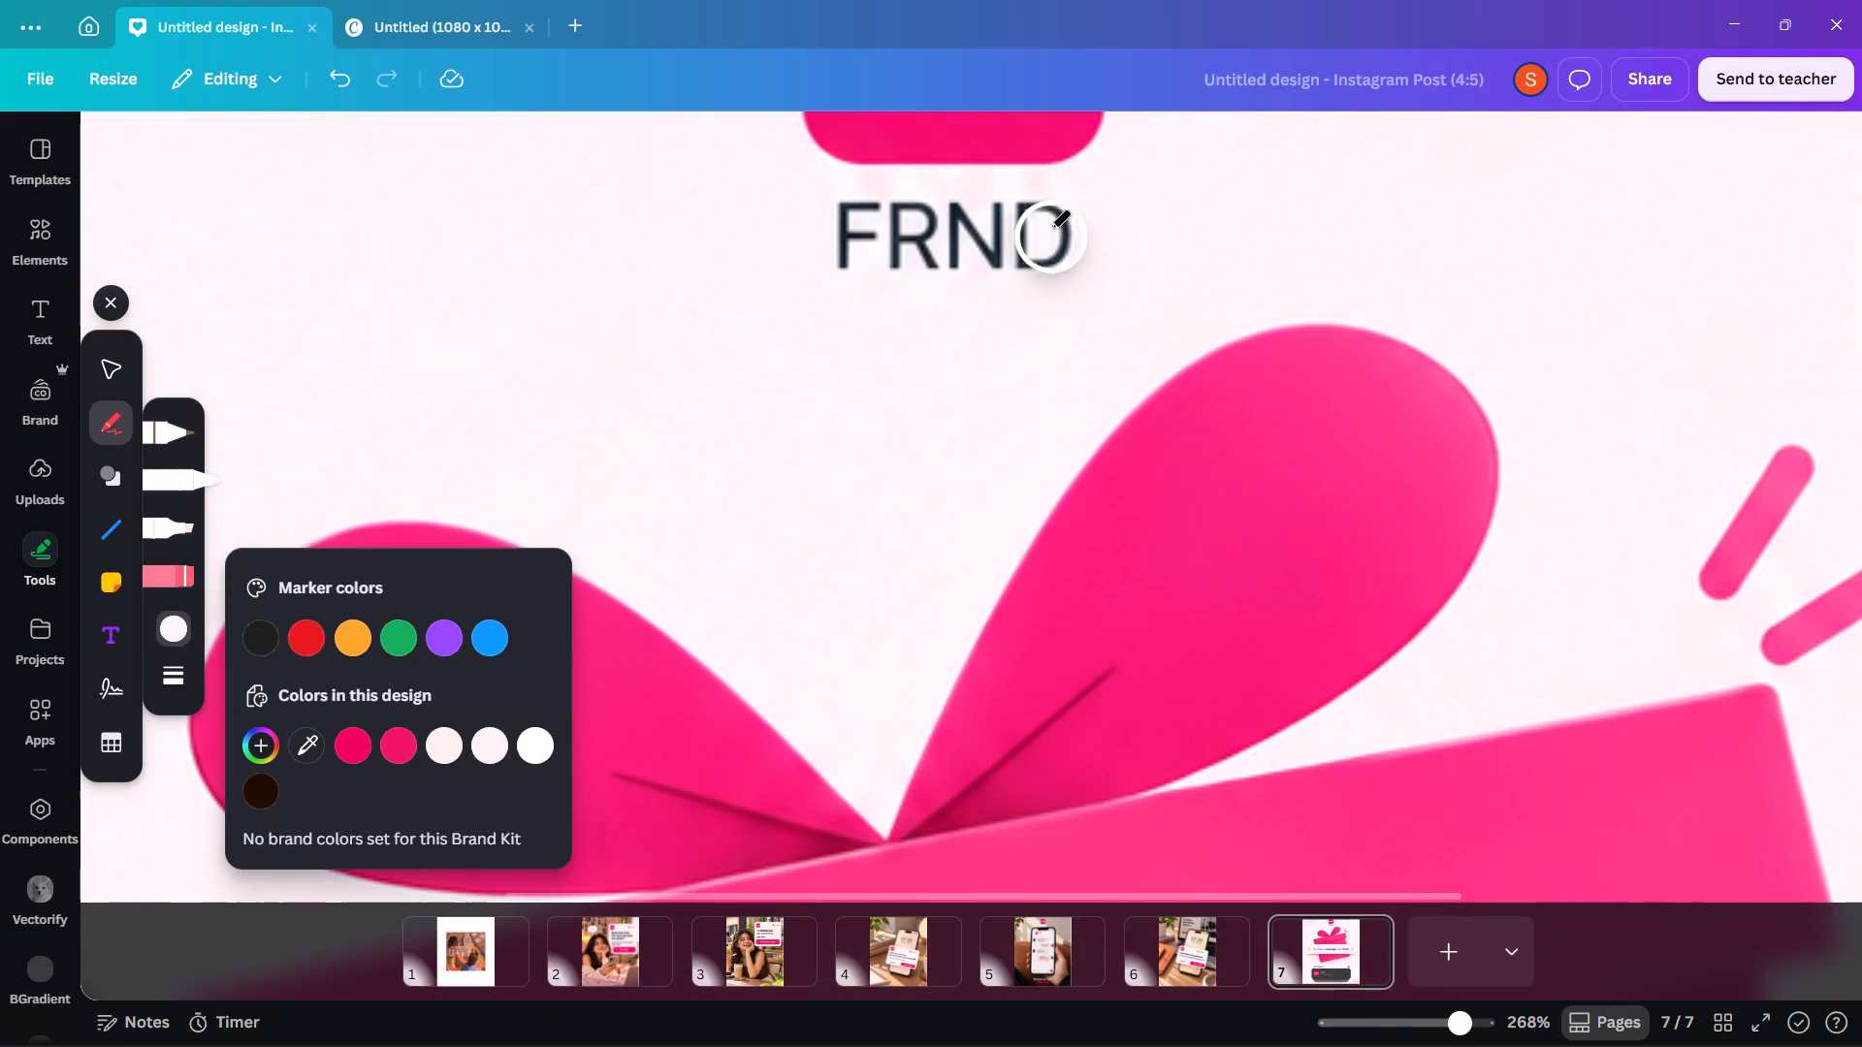
pyautogui.moveTo(1050, 229); pyautogui.dragTo(912, 220)
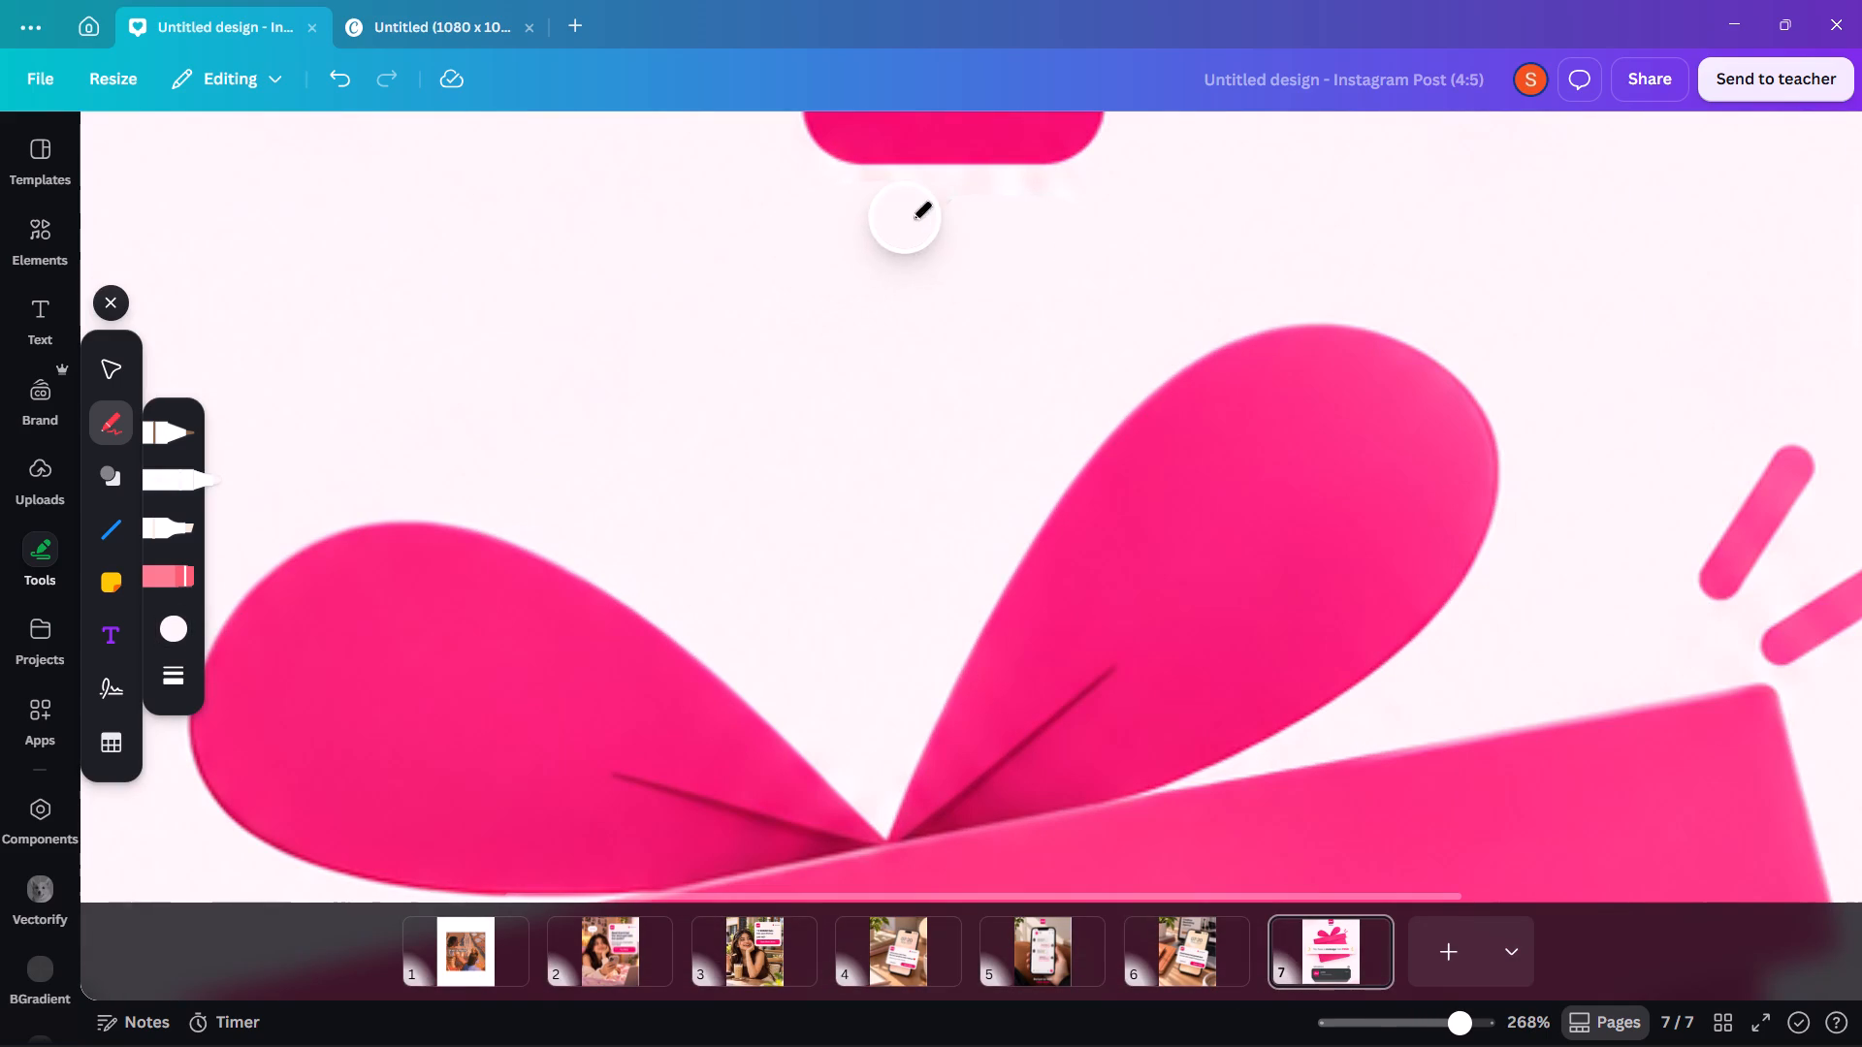
pyautogui.moveTo(912, 220); pyautogui.dragTo(947, 241)
# Paint over the two pink dashes beside the gift's bow with the background-coloured marker, including the leftover traces.
pyautogui.keyDown('ctrl'); pyautogui.scroll(-5, 927, 352); pyautogui.keyUp('ctrl')
pyautogui.keyDown('ctrl'); pyautogui.scroll(-3, 1399, 415); pyautogui.keyUp('ctrl')
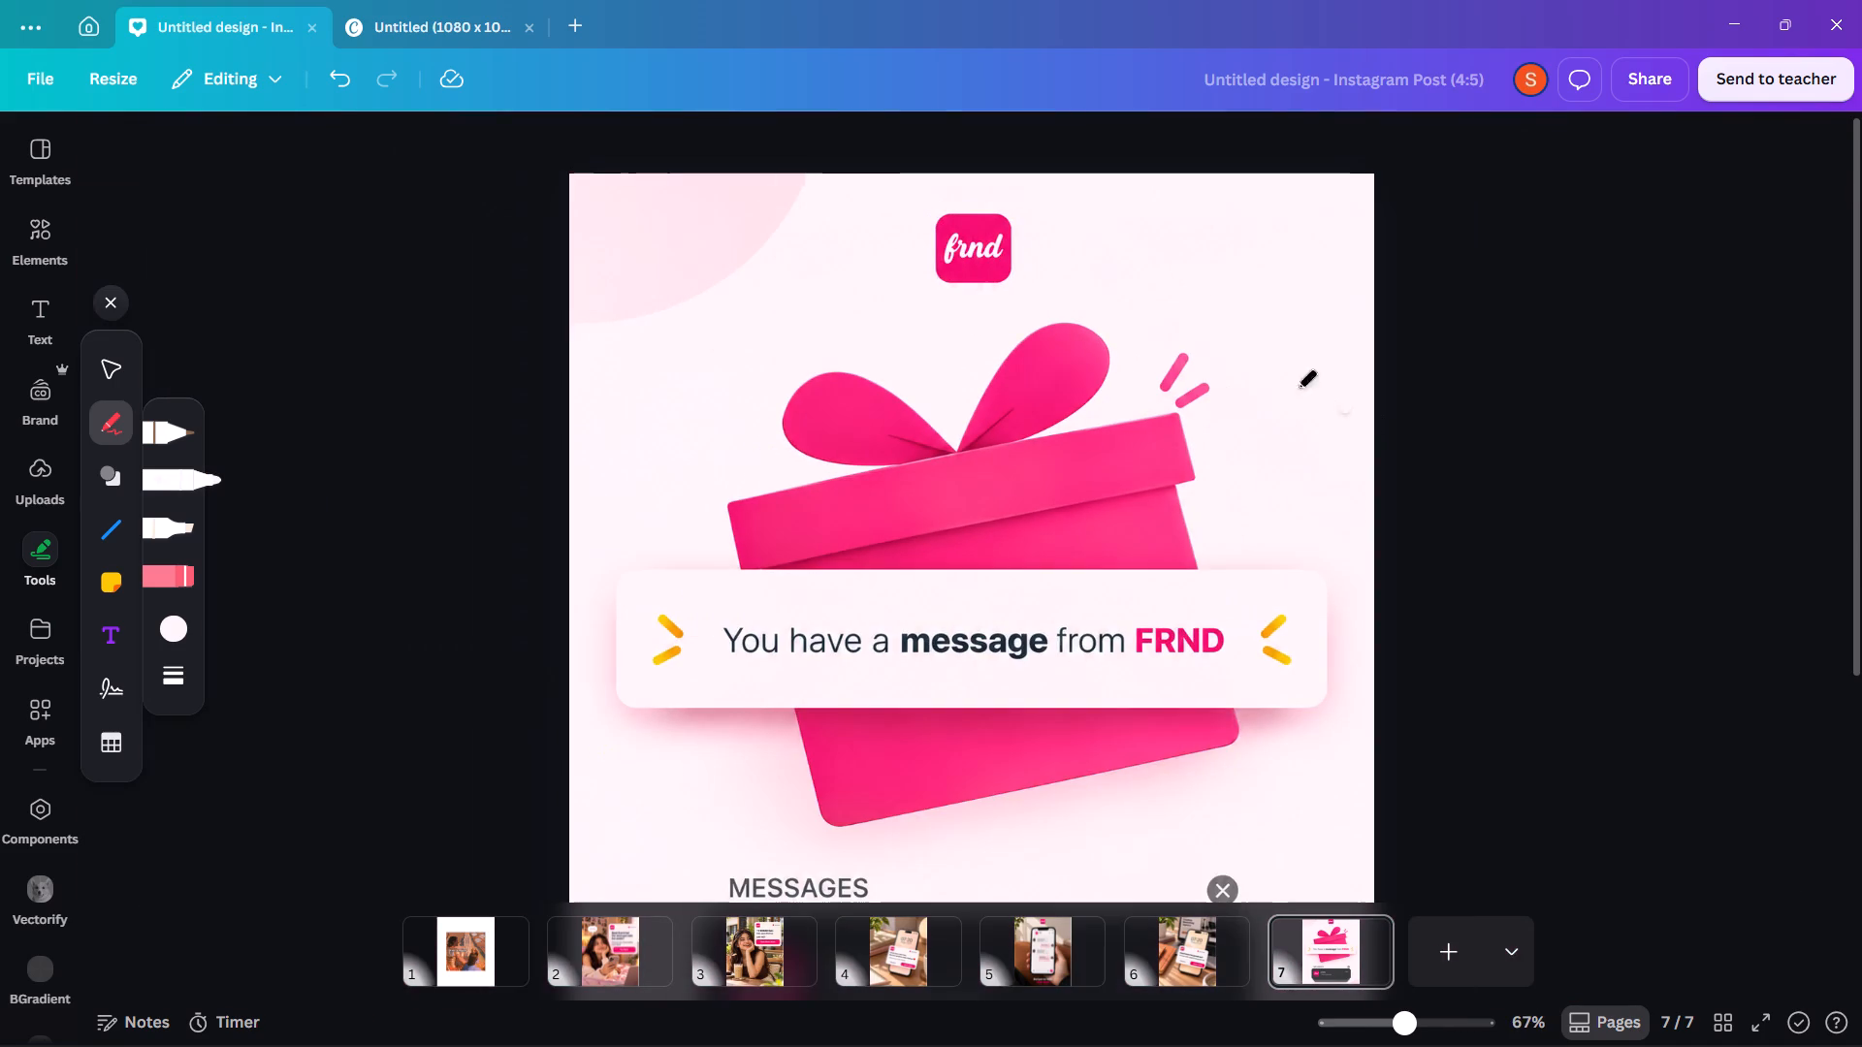
pyautogui.keyDown('ctrl'); pyautogui.scroll(3, 1204, 368); pyautogui.keyUp('ctrl')
pyautogui.moveTo(1338, 334); pyautogui.dragTo(1302, 395)
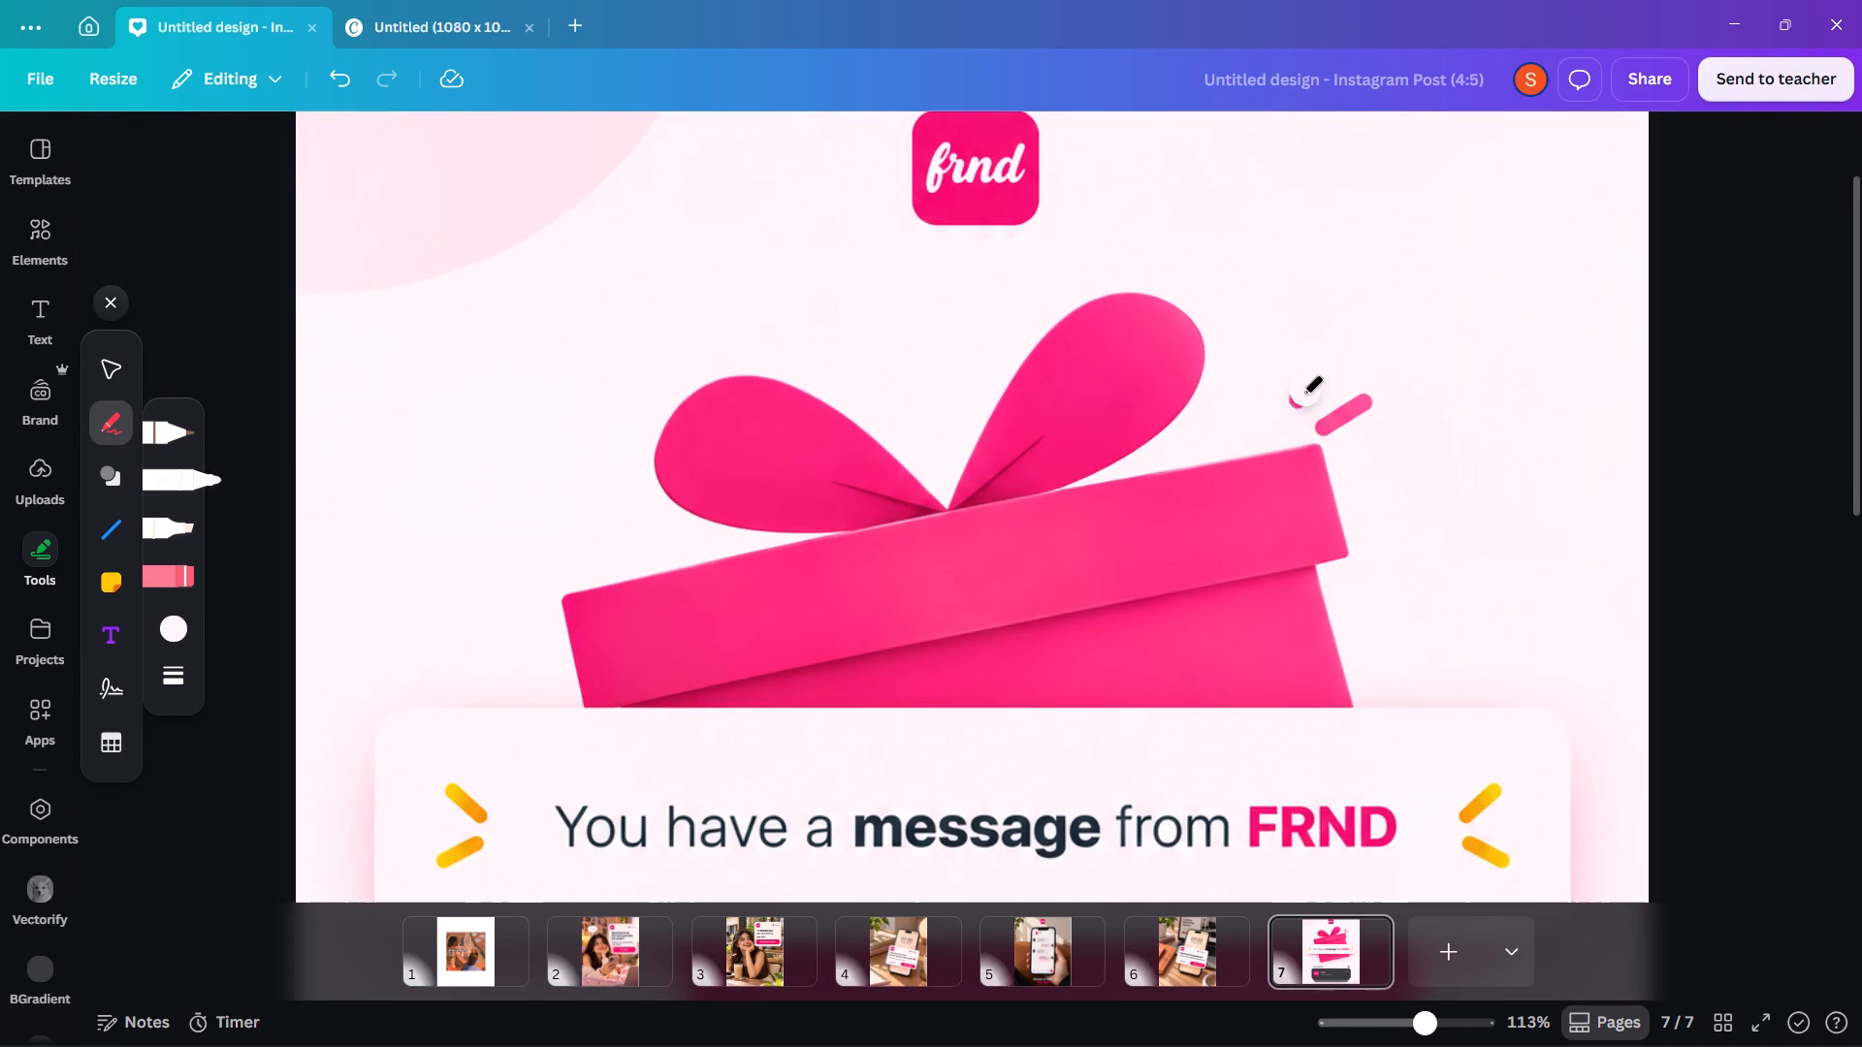
pyautogui.moveTo(1302, 395); pyautogui.dragTo(1301, 397)
pyautogui.moveTo(1382, 374); pyautogui.dragTo(1330, 421)
pyautogui.moveTo(1330, 421); pyautogui.dragTo(1330, 424)
pyautogui.keyDown('ctrl'); pyautogui.scroll(9, 1364, 423); pyautogui.keyUp('ctrl')
pyautogui.moveTo(1322, 318); pyautogui.dragTo(1354, 367)
pyautogui.click(1436, 414)
pyautogui.click(1461, 441)
pyautogui.moveTo(1665, 324); pyautogui.dragTo(1637, 356)
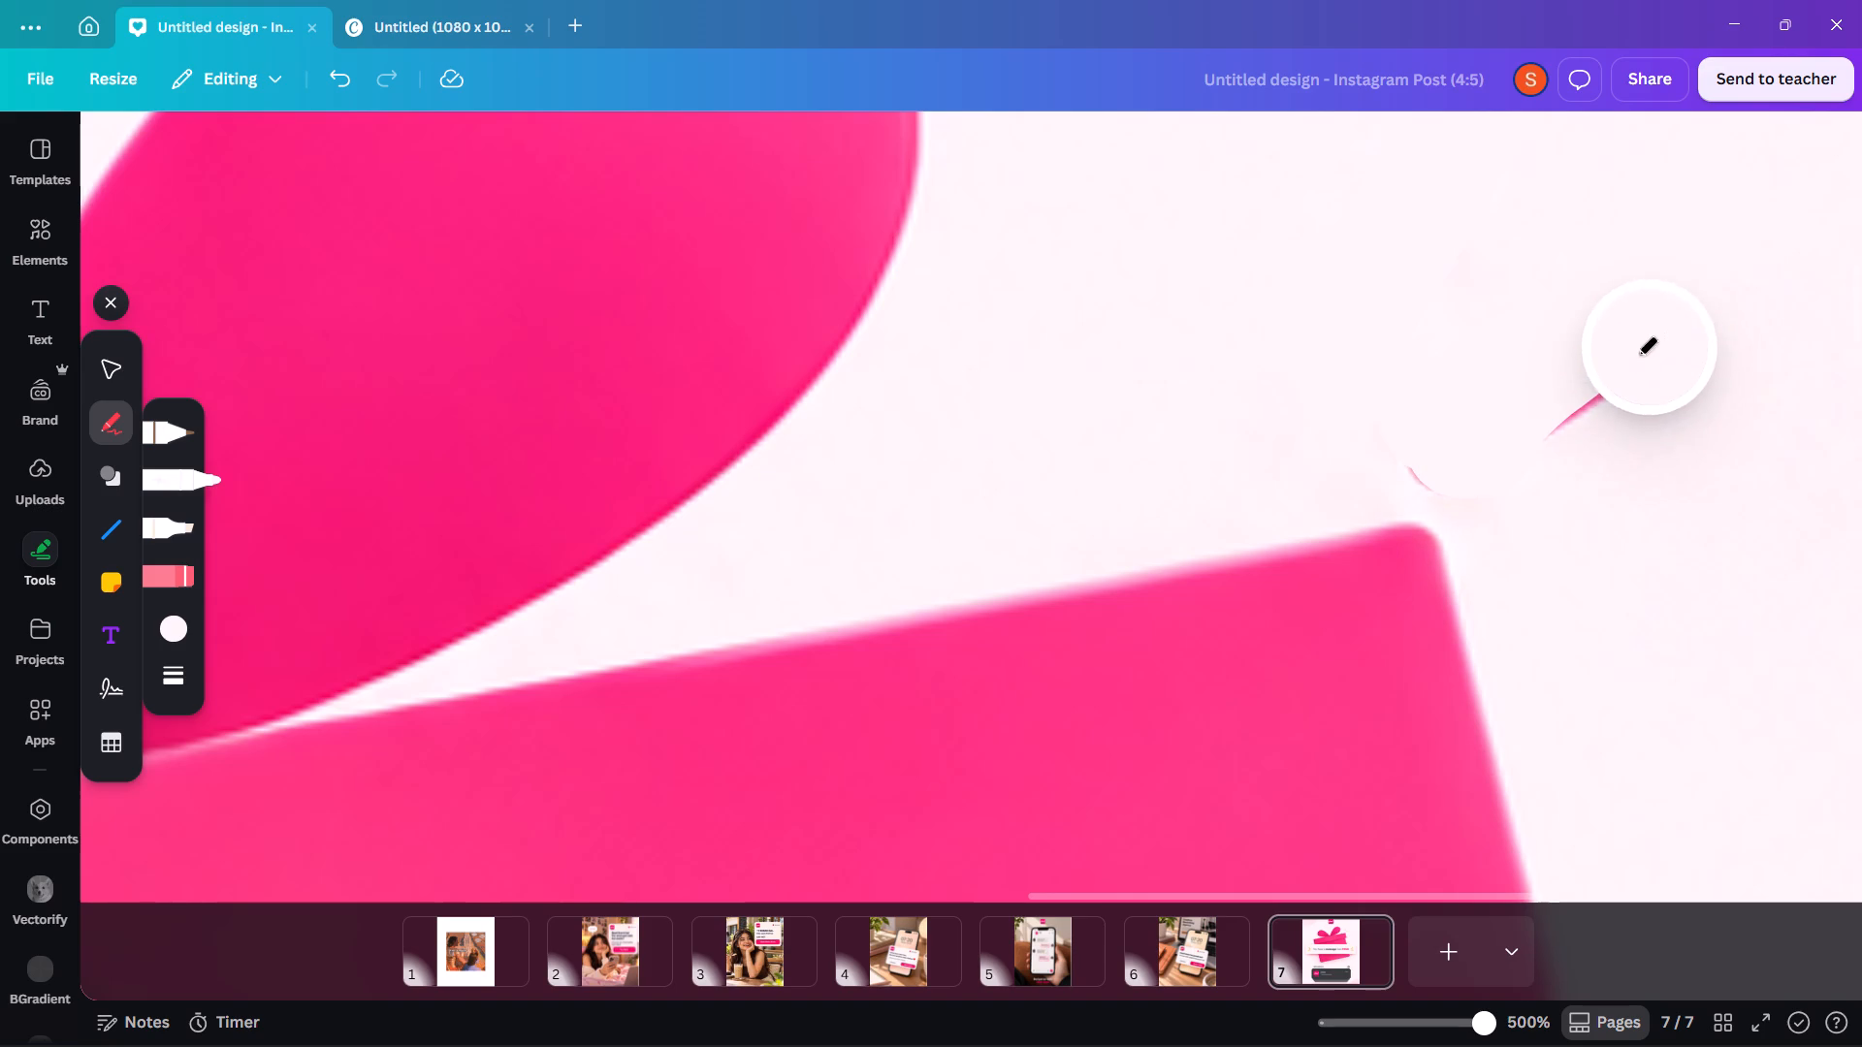
pyautogui.moveTo(1637, 356); pyautogui.dragTo(1551, 409)
pyautogui.click(1439, 439)
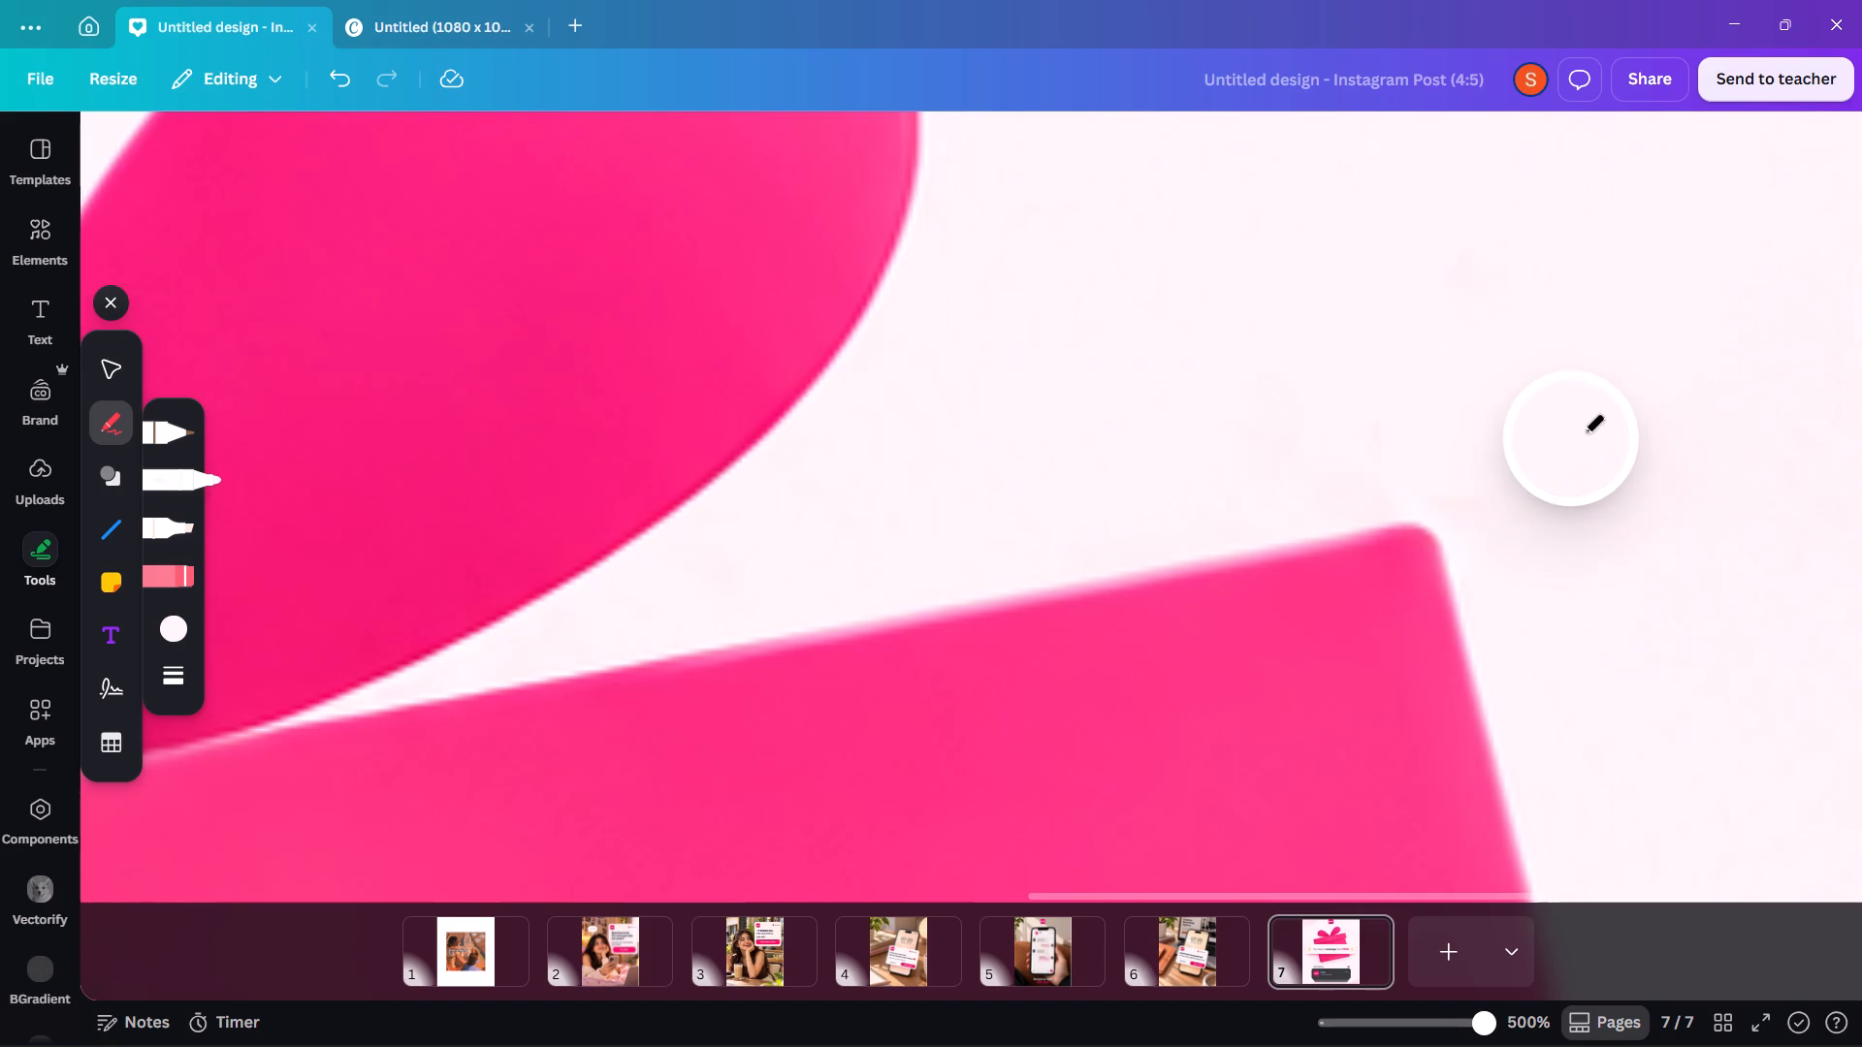
# Sample the message banner's colour for the marker and paint over the yellow dashes at both ends of the banner text.
pyautogui.keyDown('ctrl'); pyautogui.scroll(-9, 1591, 430); pyautogui.keyUp('ctrl')
pyautogui.keyDown('ctrl'); pyautogui.scroll(-2, 1465, 669); pyautogui.keyUp('ctrl')
pyautogui.keyDown('ctrl'); pyautogui.scroll(2, 1343, 683); pyautogui.keyUp('ctrl')
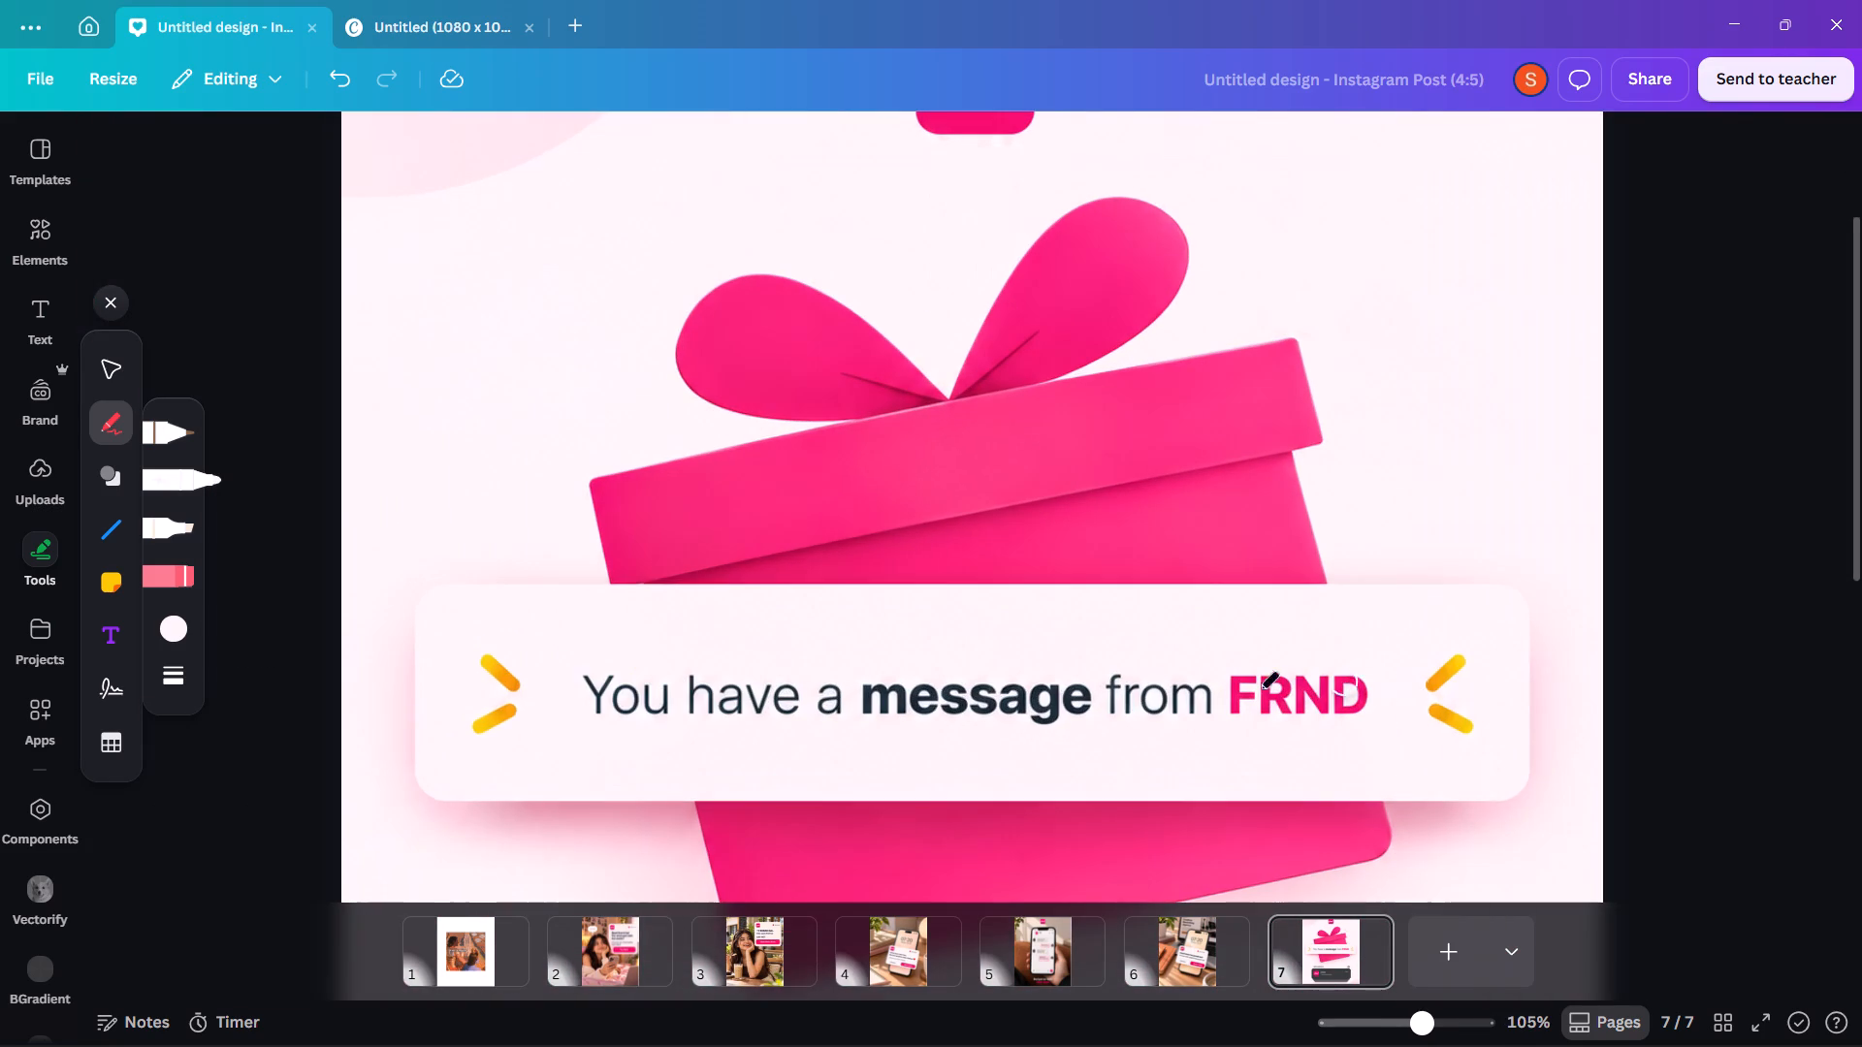
pyautogui.click(176, 625)
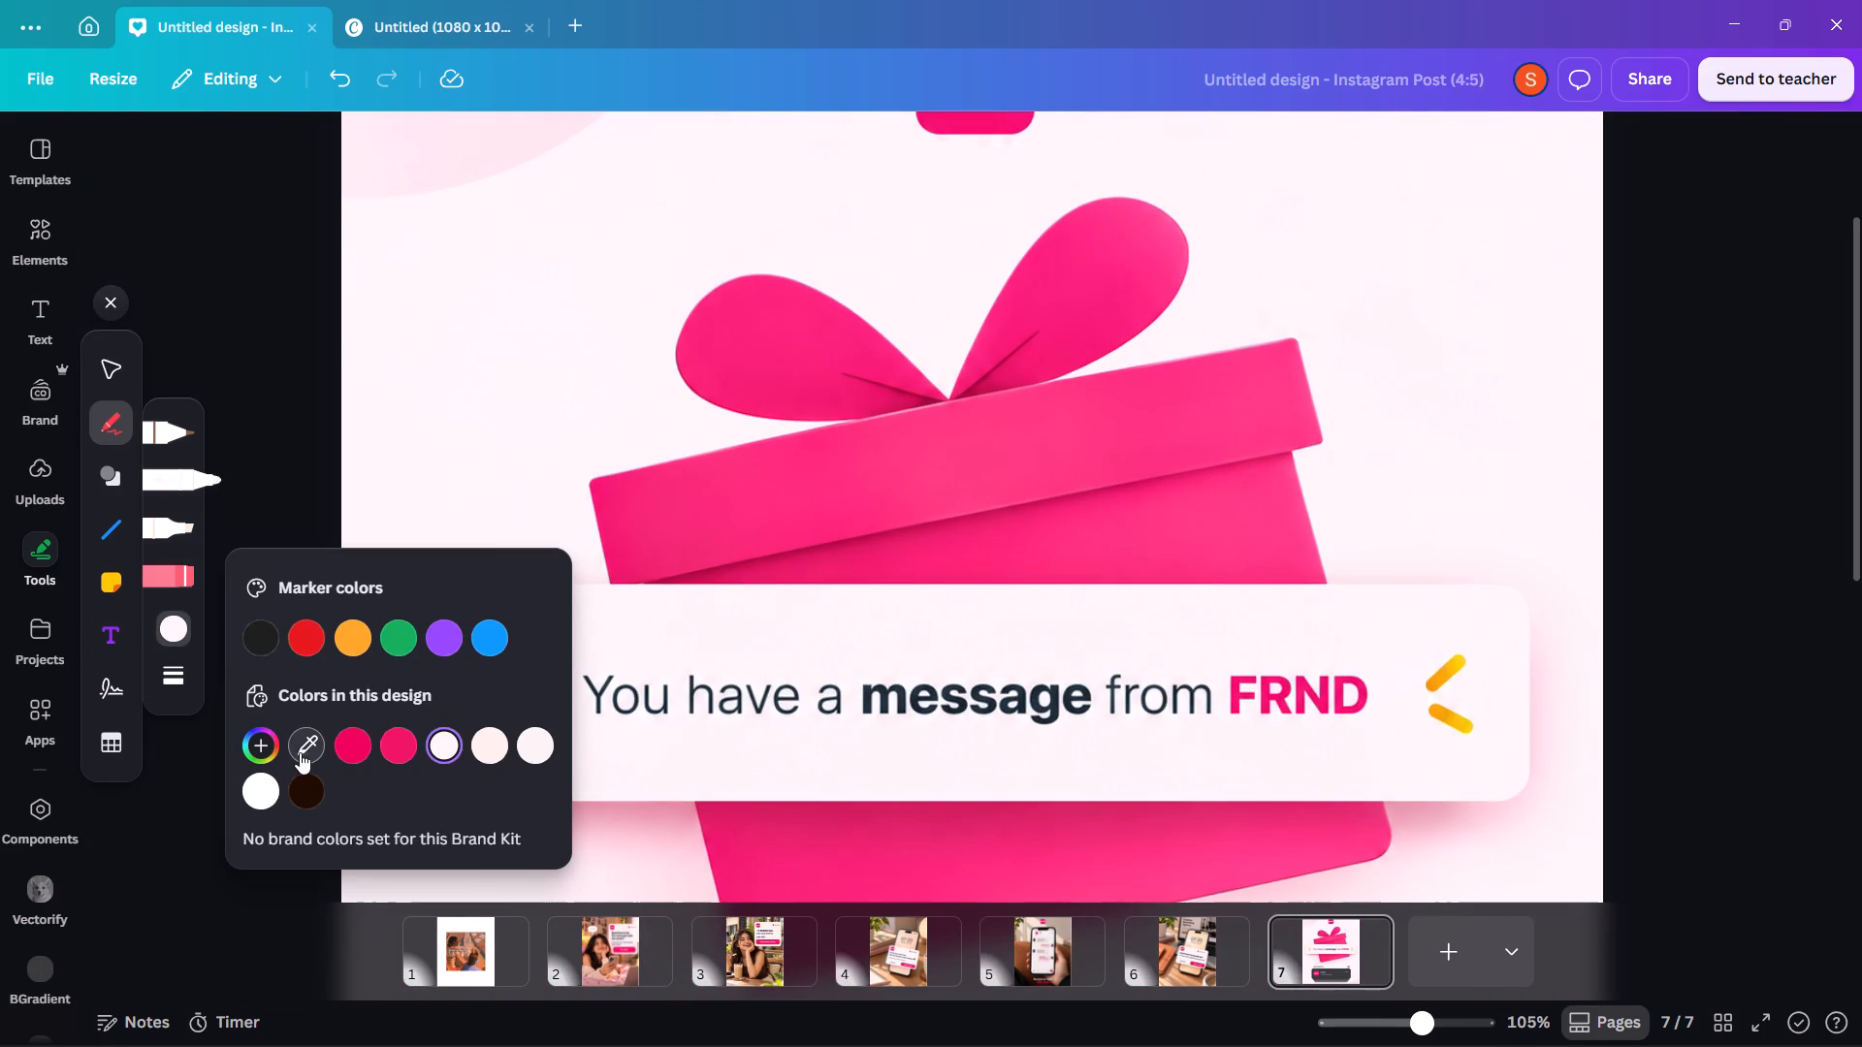
pyautogui.click(299, 752)
pyautogui.click(802, 651)
pyautogui.scroll(-3, 1567, 720)
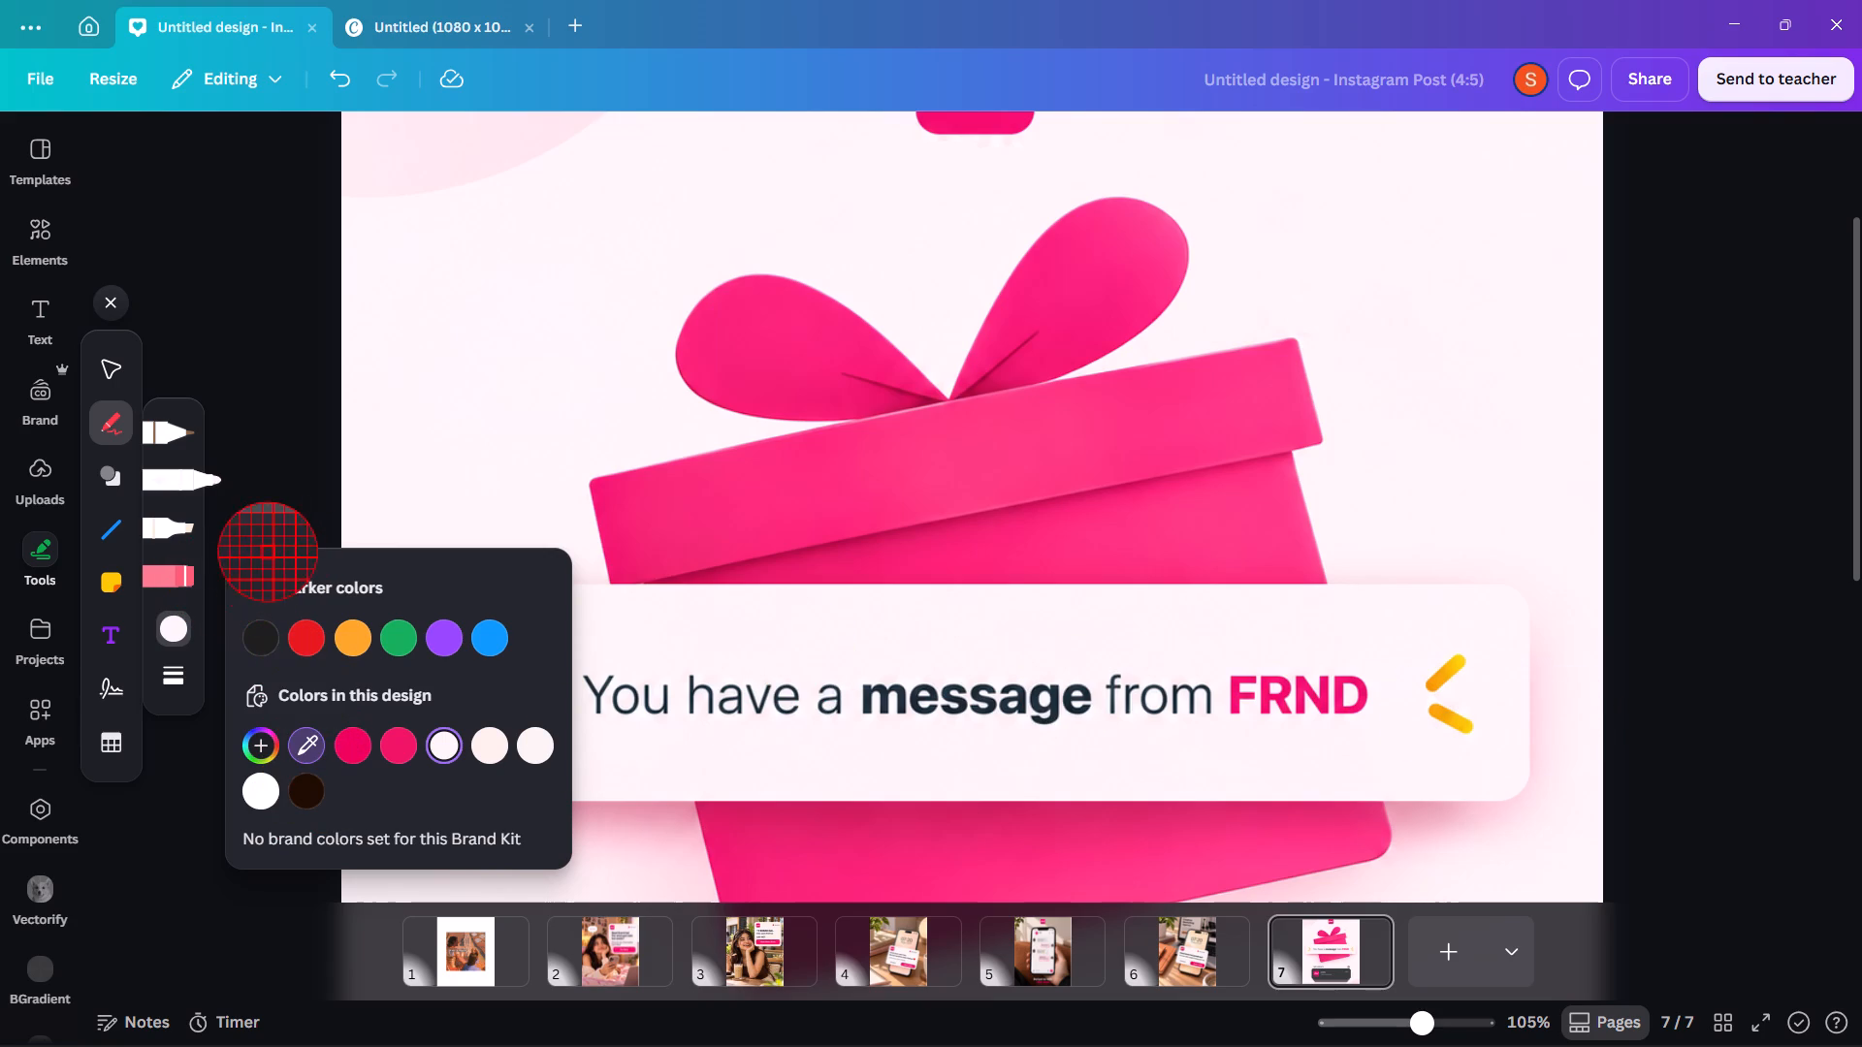
pyautogui.click(168, 631)
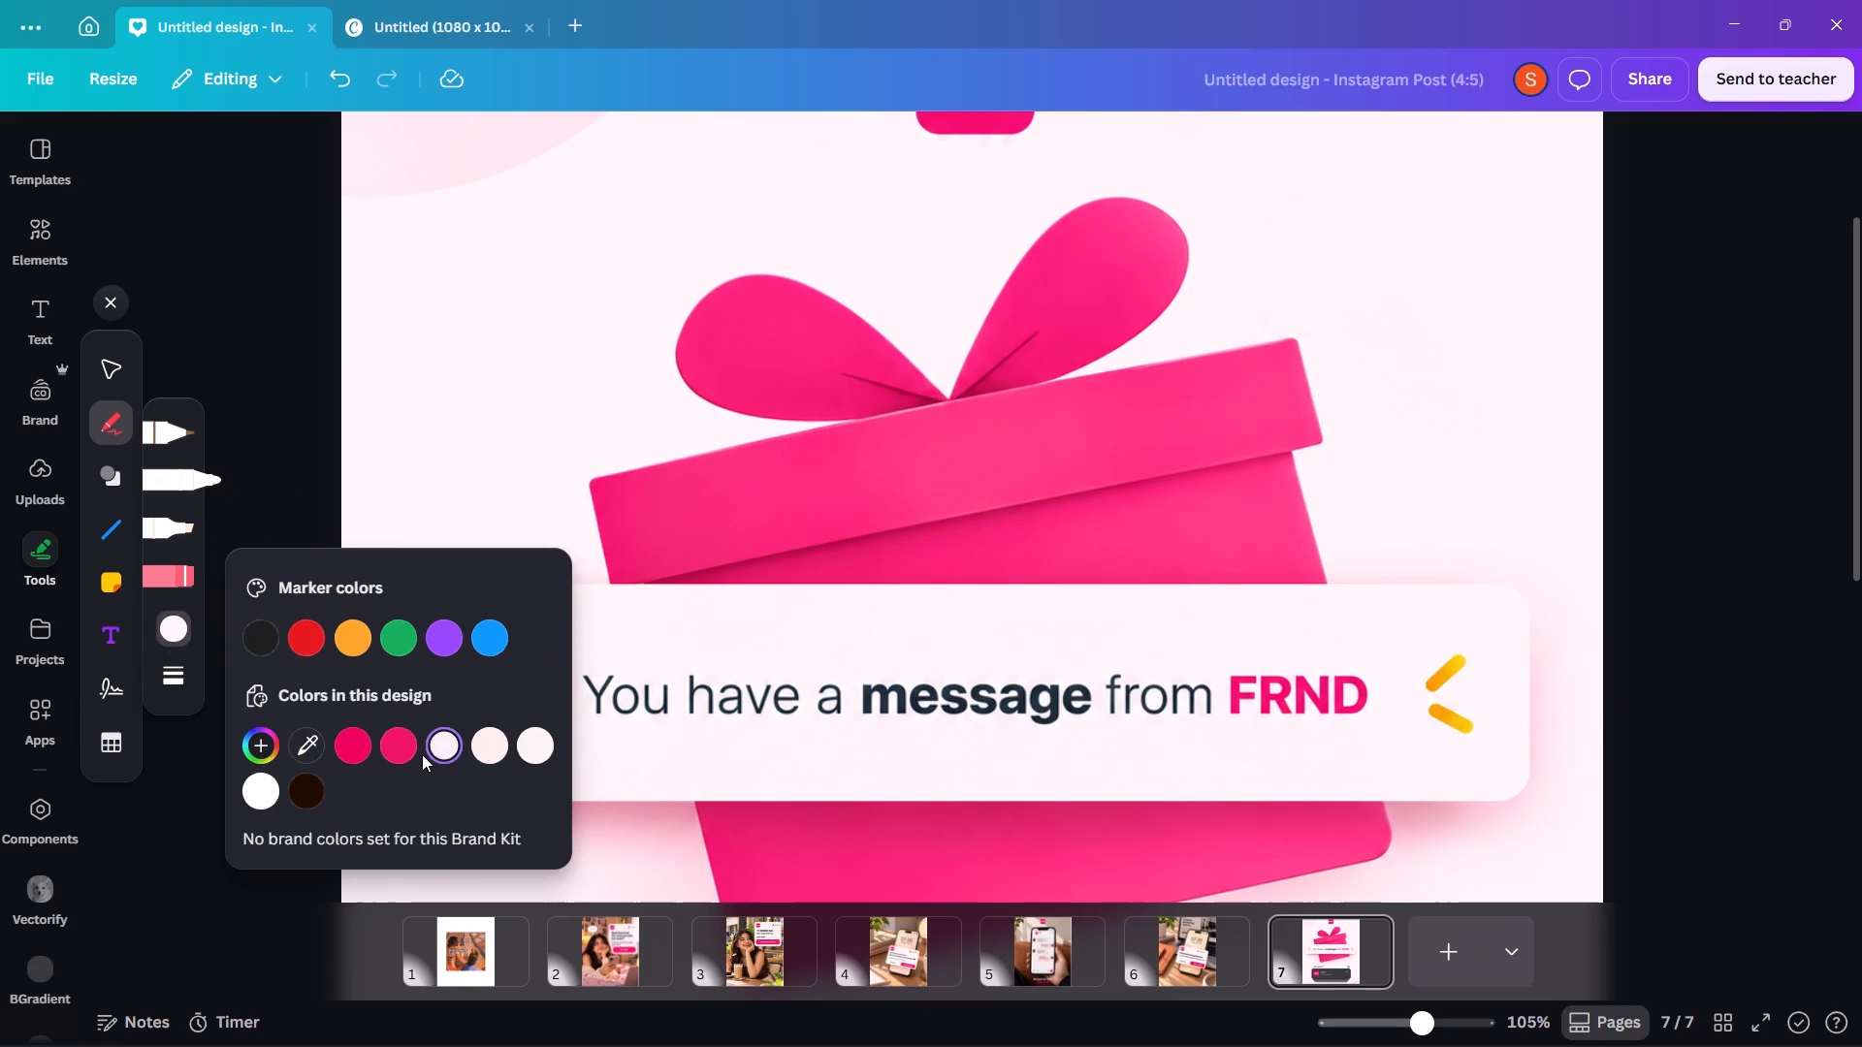
pyautogui.click(310, 736)
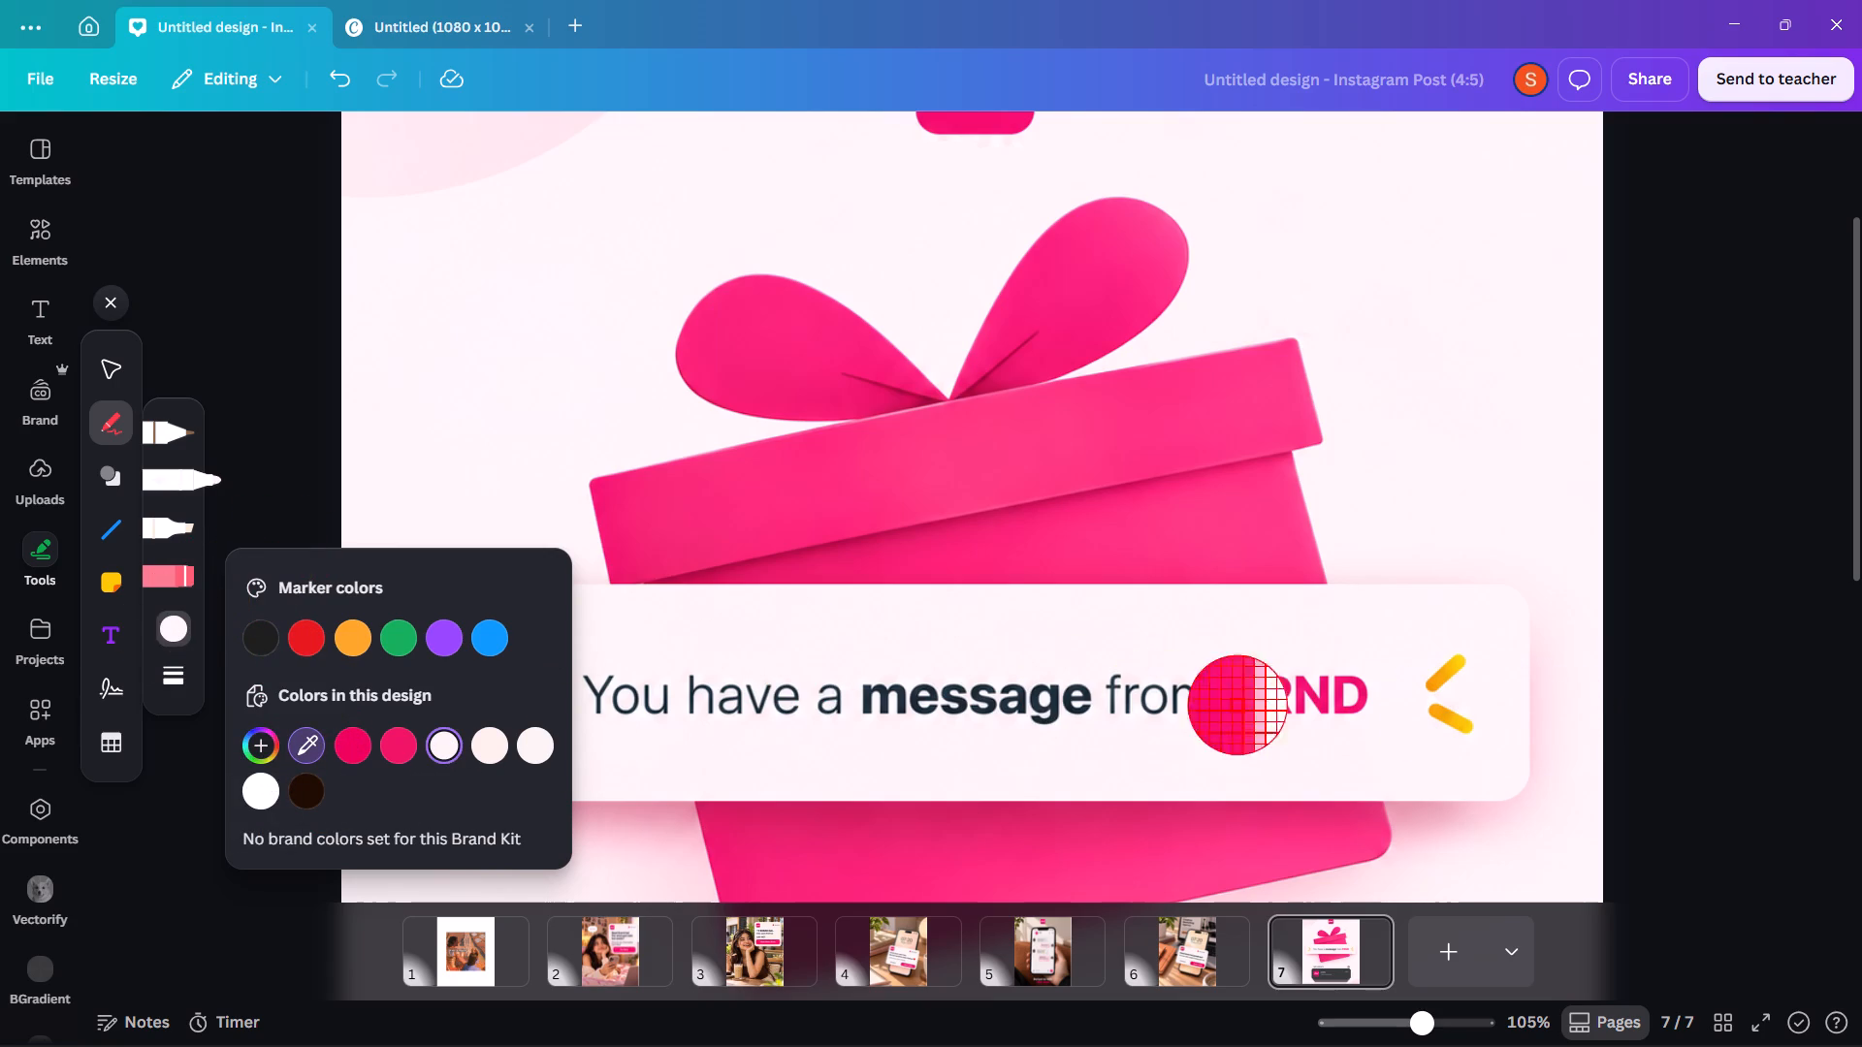
pyautogui.click(1401, 760)
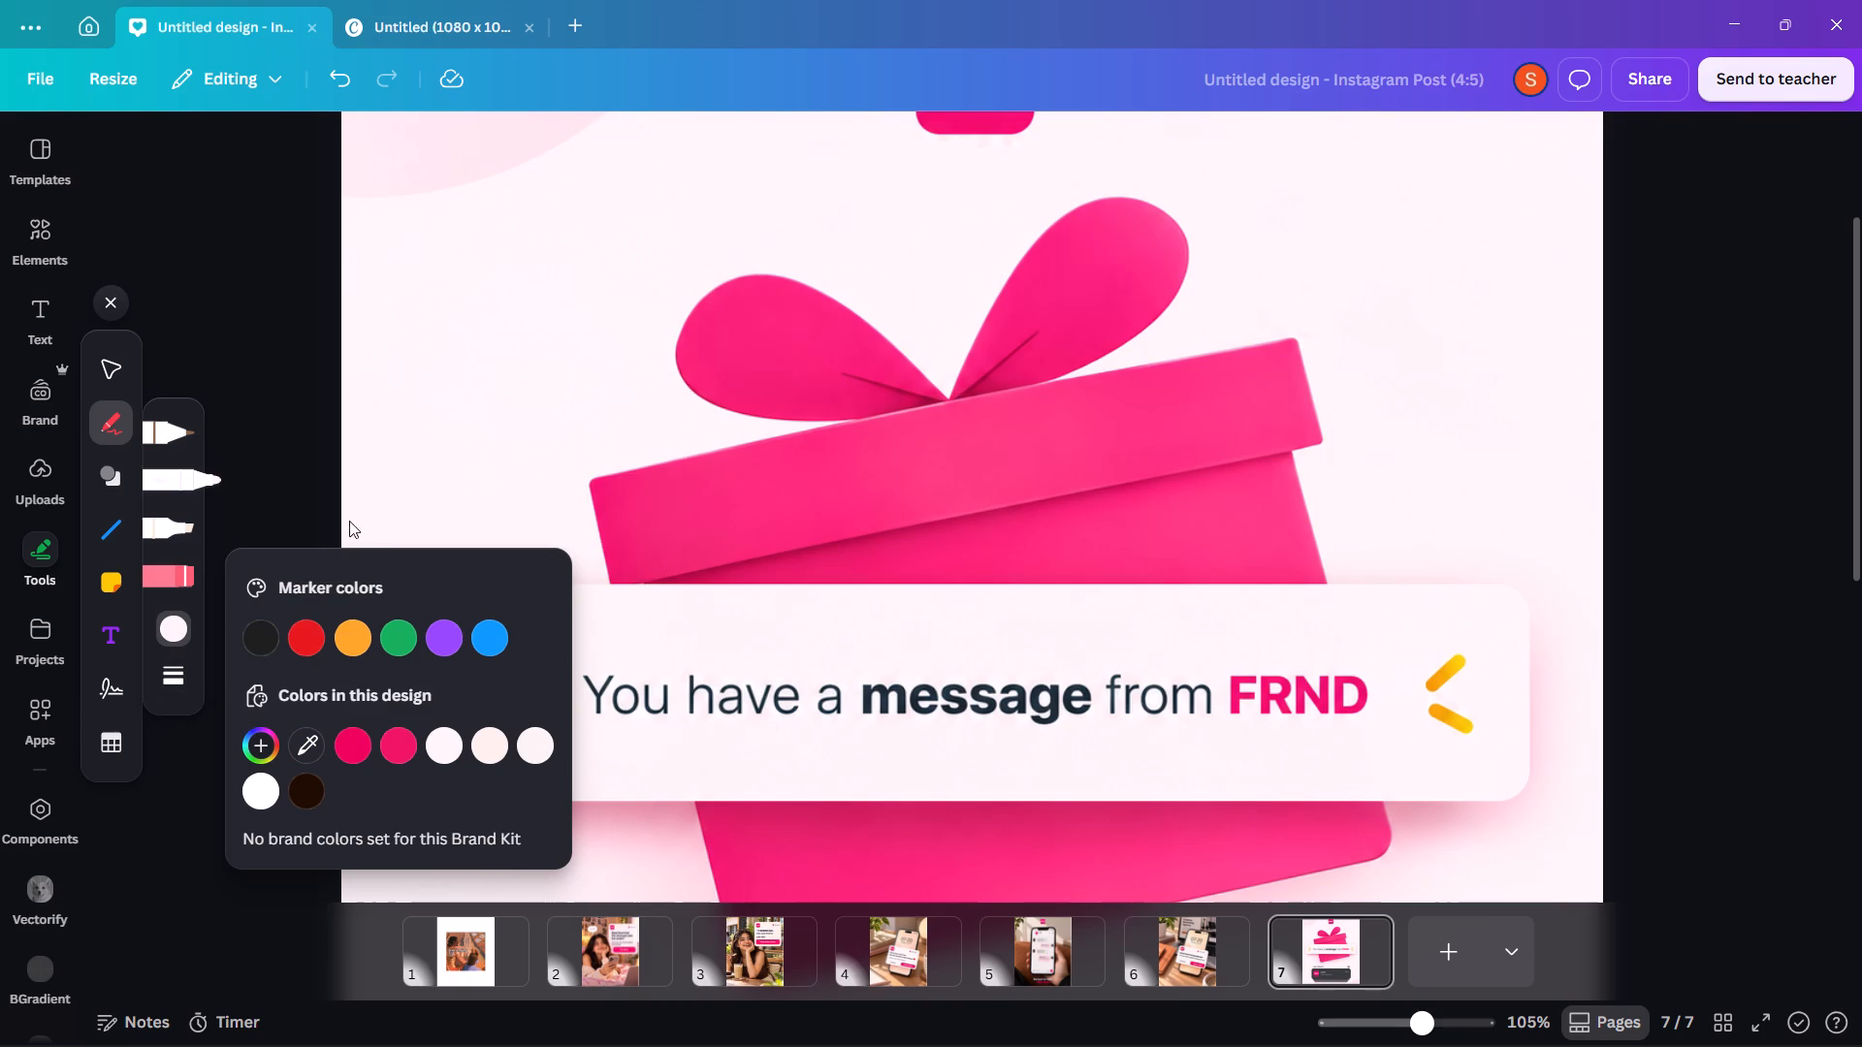
pyautogui.moveTo(1457, 676); pyautogui.dragTo(1448, 692)
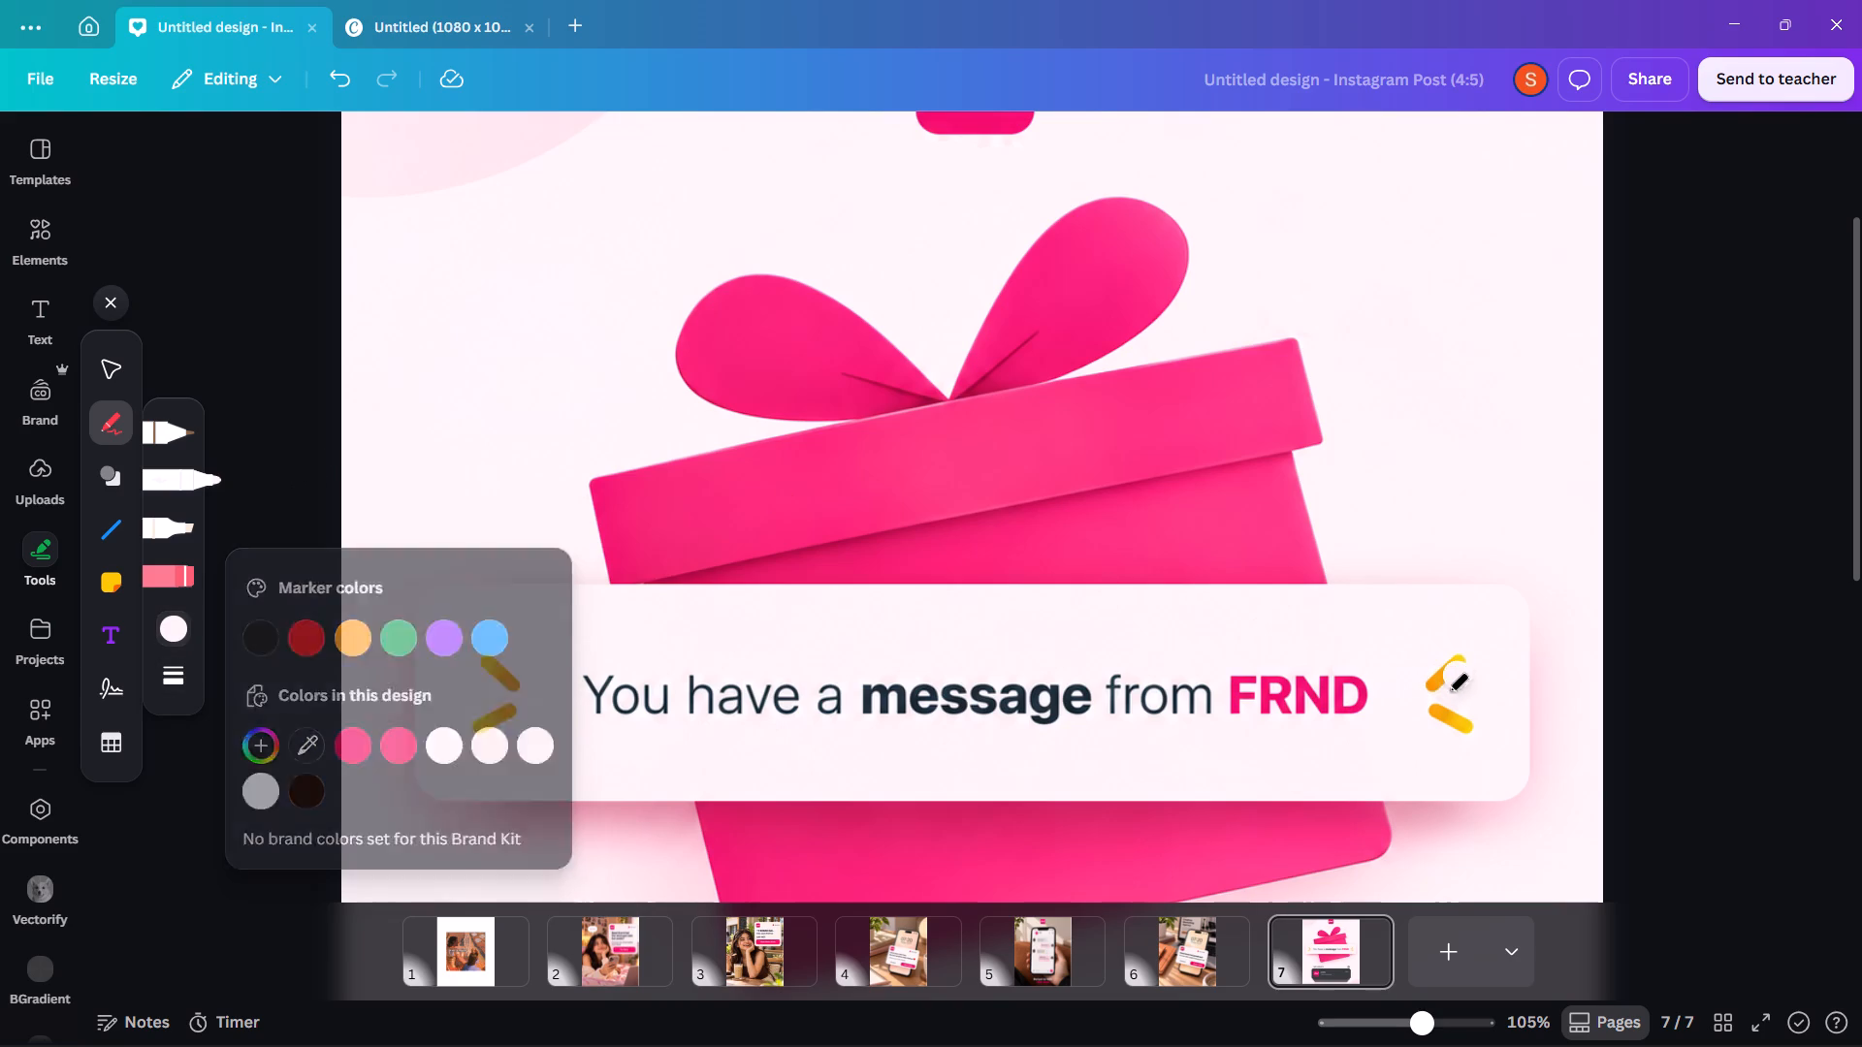
pyautogui.moveTo(1448, 692); pyautogui.dragTo(1449, 717)
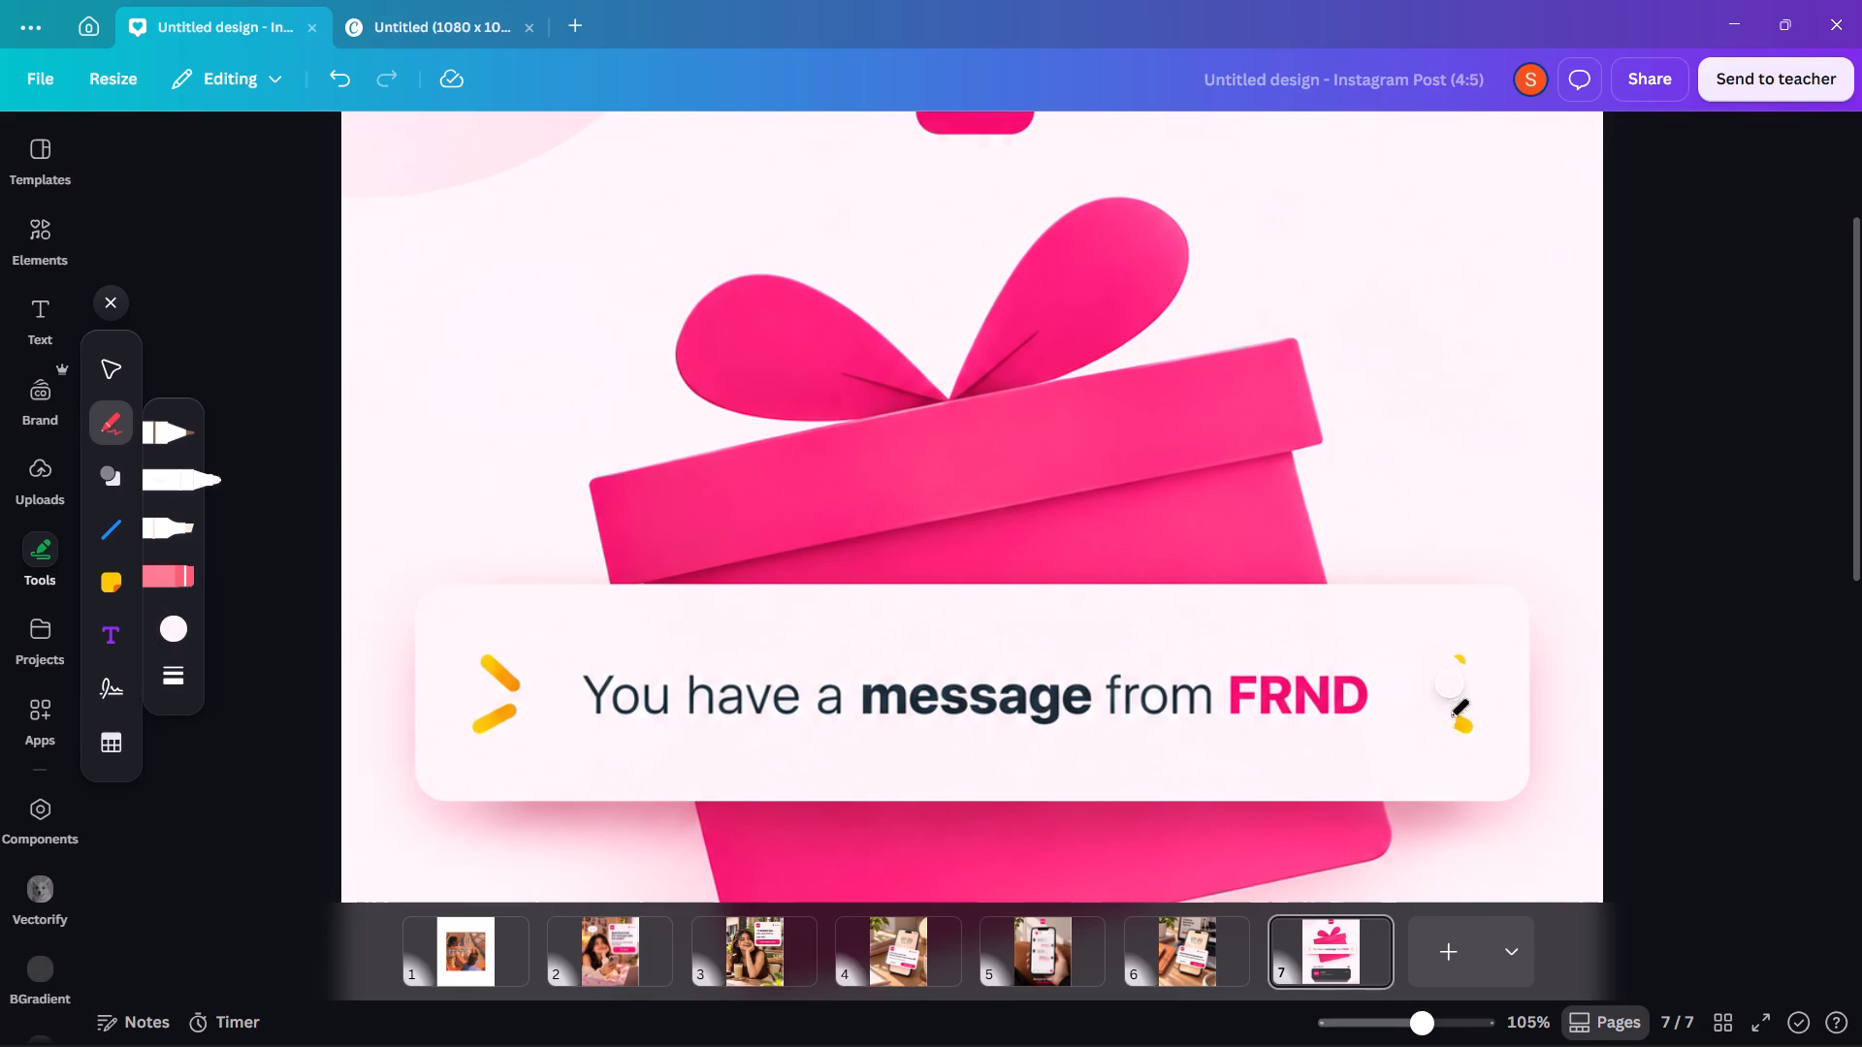
pyautogui.moveTo(1449, 717); pyautogui.dragTo(1461, 699)
pyautogui.moveTo(1461, 699); pyautogui.dragTo(1461, 686)
pyautogui.moveTo(494, 642); pyautogui.dragTo(473, 748)
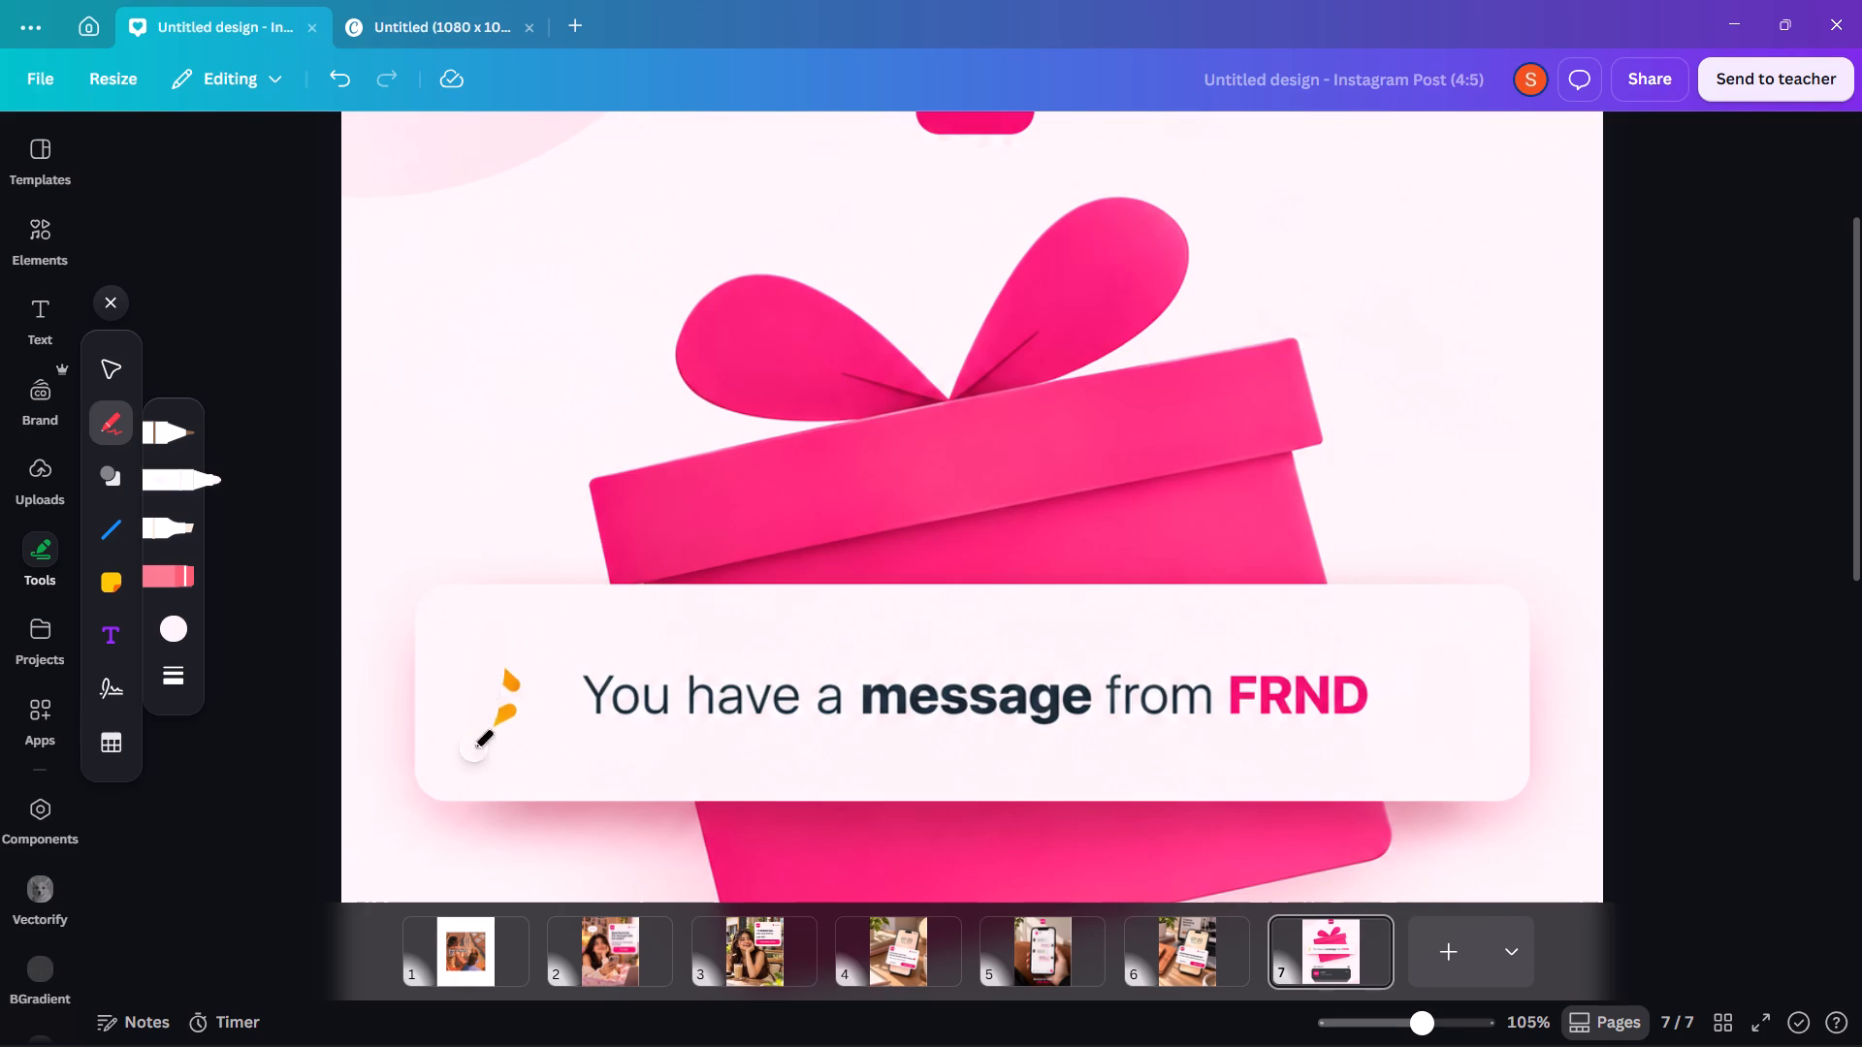
pyautogui.moveTo(473, 748); pyautogui.dragTo(497, 682)
# Download only page 7 as a PNG and save it as 5 in New folder.
pyautogui.keyDown('ctrl'); pyautogui.scroll(-5, 851, 637); pyautogui.keyUp('ctrl')
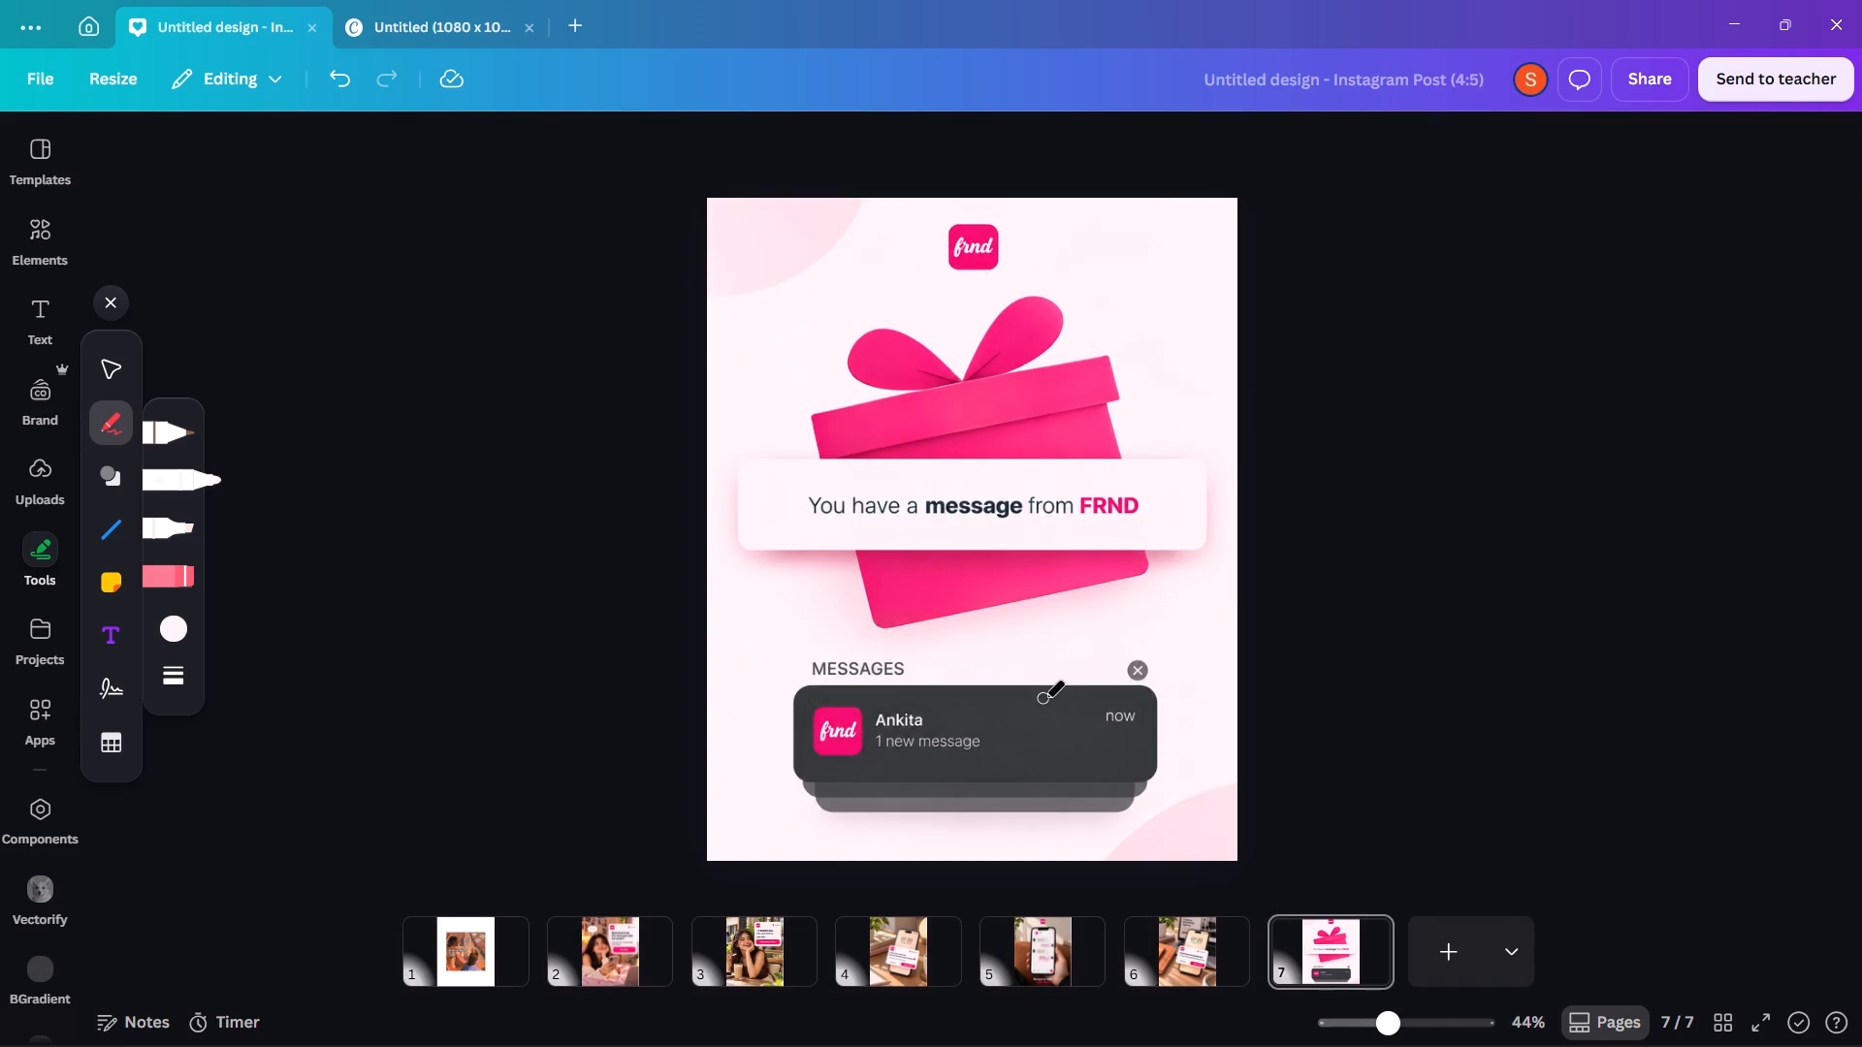
pyautogui.keyDown('ctrl'); pyautogui.scroll(1, 1048, 600); pyautogui.keyUp('ctrl')
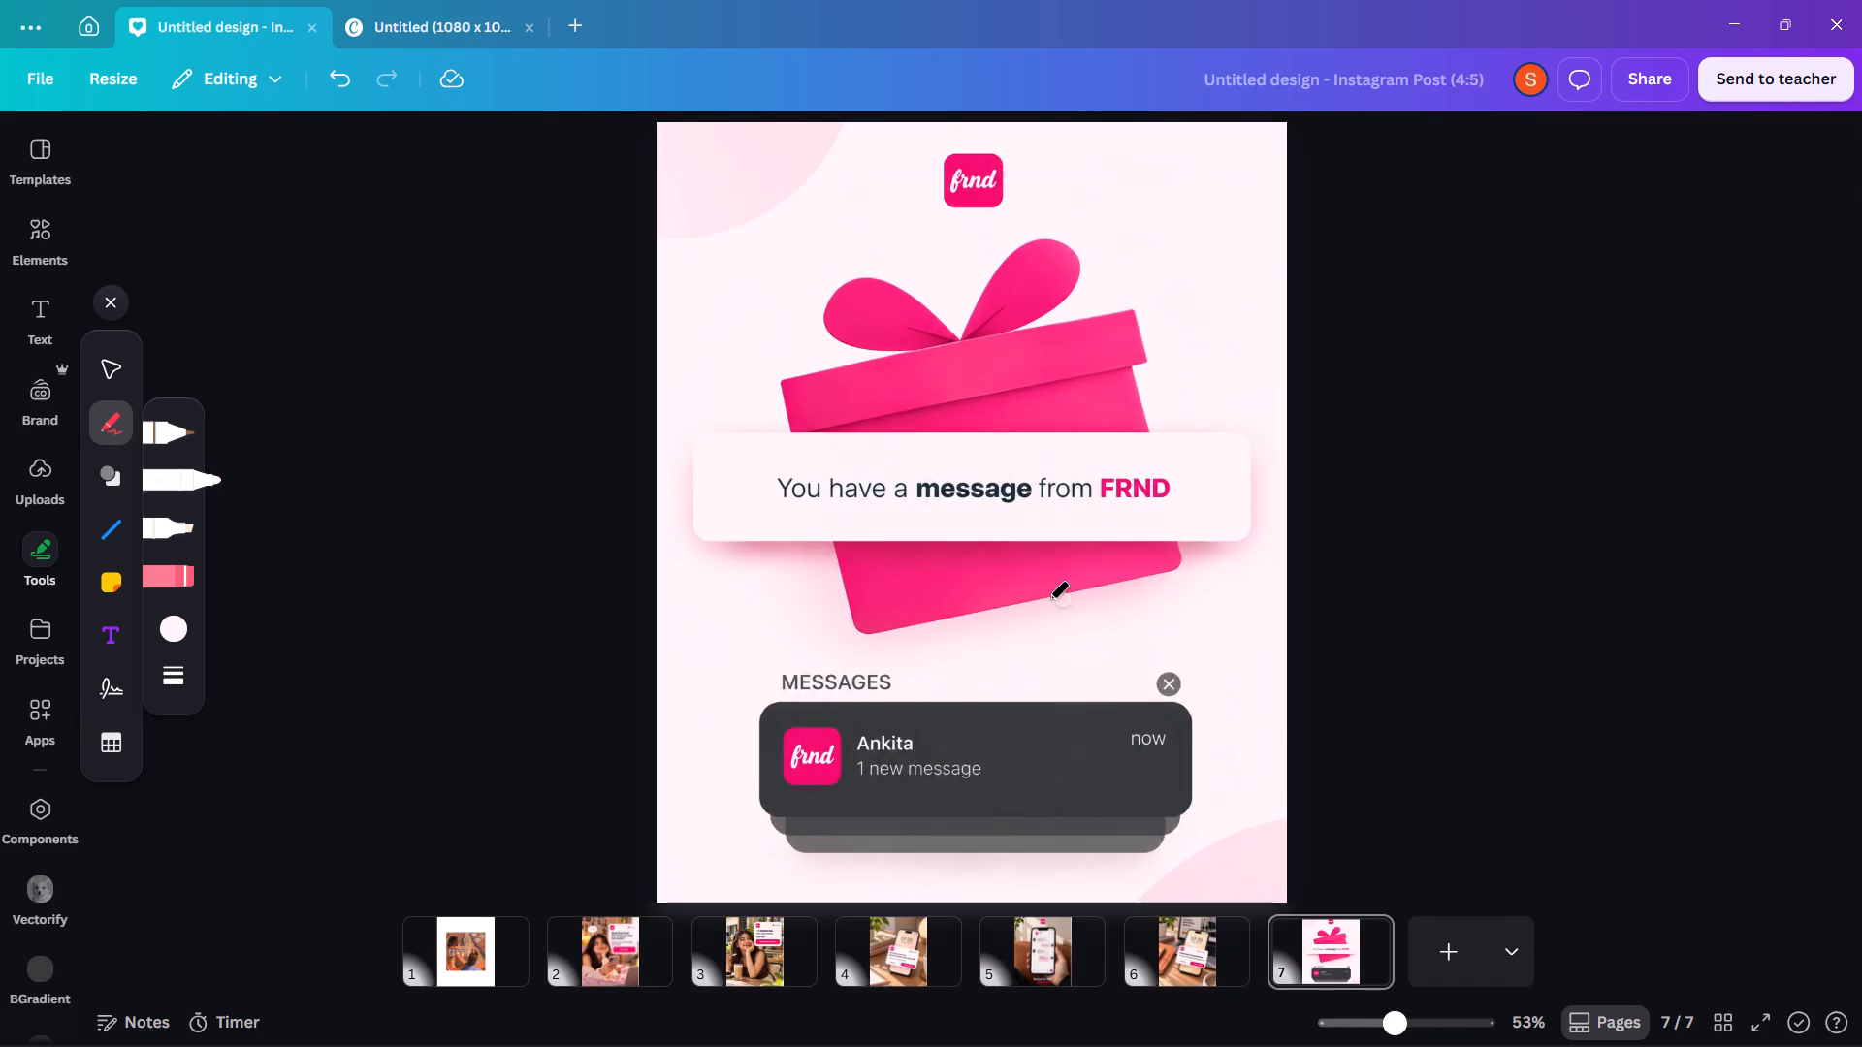
pyautogui.keyDown('ctrl'); pyautogui.scroll(-2, 1048, 600); pyautogui.keyUp('ctrl')
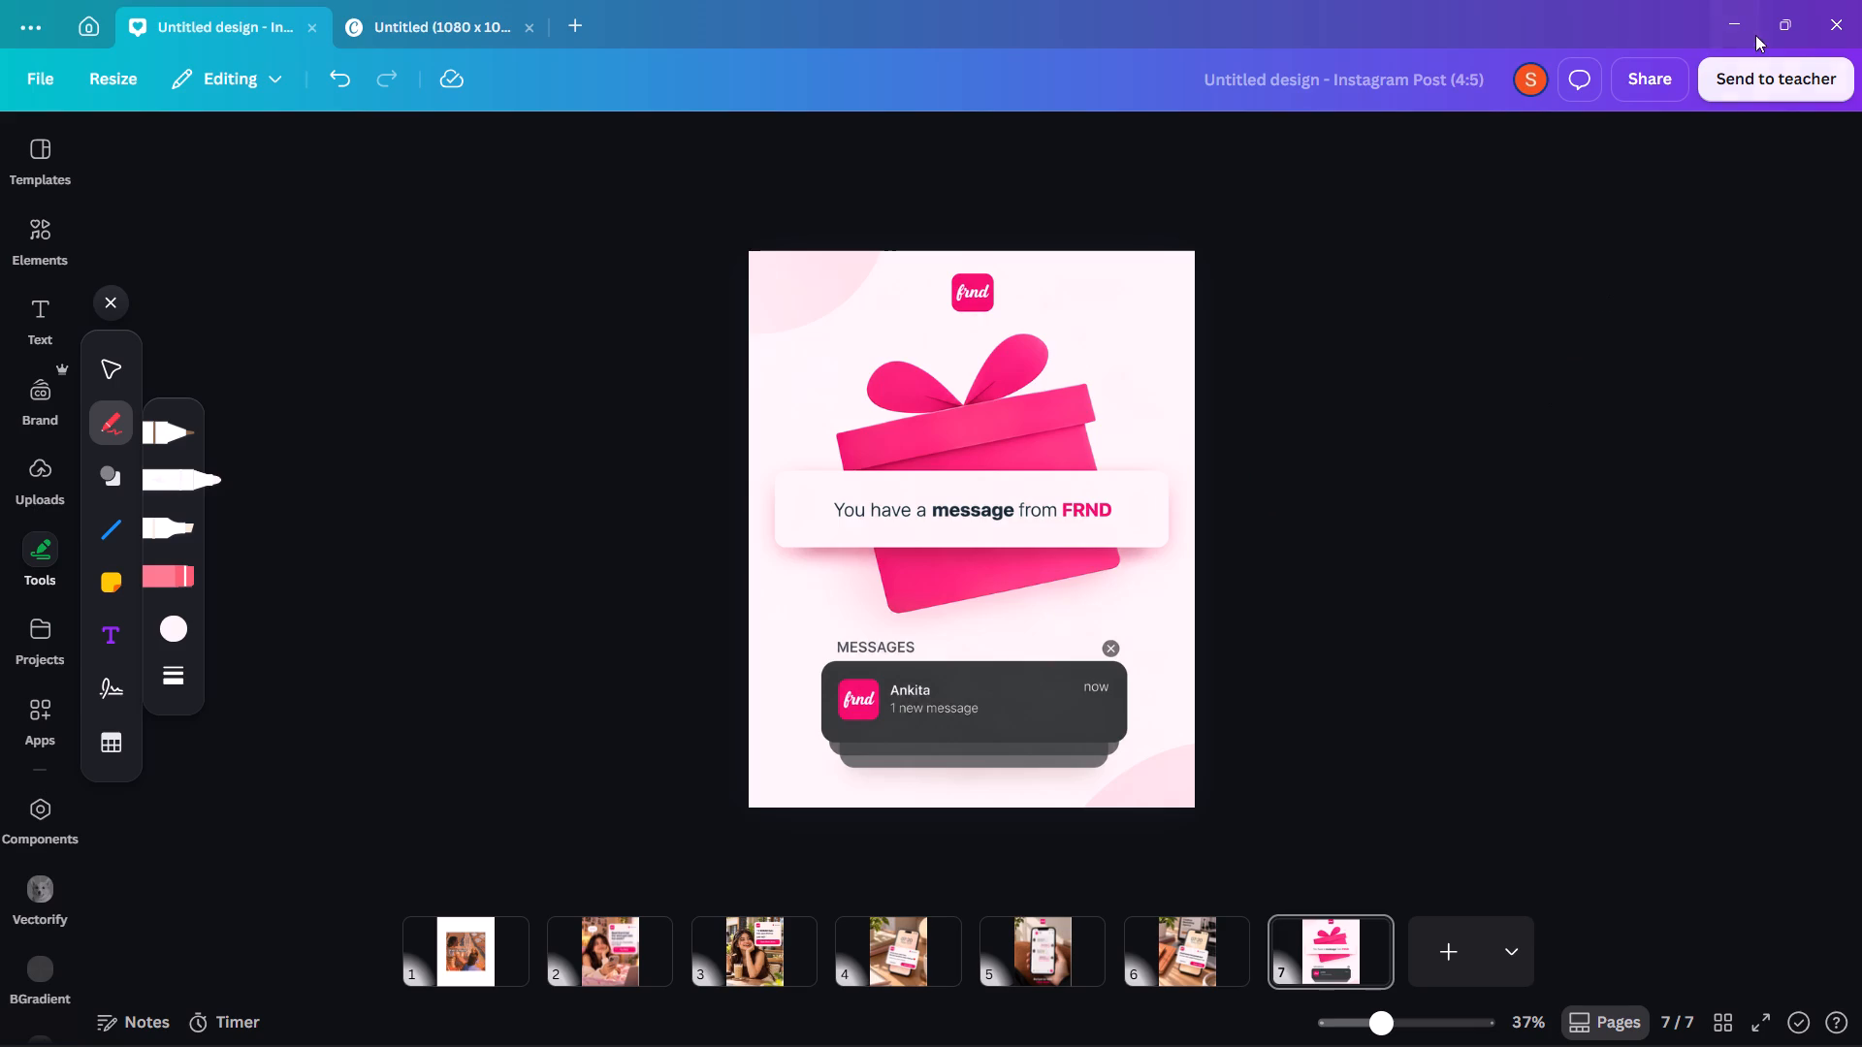
pyautogui.click(1658, 91)
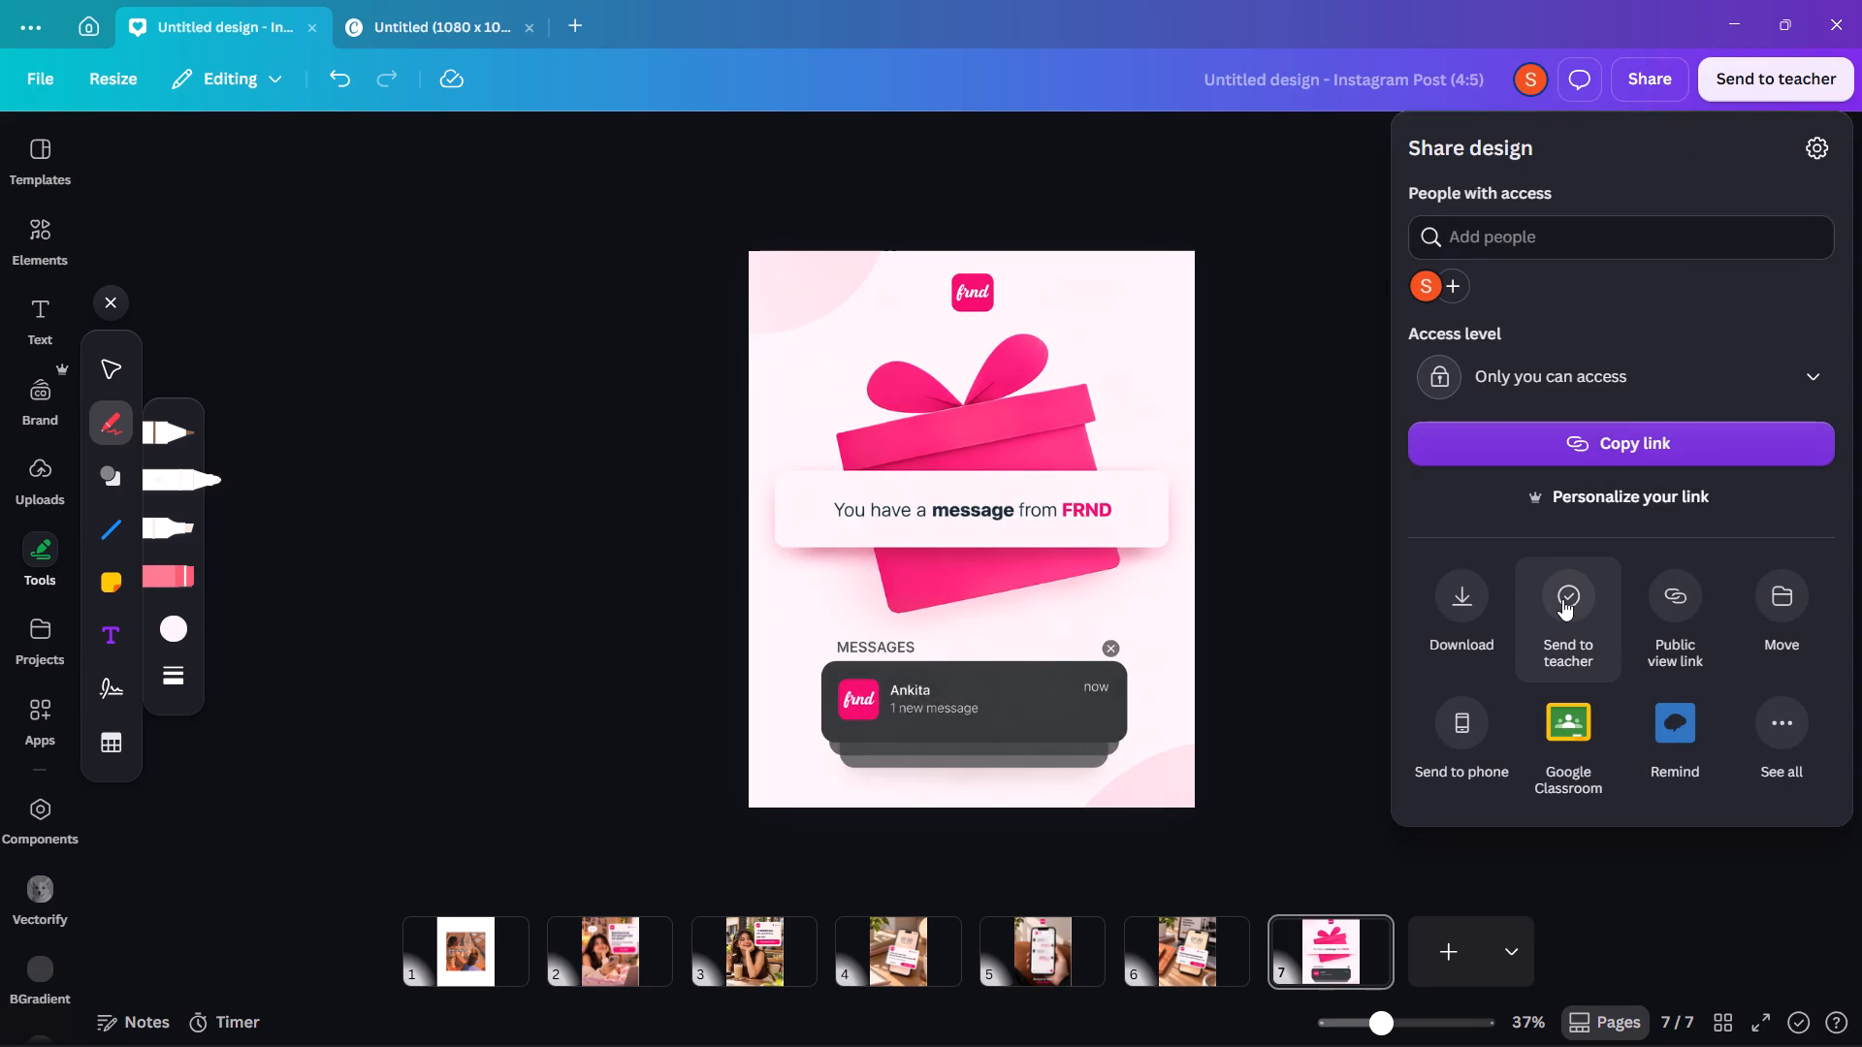
pyautogui.click(1452, 601)
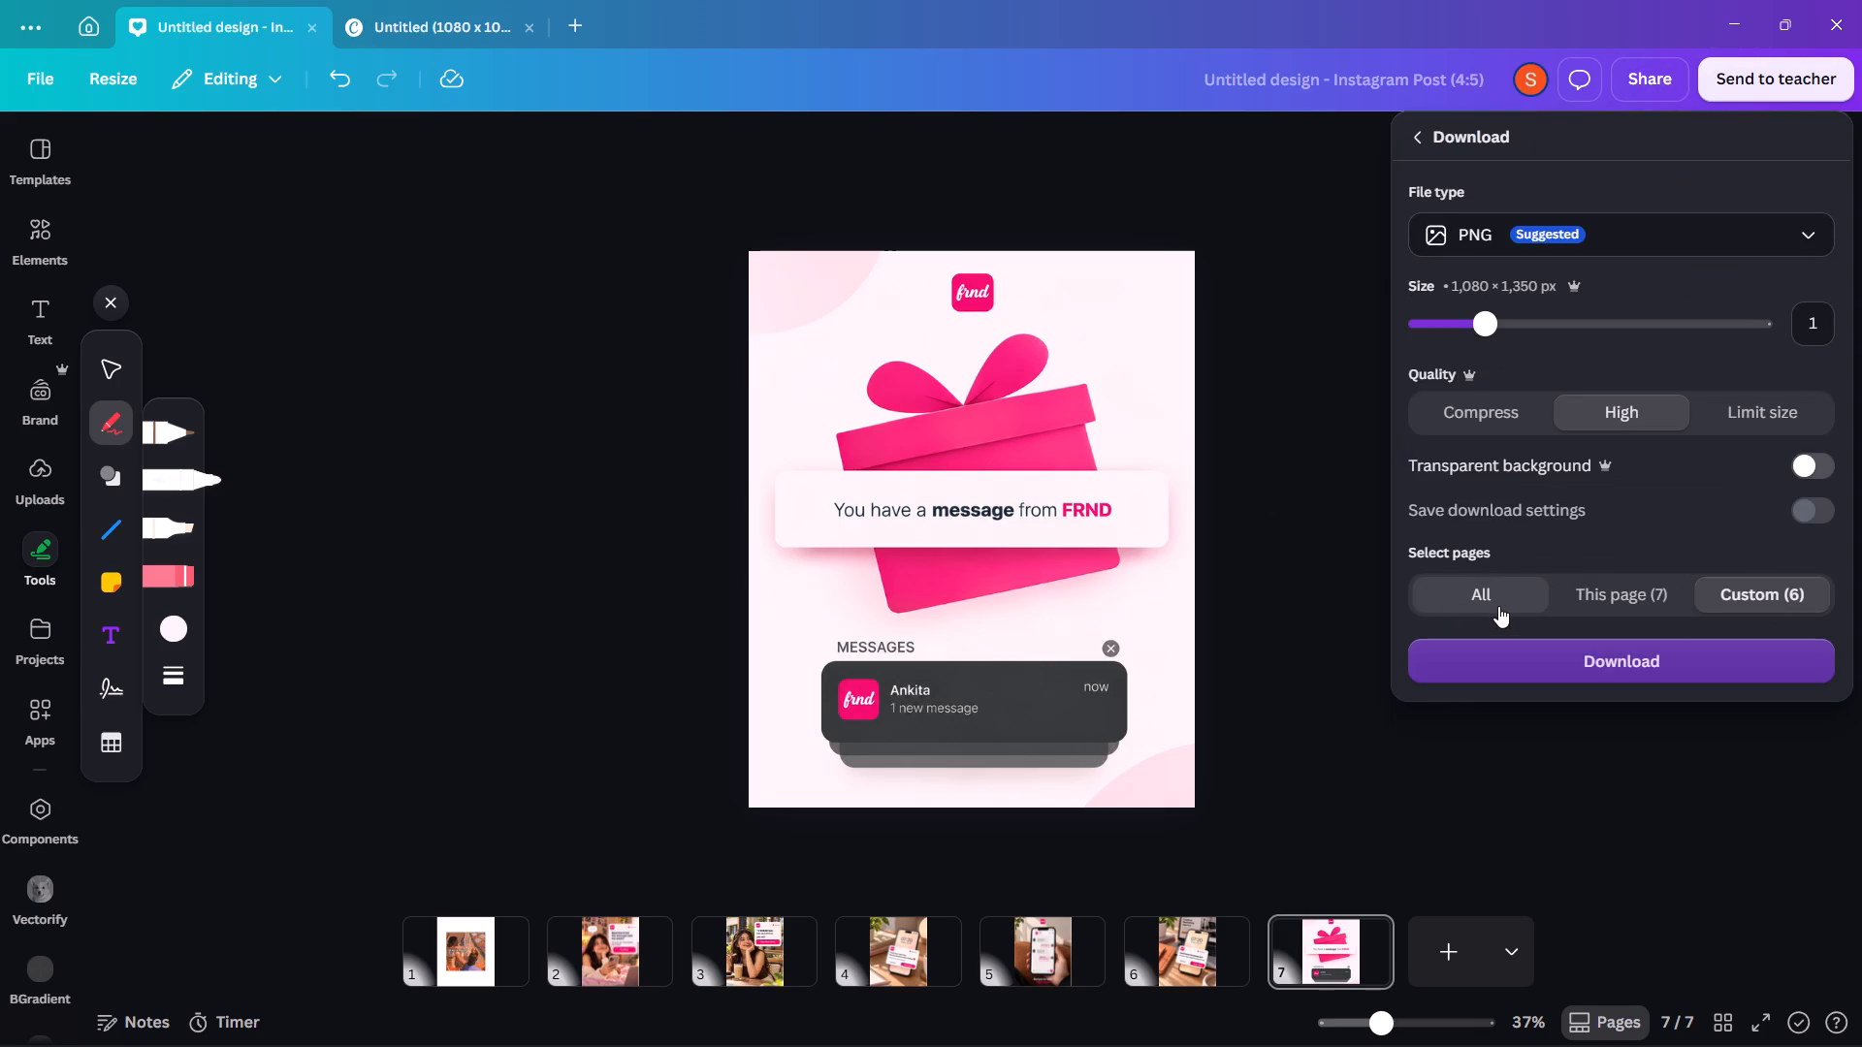
pyautogui.click(1627, 579)
pyautogui.click(1638, 663)
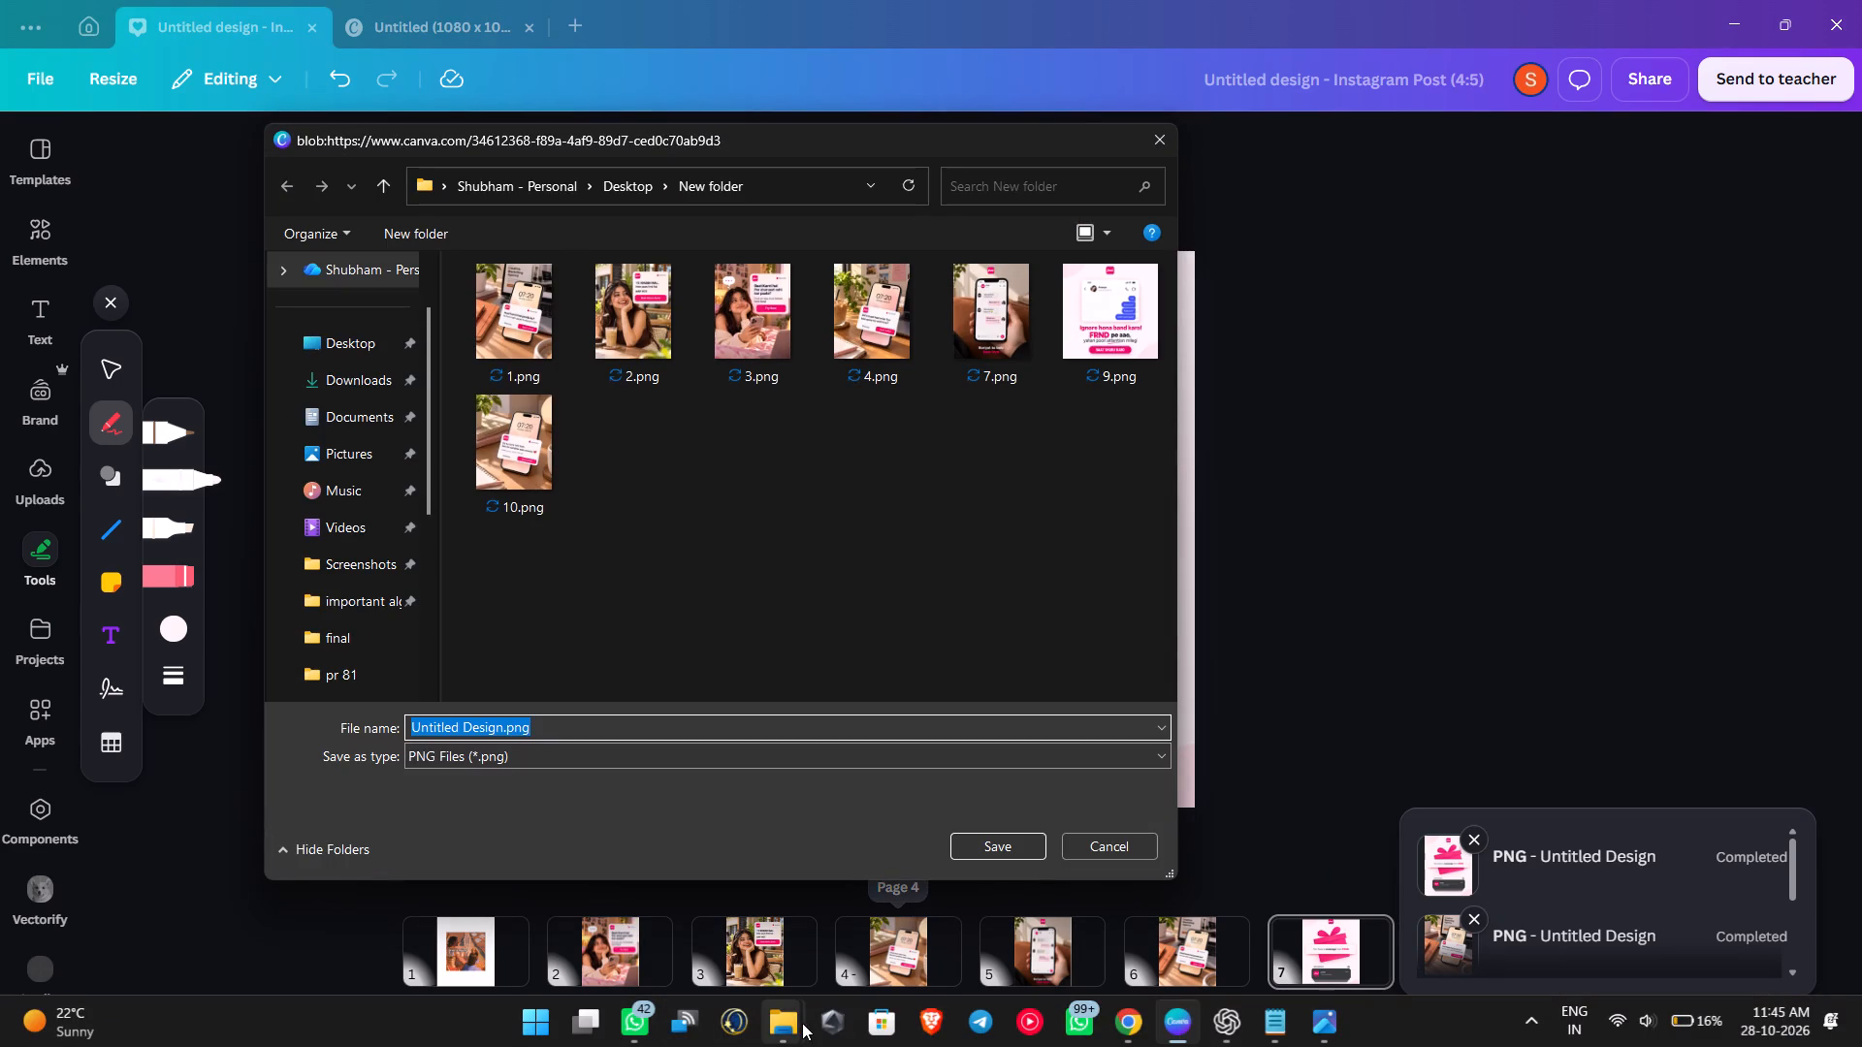
pyautogui.click(487, 920)
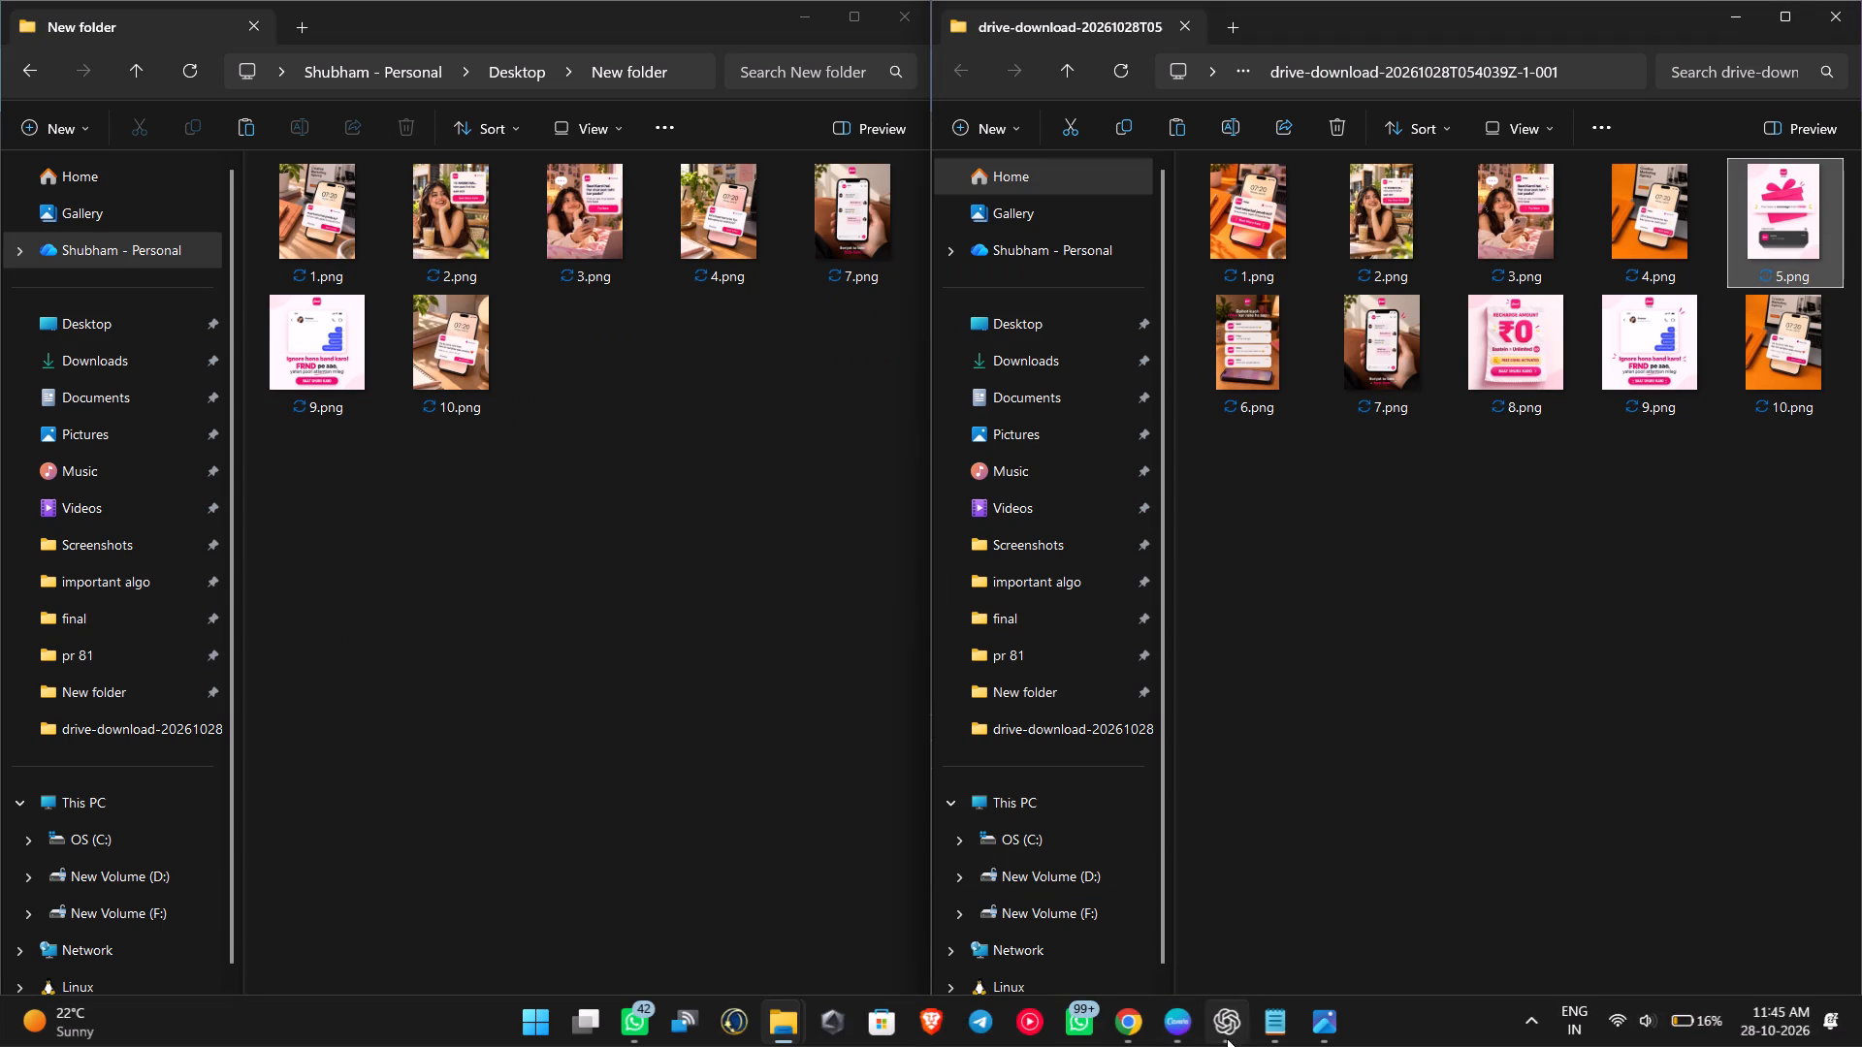
pyautogui.click(1192, 1033)
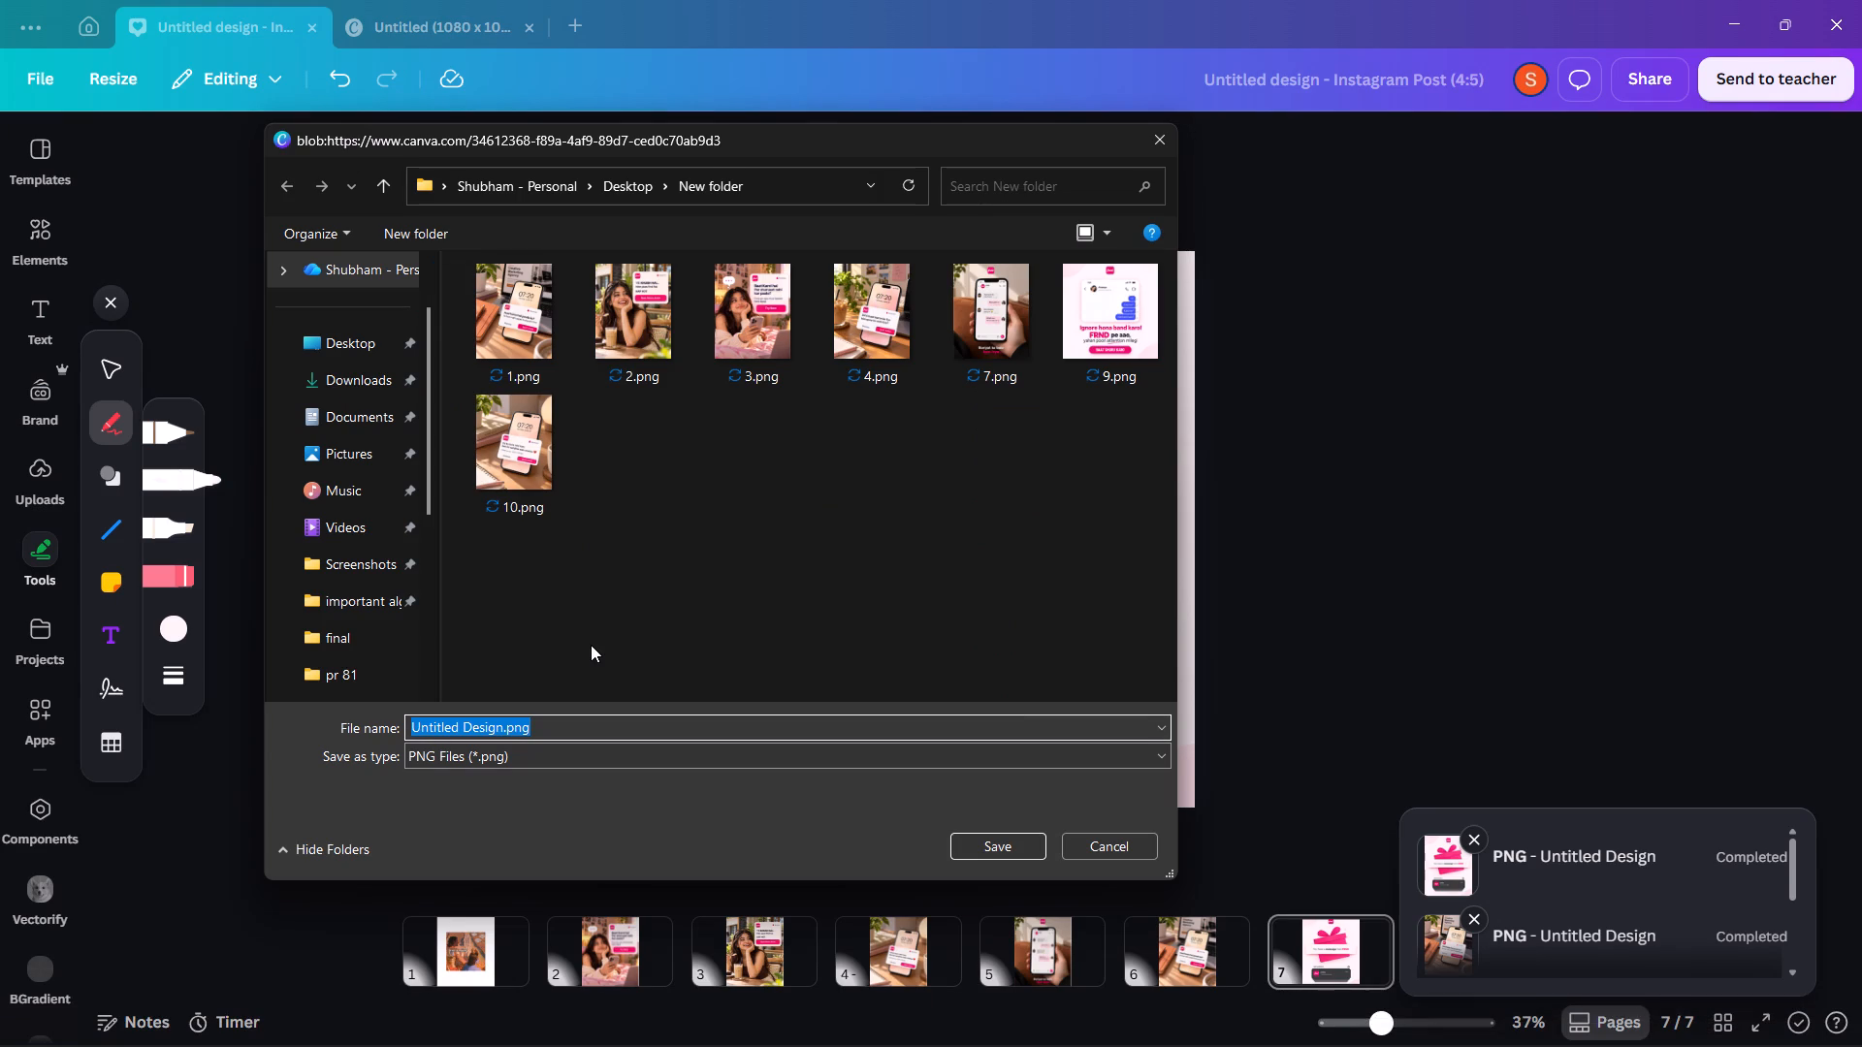
pyautogui.press('5')
pyautogui.press('Return')
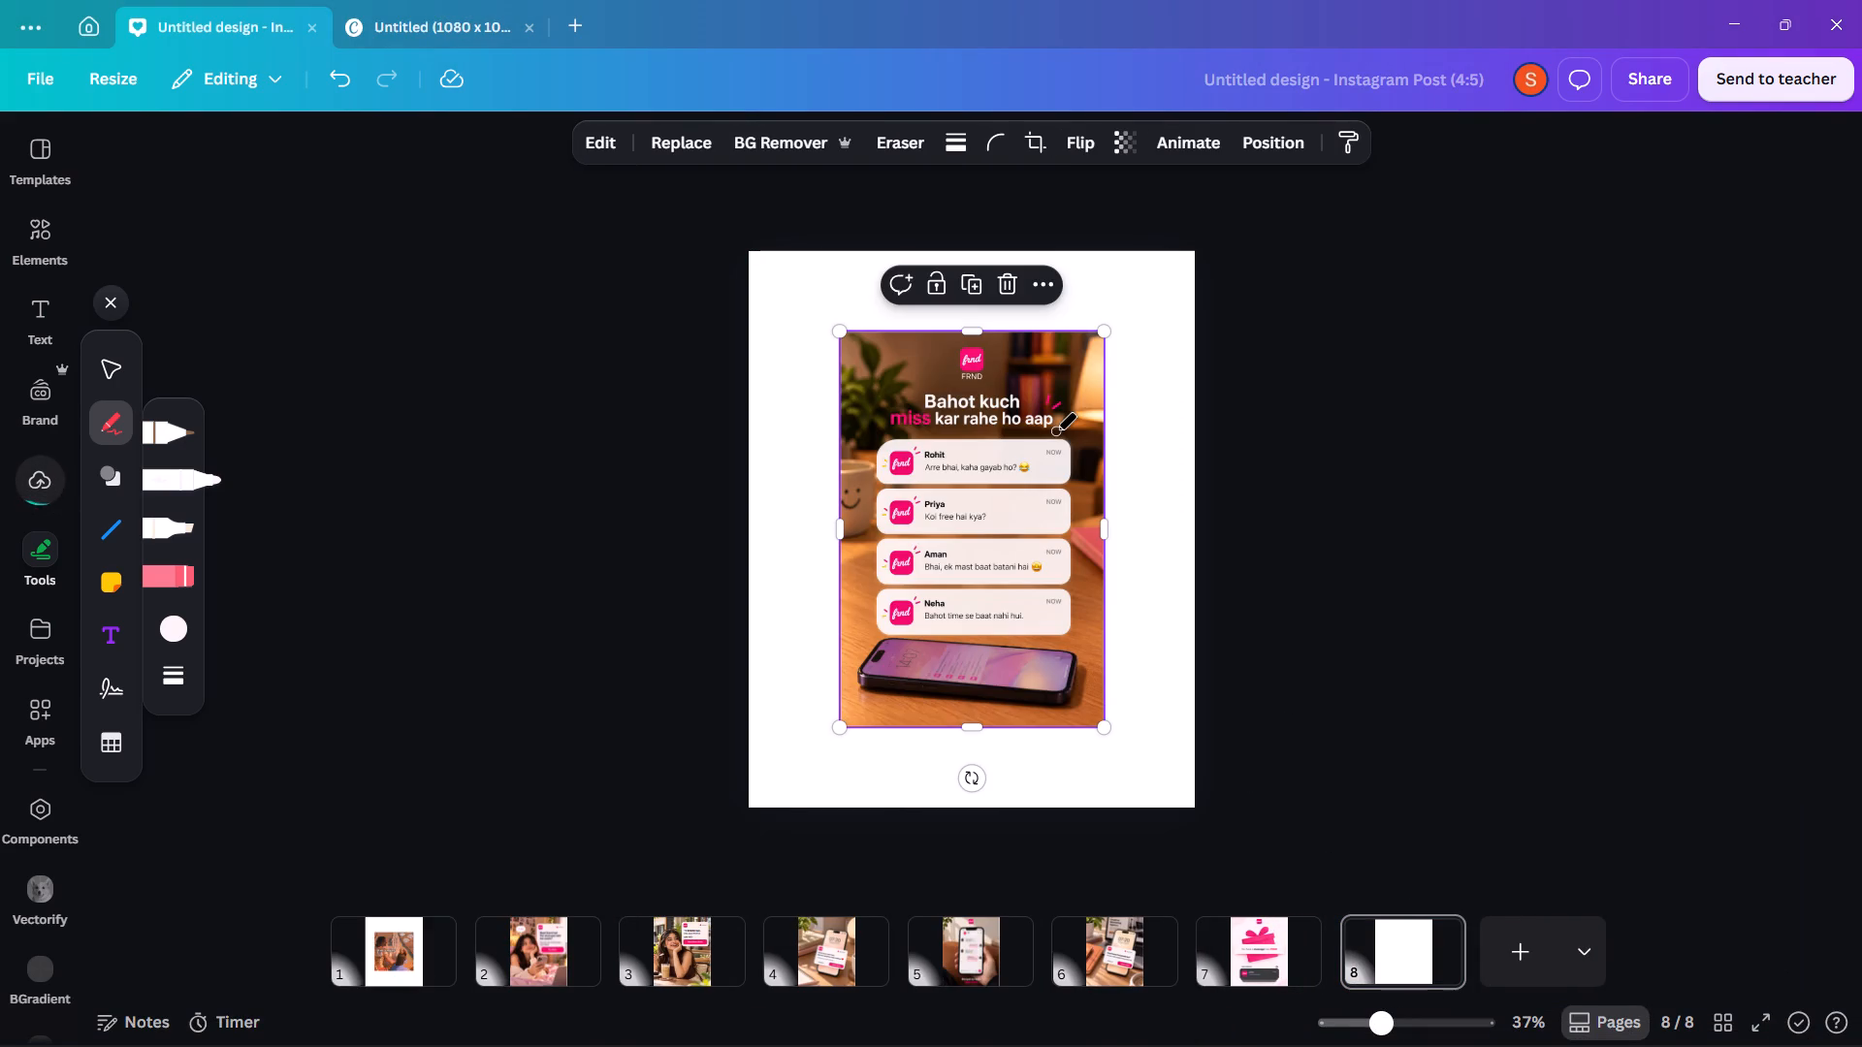
pyautogui.click(109, 362)
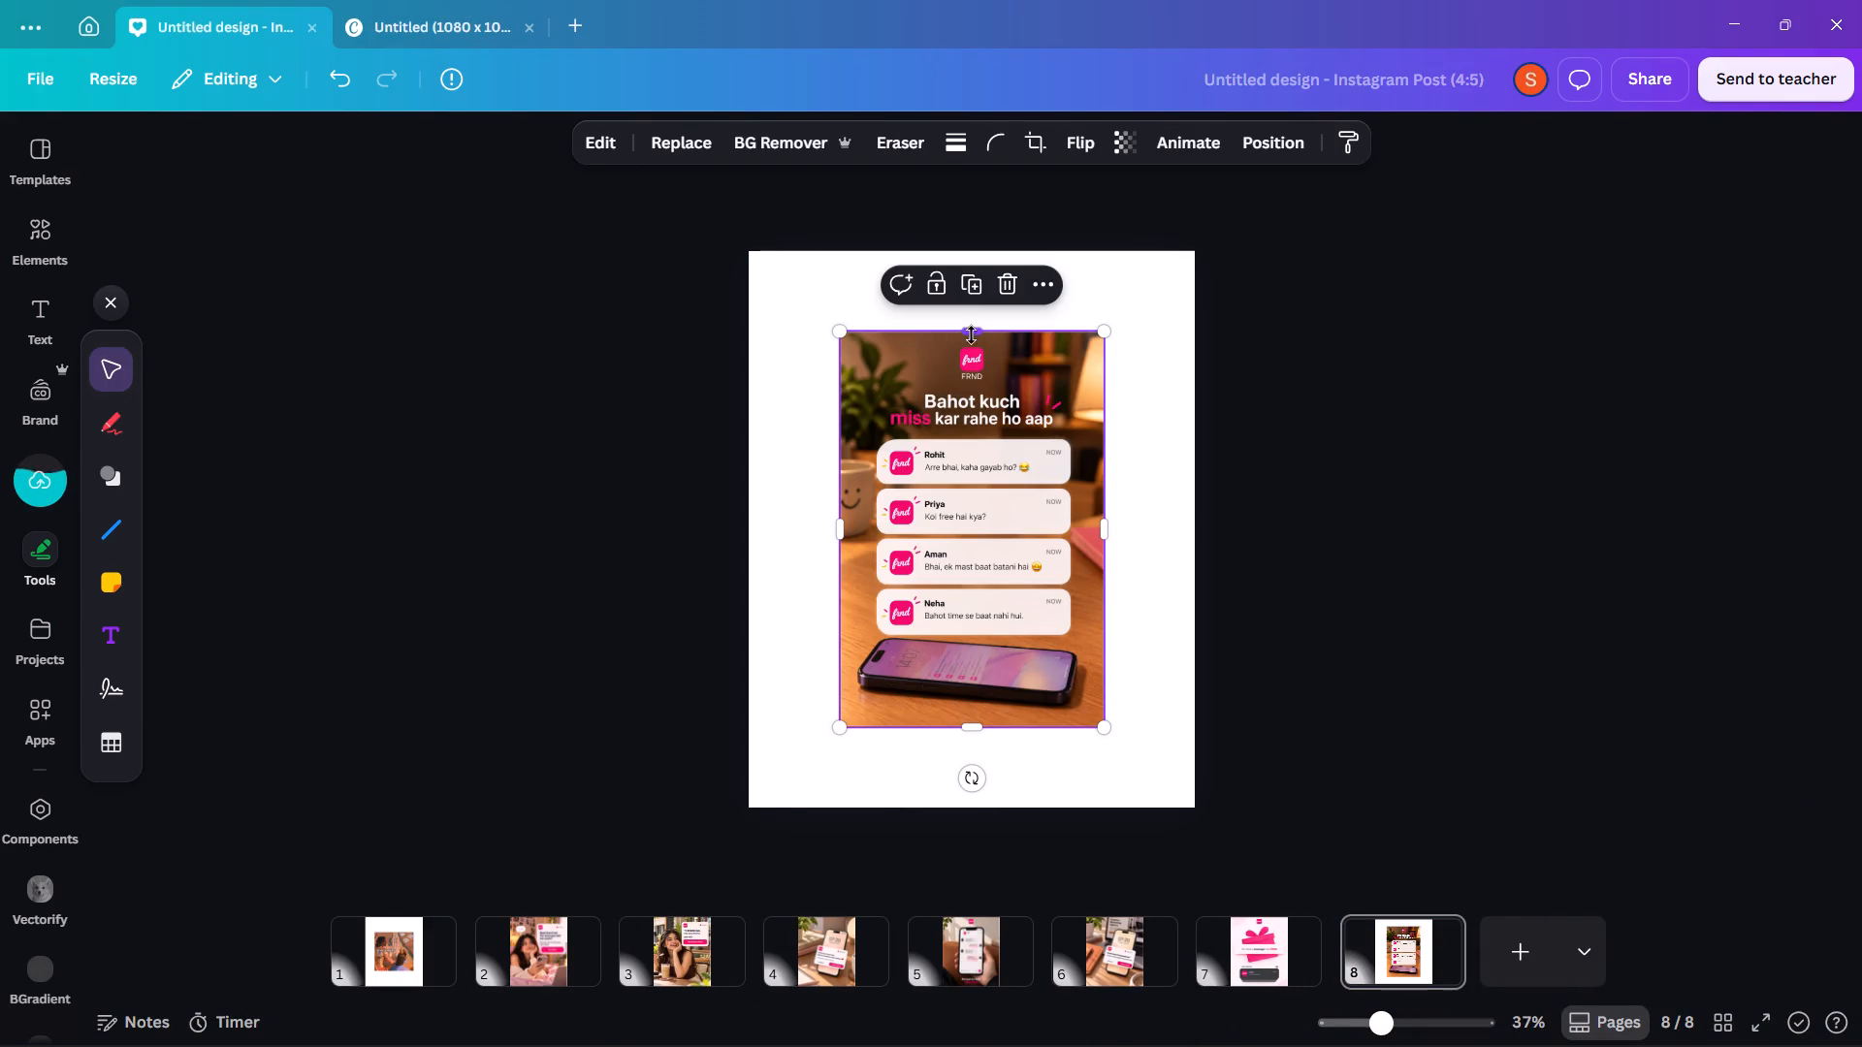
# Enlarge the pasted notification image on page 8 until it spans the full page width, and position it to cover the page.
pyautogui.moveTo(1106, 332); pyautogui.dragTo(1221, 272)
pyautogui.moveTo(1147, 335); pyautogui.dragTo(1172, 347)
pyautogui.moveTo(870, 737); pyautogui.dragTo(707, 825)
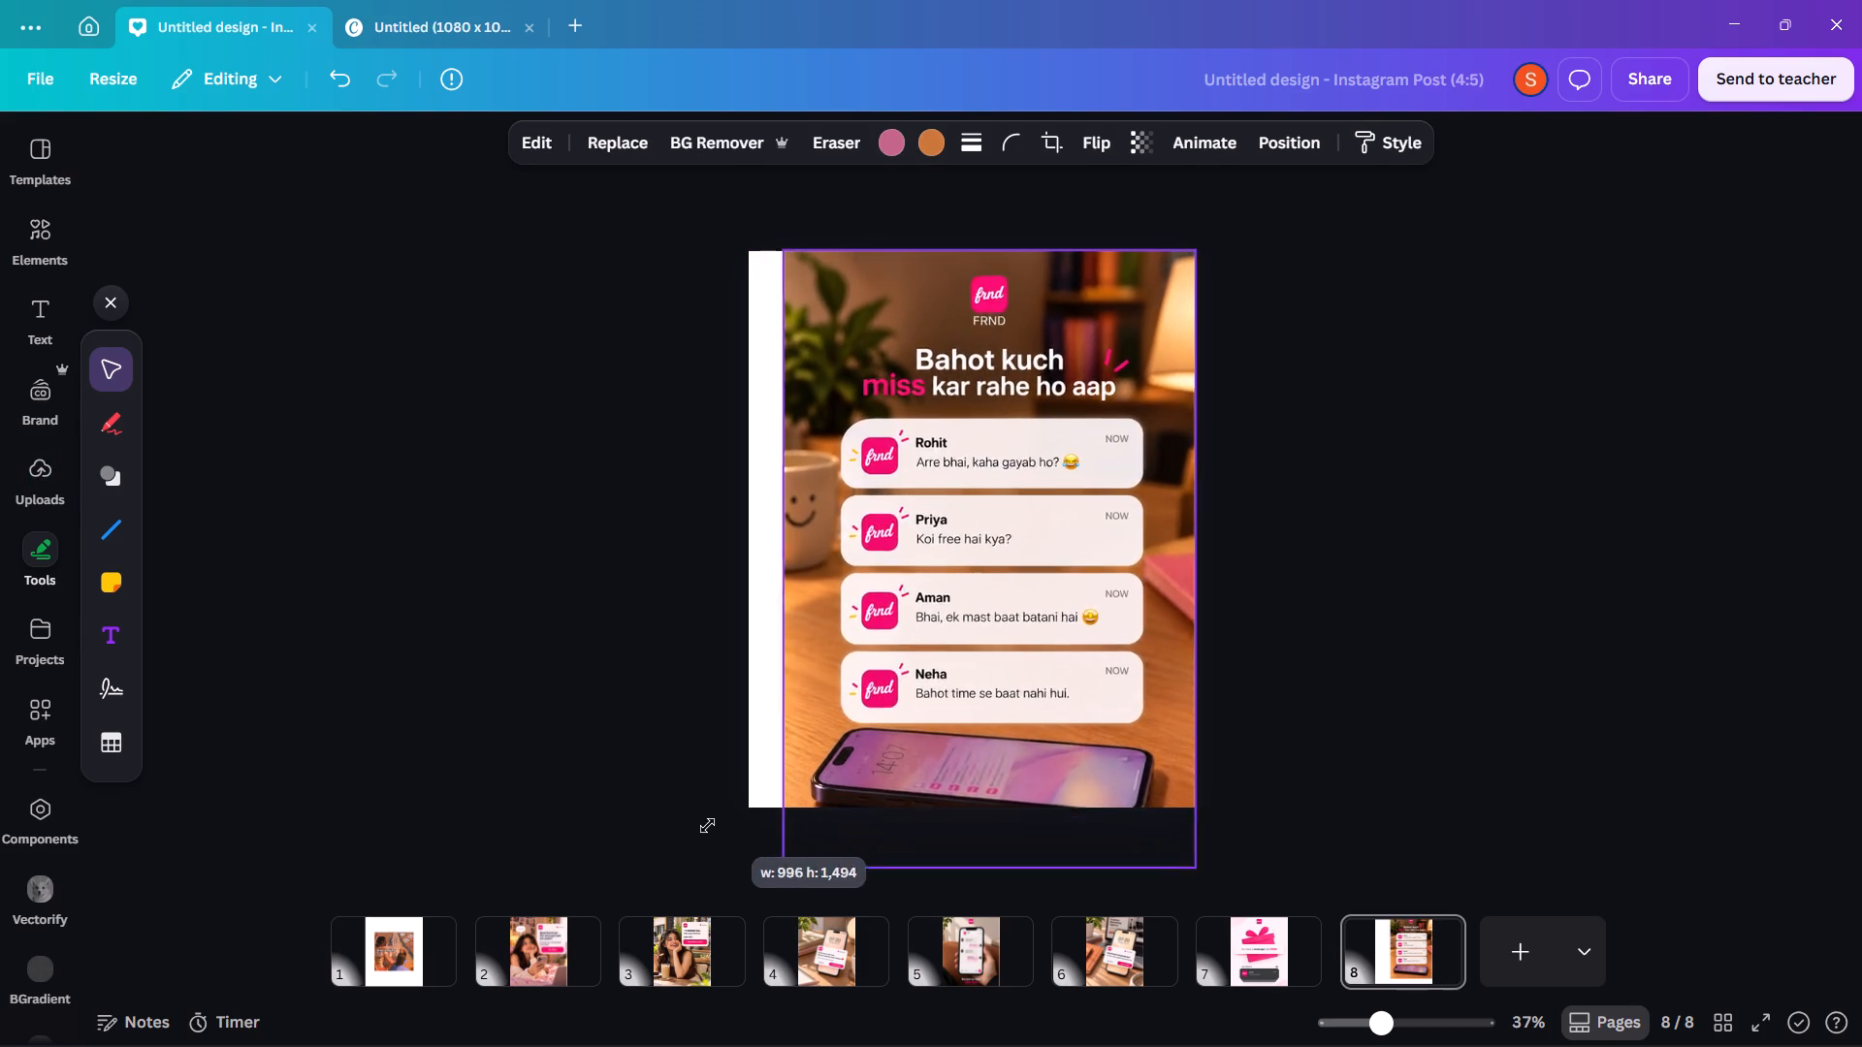
pyautogui.moveTo(707, 825); pyautogui.dragTo(665, 862)
pyautogui.moveTo(1039, 590); pyautogui.dragTo(1043, 537)
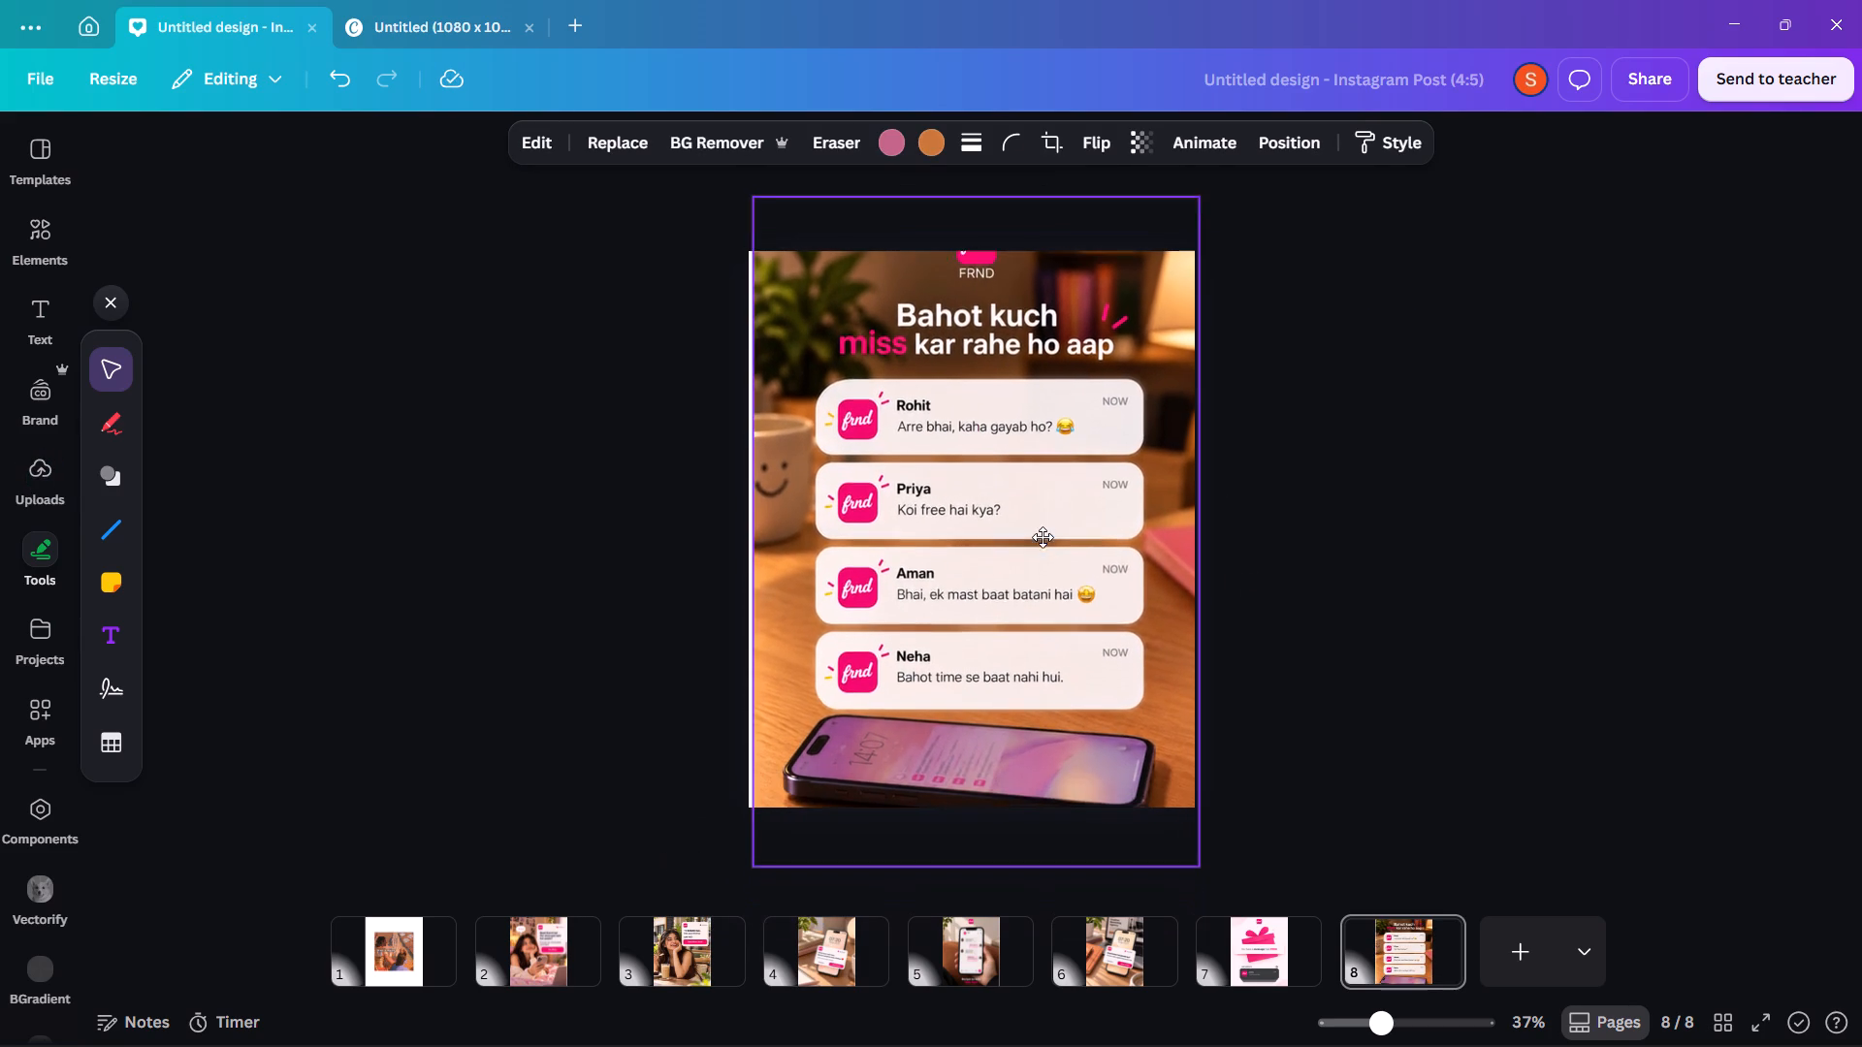
pyautogui.moveTo(1043, 537); pyautogui.dragTo(1035, 571)
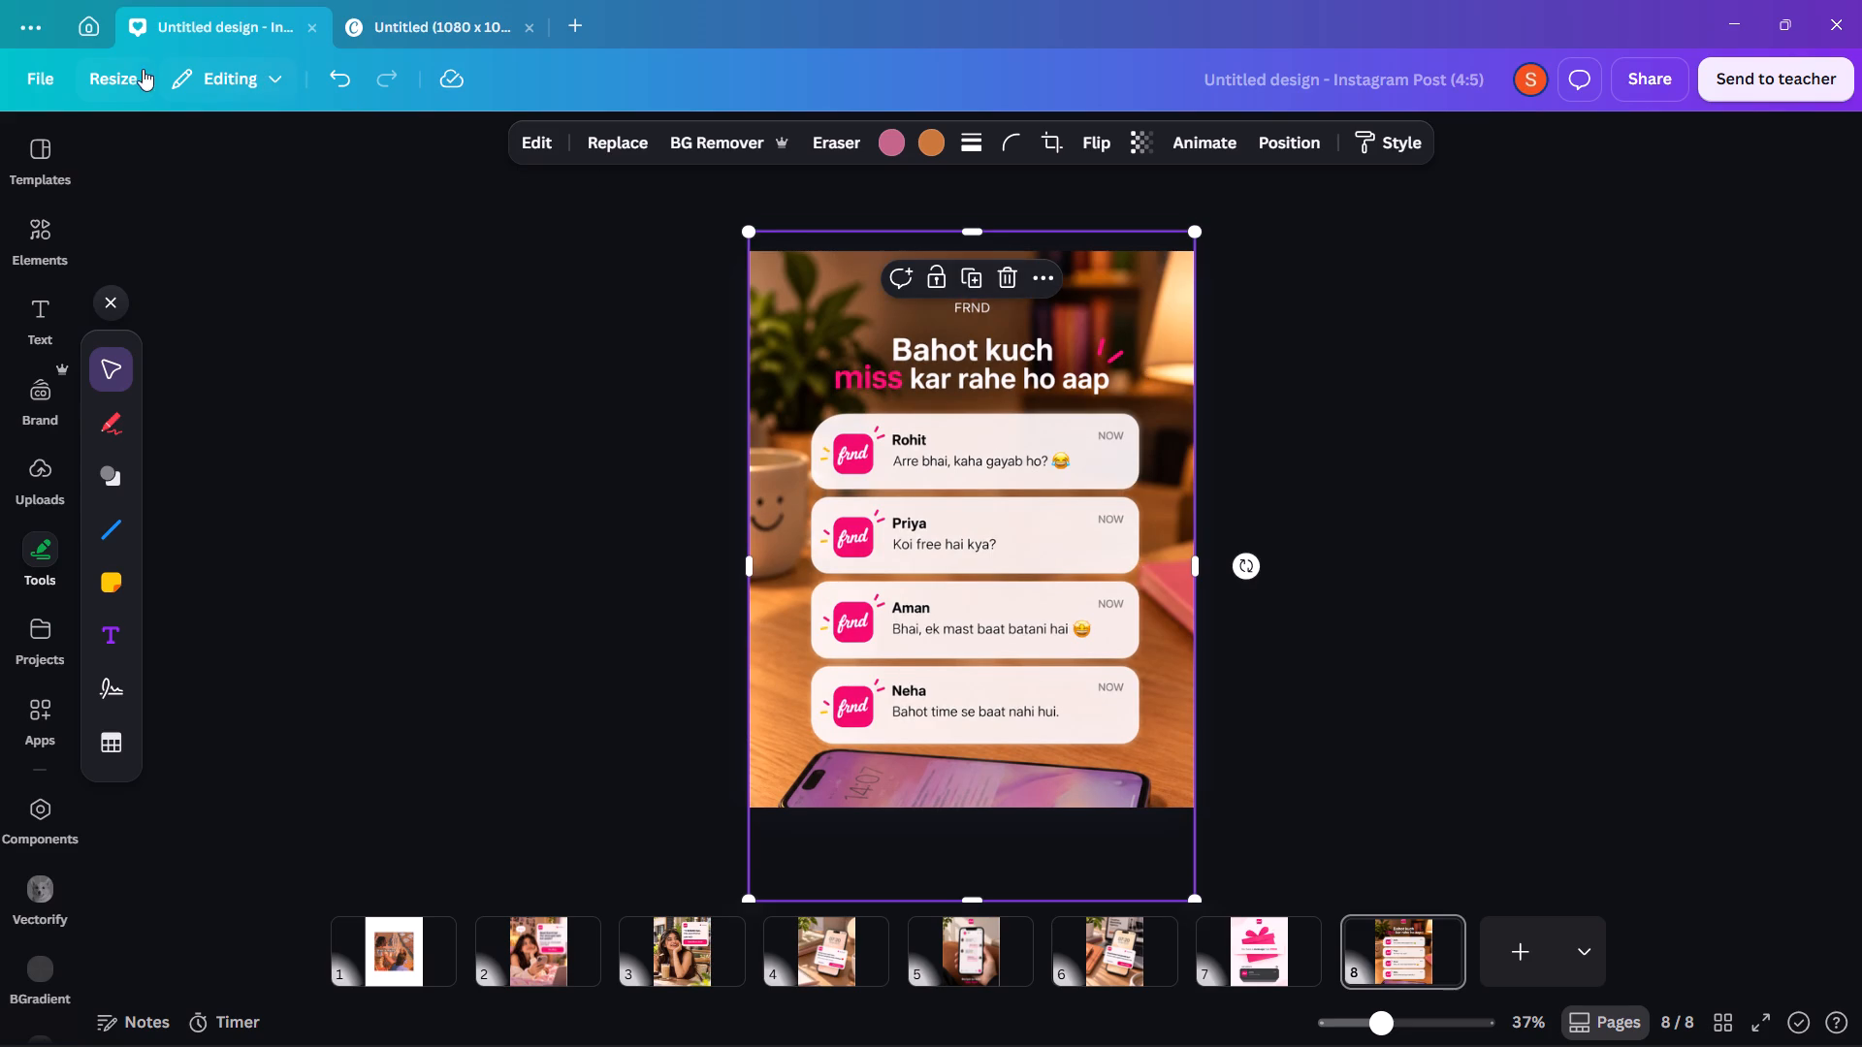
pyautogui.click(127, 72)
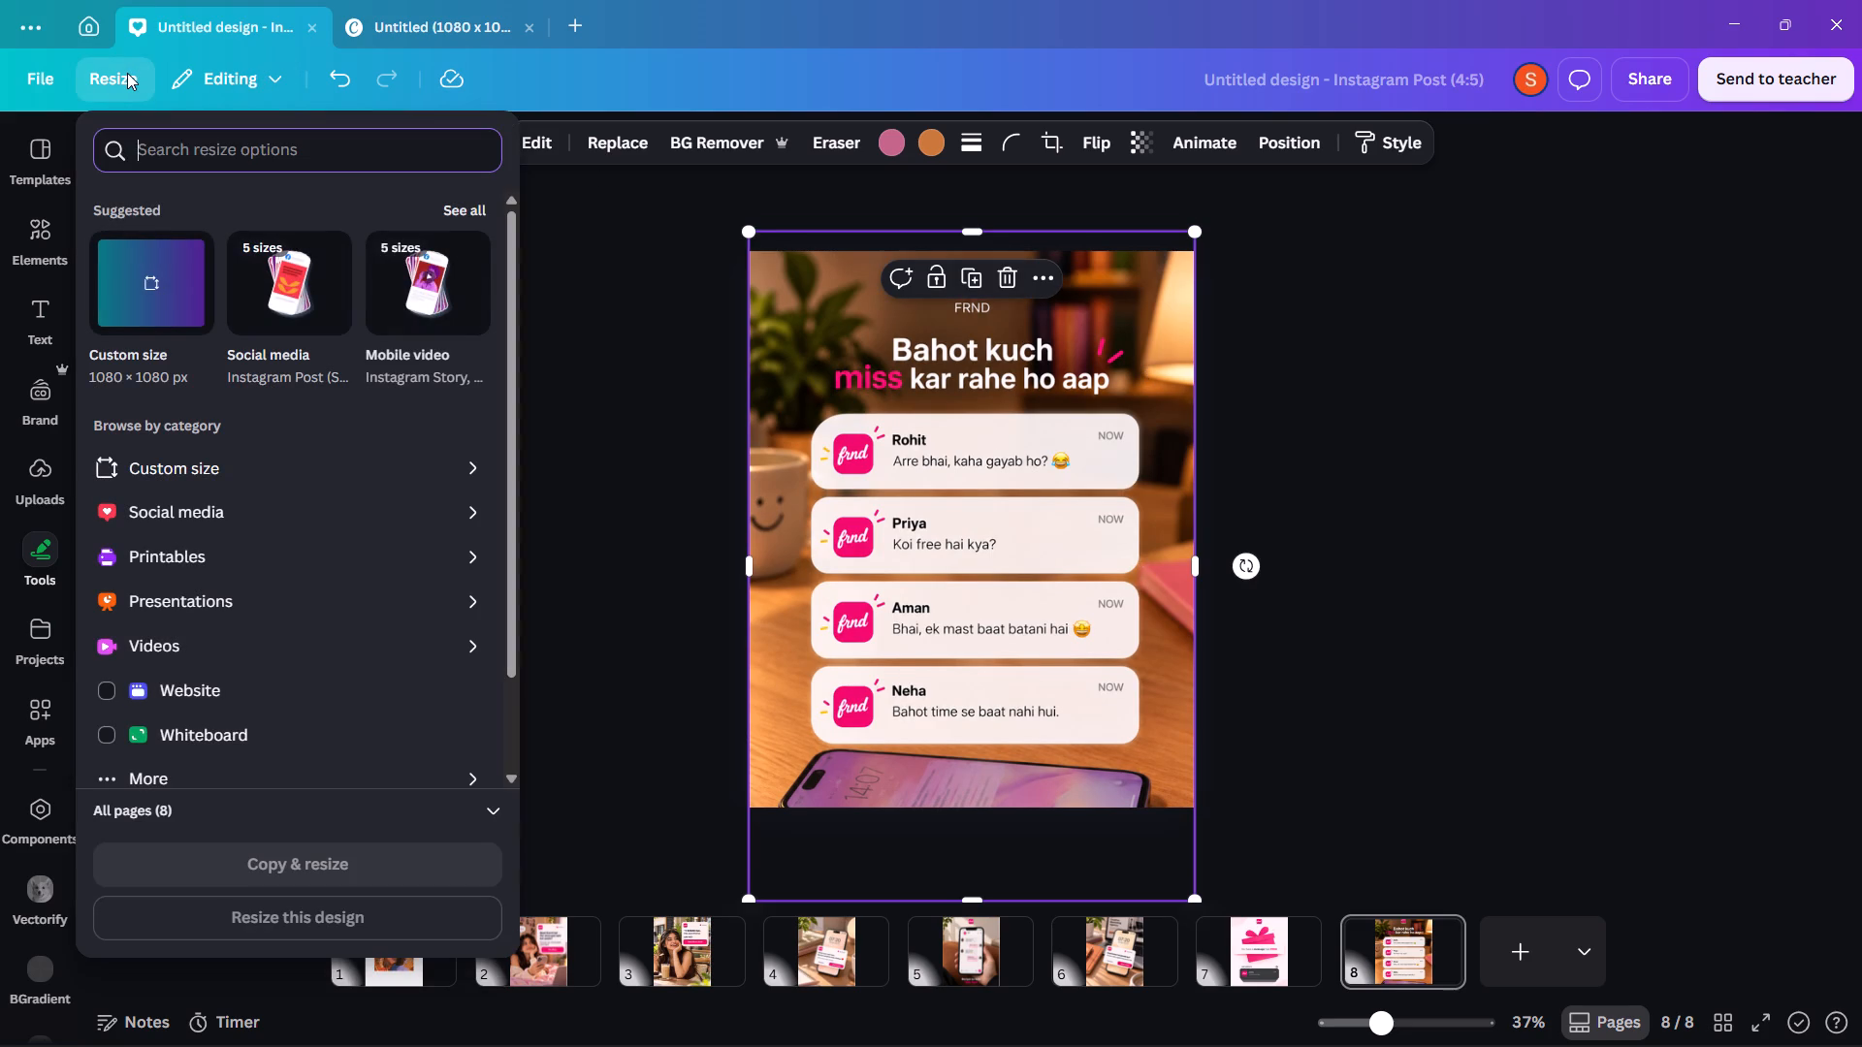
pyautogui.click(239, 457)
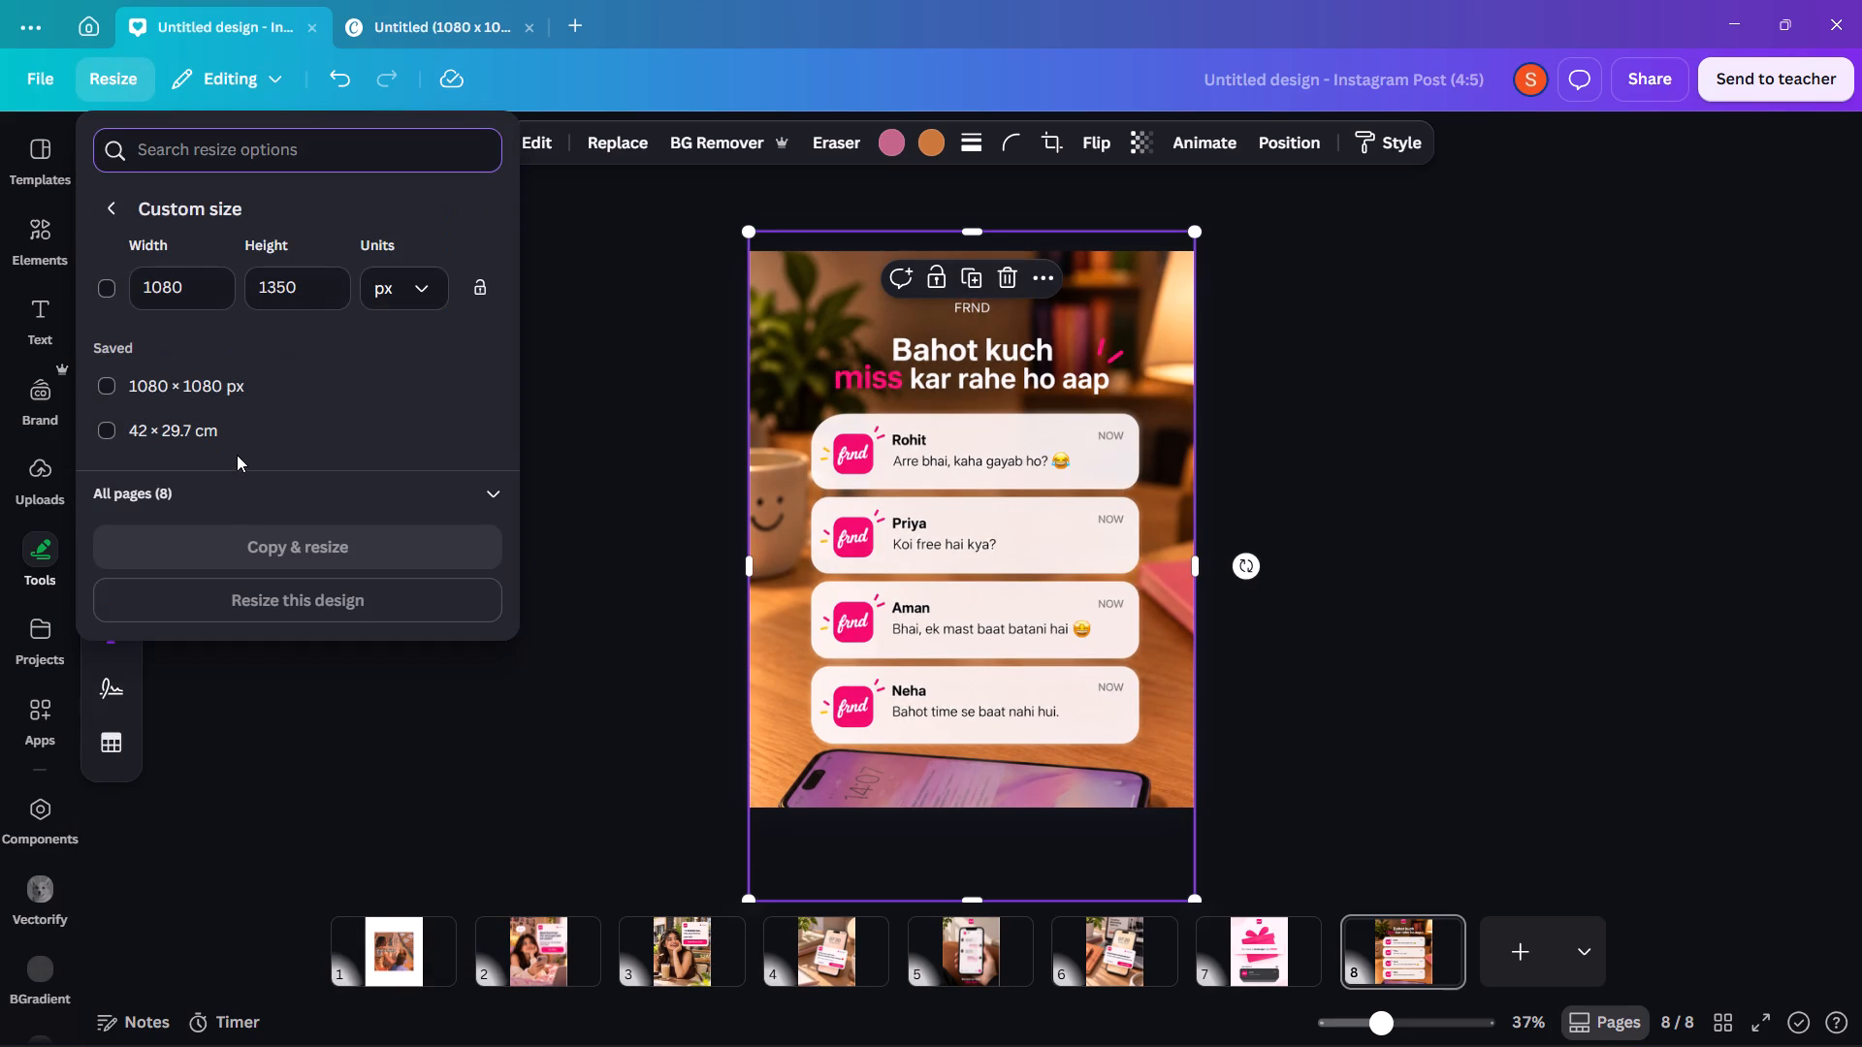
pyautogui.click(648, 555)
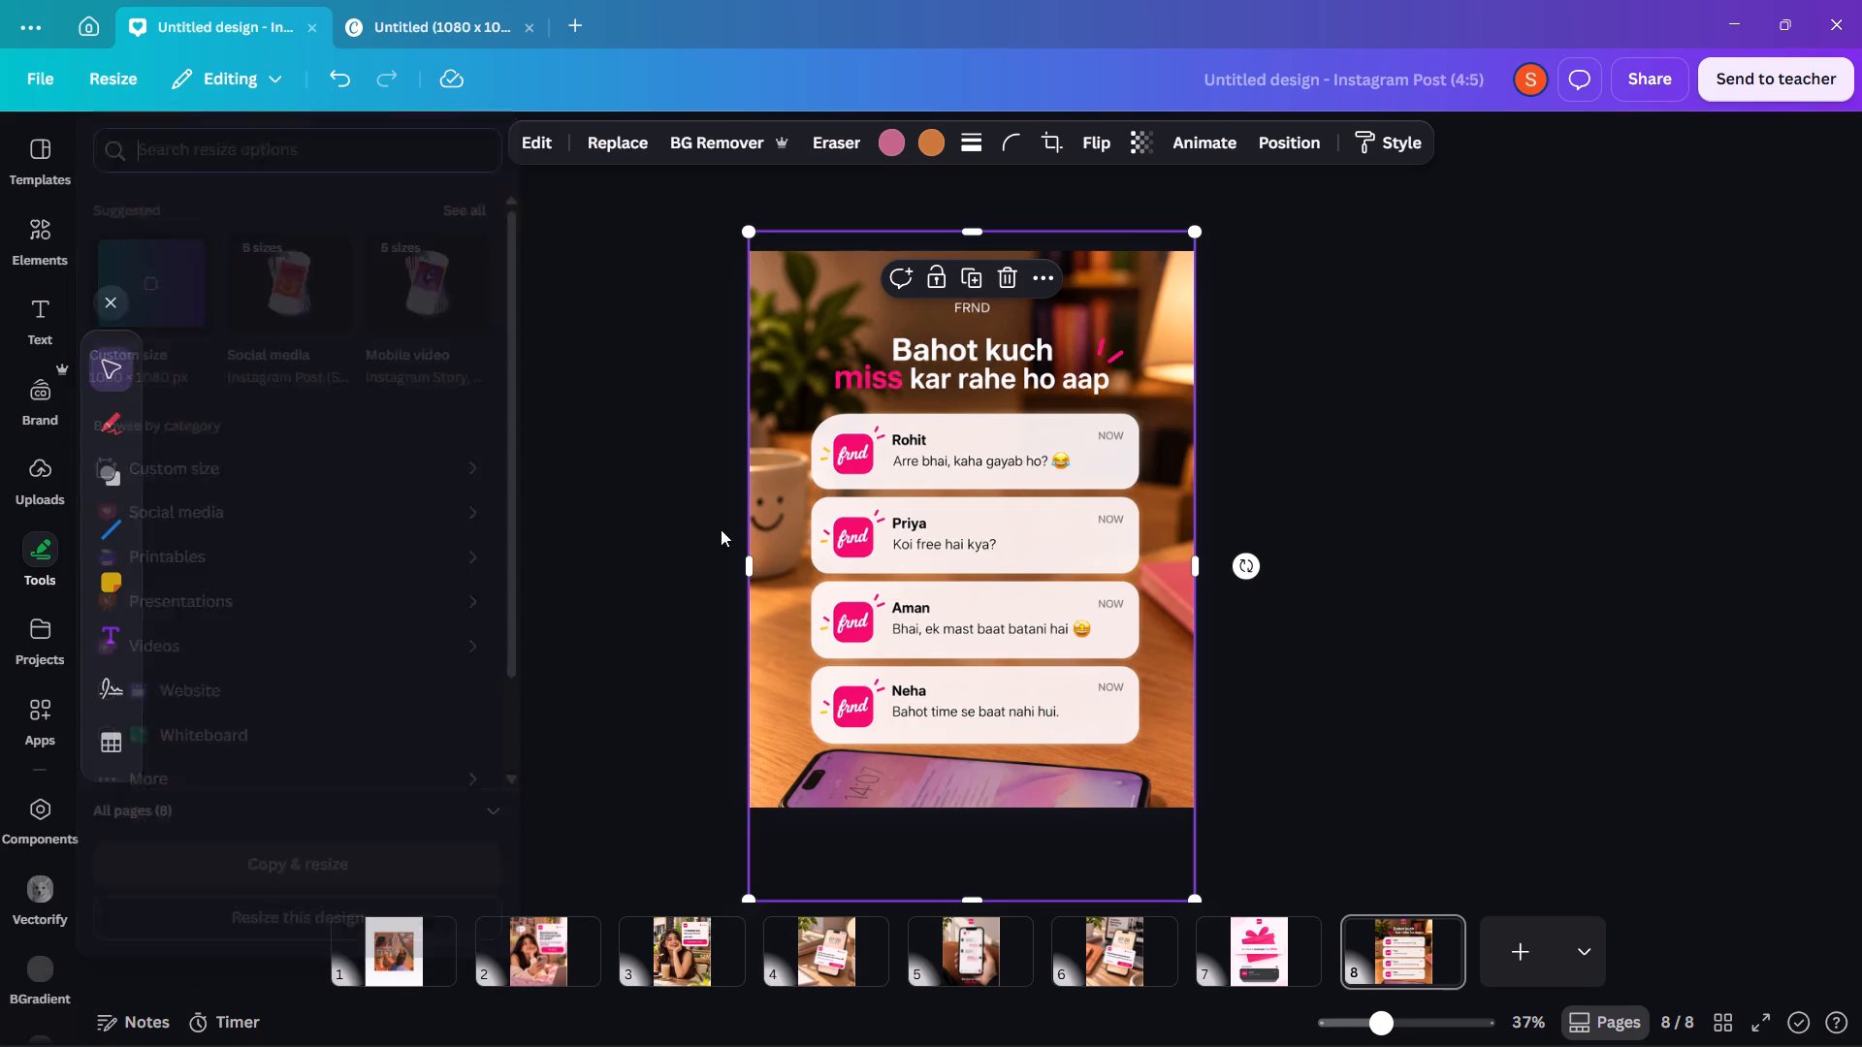
# Move the notification image slightly upward on page 8, keeping it horizontally centred on the page.
pyautogui.moveTo(1127, 347); pyautogui.dragTo(1129, 346)
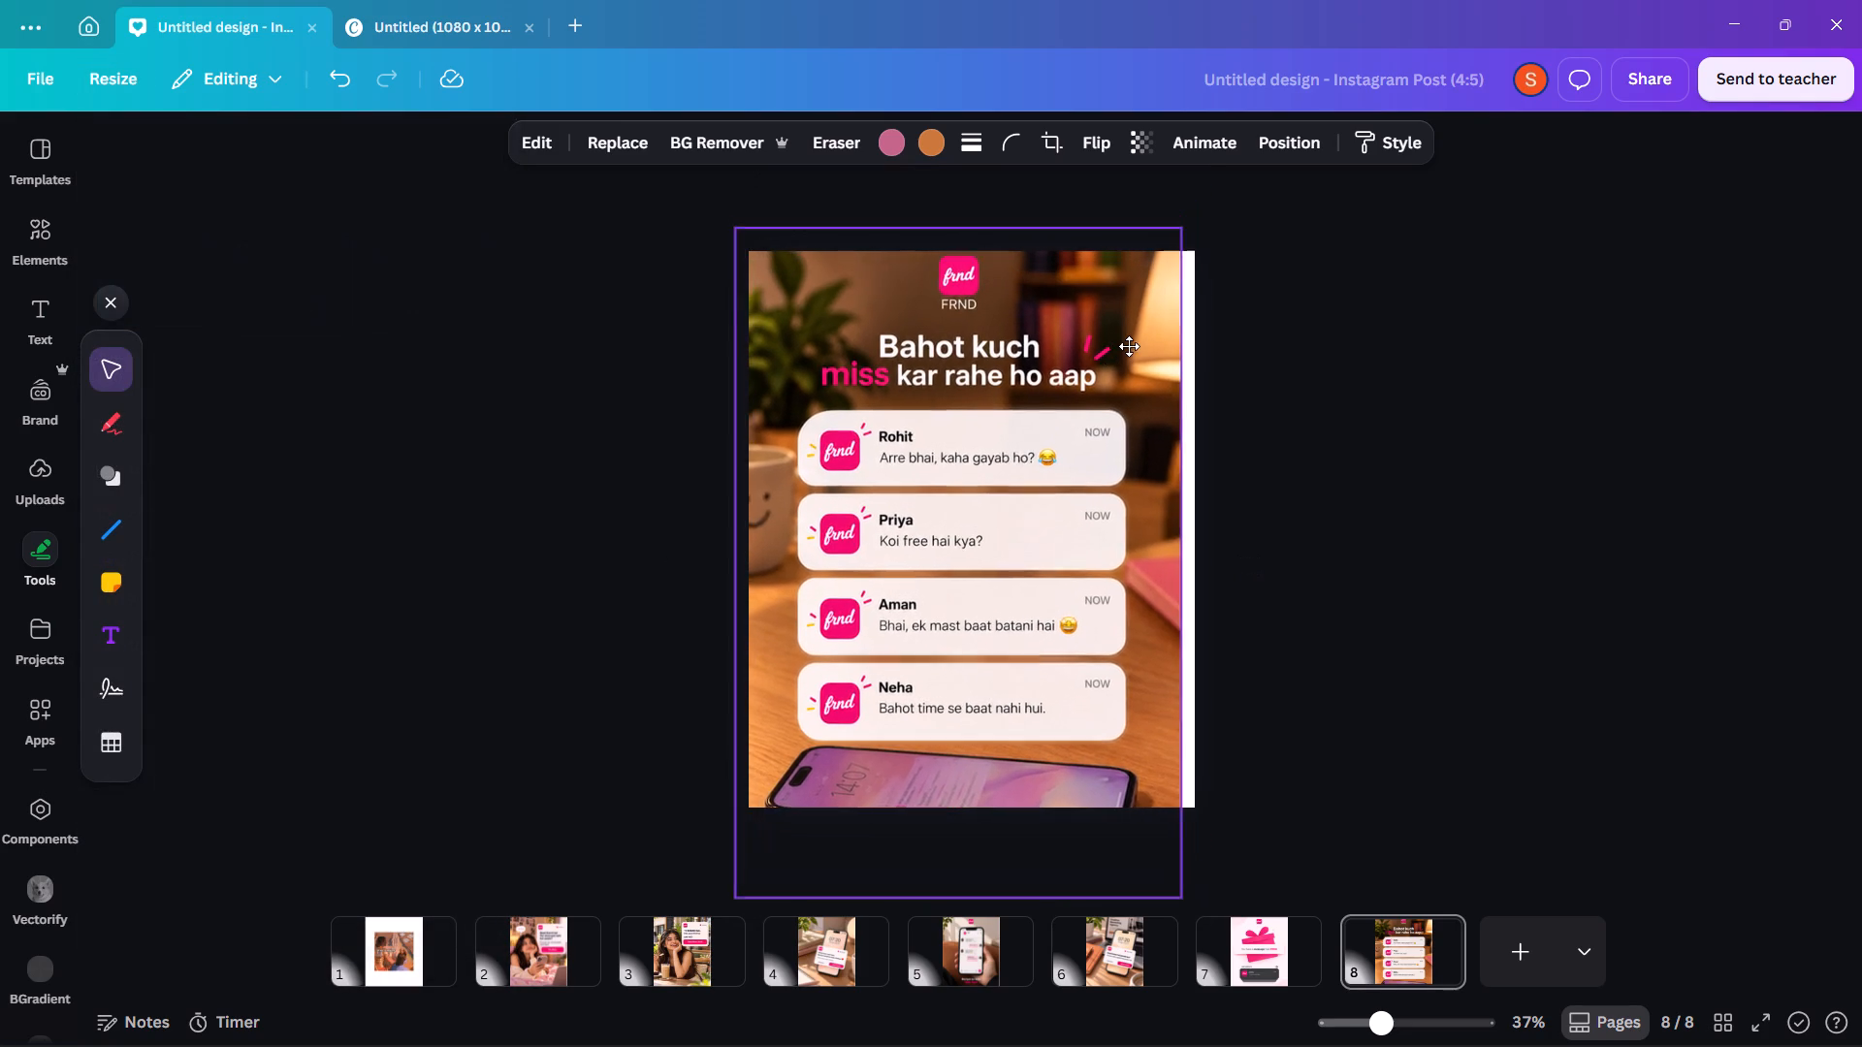
pyautogui.moveTo(1129, 346); pyautogui.dragTo(1131, 348)
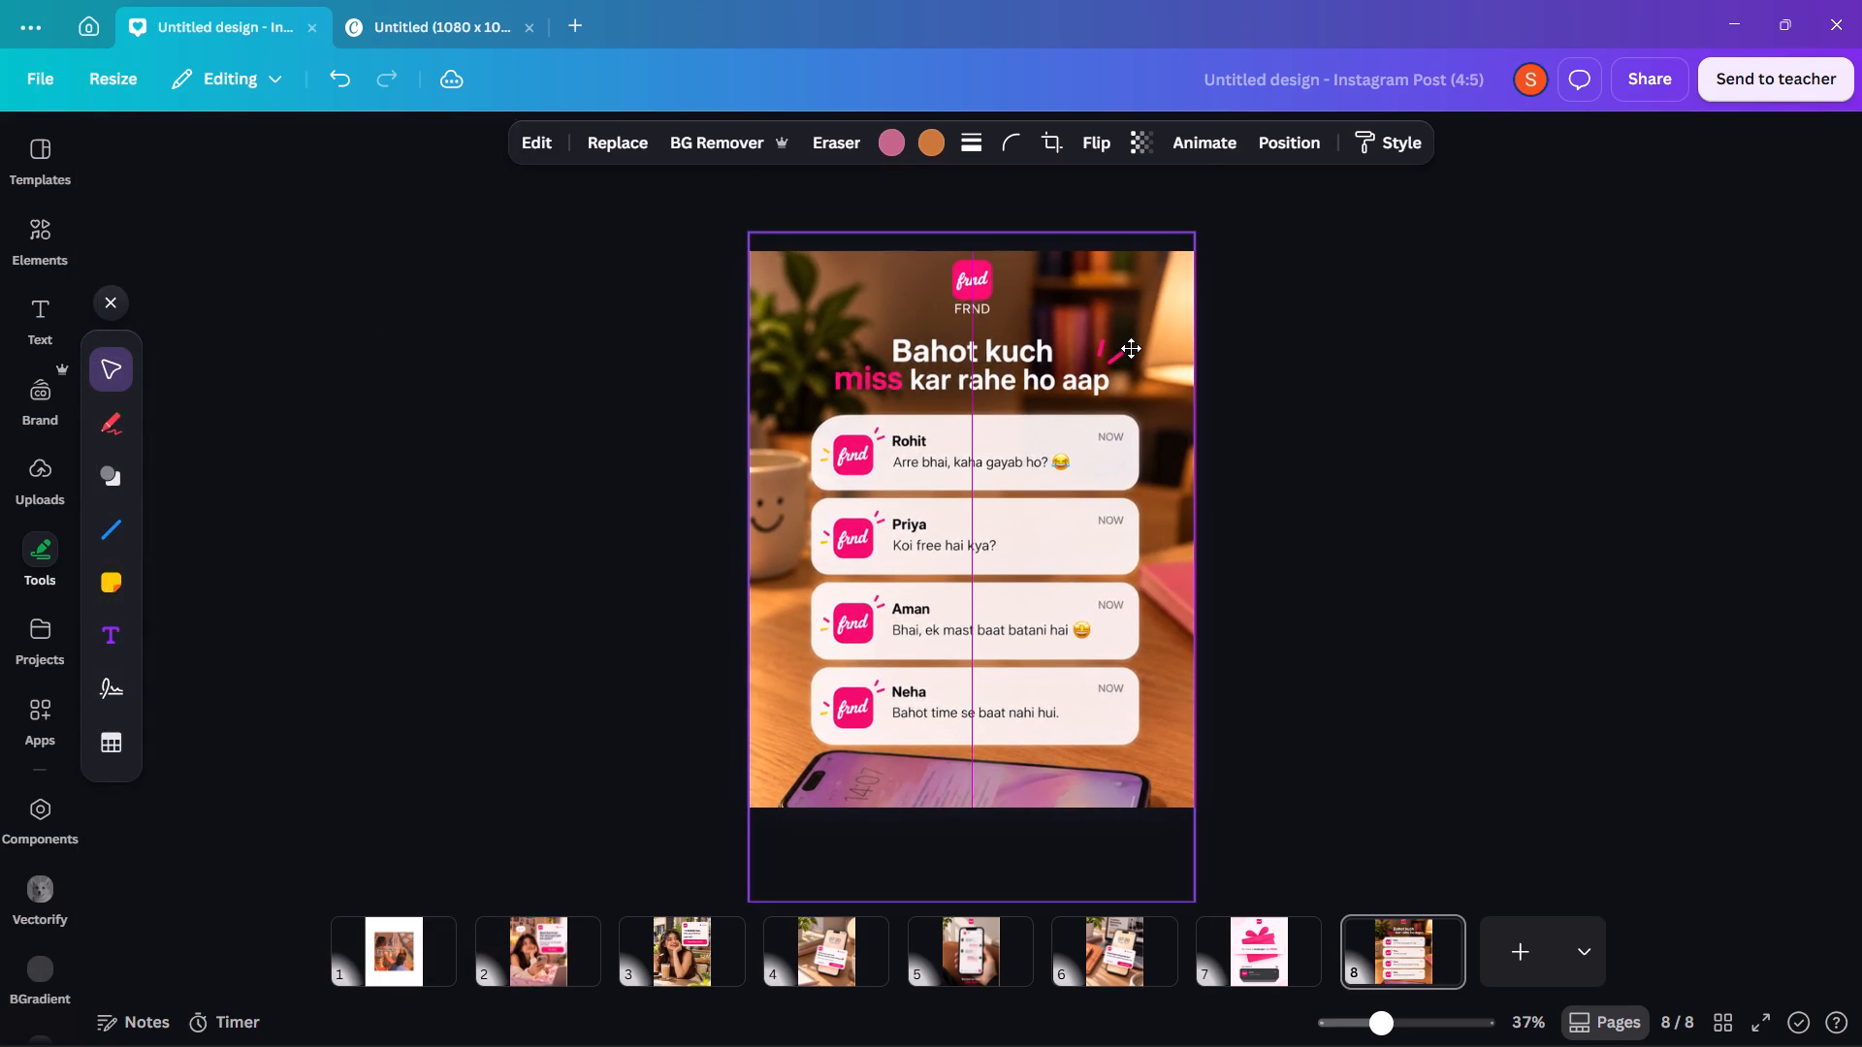
pyautogui.moveTo(1131, 348); pyautogui.dragTo(1131, 334)
# Make a resized copy of the design with all pages in the suggested Instagram Story size, 1080 × 1920 px.
pyautogui.click(117, 82)
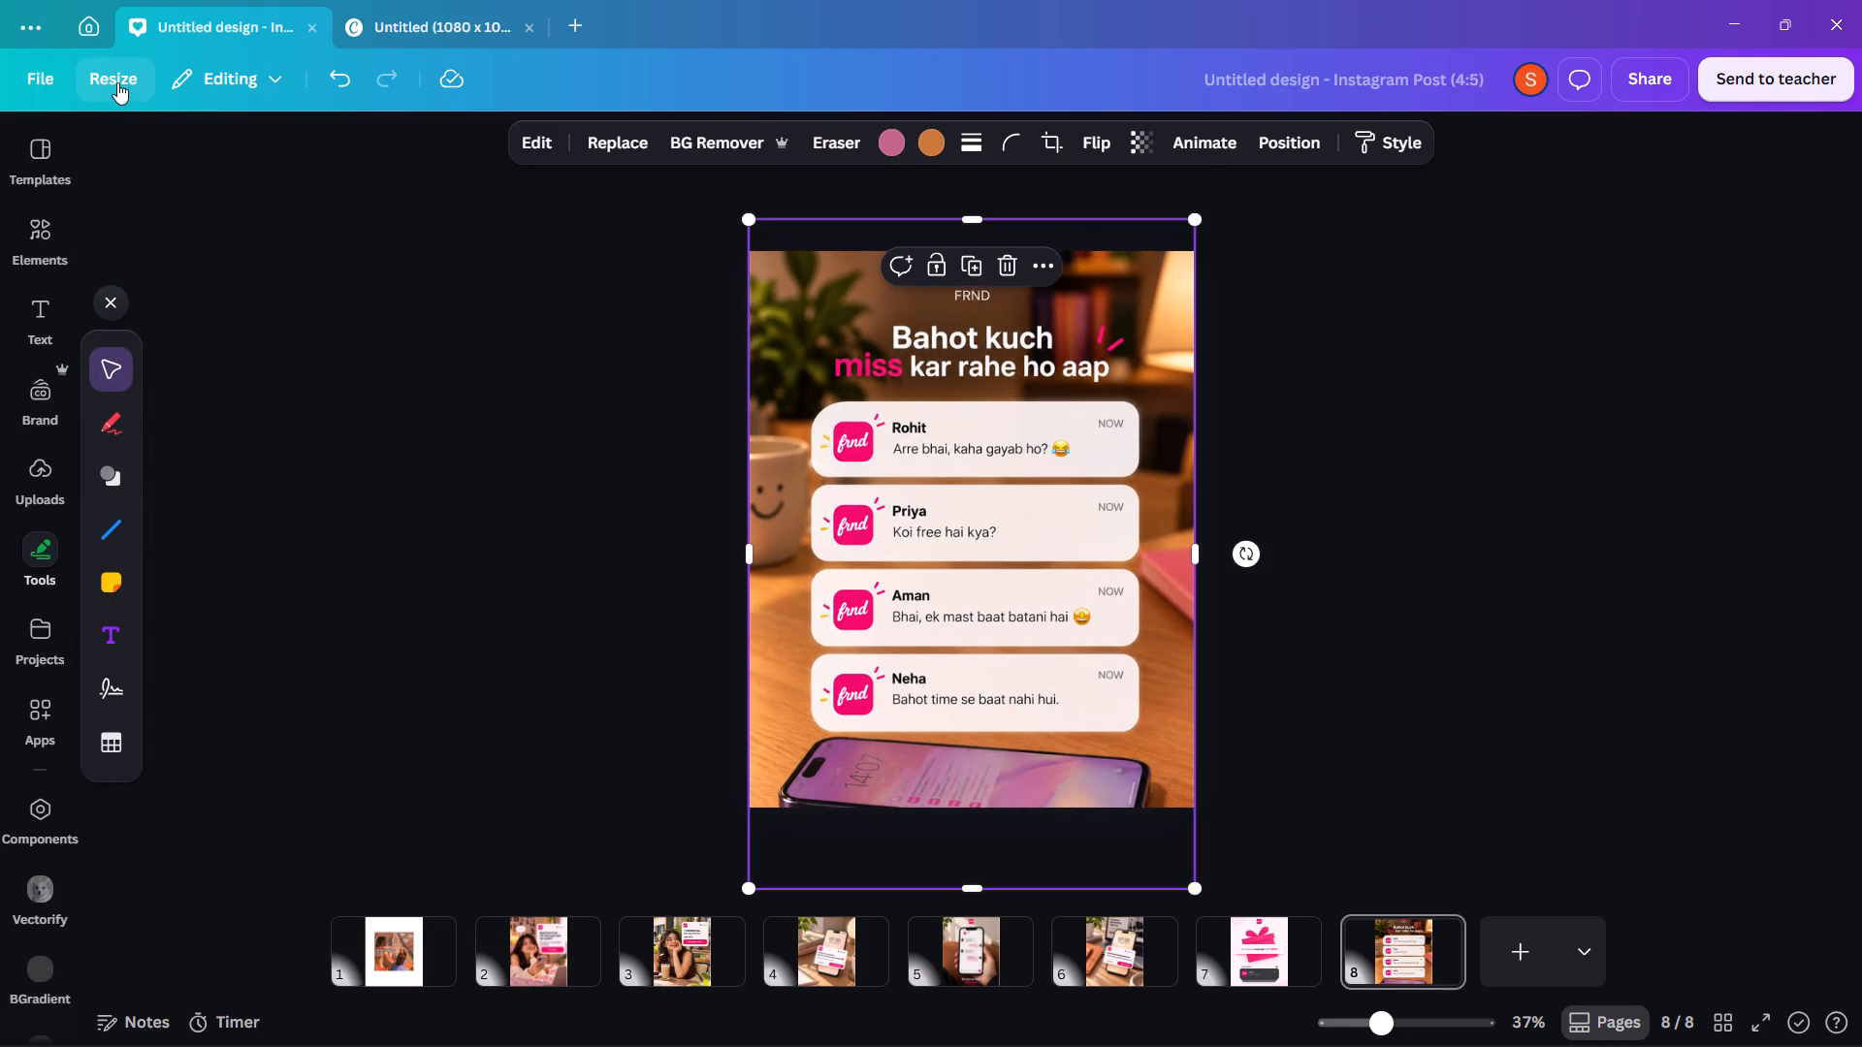
pyautogui.click(273, 280)
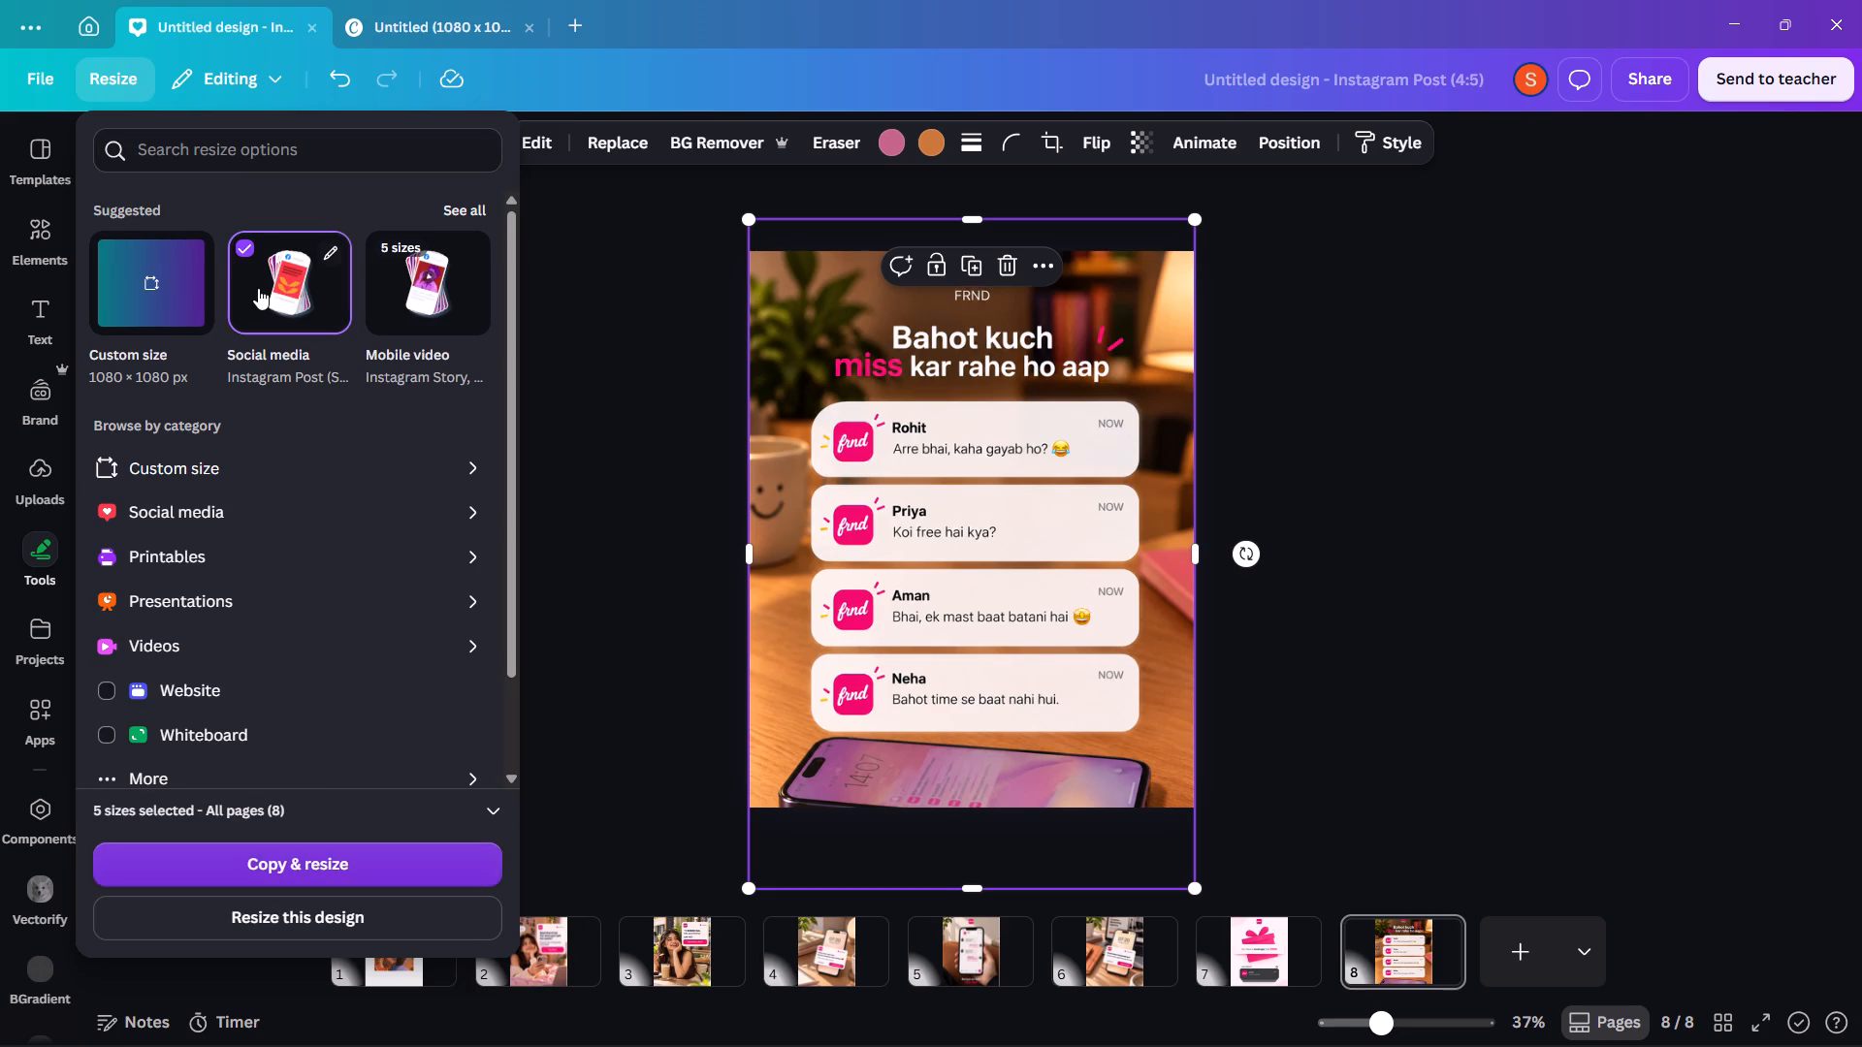
pyautogui.click(258, 288)
pyautogui.click(469, 206)
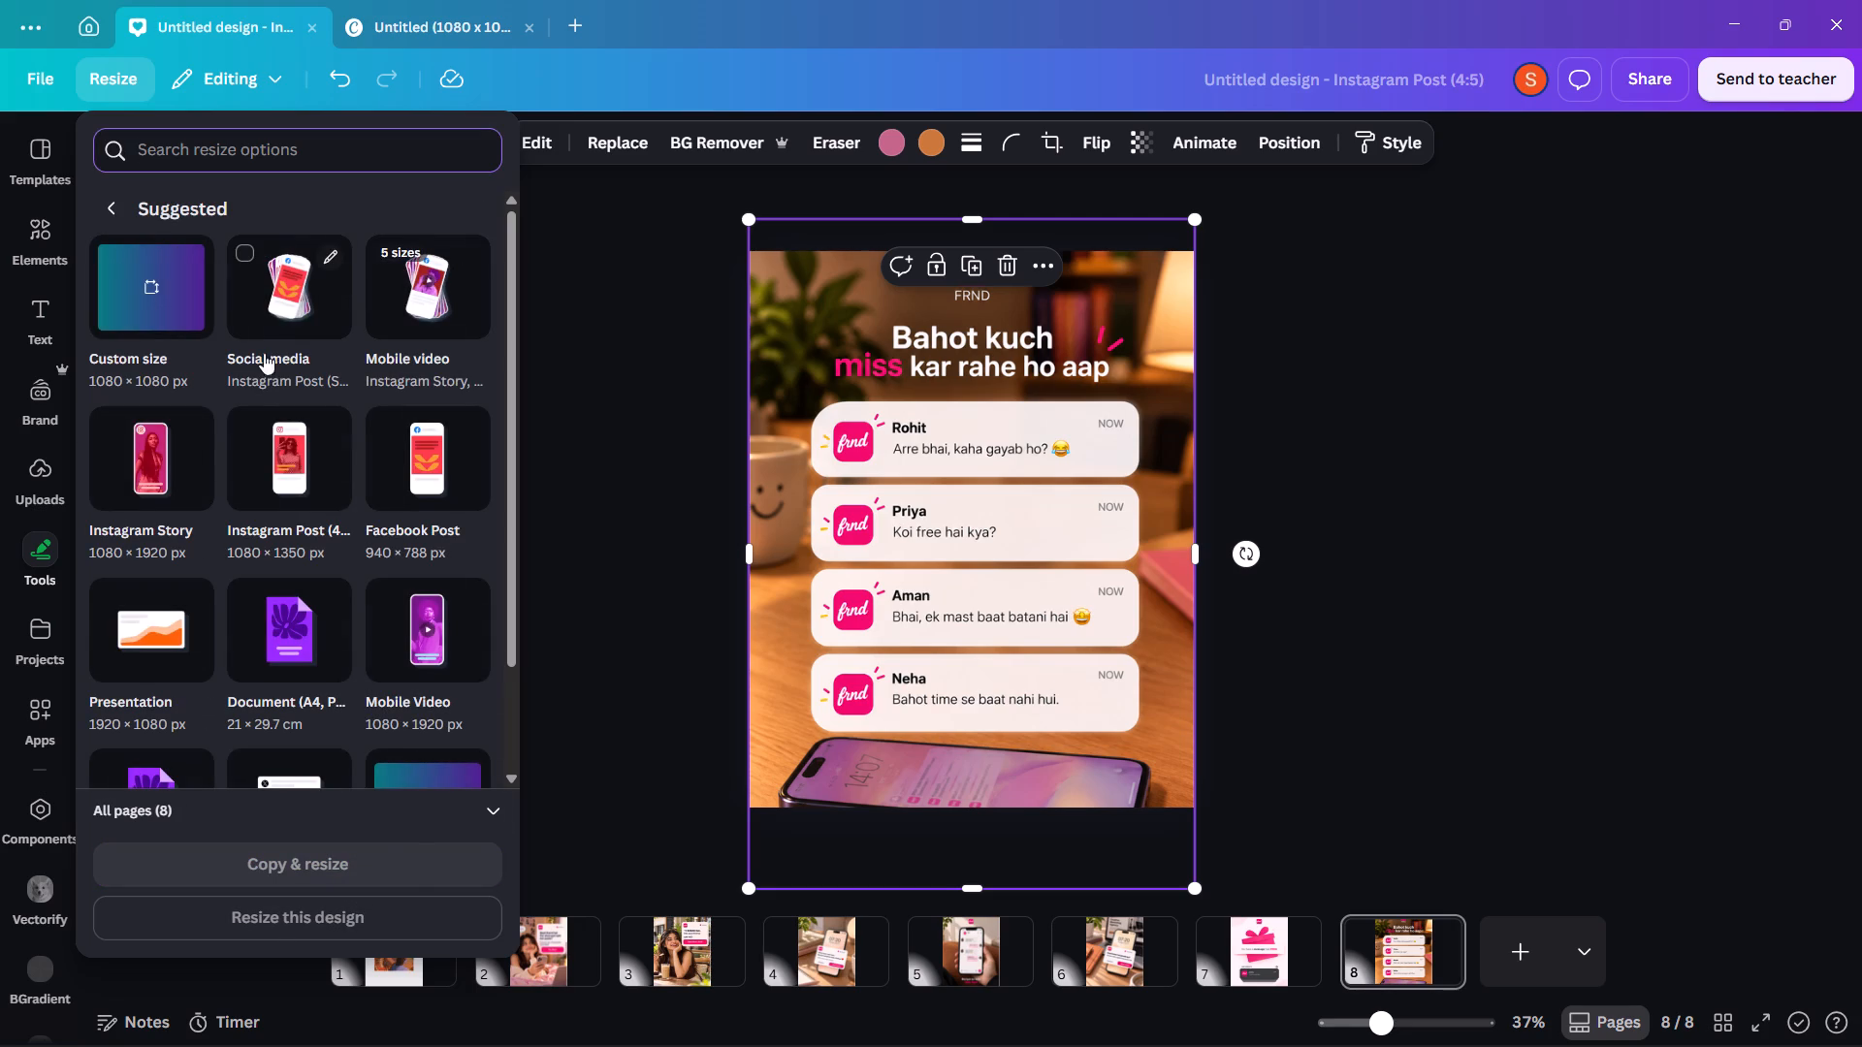
pyautogui.click(165, 479)
pyautogui.scroll(-1, 252, 592)
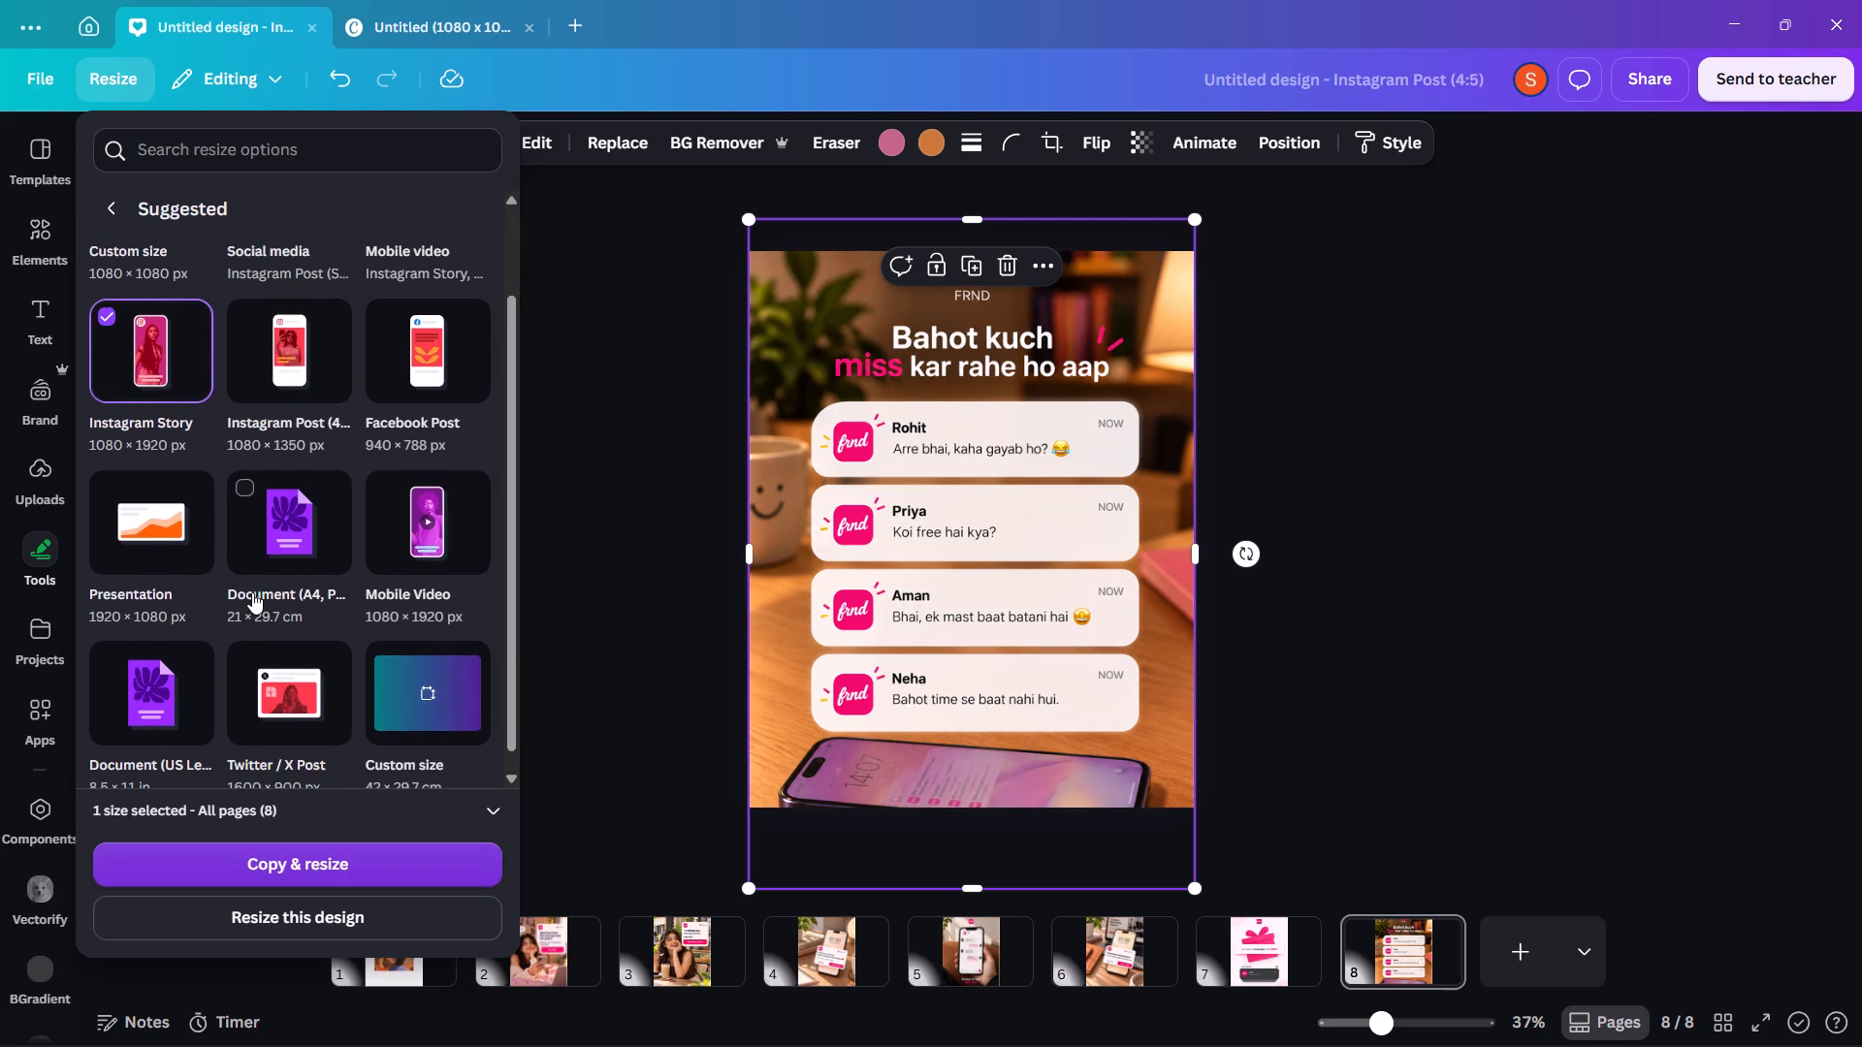
pyautogui.scroll(-3, 252, 592)
pyautogui.click(318, 863)
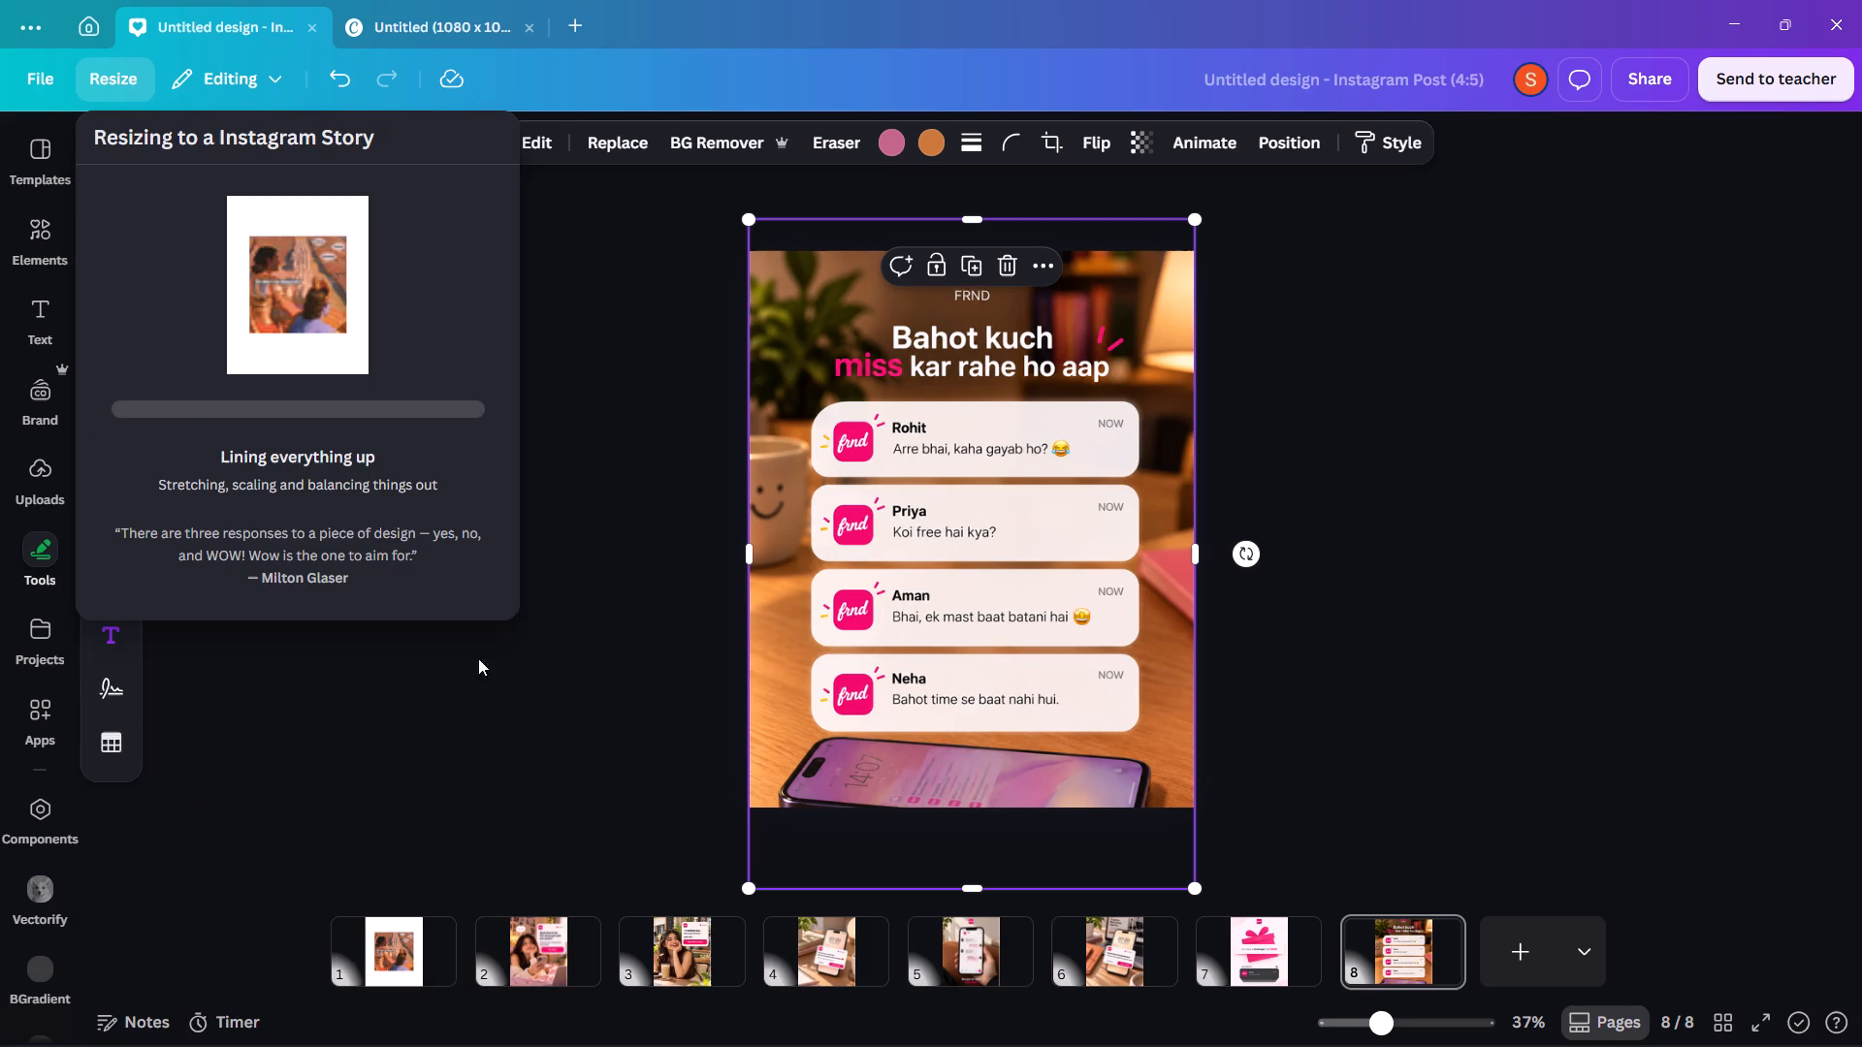